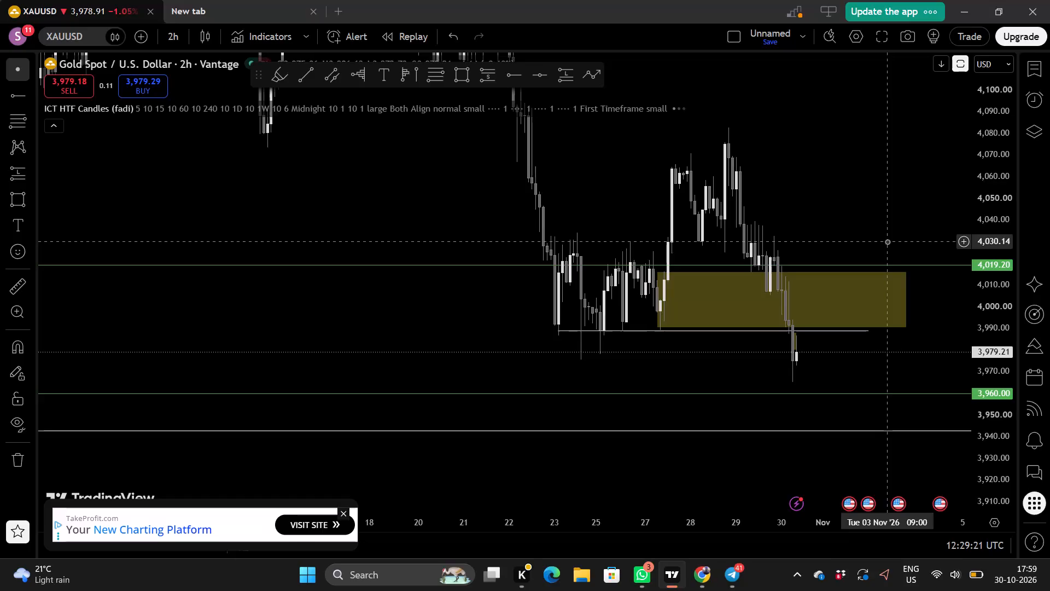
# Examine recent XAUUSD 2h price action around the yellow zone, the 4,019.20 and 3,960.00 levels, and the wider October decline.
pyautogui.scroll(-1, 887, 241)
pyautogui.scroll(5, 988, 248)
pyautogui.moveTo(872, 231); pyautogui.dragTo(815, 158)
pyautogui.scroll(3, 866, 196)
pyautogui.moveTo(893, 175); pyautogui.dragTo(826, 152)
pyautogui.scroll(1, 897, 257)
pyautogui.scroll(-4, 602, 293)
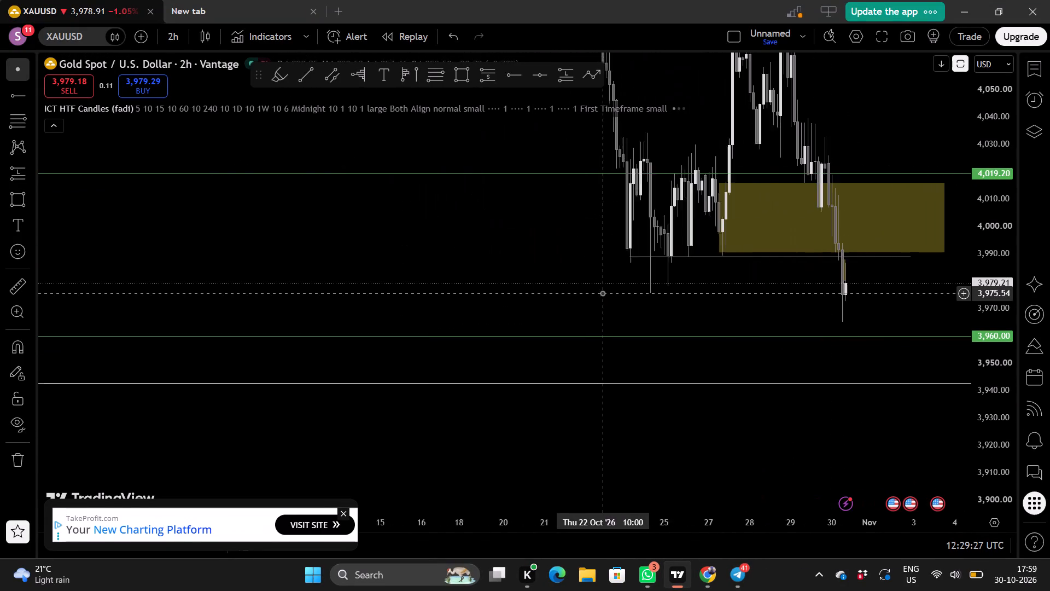
pyautogui.scroll(-8, 331, 192)
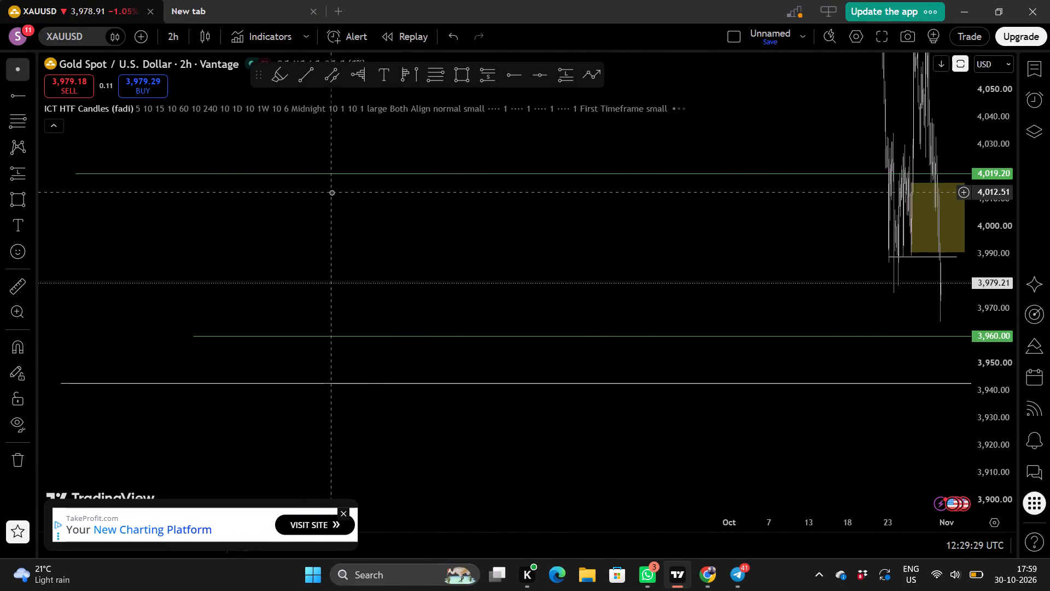
pyautogui.scroll(2, 523, 164)
pyautogui.moveTo(705, 234); pyautogui.dragTo(311, 430)
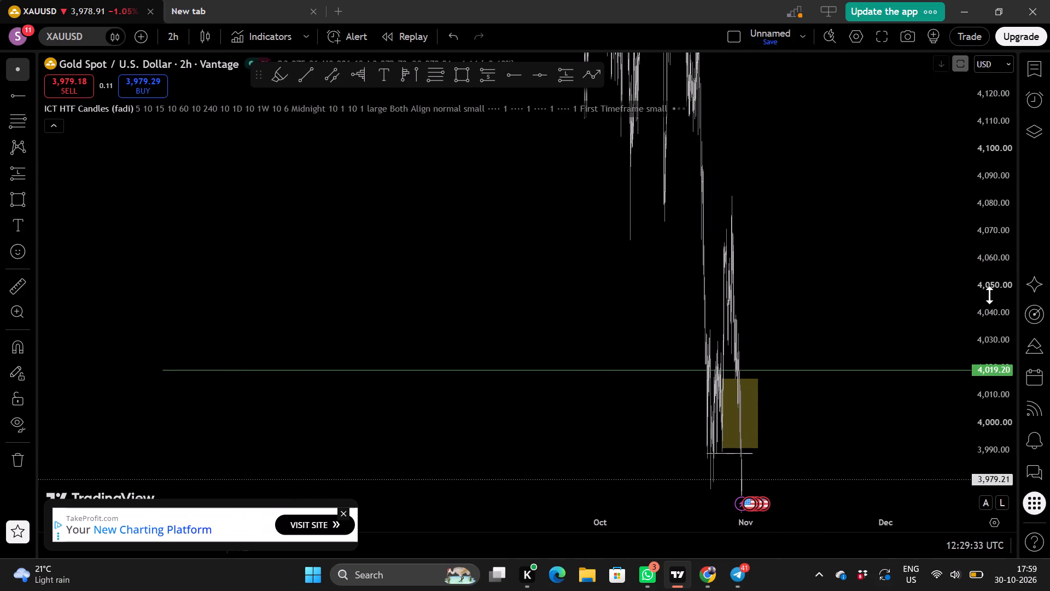
pyautogui.scroll(-8, 989, 295)
# Restore the split layout so the gold chart and the TFlab SMT pane share the window.
pyautogui.doubleClick(890, 239)
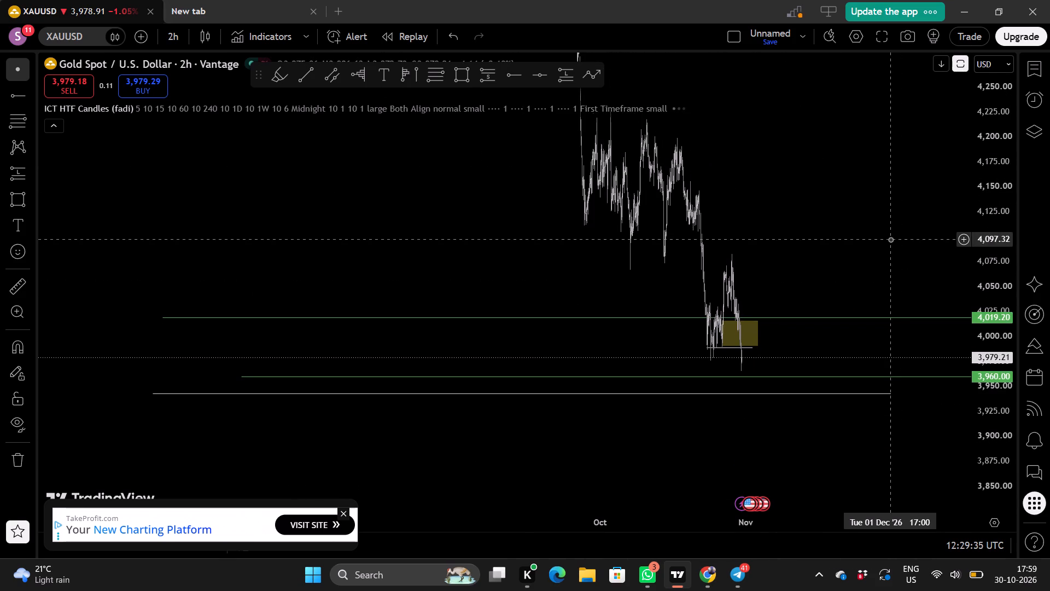
# Move the white horizontal line below the 3,960.00 level down to about 3,882.48.
pyautogui.moveTo(862, 265); pyautogui.dragTo(756, 303)
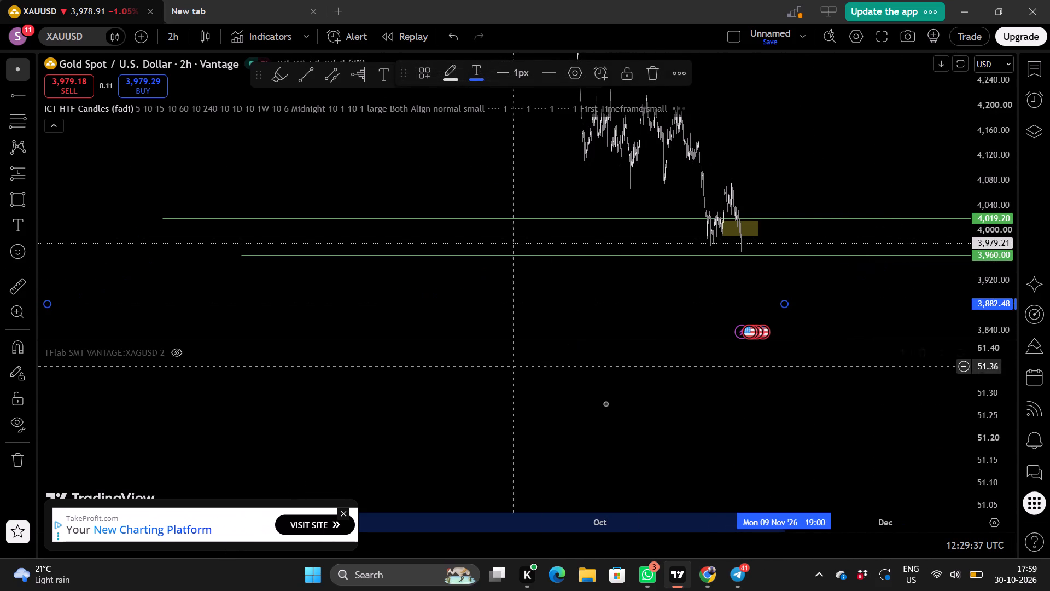
# Unhide the TFlab SMT VANTAGE:XAGUSD indicator in the lower pane.
pyautogui.moveTo(663, 408); pyautogui.dragTo(621, 466)
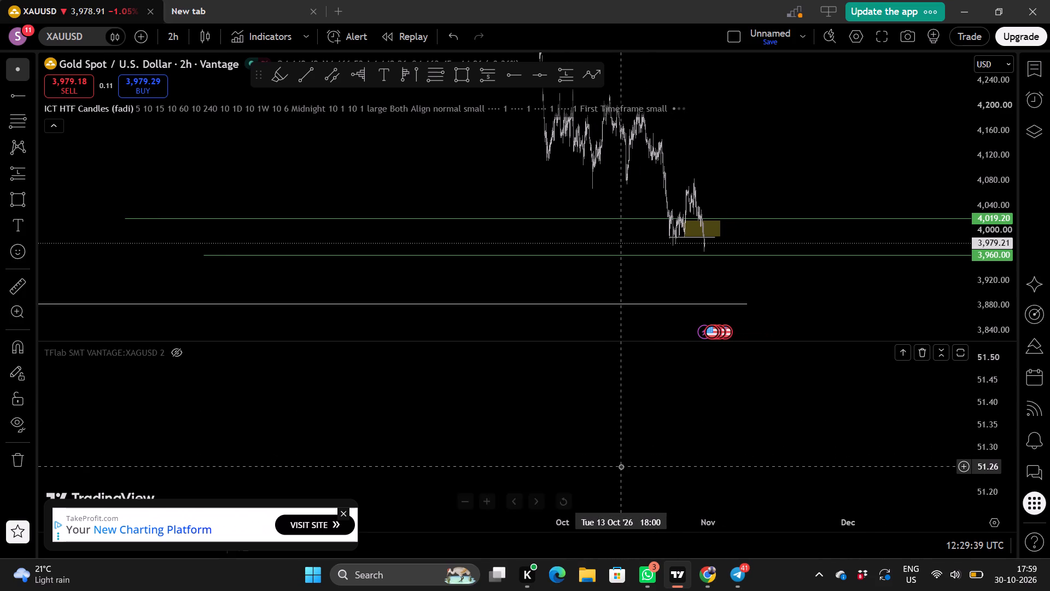
pyautogui.scroll(-4, 985, 430)
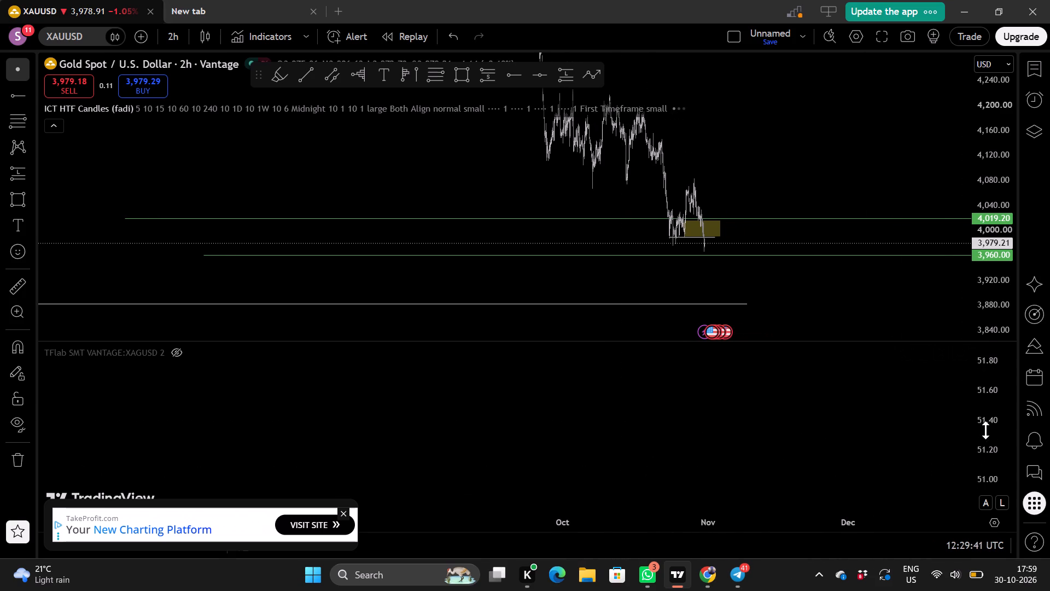
pyautogui.scroll(-9, 985, 430)
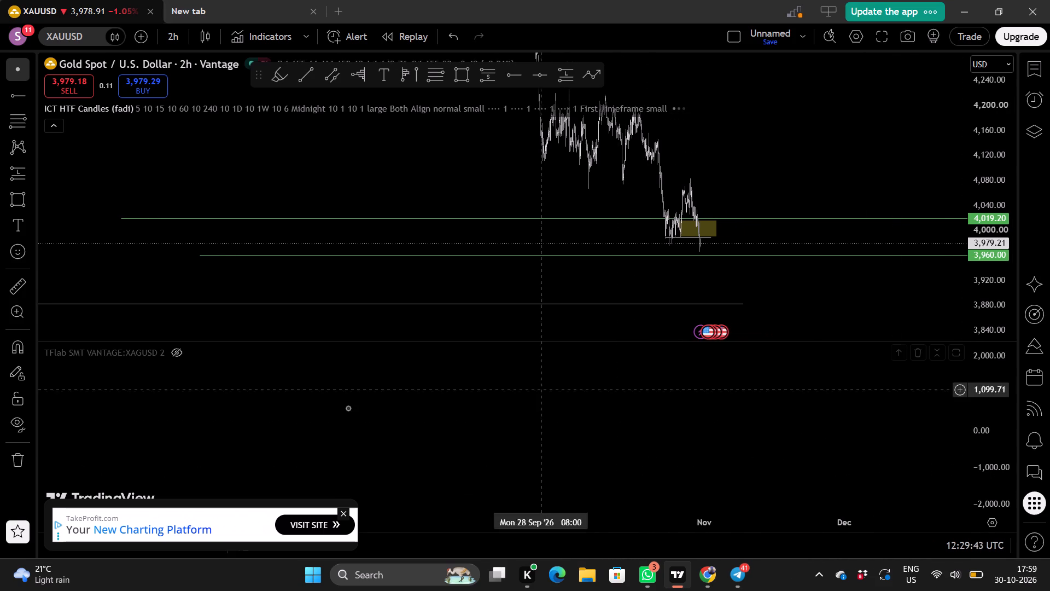
pyautogui.click(177, 355)
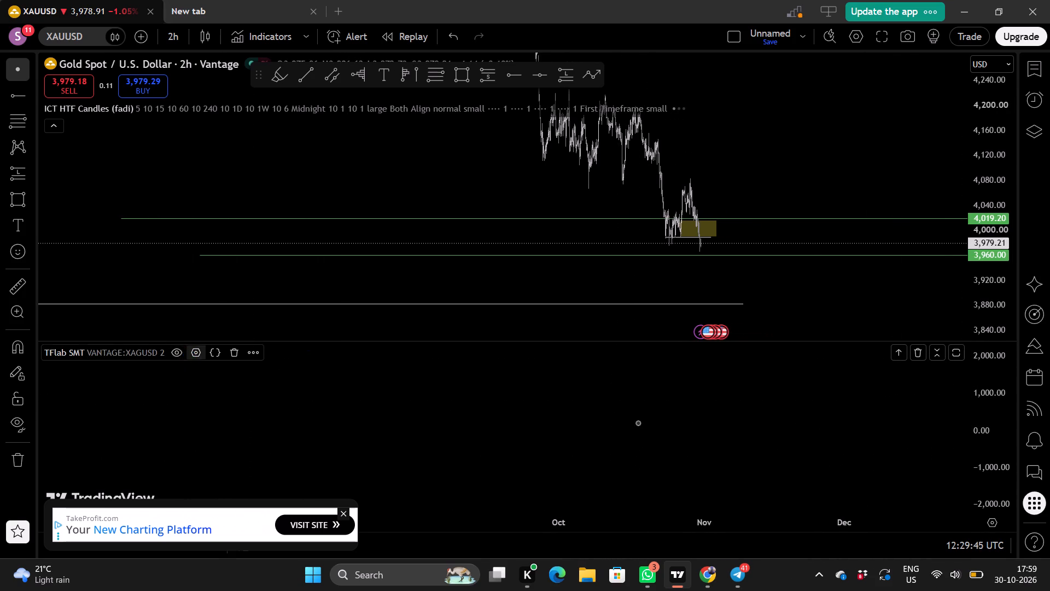
# Examine the TFlab SMT pane for plotted signals across different price scales and dates.
pyautogui.click(638, 422)
pyautogui.moveTo(638, 422); pyautogui.dragTo(431, 442)
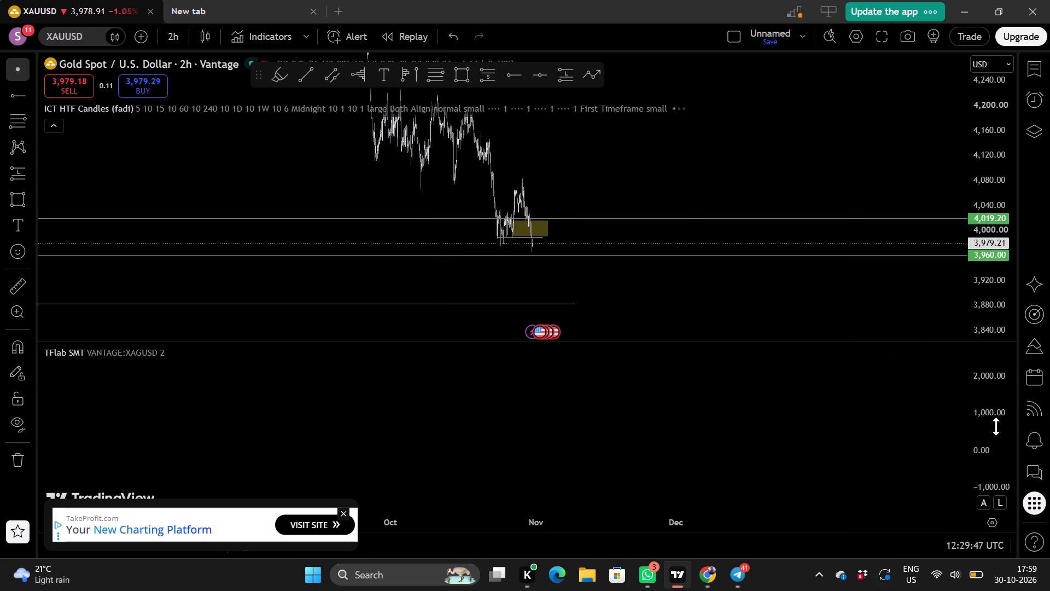
pyautogui.scroll(-4, 996, 426)
pyautogui.scroll(2, 996, 426)
pyautogui.moveTo(946, 427); pyautogui.dragTo(906, 422)
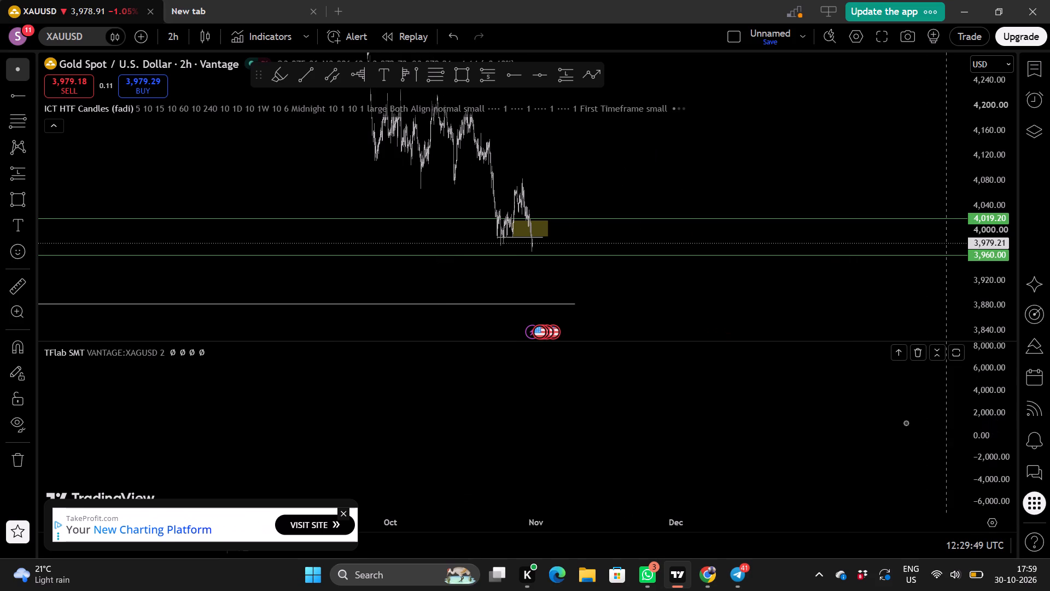
pyautogui.moveTo(906, 422); pyautogui.dragTo(729, 429)
pyautogui.scroll(-2, 690, 294)
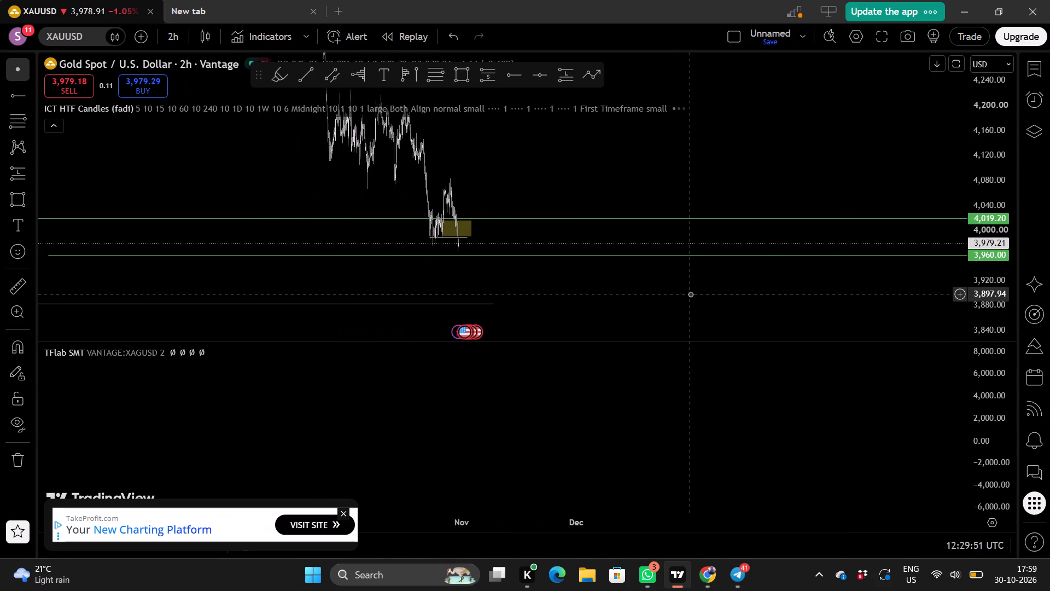
# Examine the latest gold candles around the yellow zone, the white line beneath it and the 3,960.00 level.
pyautogui.scroll(14, 753, 221)
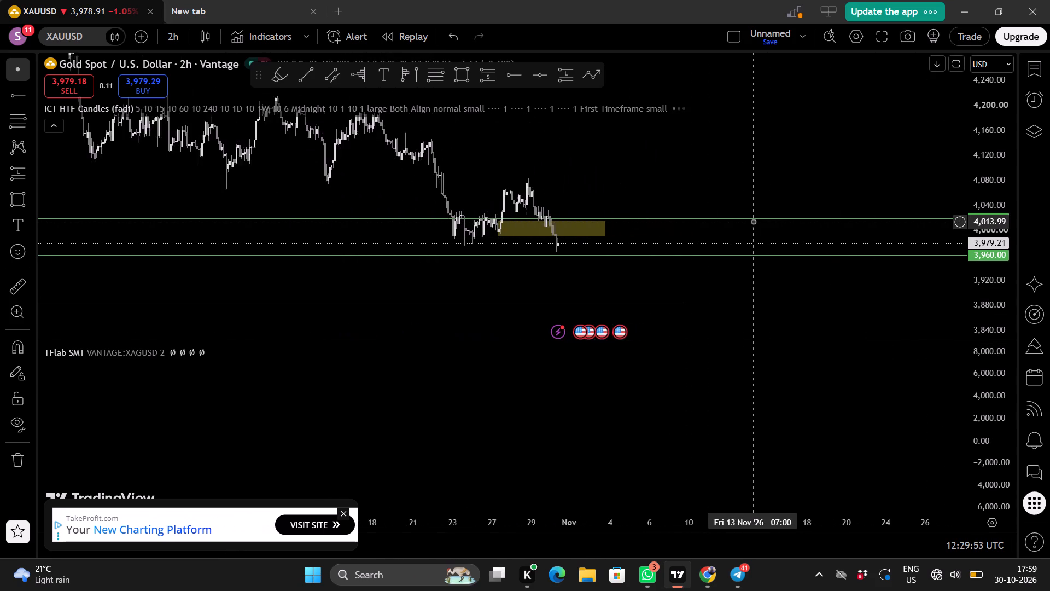
pyautogui.scroll(3, 753, 221)
pyautogui.scroll(9, 981, 235)
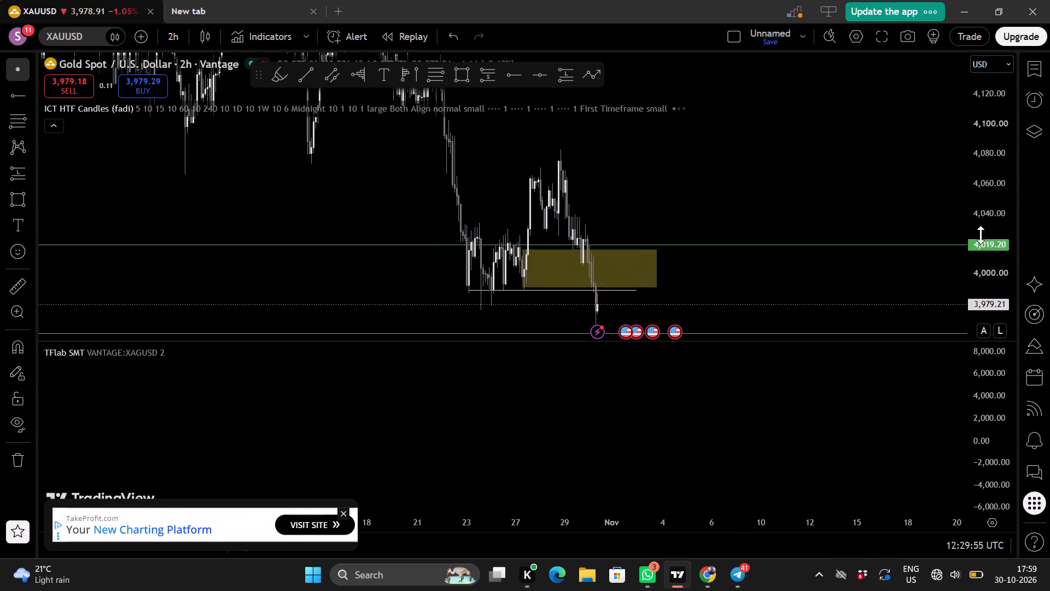
pyautogui.scroll(1, 981, 235)
pyautogui.moveTo(682, 258); pyautogui.dragTo(696, 128)
pyautogui.scroll(1, 760, 225)
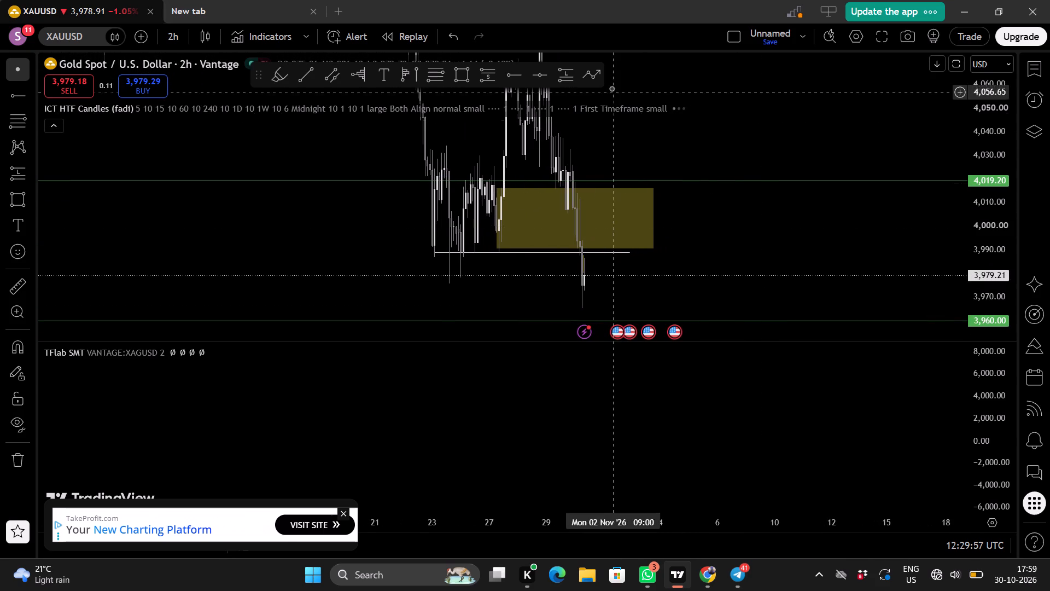
pyautogui.scroll(2, 684, 160)
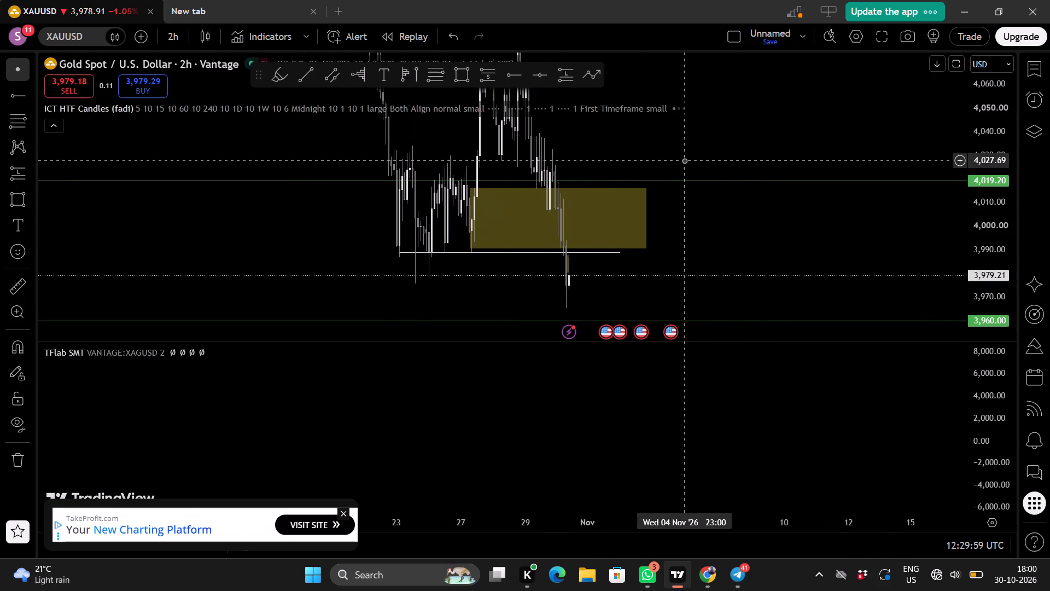
pyautogui.scroll(2, 684, 160)
pyautogui.scroll(2, 762, 219)
pyautogui.moveTo(737, 260); pyautogui.dragTo(772, 216)
pyautogui.scroll(2, 772, 216)
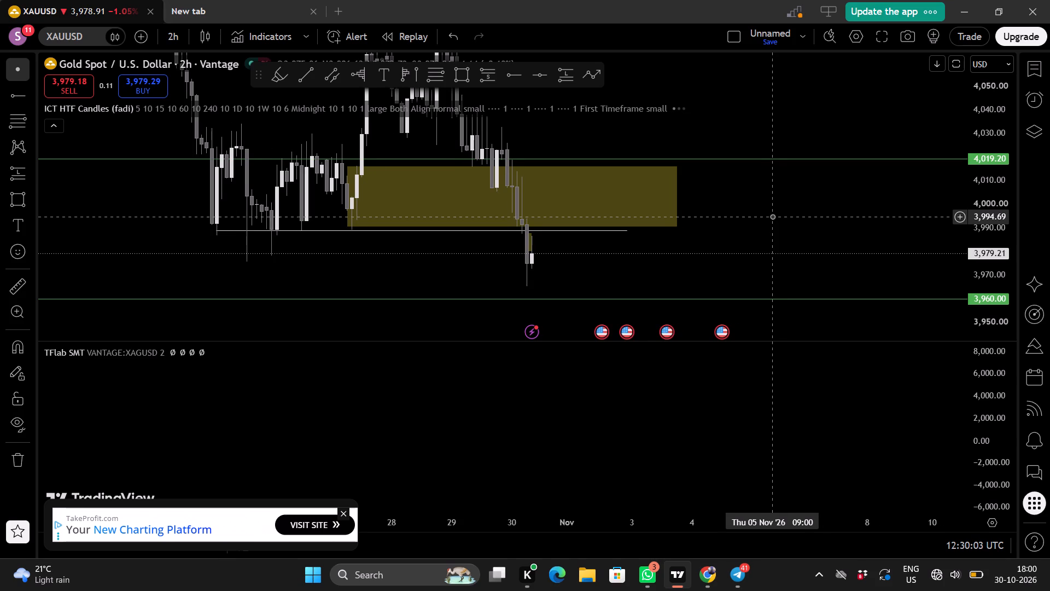
pyautogui.scroll(1, 772, 216)
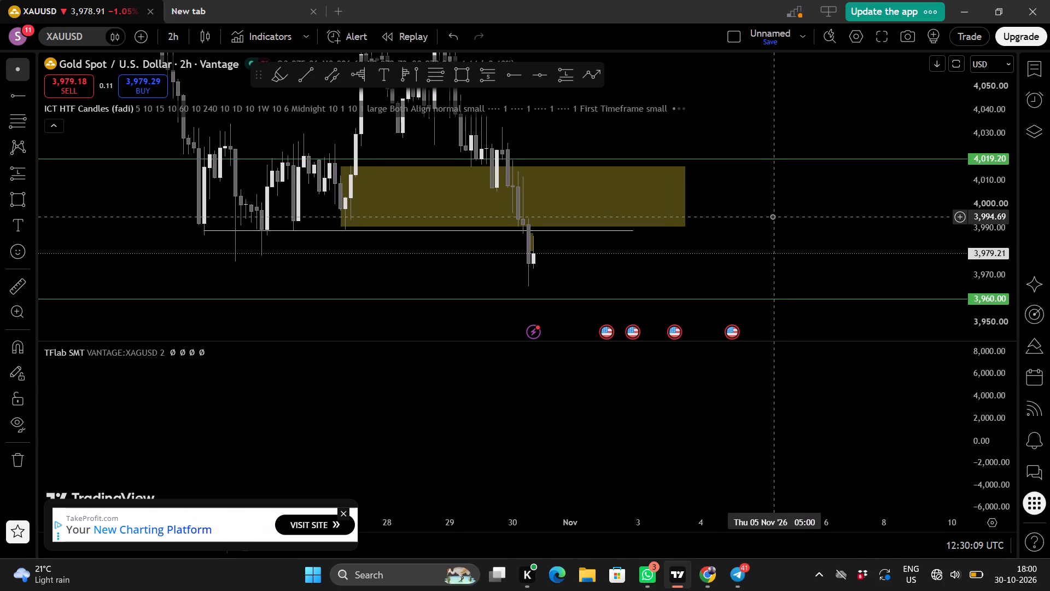
pyautogui.scroll(3, 772, 216)
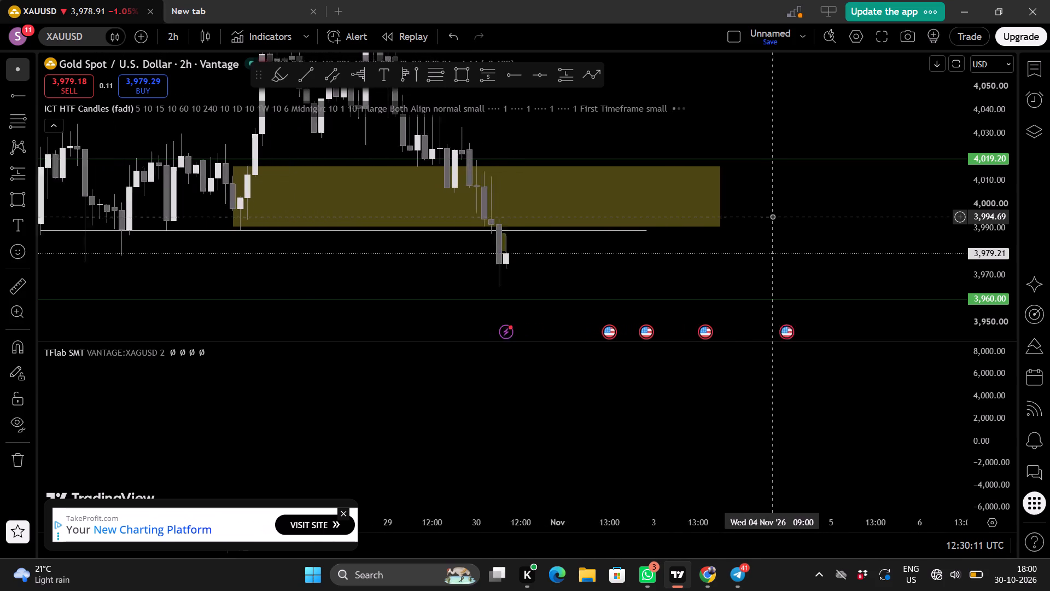
pyautogui.hscroll(1, 772, 216)
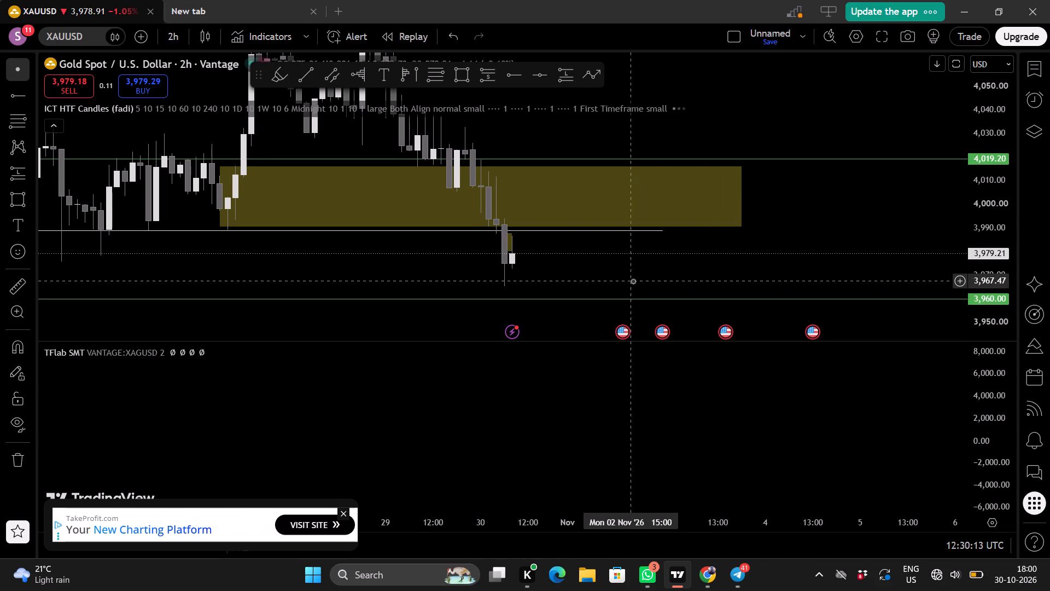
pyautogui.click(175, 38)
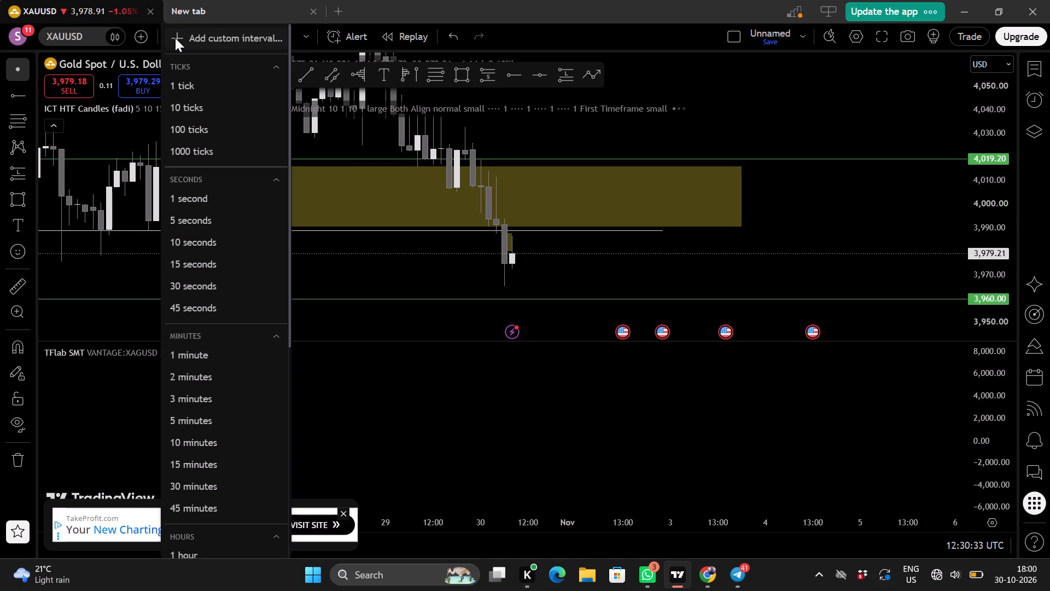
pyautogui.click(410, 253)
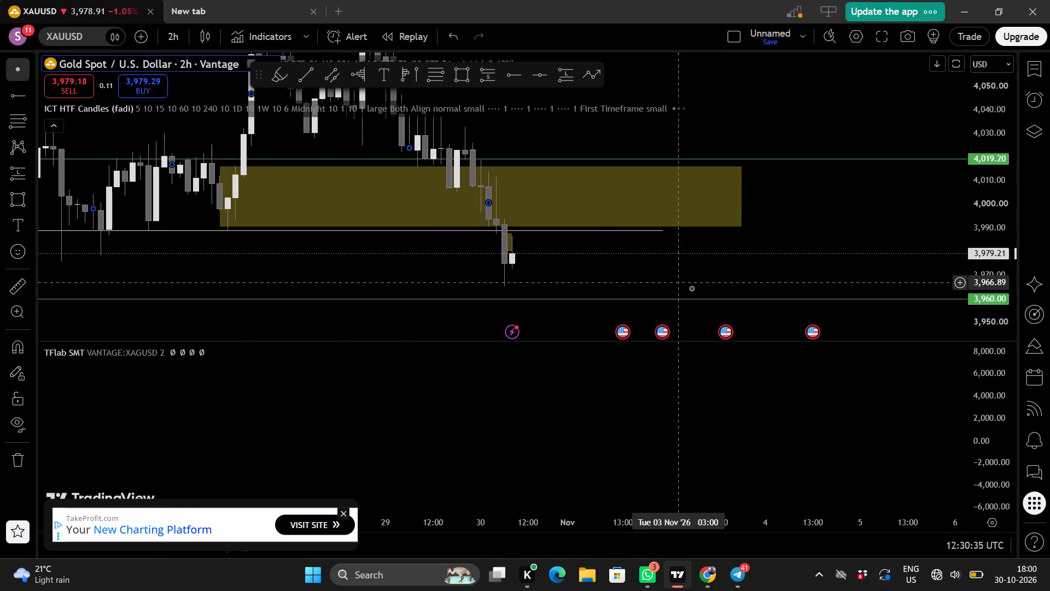
# Deselect the gold price series and maximize its chart pane so it fills the chart area.
pyautogui.scroll(-2, 691, 288)
pyautogui.scroll(6, 976, 245)
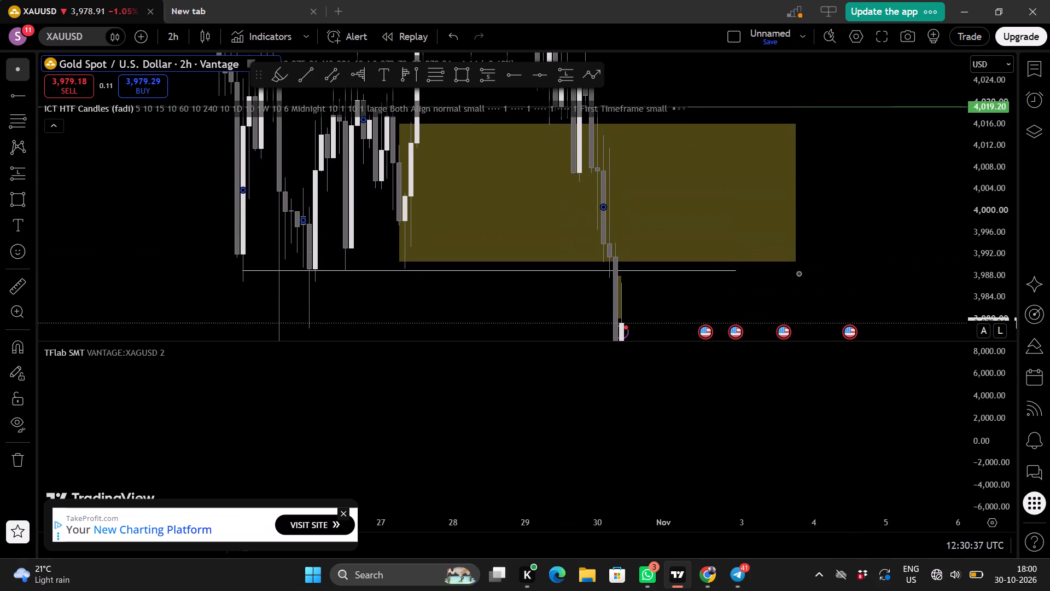
pyautogui.click(798, 273)
pyautogui.doubleClick(798, 273)
pyautogui.click(798, 273)
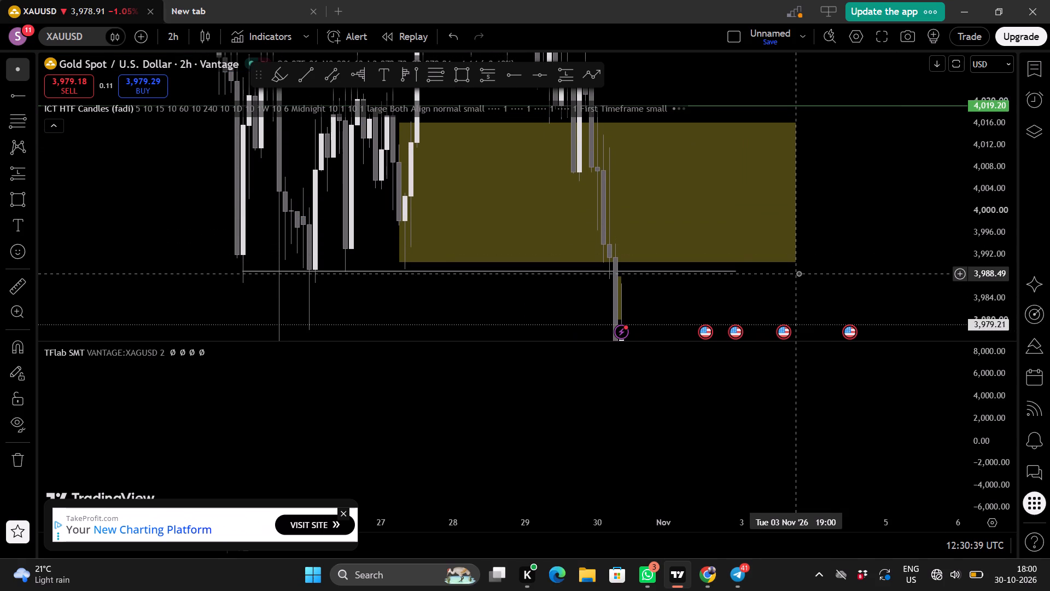
pyautogui.tripleClick(810, 279)
pyautogui.moveTo(835, 338); pyautogui.dragTo(823, 120)
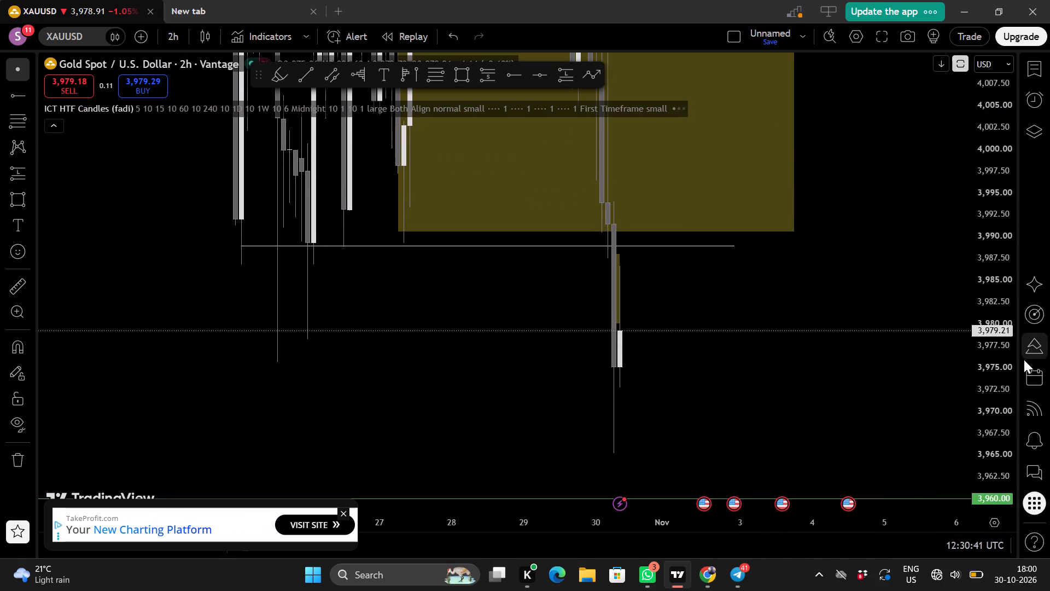
# Examine the gold price between the yellow zone and the 3,960.00 level in the full-height chart.
pyautogui.scroll(-7, 997, 367)
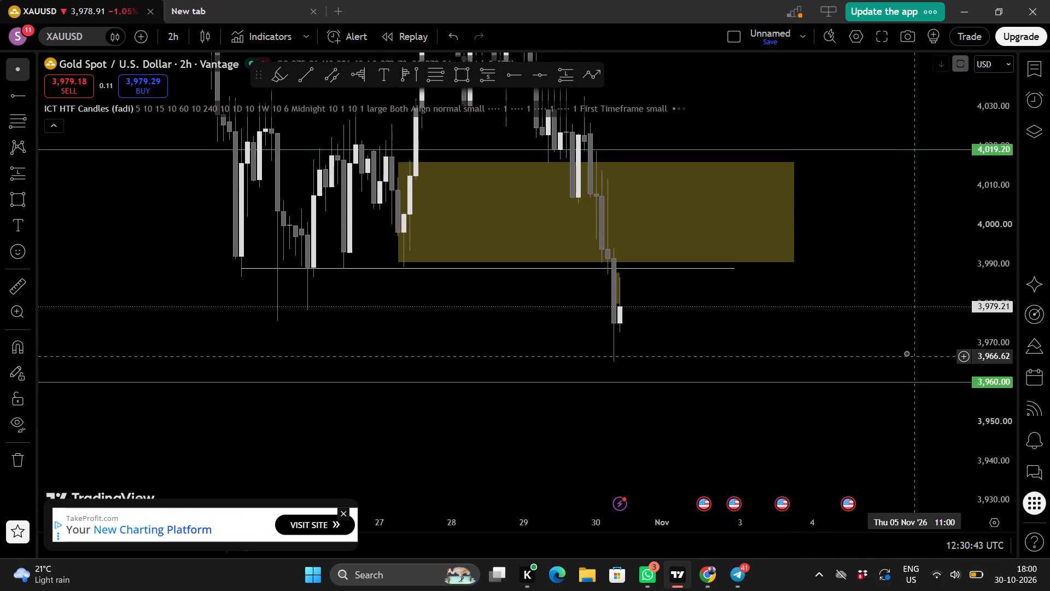
pyautogui.moveTo(906, 353); pyautogui.dragTo(825, 329)
pyautogui.scroll(1, 860, 312)
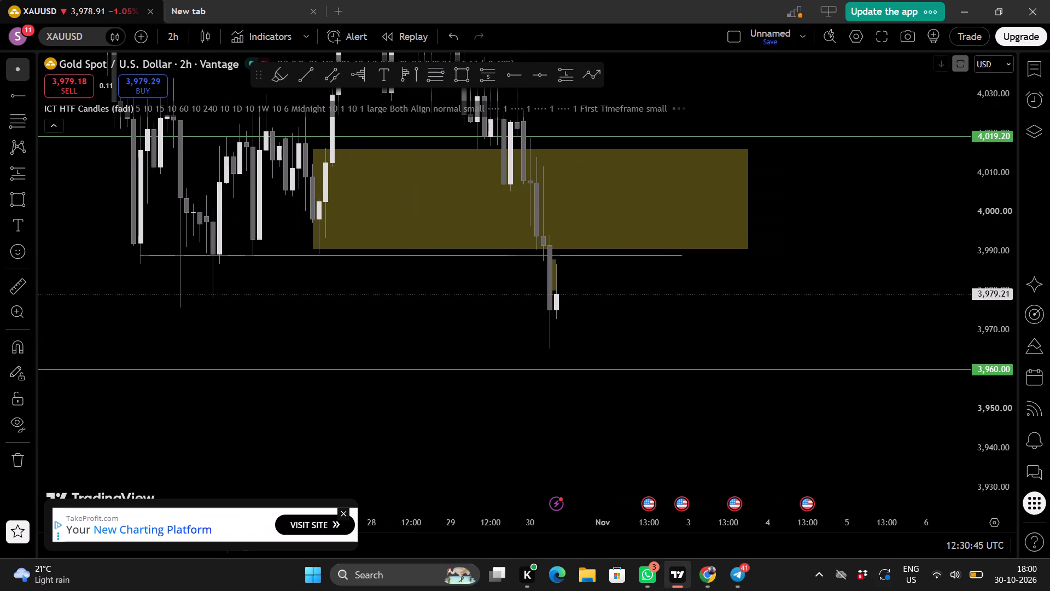
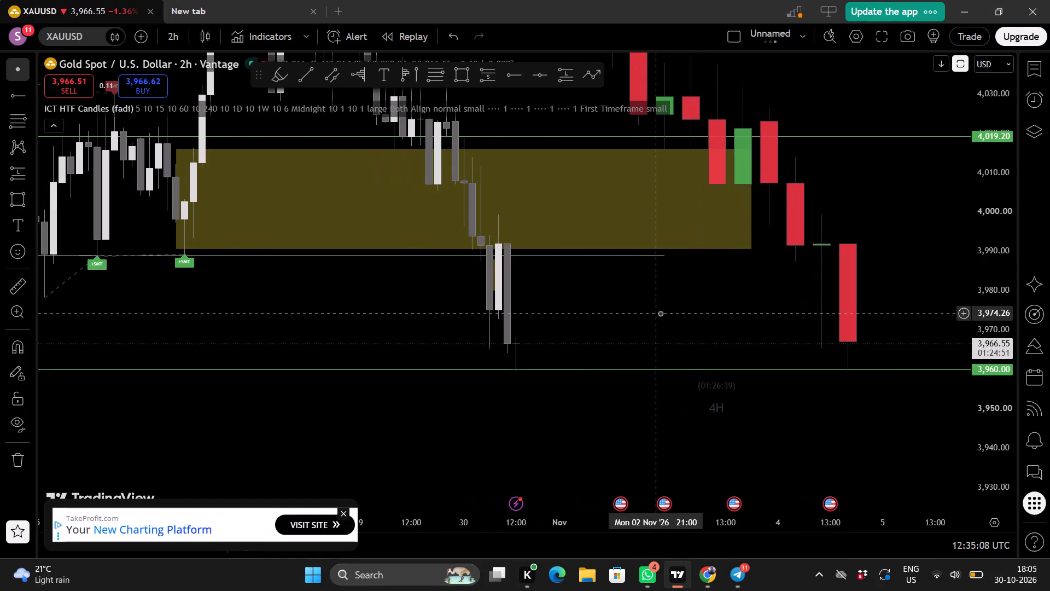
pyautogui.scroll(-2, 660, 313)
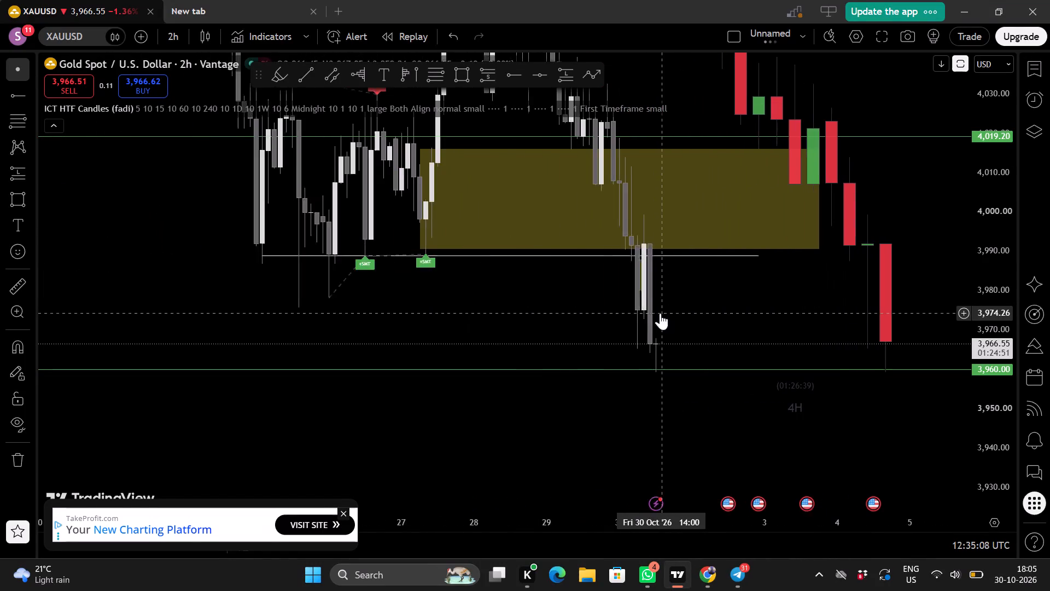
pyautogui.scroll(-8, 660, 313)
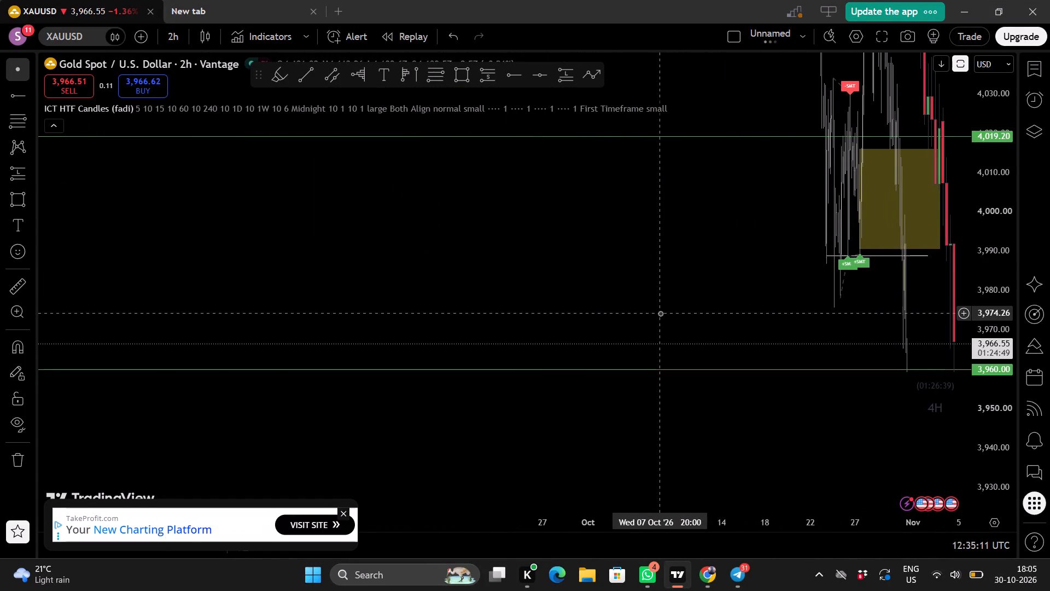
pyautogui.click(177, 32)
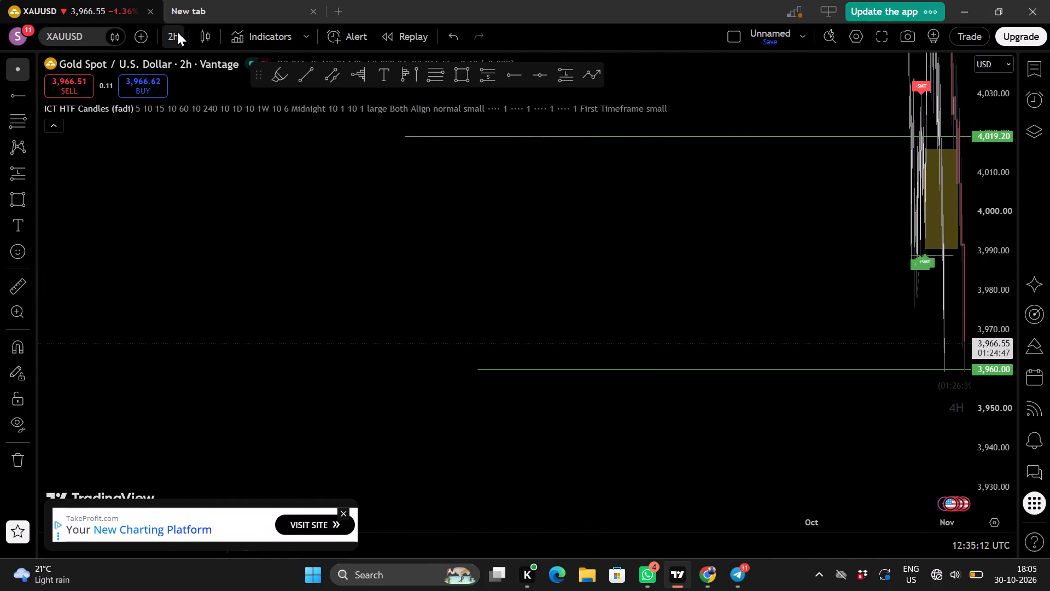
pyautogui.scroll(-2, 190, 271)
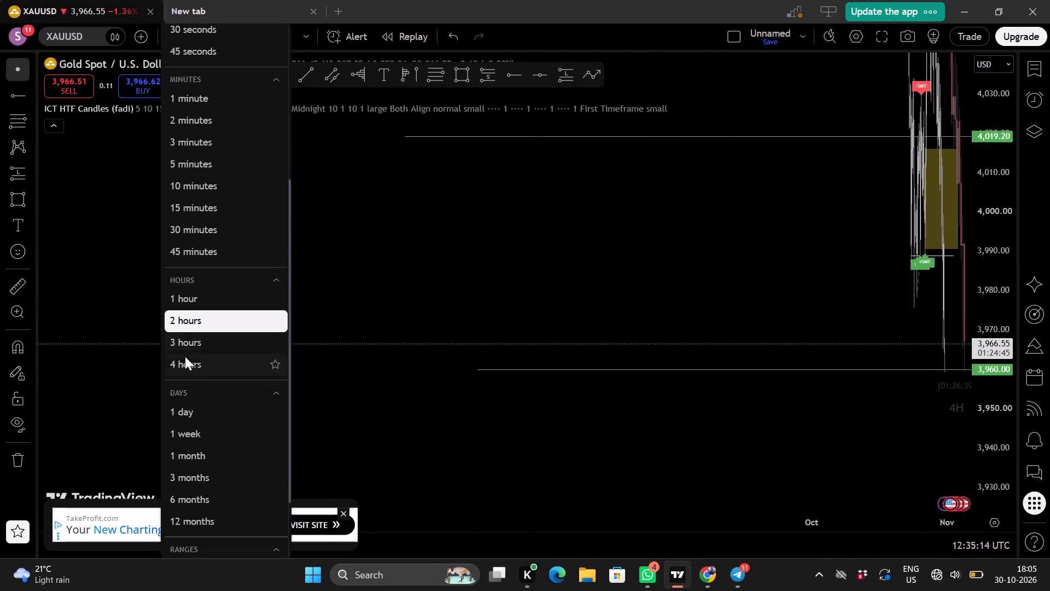
# Restore the maximized gold price pane to its normal height, with the TFlab SMT pane beneath it.
pyautogui.doubleClick(580, 280)
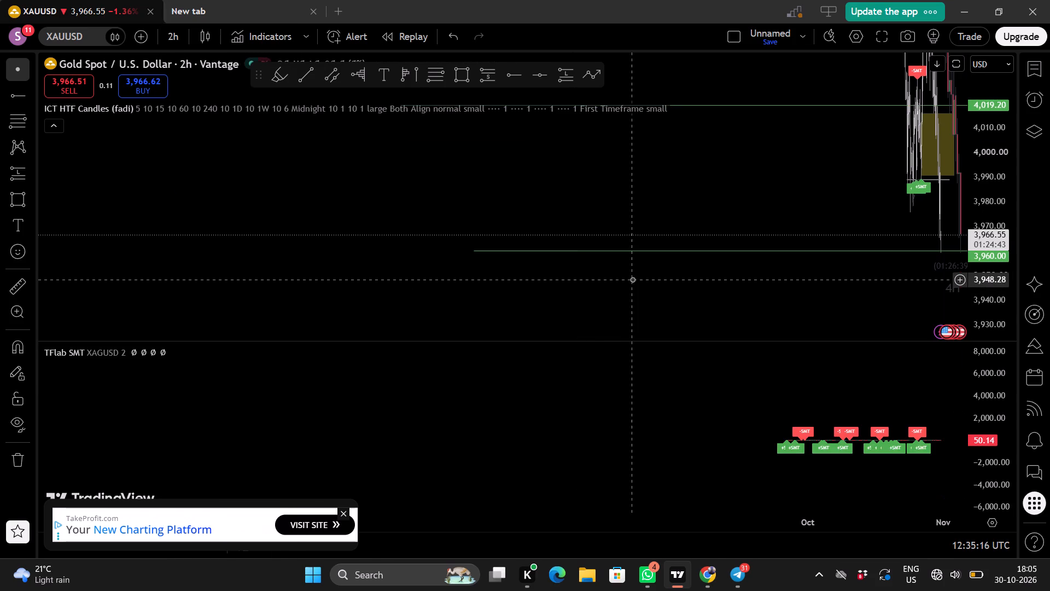
# Examine the October gold price around the yellow zone alongside the 4H, 1D and 1W candles and the TFlab SMT signals.
pyautogui.moveTo(632, 279); pyautogui.dragTo(477, 292)
pyautogui.click(653, 293)
pyautogui.moveTo(653, 293); pyautogui.dragTo(556, 309)
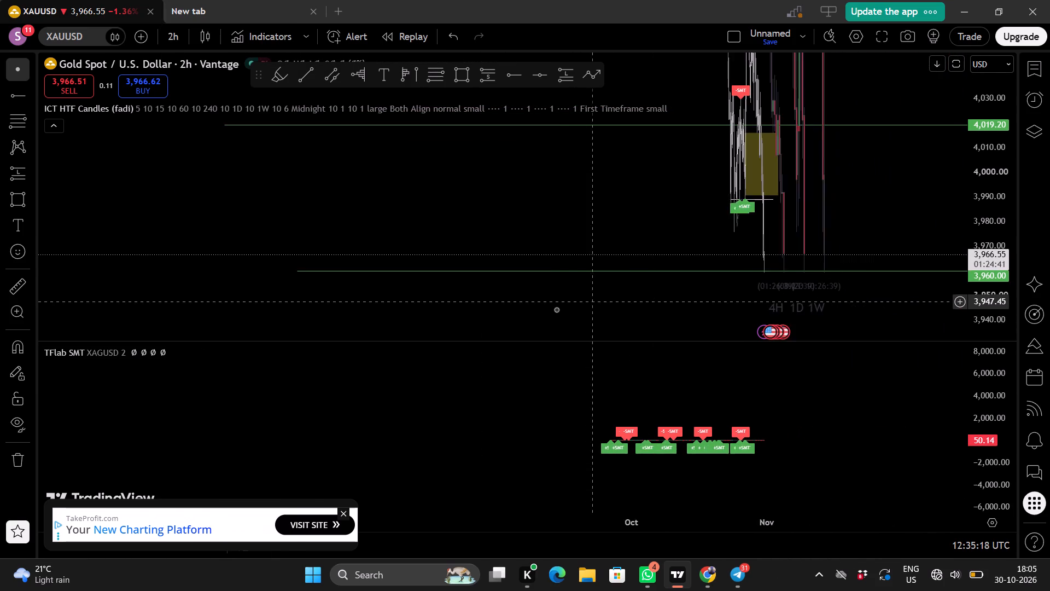
pyautogui.moveTo(520, 224); pyautogui.dragTo(481, 237)
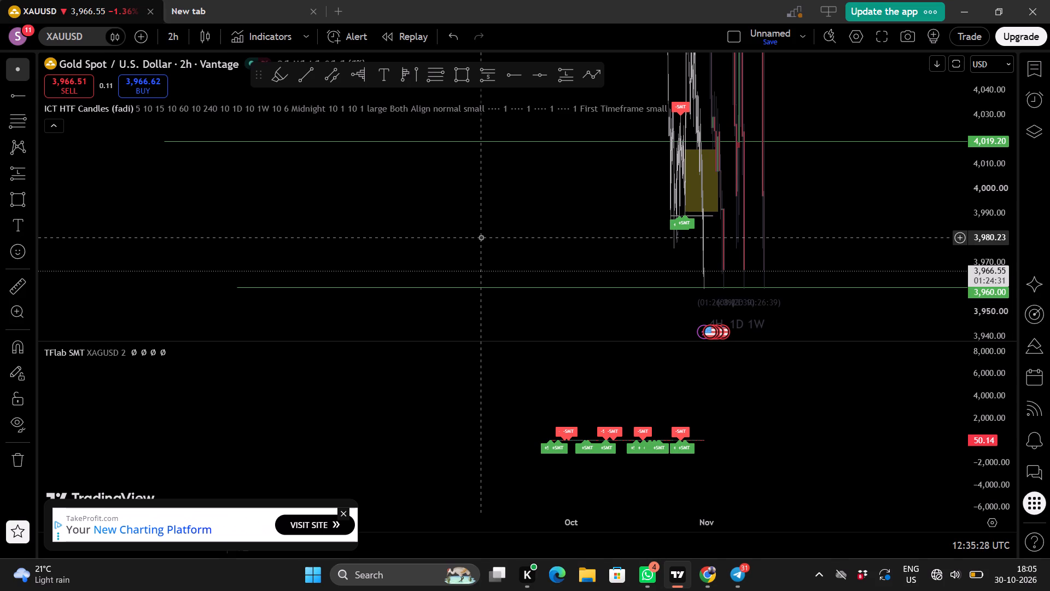
pyautogui.scroll(5, 545, 237)
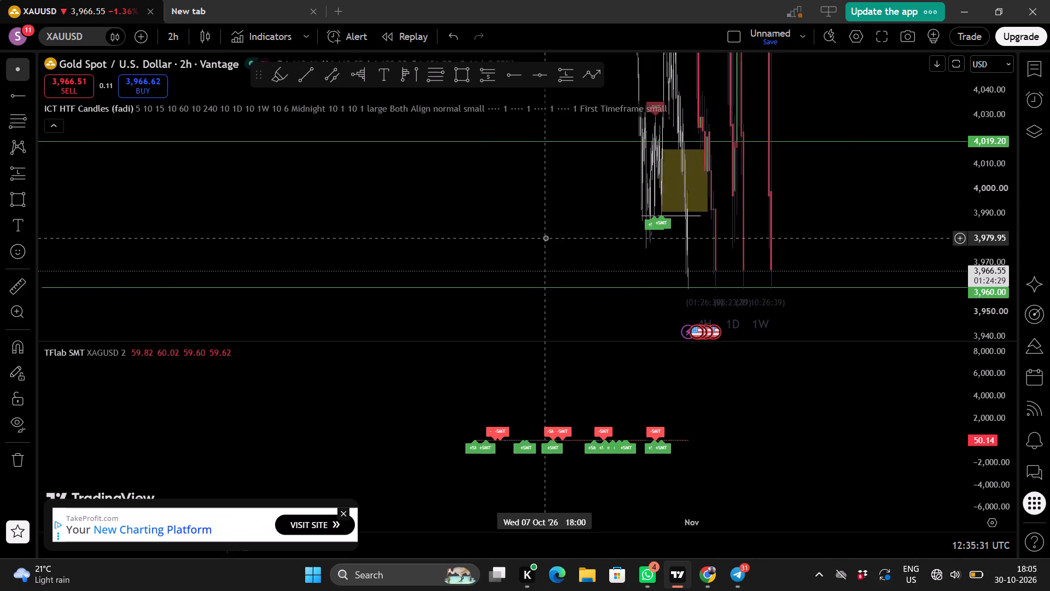
pyautogui.scroll(7, 545, 237)
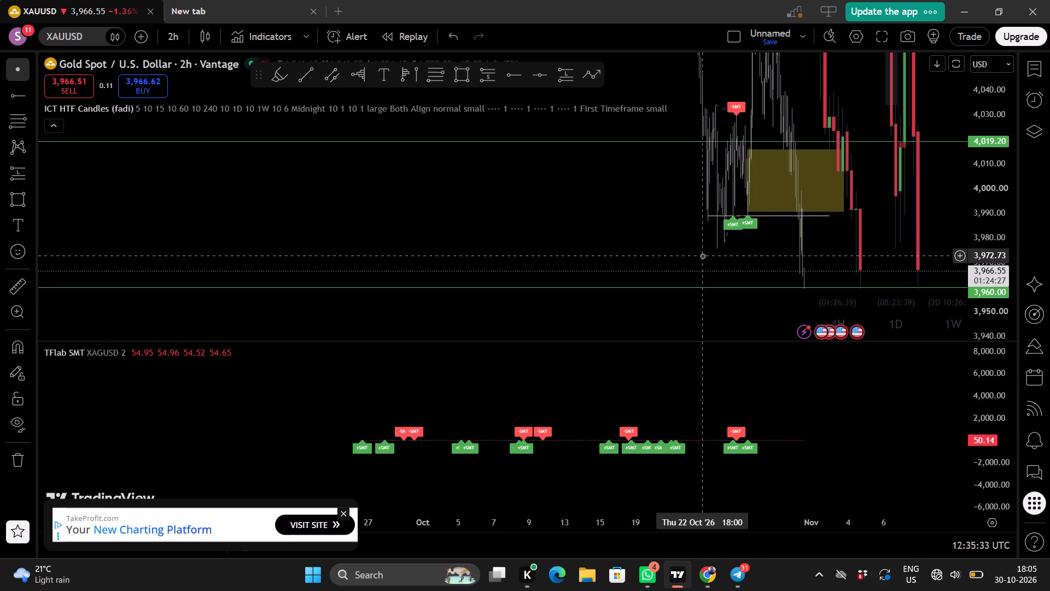
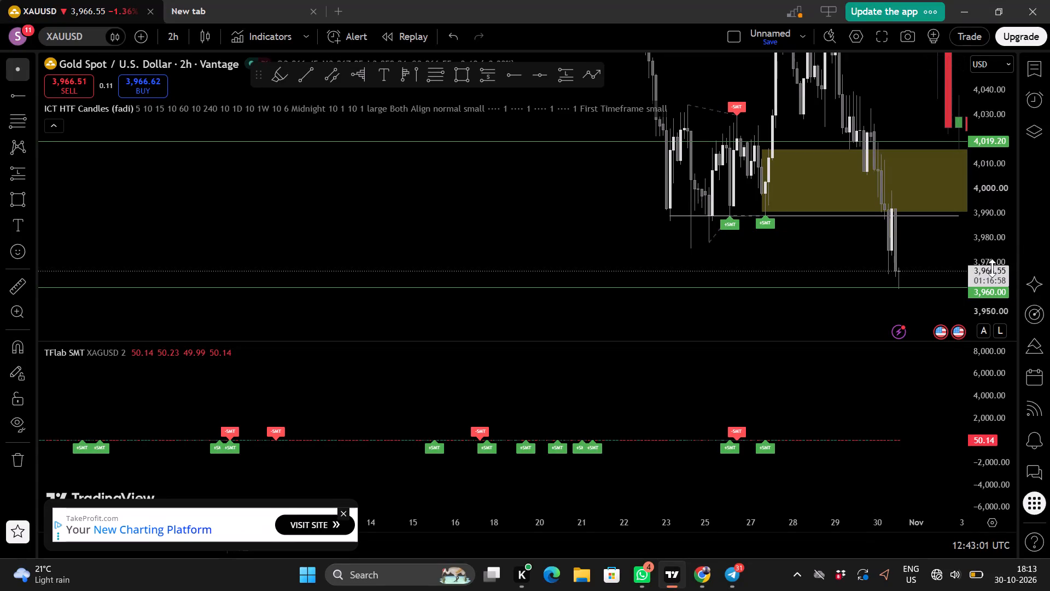
# Examine the latest 2h gold candles between the yellow zone and the 3,960.00 level, alongside the higher-timeframe candles.
pyautogui.scroll(4, 992, 269)
pyautogui.moveTo(791, 302); pyautogui.dragTo(486, 227)
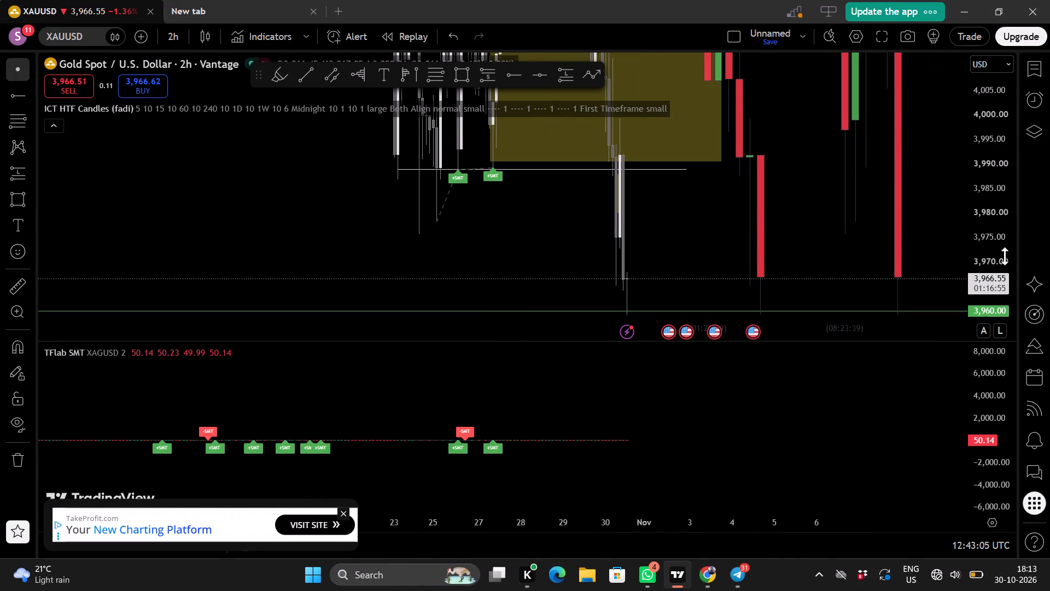
pyautogui.scroll(5, 1004, 257)
pyautogui.scroll(2, 778, 259)
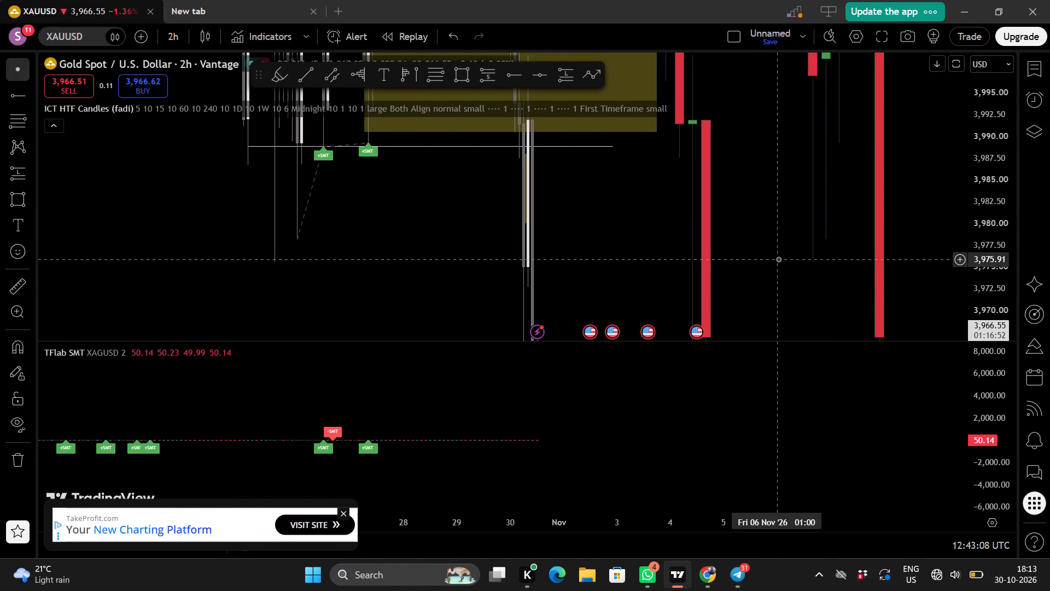
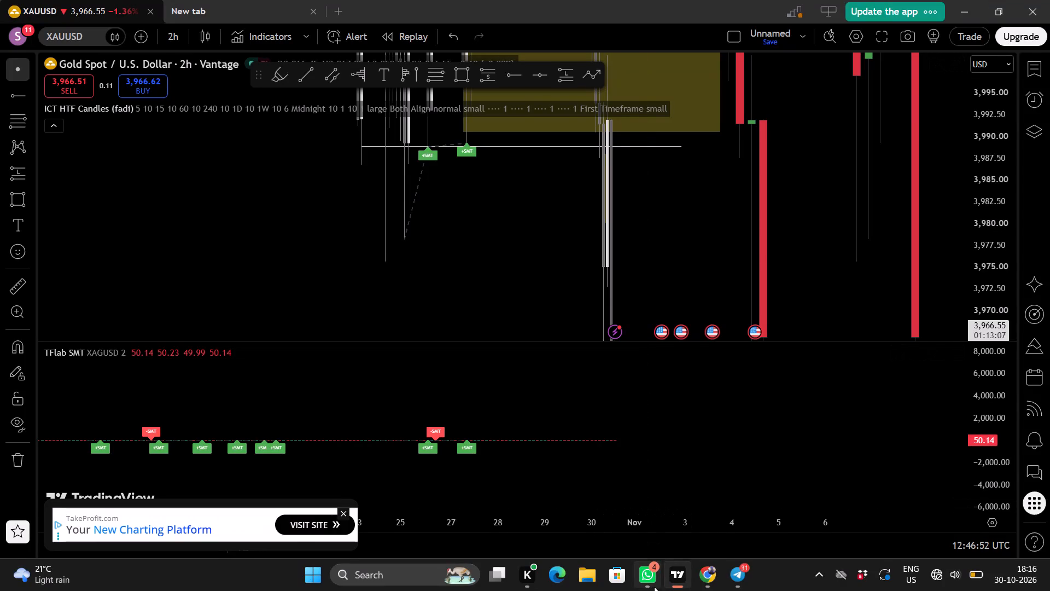
# Switch from the gold chart to the Chrome browser window.
pyautogui.click(704, 575)
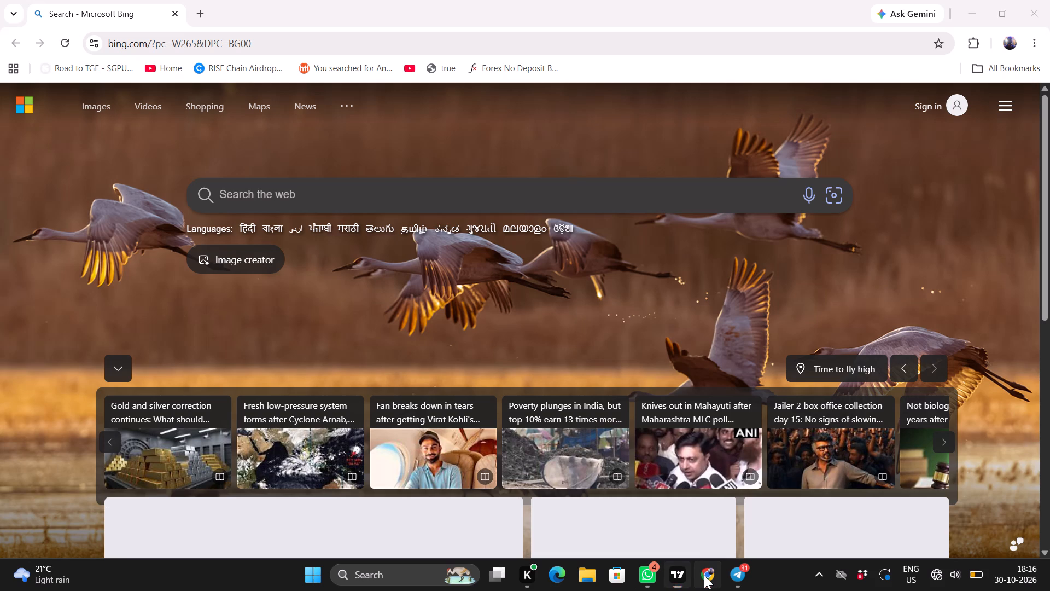
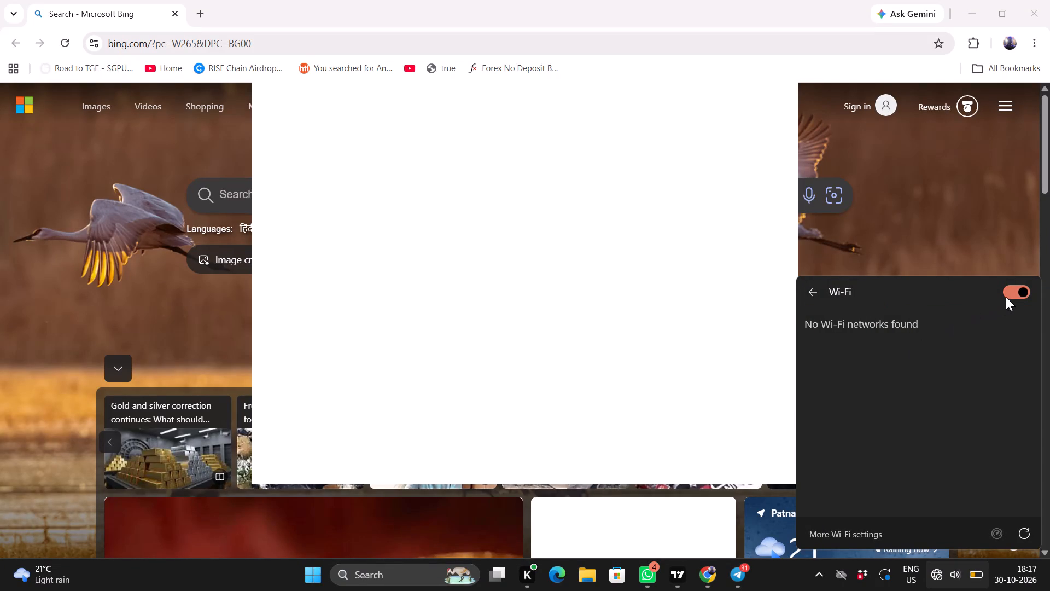
# Switch Wi-Fi off and on again to reconnect the computer to the saved wireless network, and return to the Bing page.
pyautogui.click(1027, 287)
pyautogui.click(1021, 291)
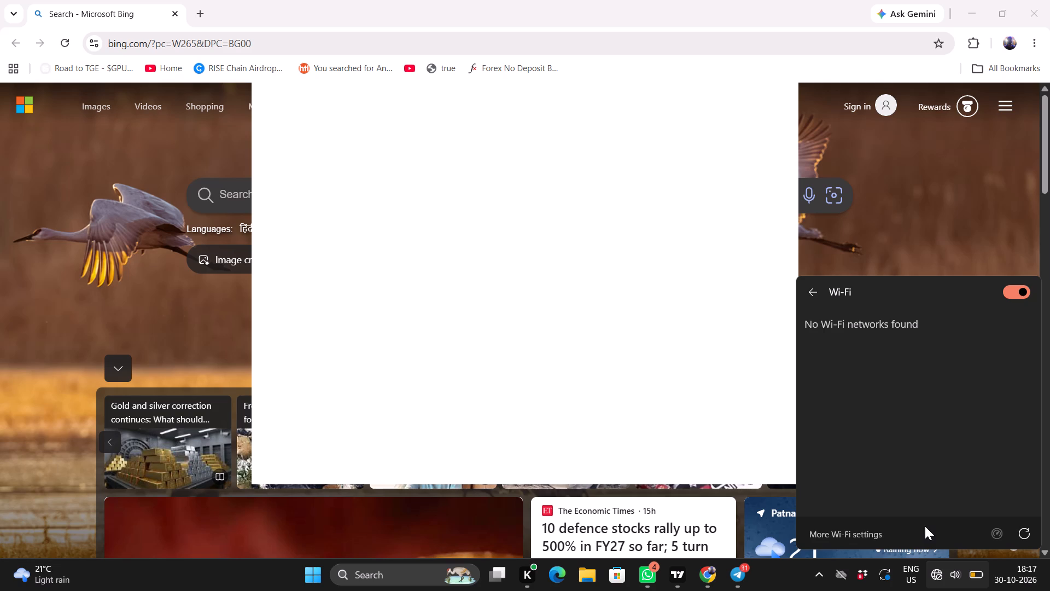
pyautogui.click(1018, 297)
pyautogui.click(1018, 293)
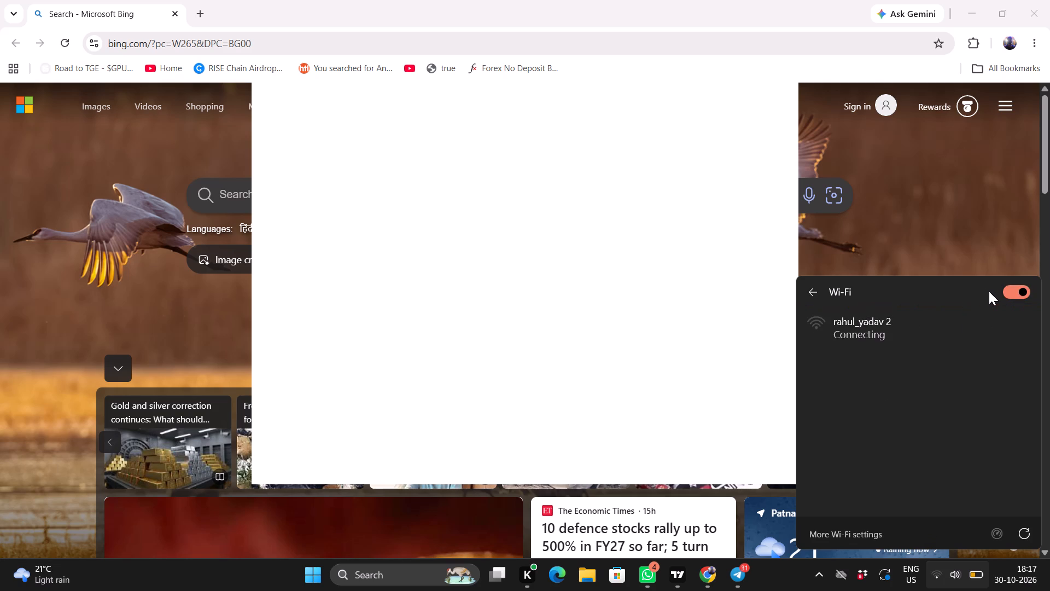
pyautogui.click(812, 292)
pyautogui.click(870, 317)
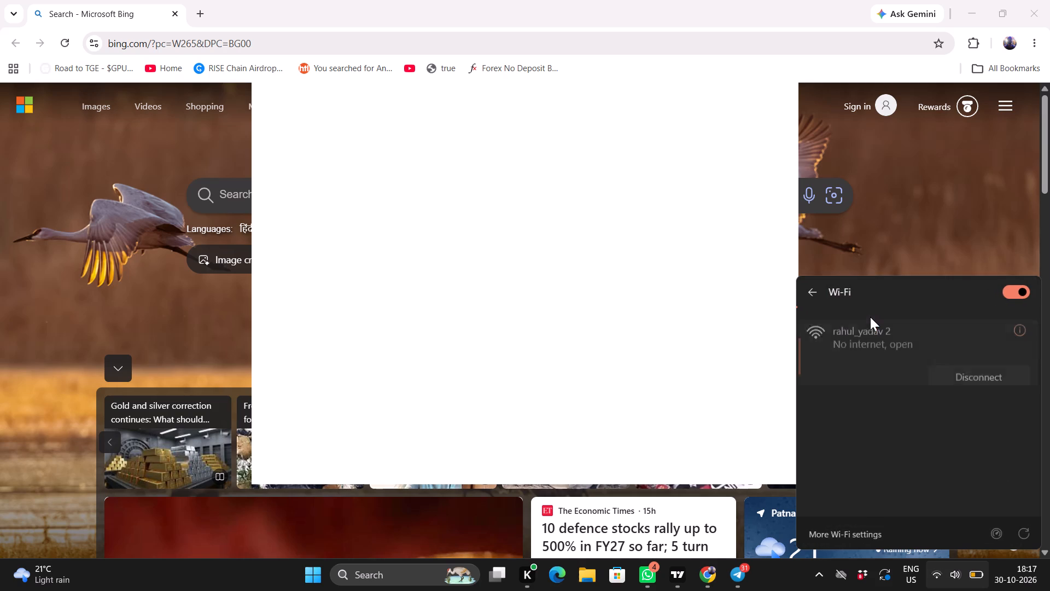
pyautogui.click(899, 250)
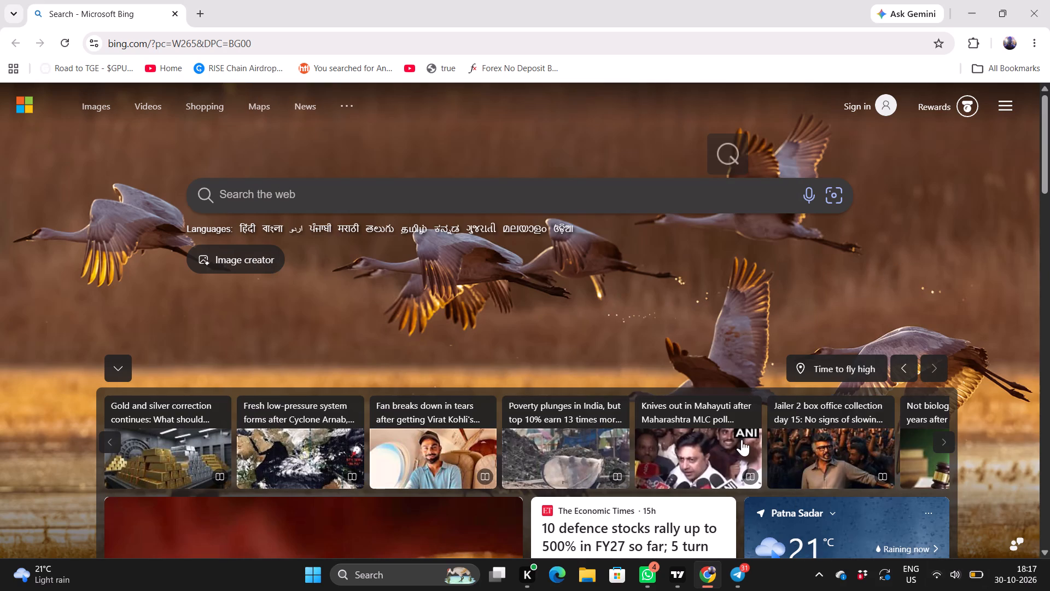
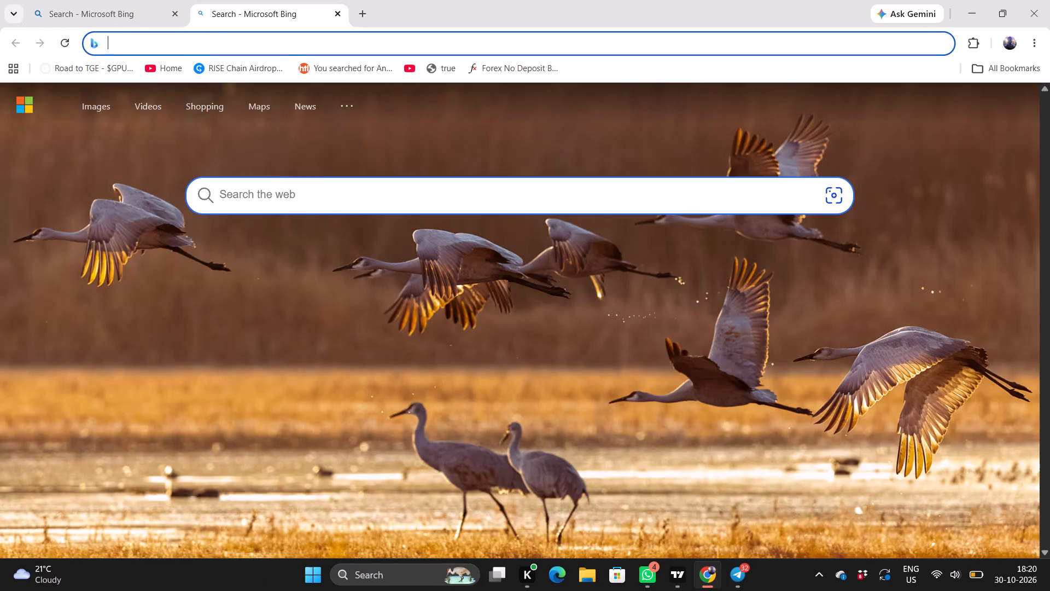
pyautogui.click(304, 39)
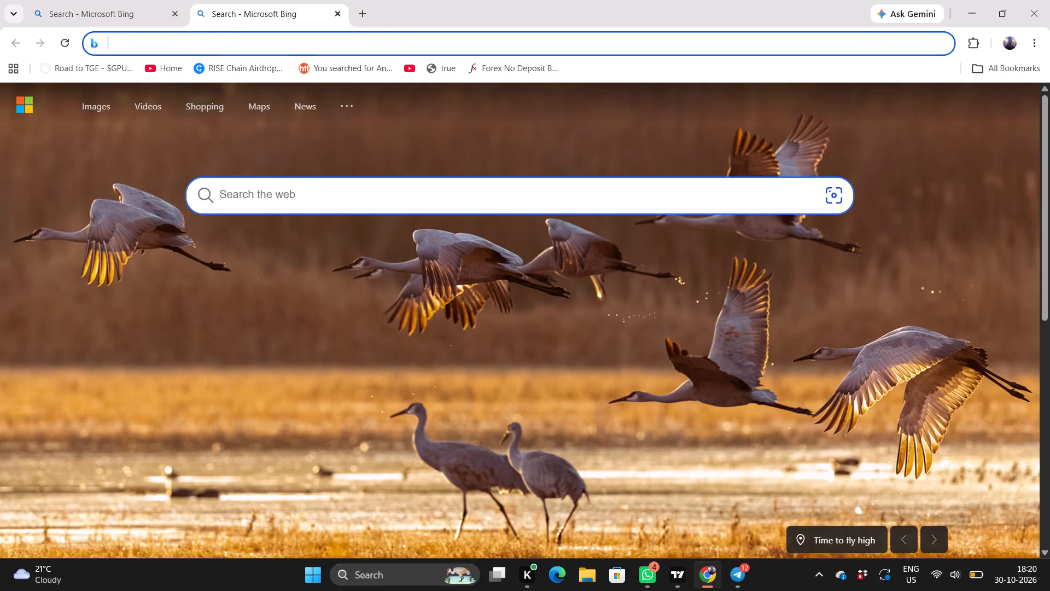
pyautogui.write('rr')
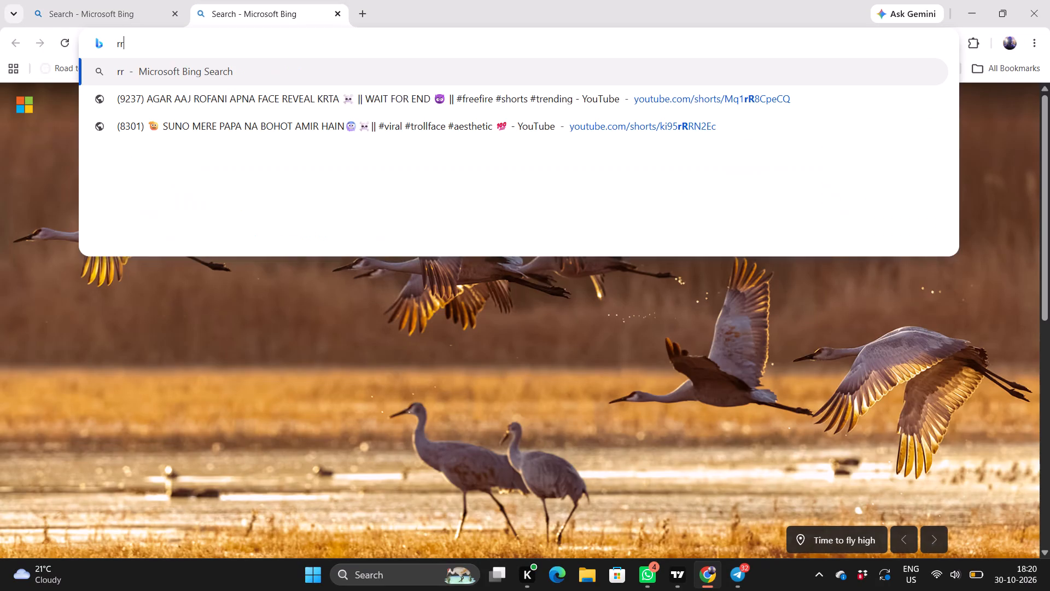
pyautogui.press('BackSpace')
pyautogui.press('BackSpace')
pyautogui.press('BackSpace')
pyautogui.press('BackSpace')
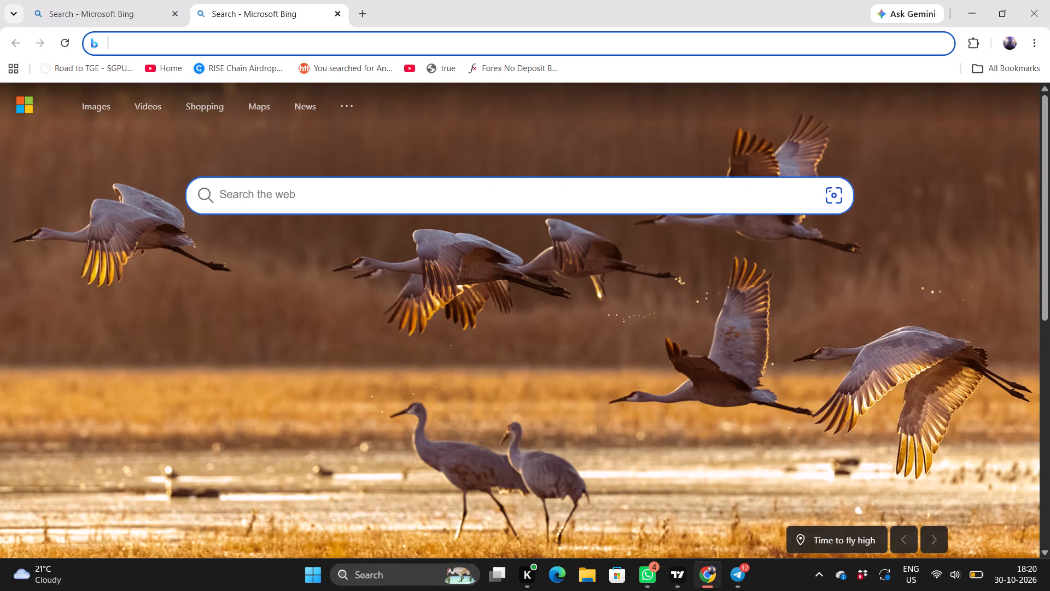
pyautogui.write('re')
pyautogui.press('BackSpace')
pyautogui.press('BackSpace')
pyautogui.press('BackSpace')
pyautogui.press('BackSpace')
# Open the bookmarked YouTube home page.
pyautogui.click(160, 71)
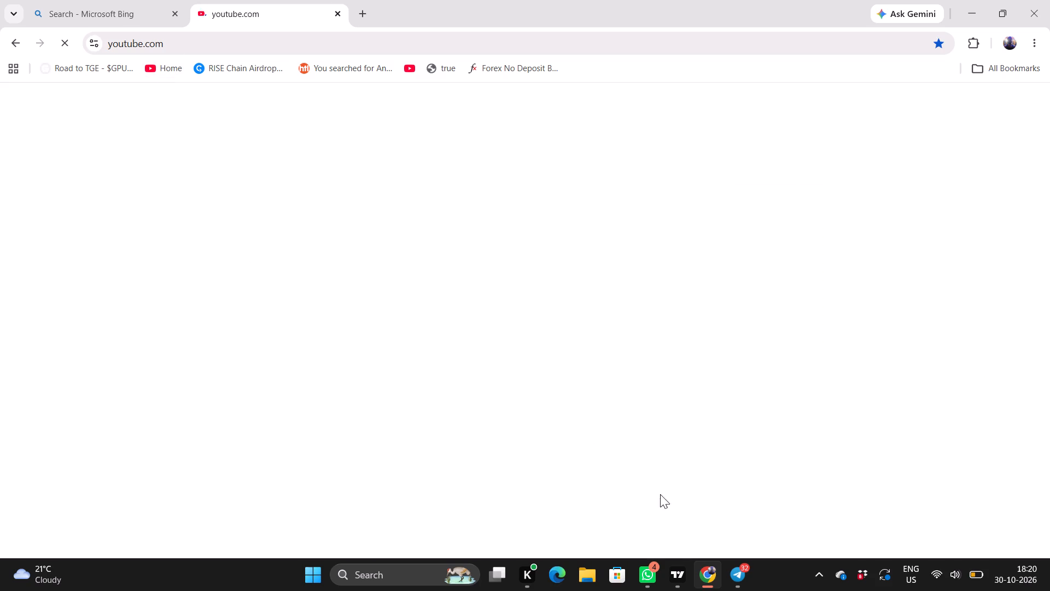
# Switch back to TradingView and maximise the XAUUSD price pane so that the TFlab SMT pane is hidden.
pyautogui.click(678, 566)
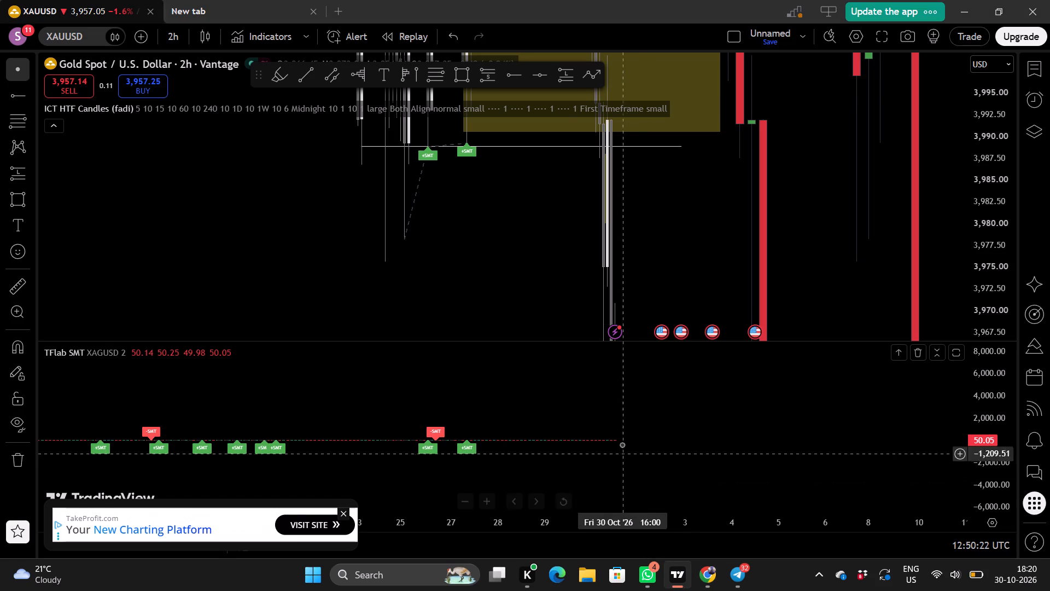
pyautogui.scroll(3, 698, 361)
pyautogui.moveTo(645, 271); pyautogui.dragTo(556, 268)
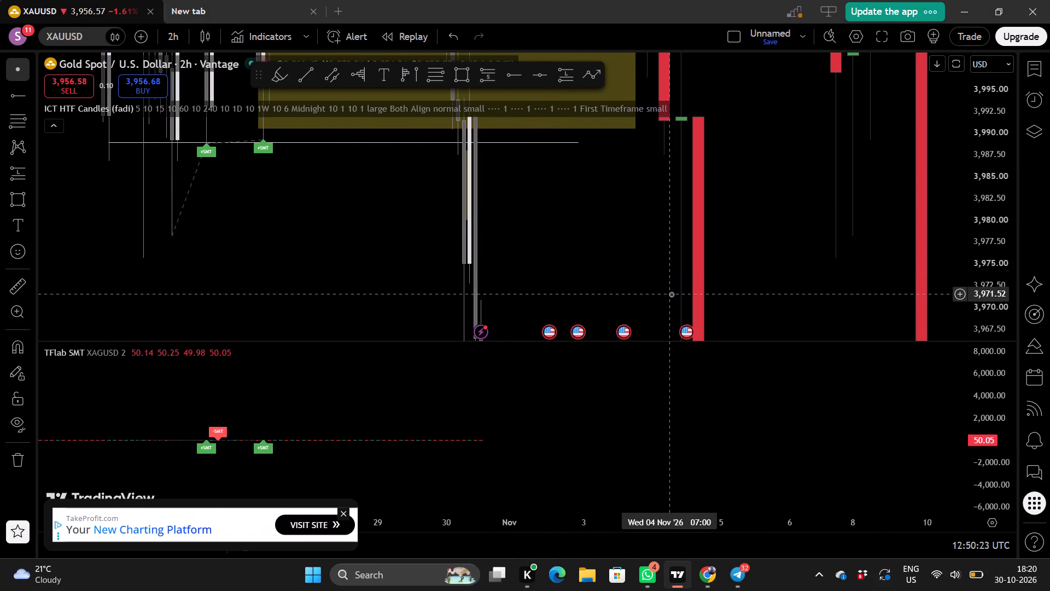
pyautogui.scroll(3, 671, 294)
pyautogui.scroll(1, 606, 276)
pyautogui.scroll(2, 495, 217)
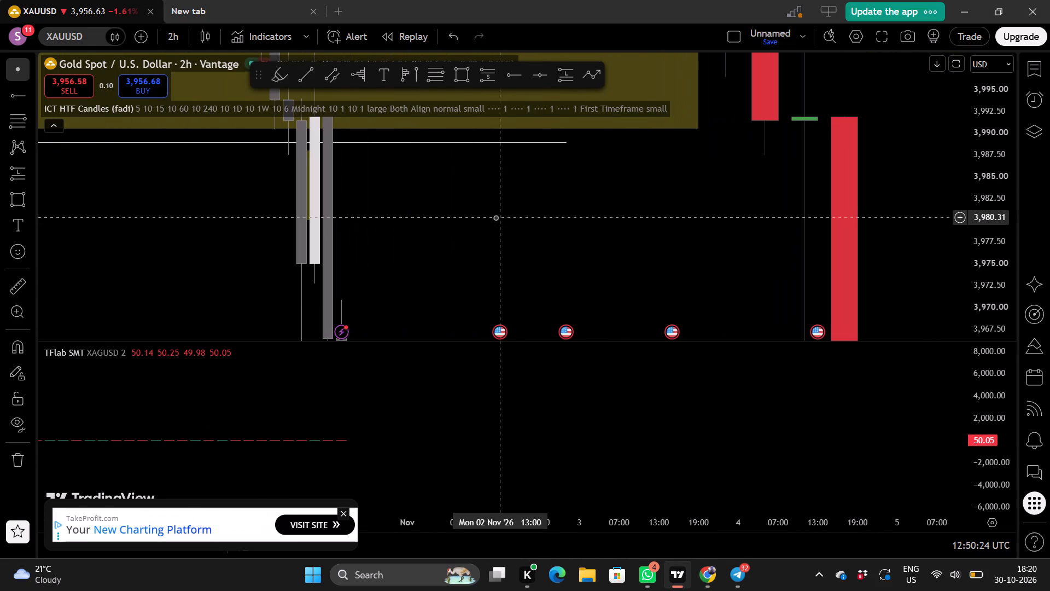
pyautogui.click(177, 37)
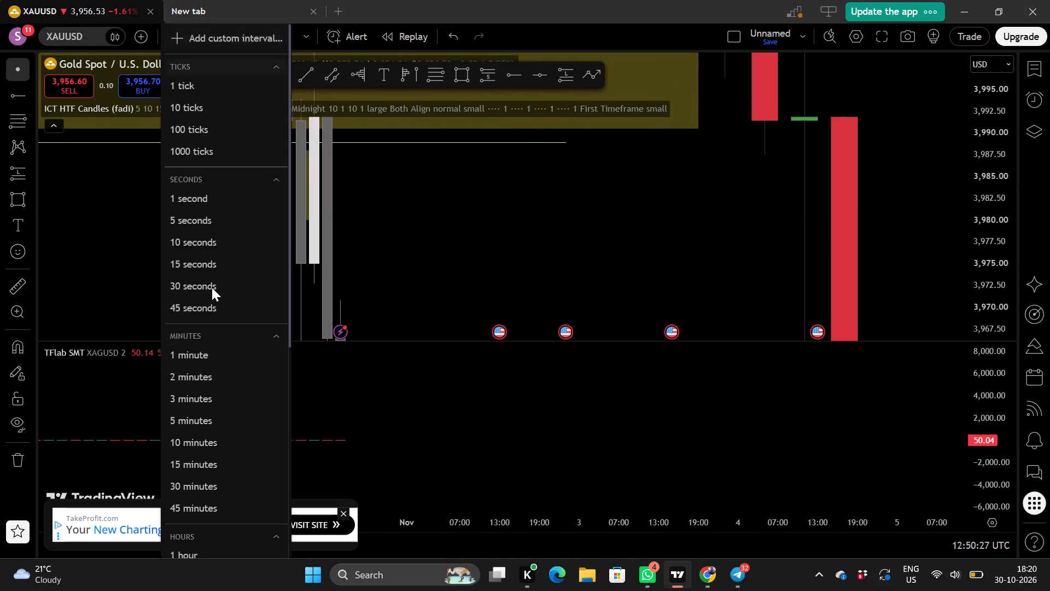
pyautogui.doubleClick(495, 236)
# Change the XAUUSD chart from the 2-hour to the 1-week timeframe.
pyautogui.scroll(1, 495, 236)
pyautogui.scroll(-1, 495, 236)
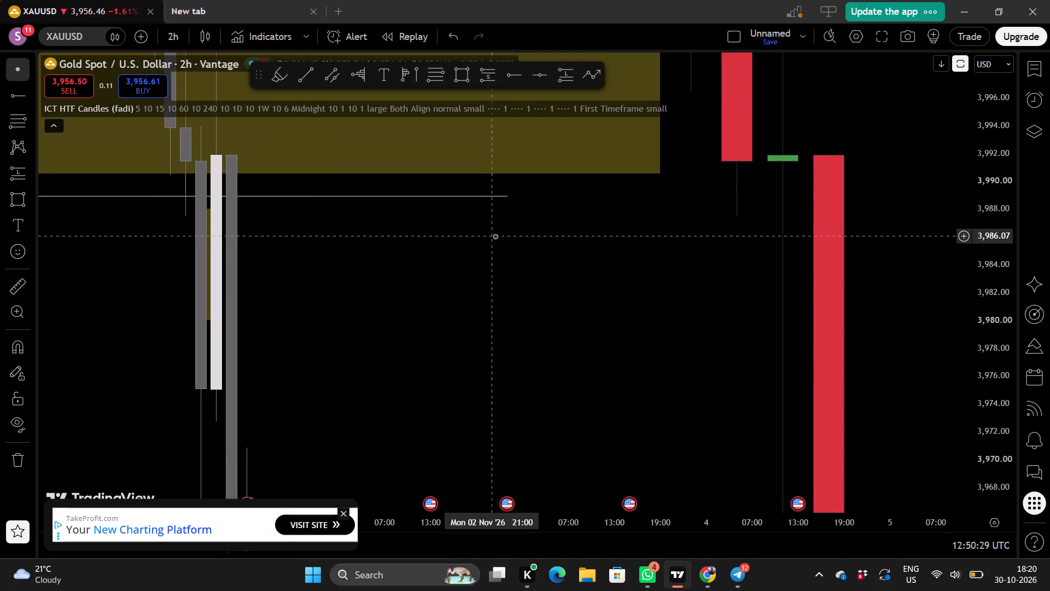
pyautogui.scroll(-5, 480, 294)
pyautogui.scroll(-6, 996, 325)
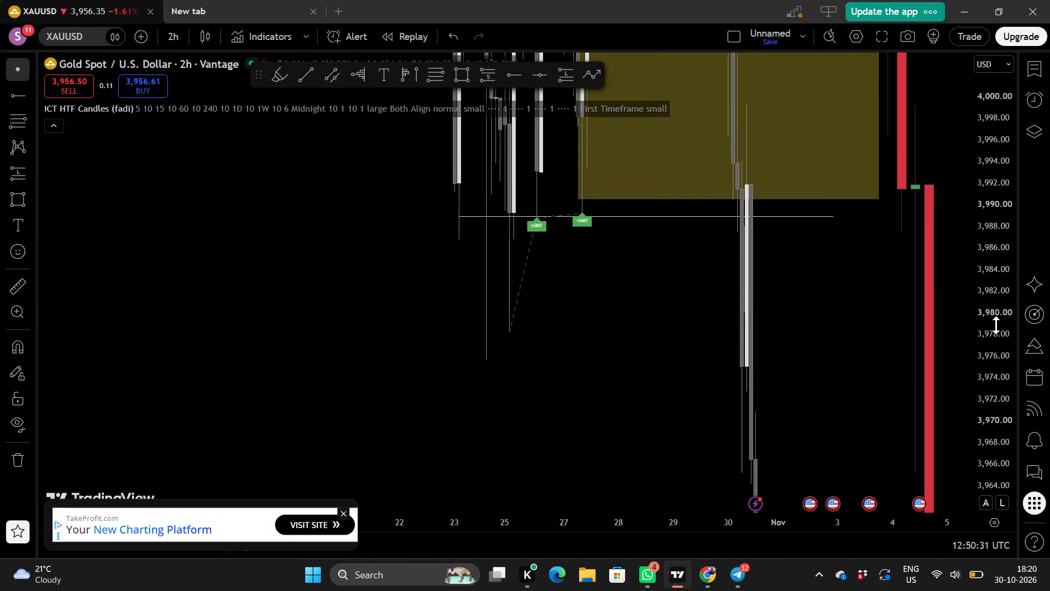
pyautogui.scroll(-2, 996, 325)
pyautogui.moveTo(786, 340); pyautogui.dragTo(651, 250)
pyautogui.scroll(1, 743, 291)
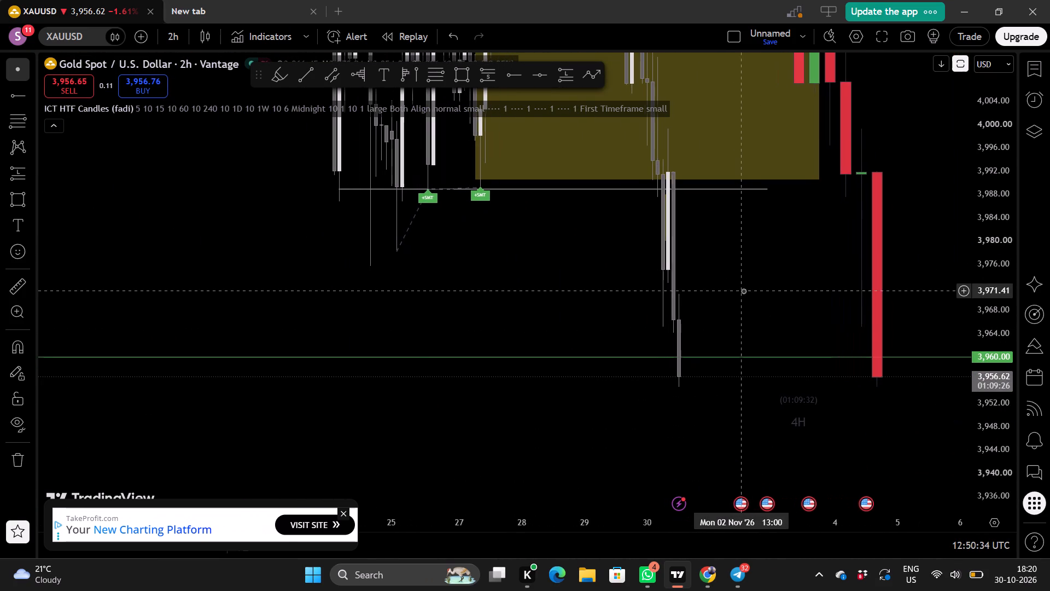
pyautogui.click(176, 30)
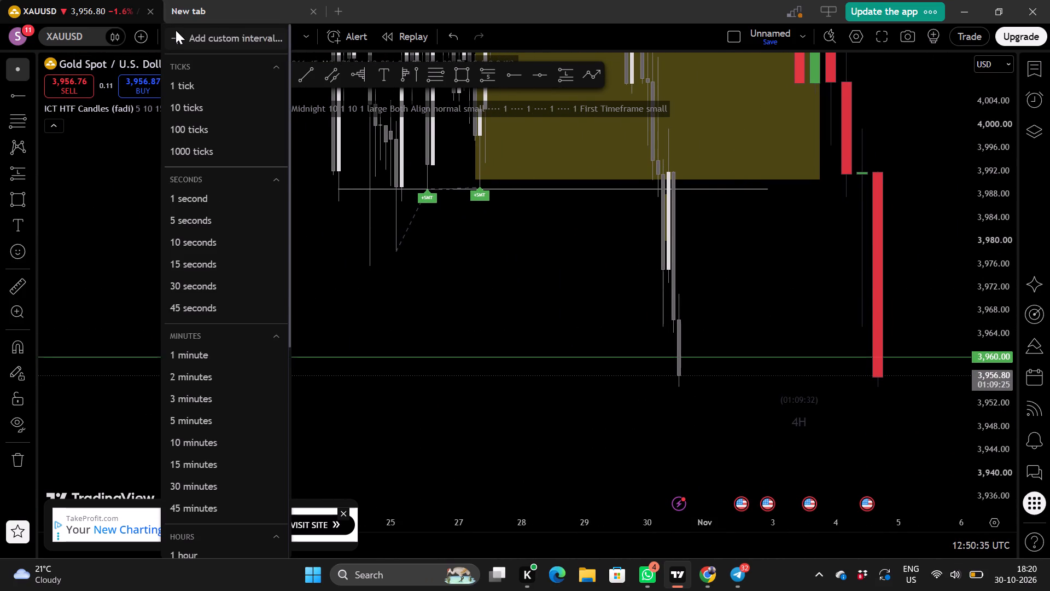
pyautogui.scroll(-3, 224, 277)
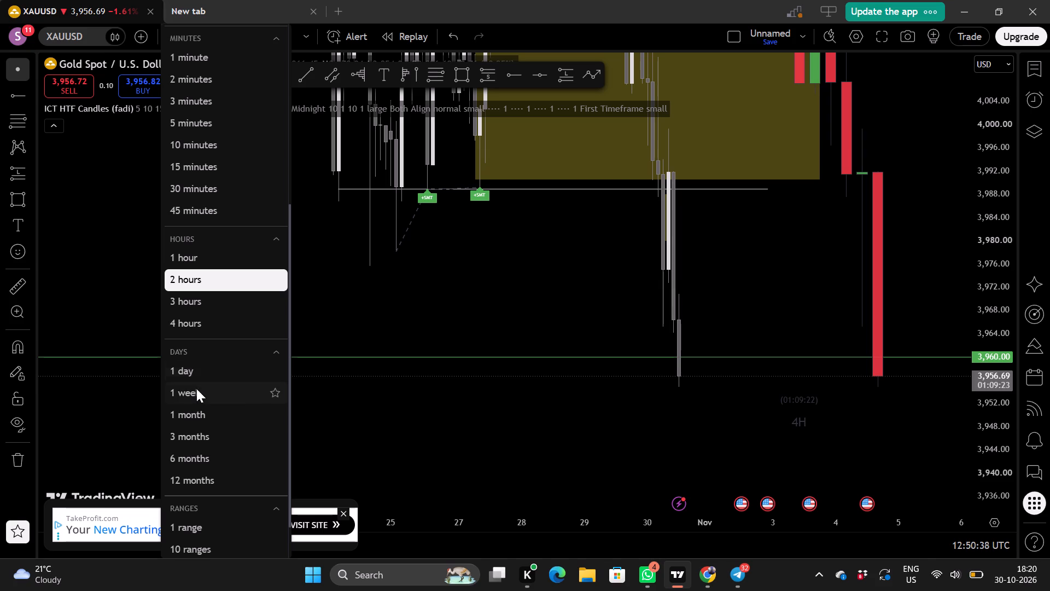
pyautogui.click(197, 392)
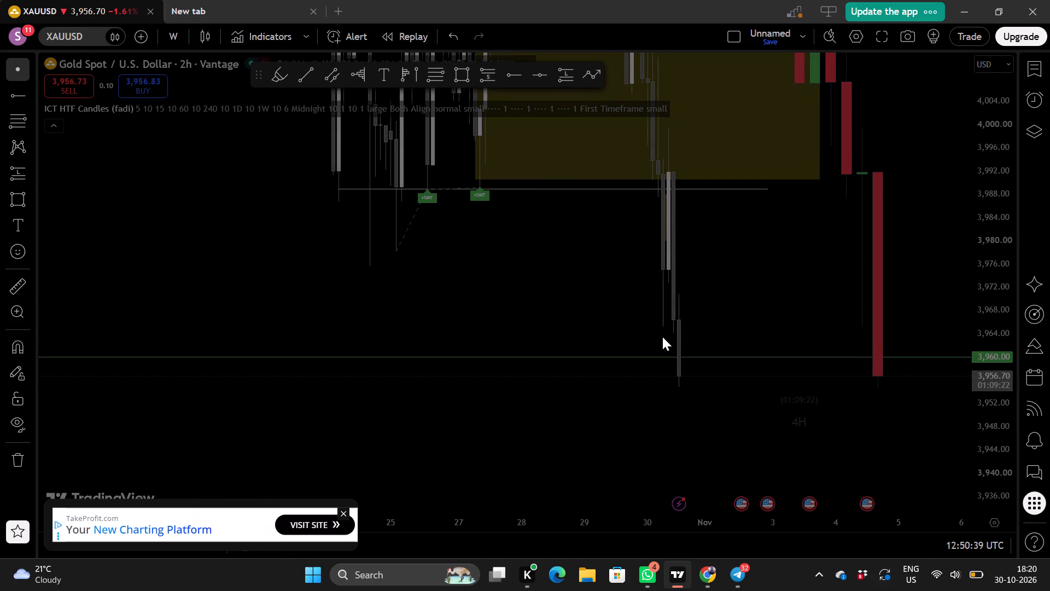
# Draw a horizontal ray at 3,943.72 starting from the 22 June 2026 weekly candle, below the 3,960.00 level.
pyautogui.scroll(2, 662, 337)
pyautogui.scroll(-2, 989, 300)
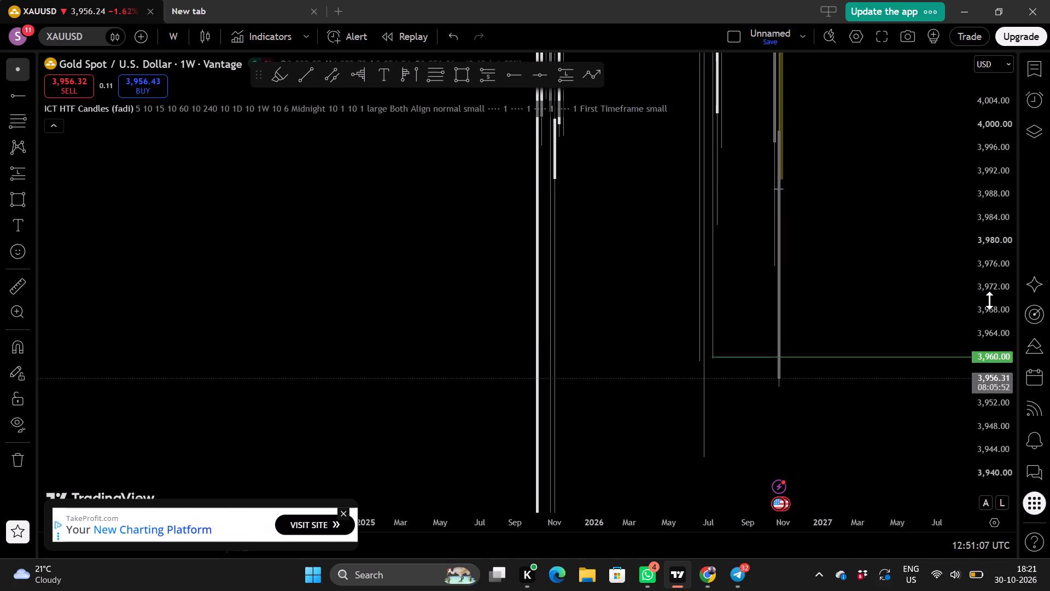
pyautogui.scroll(-7, 996, 343)
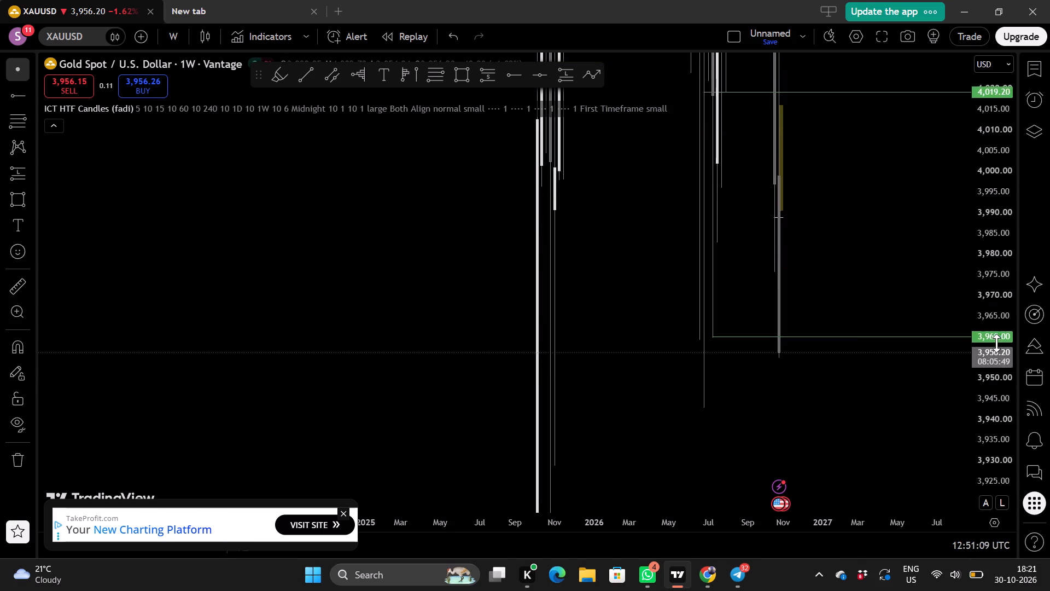
pyautogui.scroll(-4, 996, 343)
pyautogui.scroll(4, 828, 298)
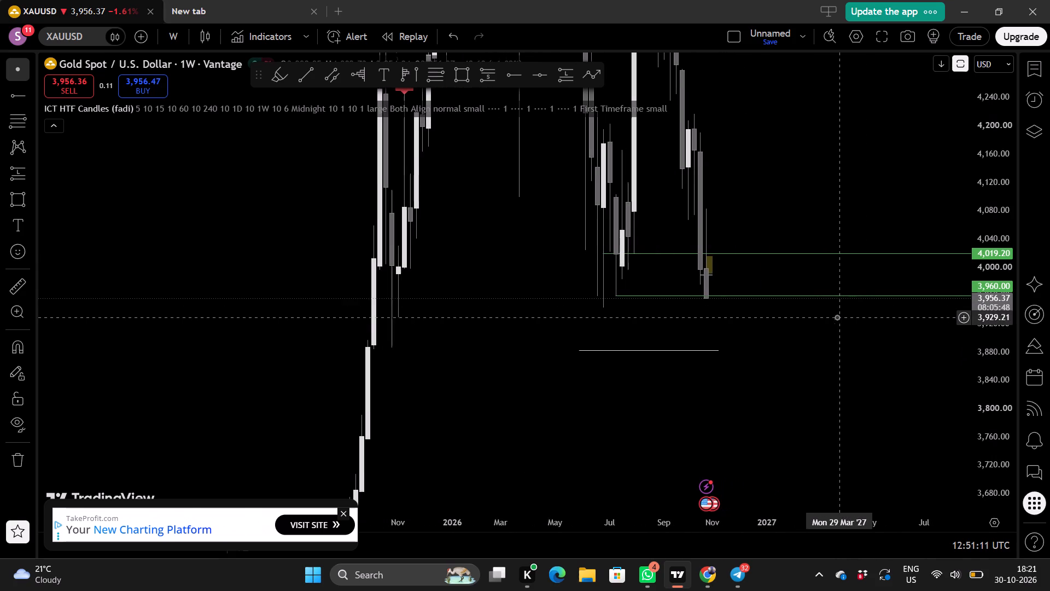
pyautogui.scroll(2, 837, 317)
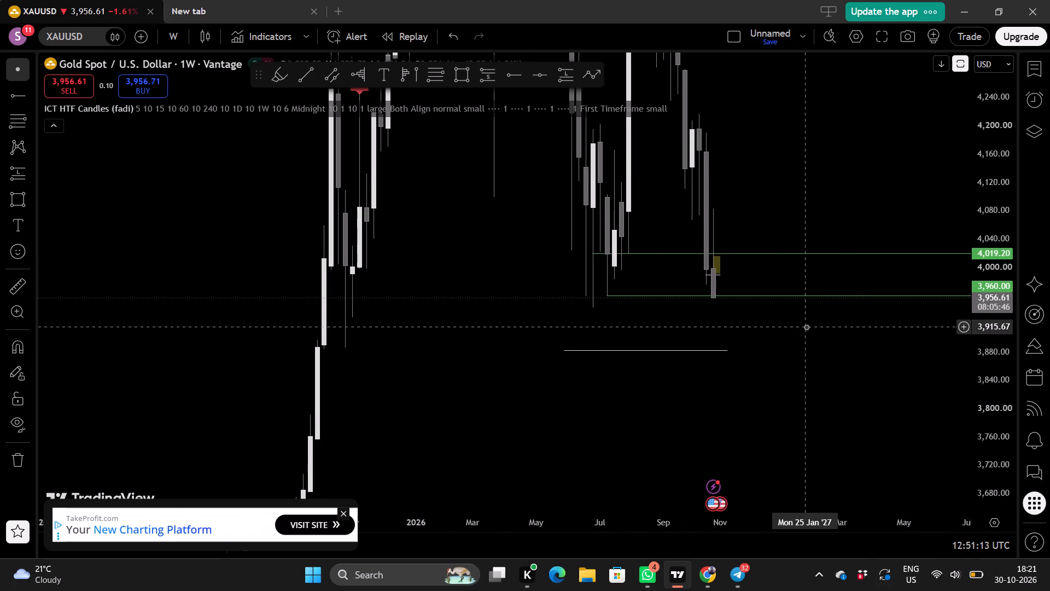
pyautogui.scroll(1, 806, 327)
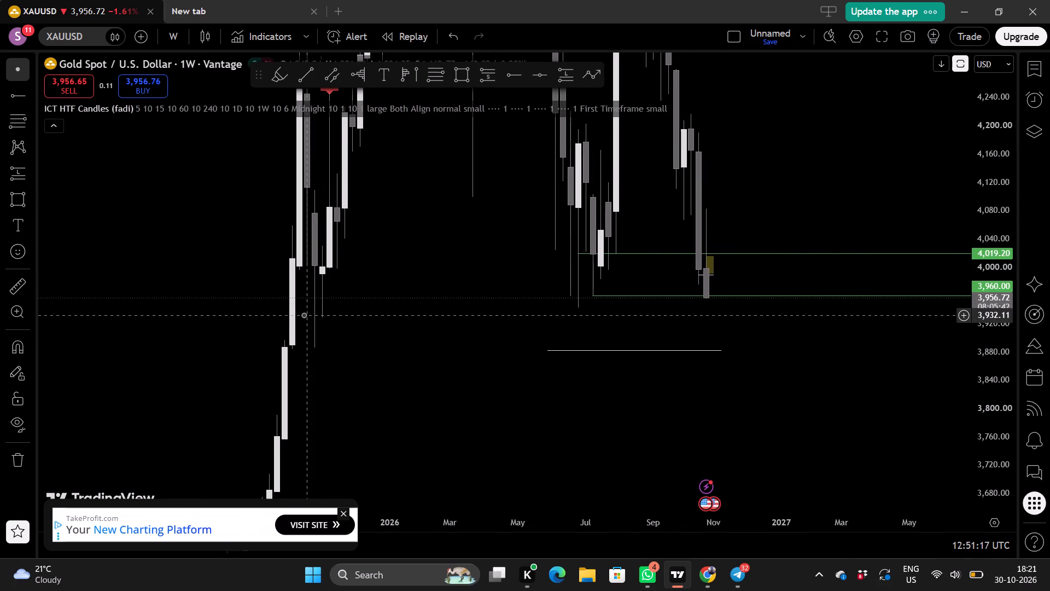
pyautogui.click(17, 90)
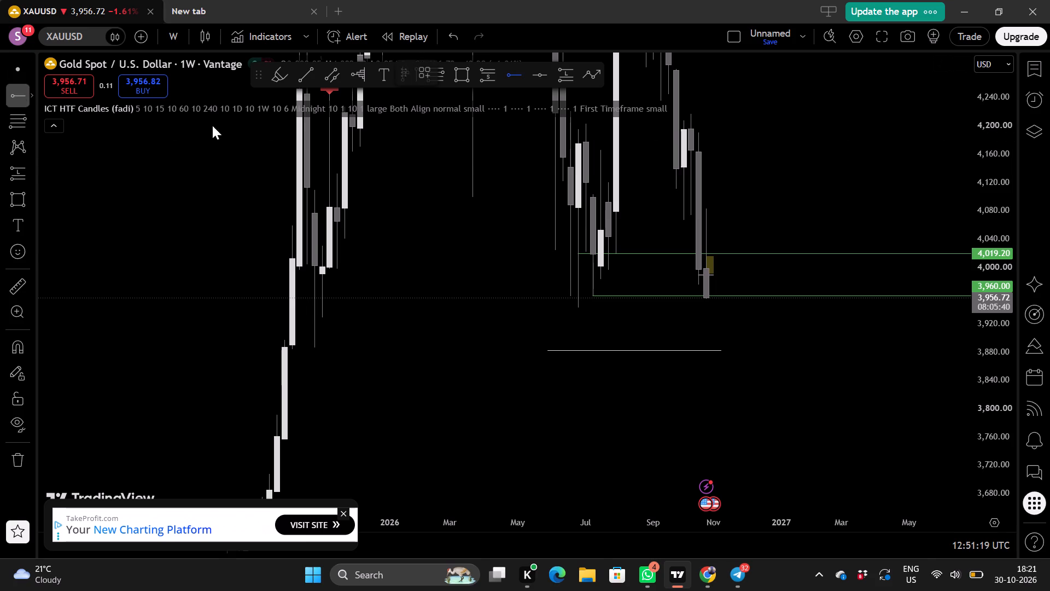
pyautogui.click(569, 306)
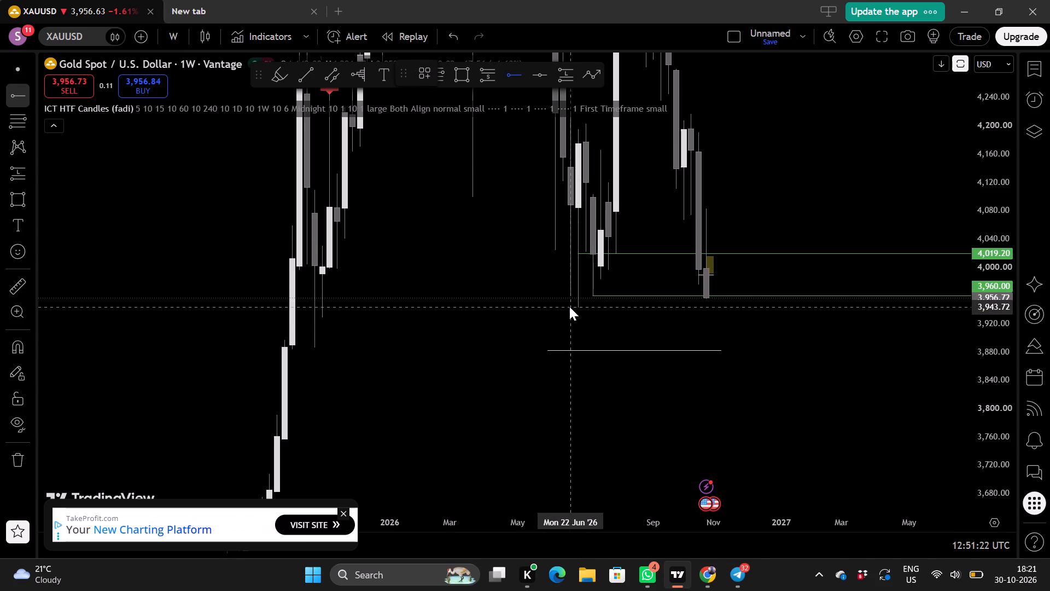
pyautogui.click(841, 332)
# Examine the latest weekly gold candles against the 4,019.20, 3,960.00 and 3,943.72 levels and the white line below them.
pyautogui.scroll(9, 990, 299)
pyautogui.scroll(3, 907, 304)
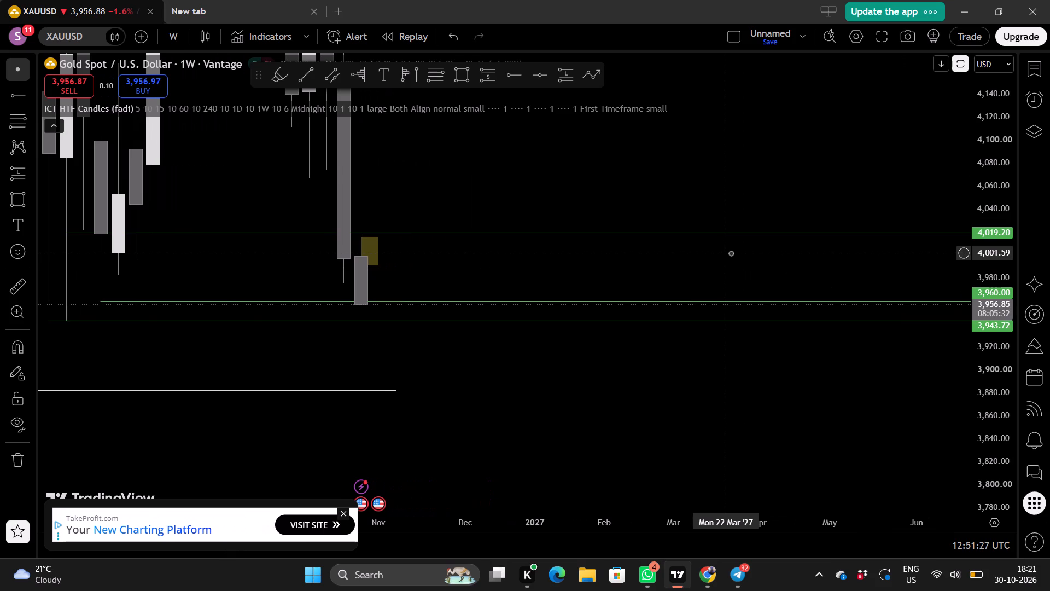
pyautogui.hscroll(1, 731, 253)
pyautogui.scroll(-2, 602, 285)
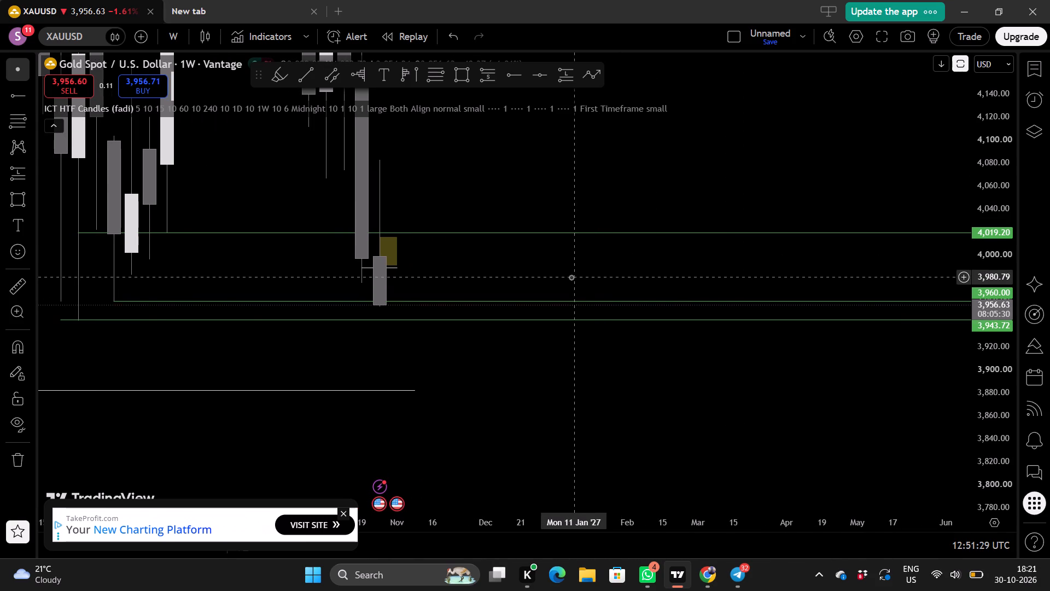
pyautogui.scroll(-1, 571, 277)
pyautogui.hscroll(1, 571, 277)
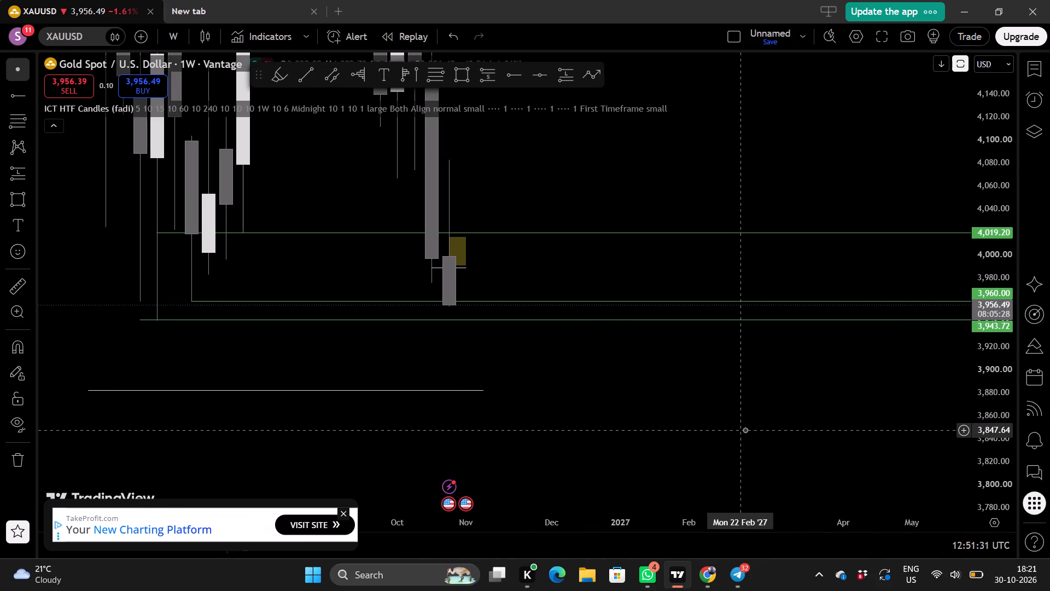
pyautogui.scroll(-3, 745, 430)
pyautogui.scroll(1, 815, 407)
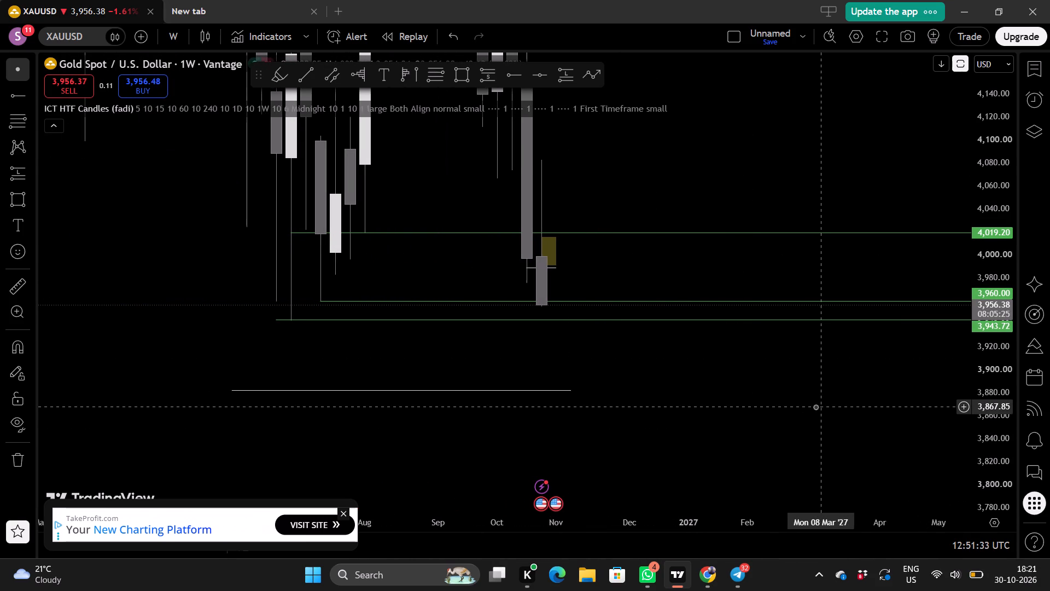
pyautogui.scroll(3, 989, 326)
pyautogui.scroll(-3, 910, 354)
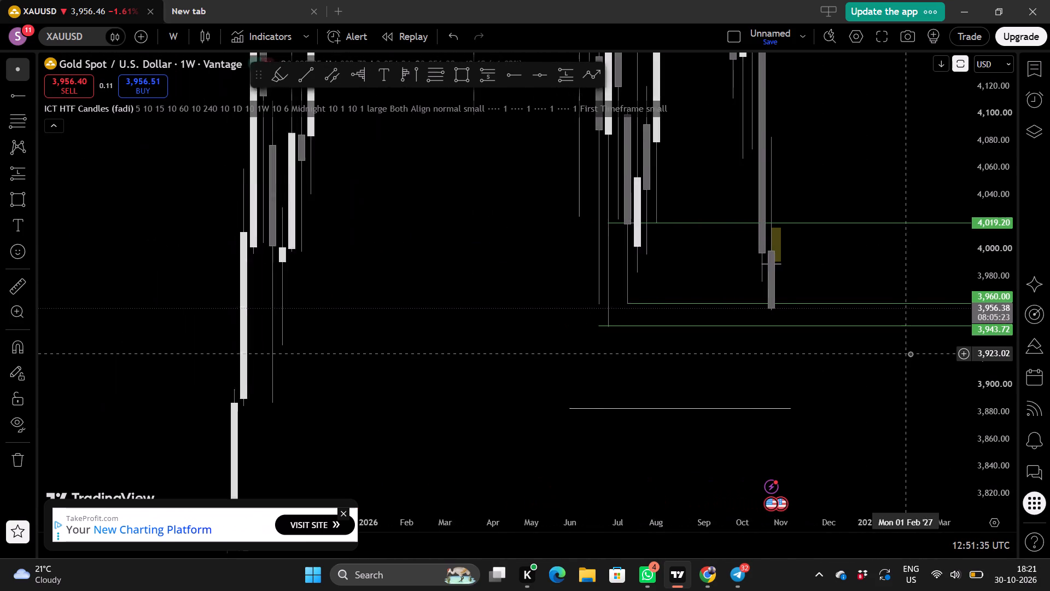
# Draw a horizontal ray at 3,990.54 from the late October 2025 weekly candle, level with the next small white candle's body low.
pyautogui.hscroll(1, 682, 391)
pyautogui.scroll(1, 489, 345)
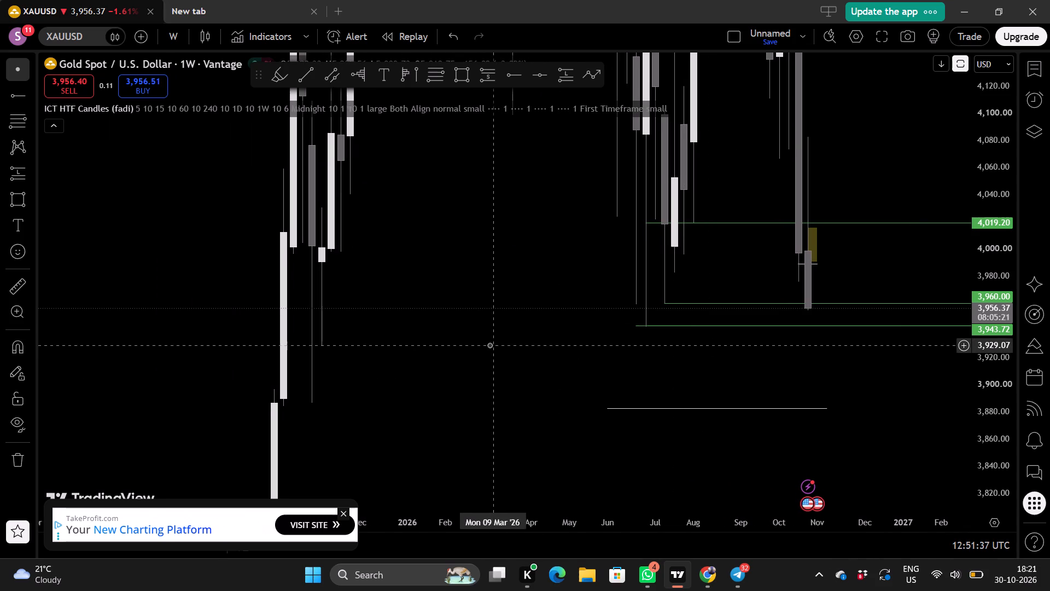
pyautogui.scroll(1, 489, 345)
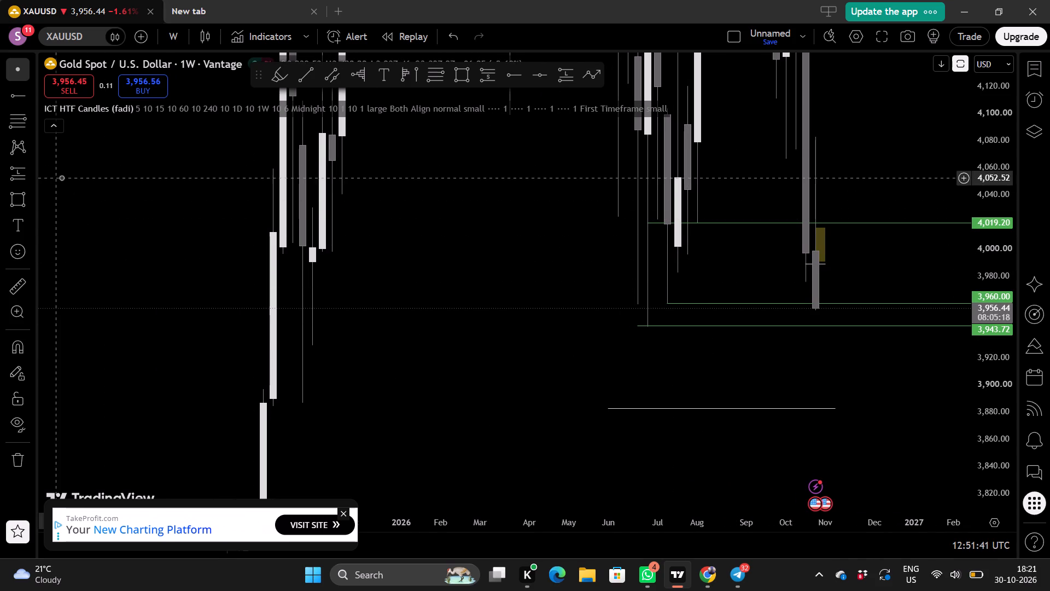
pyautogui.click(21, 99)
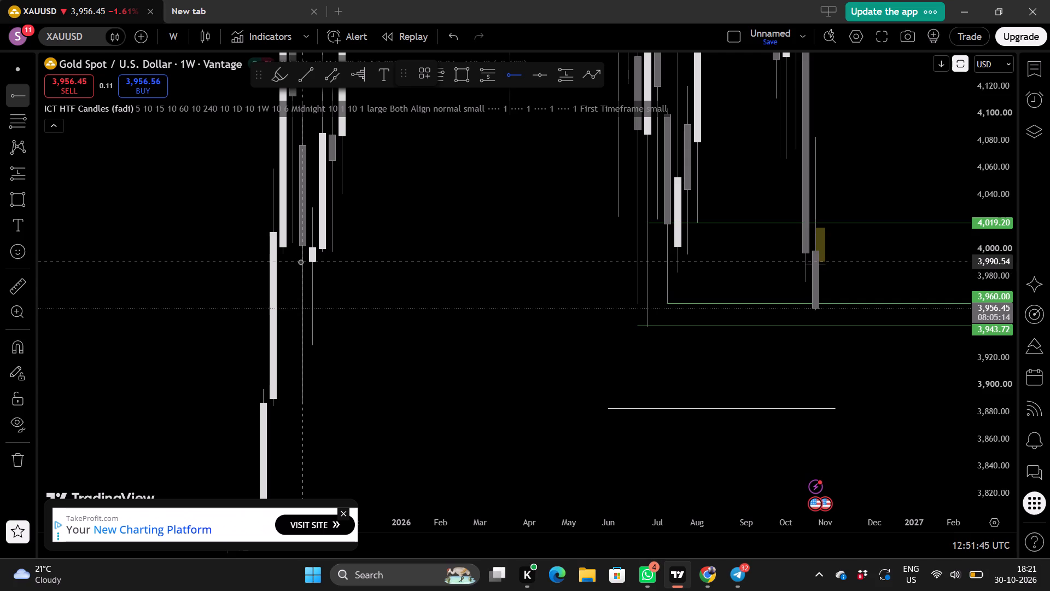
pyautogui.click(300, 262)
# Draw a horizontal ray at 3,929.57 from the same late October 2025 candle, level with the small white candle's wick low.
pyautogui.scroll(1, 413, 300)
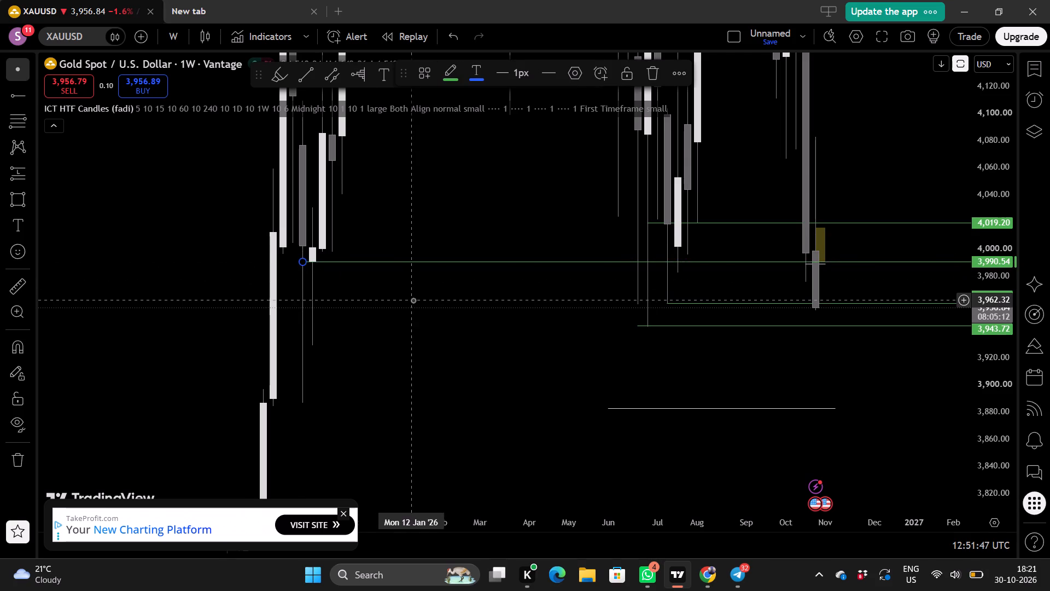
pyautogui.scroll(1, 413, 300)
pyautogui.moveTo(500, 346); pyautogui.dragTo(475, 326)
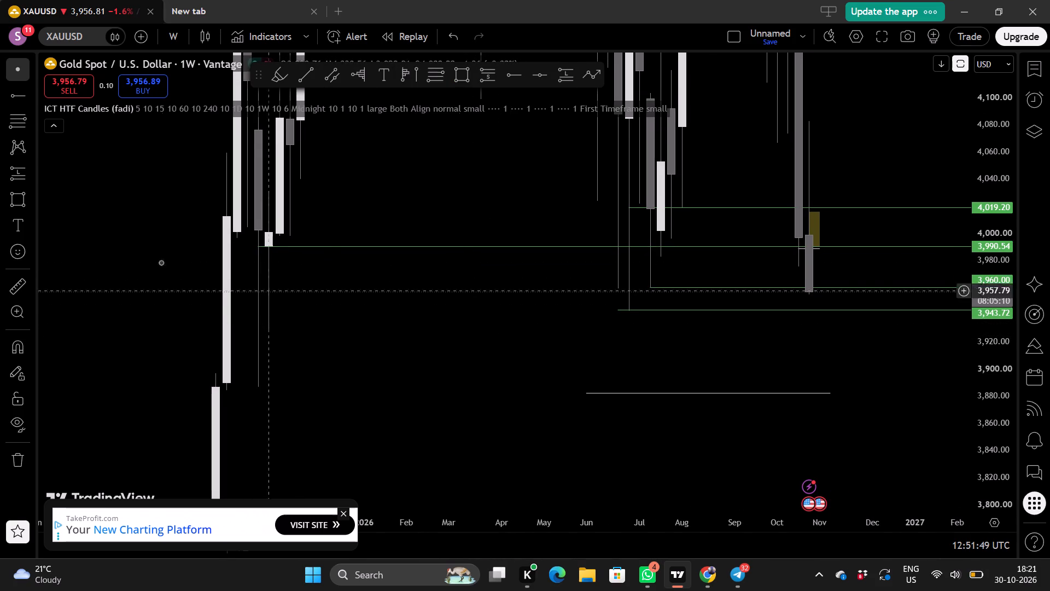
pyautogui.click(14, 99)
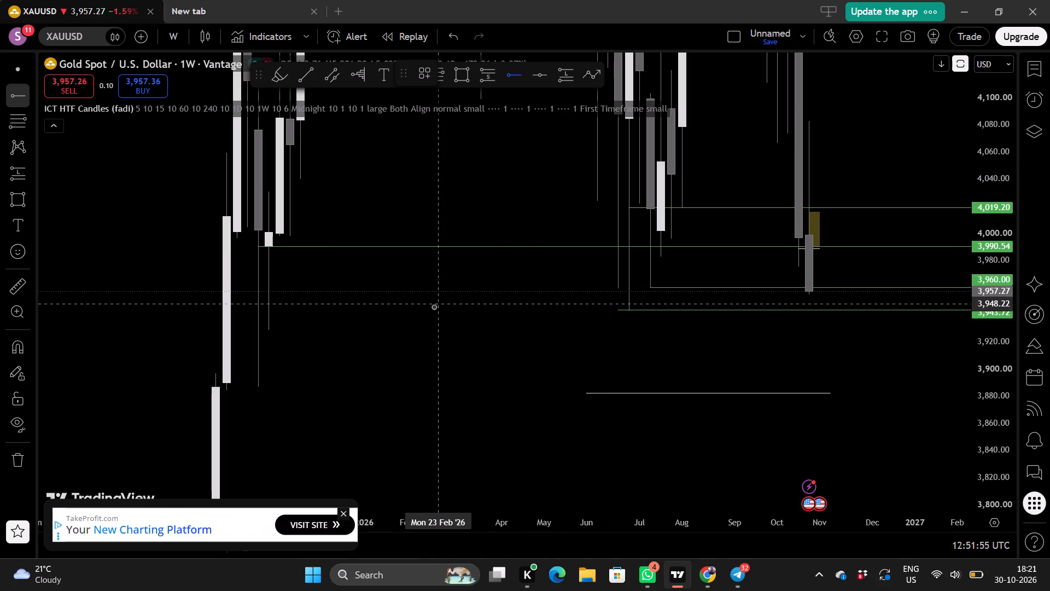
pyautogui.click(259, 328)
pyautogui.moveTo(393, 358); pyautogui.dragTo(258, 375)
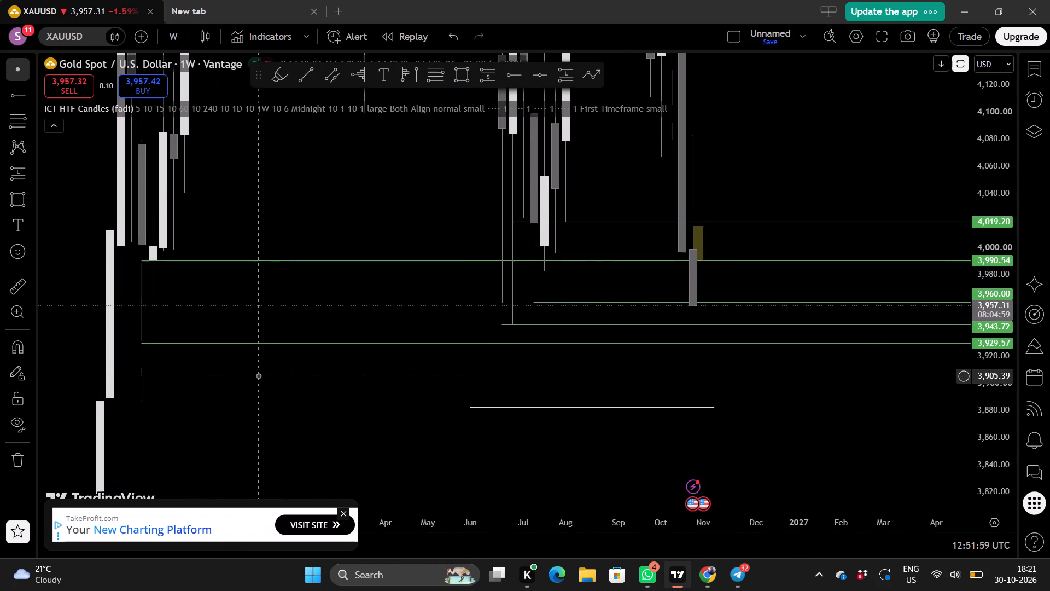
pyautogui.scroll(-7, 986, 345)
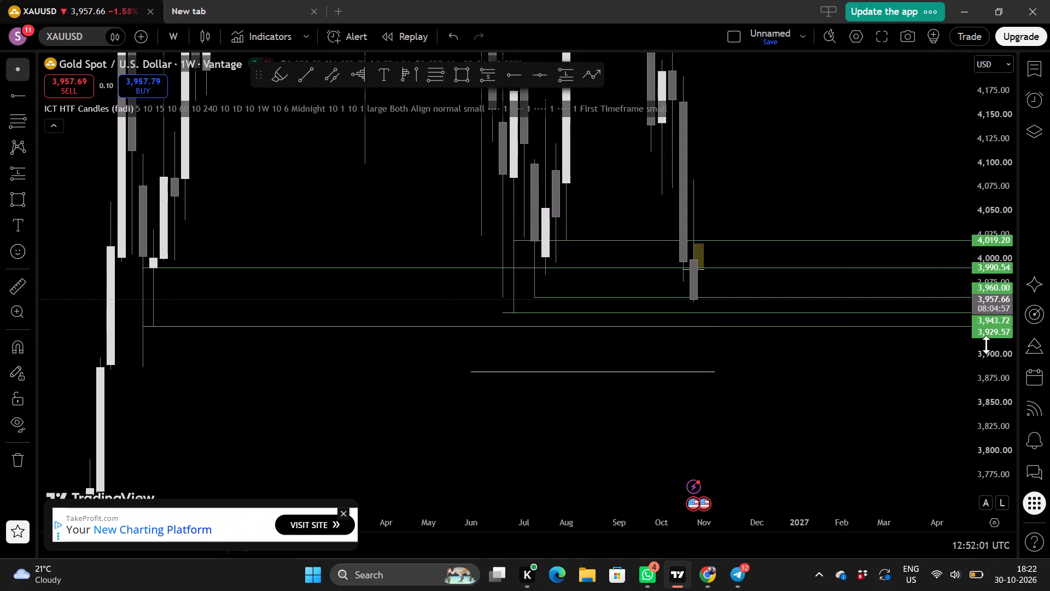
# Examine the latest weekly gold candles against the horizontal rays from 4,019.20 down to 3,929.57.
pyautogui.moveTo(743, 180); pyautogui.dragTo(629, 195)
pyautogui.scroll(1, 715, 209)
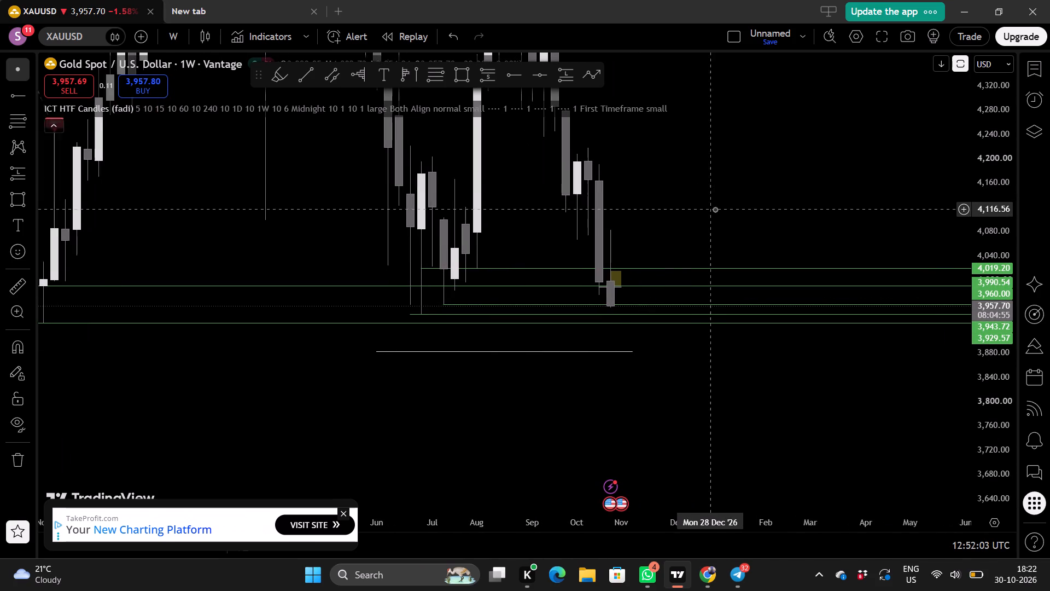
pyautogui.scroll(2, 715, 209)
pyautogui.moveTo(763, 219); pyautogui.dragTo(749, 218)
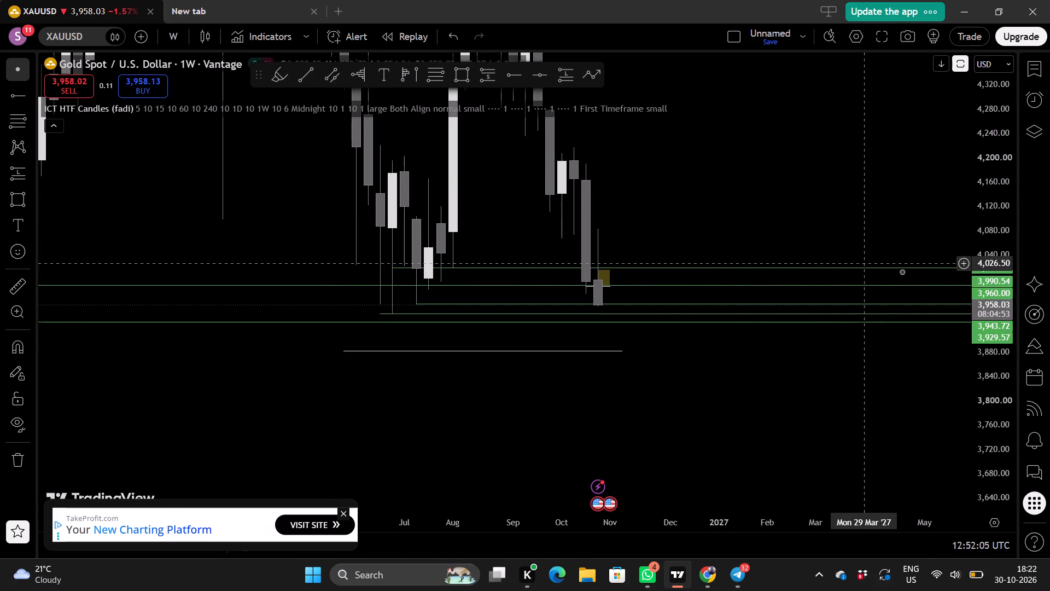
pyautogui.scroll(6, 996, 285)
pyautogui.scroll(1, 845, 224)
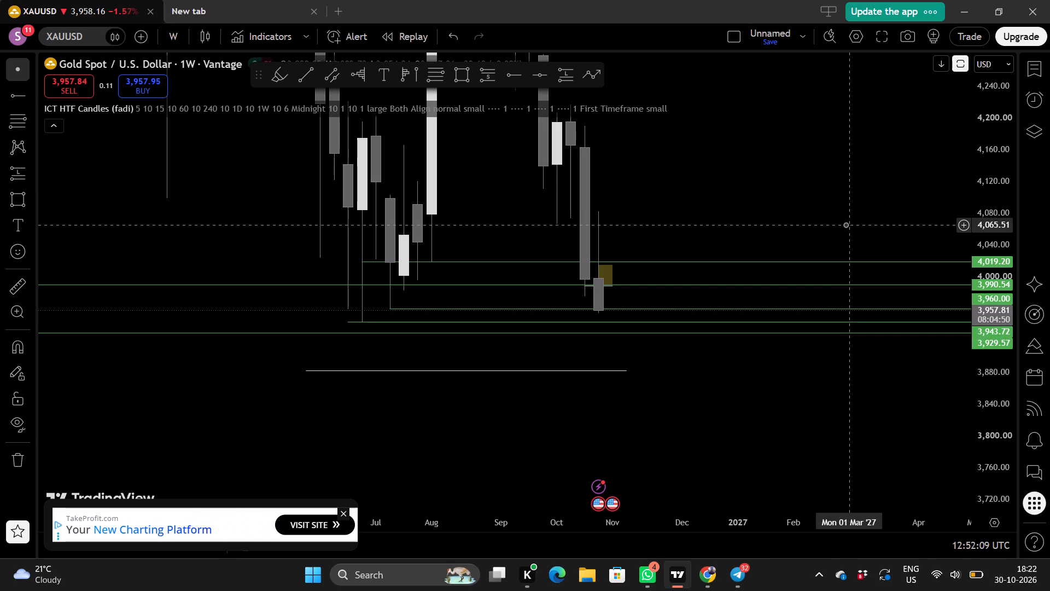
pyautogui.scroll(1, 845, 224)
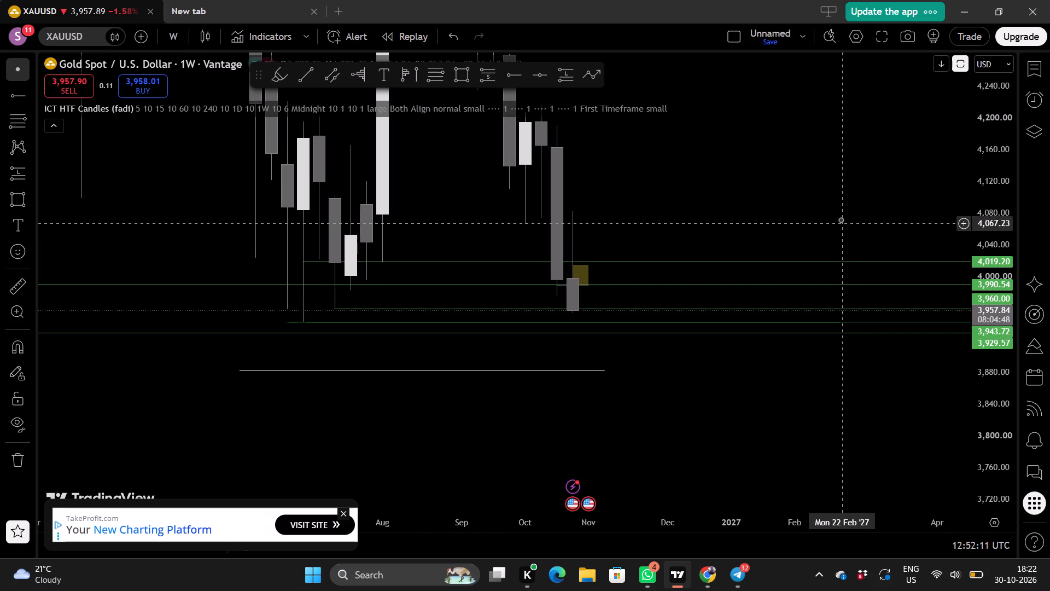
pyautogui.scroll(2, 841, 219)
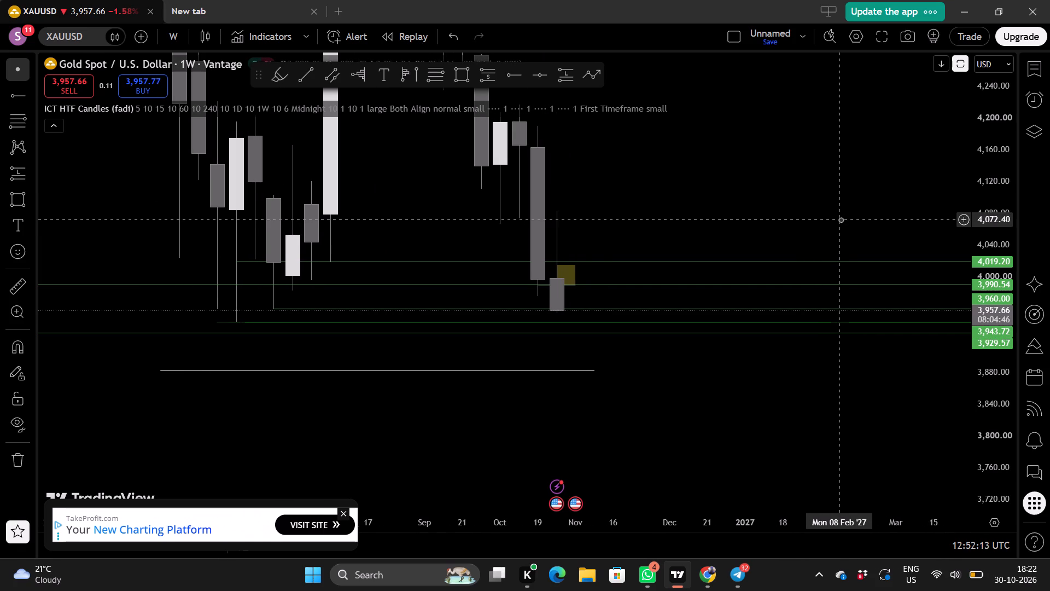
pyautogui.scroll(1, 841, 219)
pyautogui.scroll(4, 995, 298)
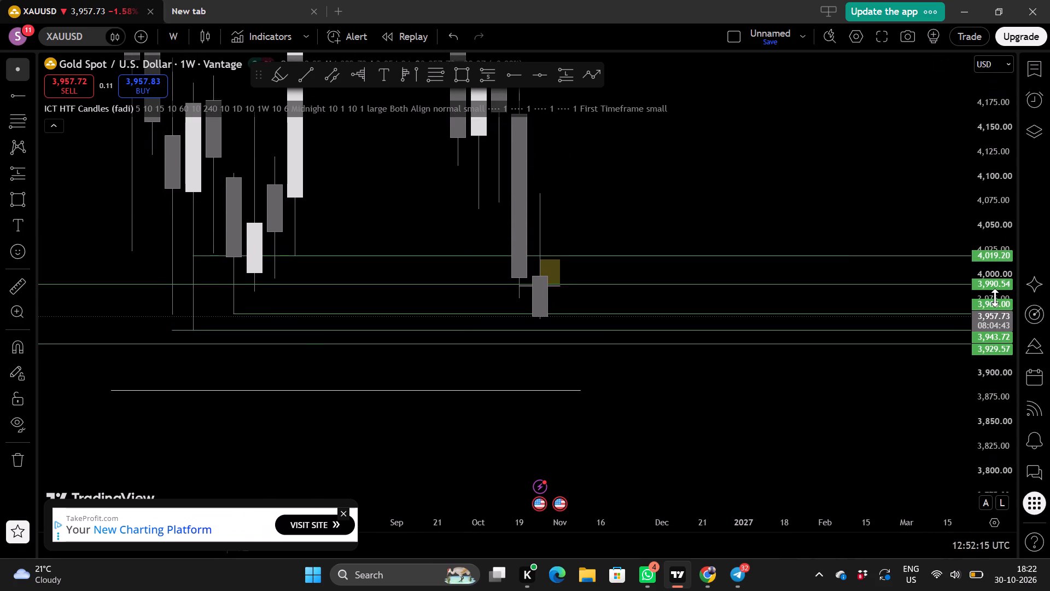
pyautogui.scroll(-1, 896, 382)
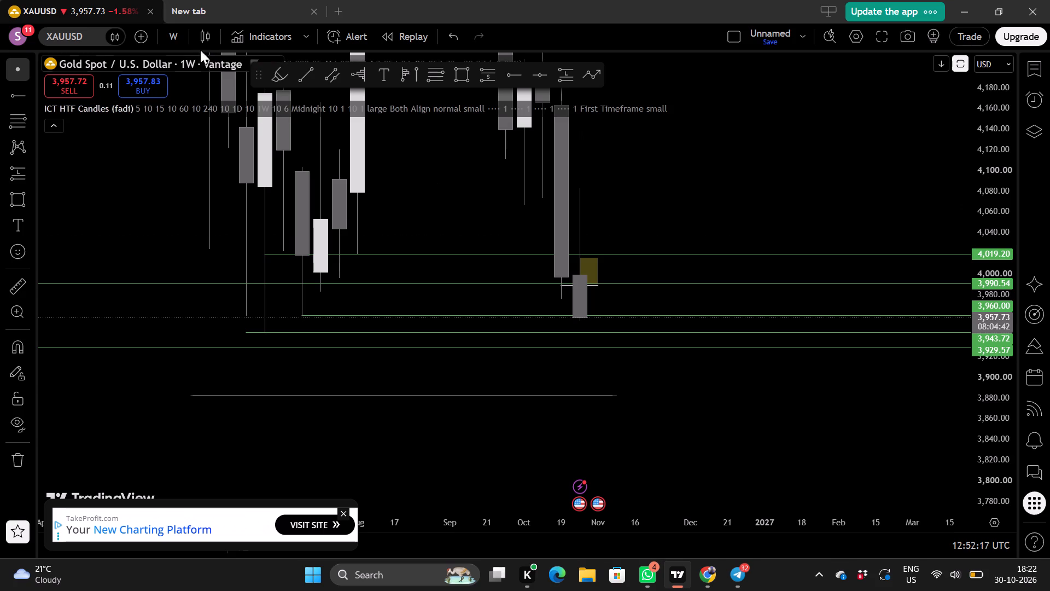
# Switch the chart to the 1-day interval and examine the daily candles around the marked support levels.
pyautogui.click(173, 37)
pyautogui.scroll(-2, 241, 329)
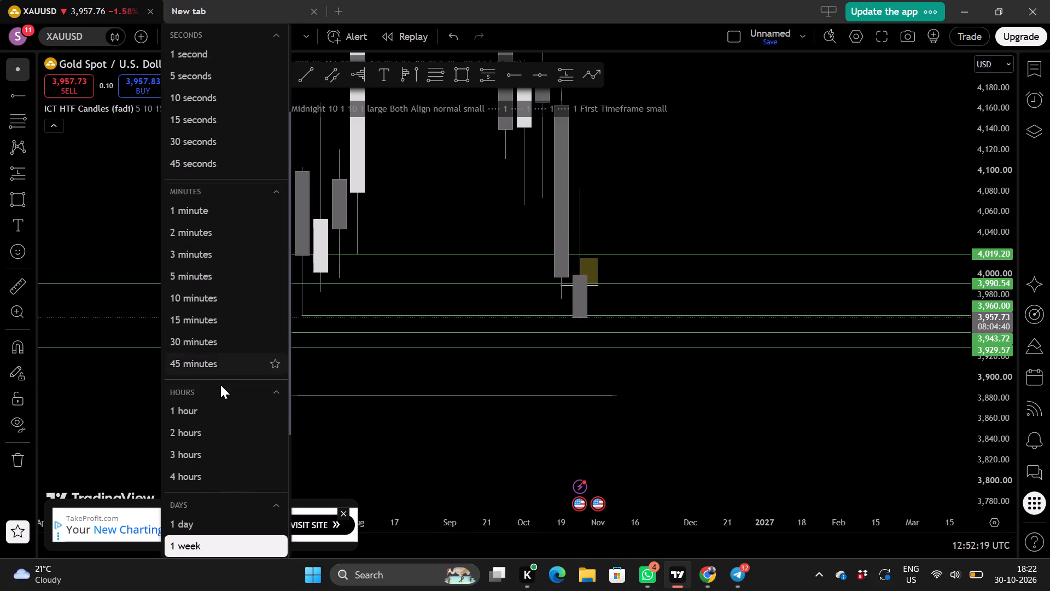
pyautogui.scroll(-1, 215, 404)
pyautogui.click(203, 451)
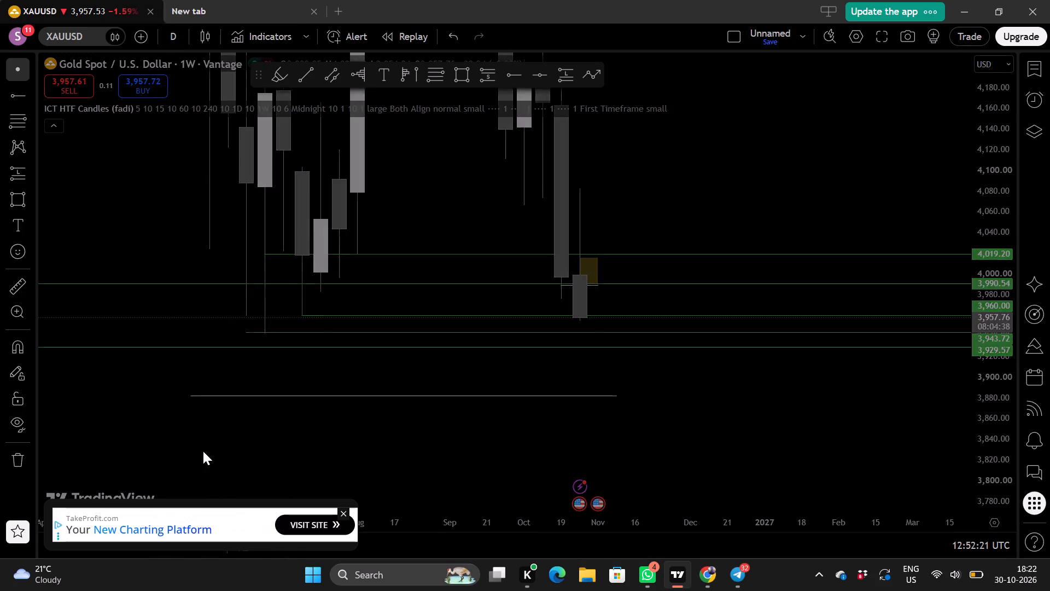
pyautogui.scroll(-7, 371, 456)
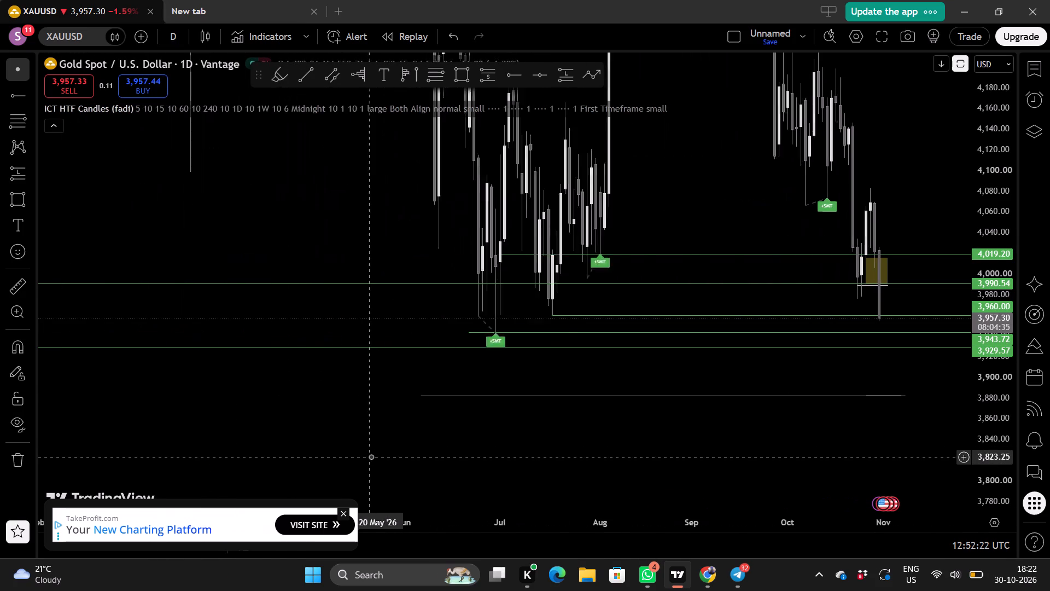
pyautogui.moveTo(512, 451); pyautogui.dragTo(298, 448)
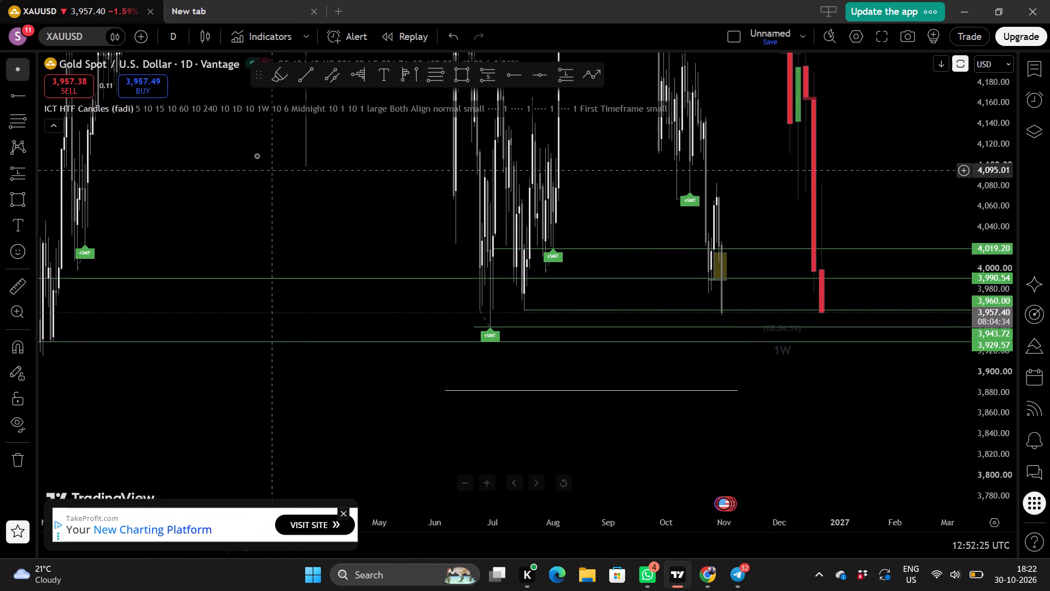
# Return the chart to the 1-week interval and examine the current weekly candle between the 3,990.54 and 3,929.57 levels.
pyautogui.click(176, 40)
pyautogui.scroll(-3, 197, 254)
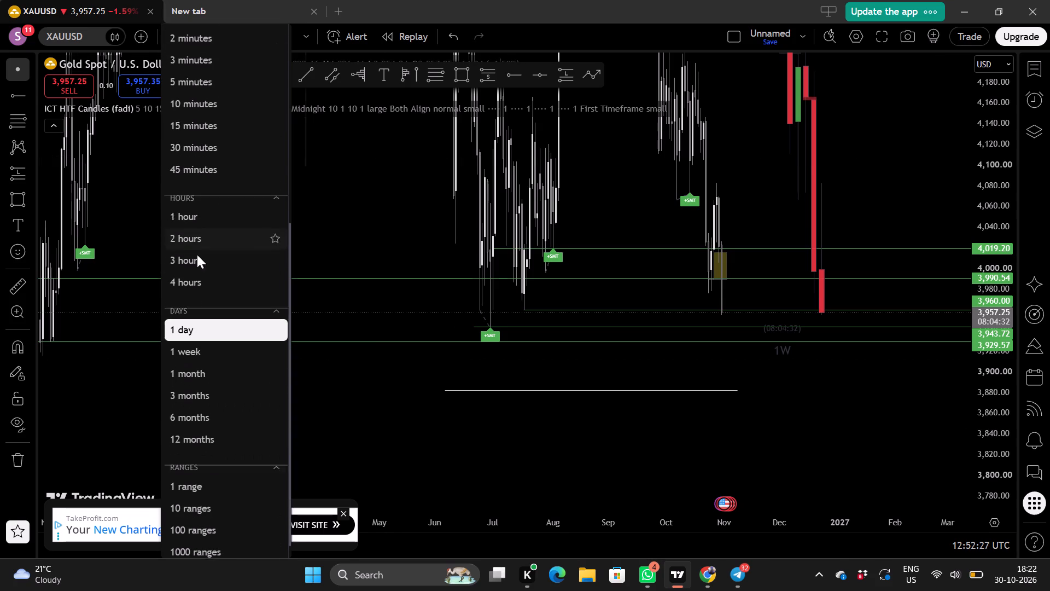
pyautogui.click(198, 350)
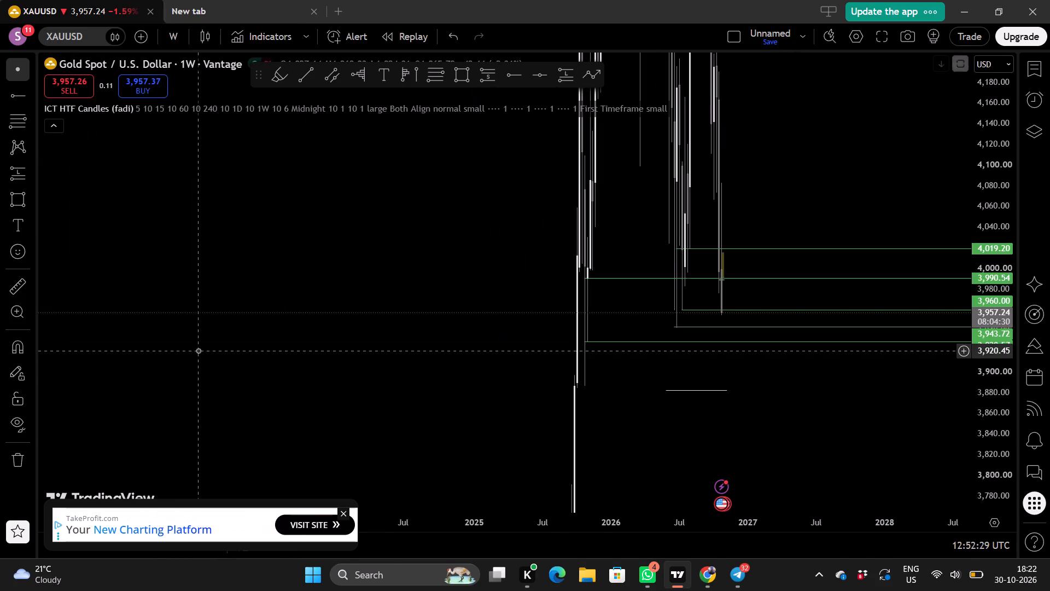
pyautogui.scroll(5, 608, 375)
pyautogui.scroll(6, 987, 308)
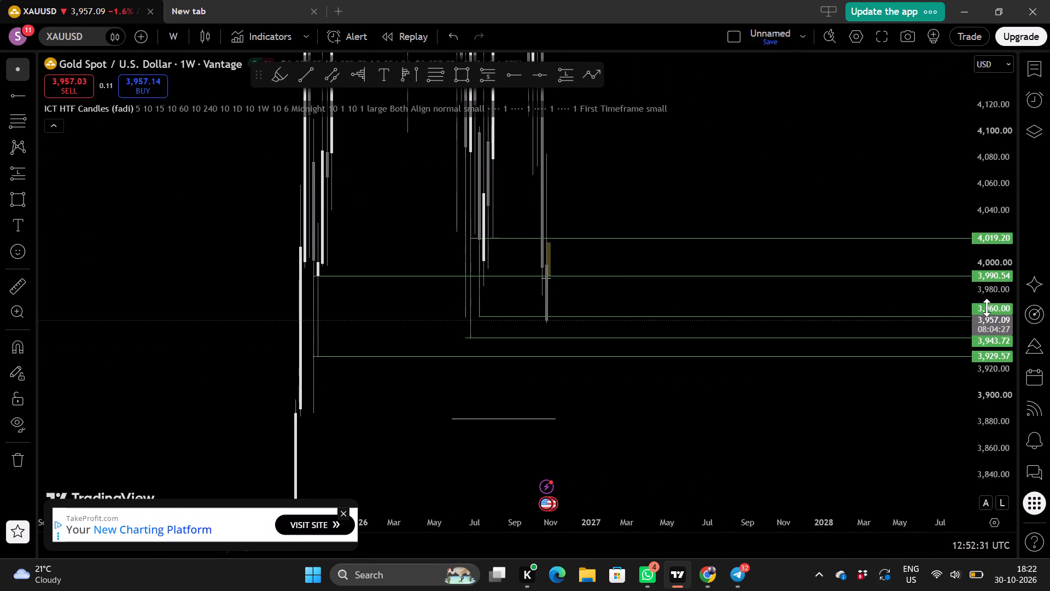
pyautogui.scroll(9, 987, 308)
pyautogui.scroll(1, 783, 345)
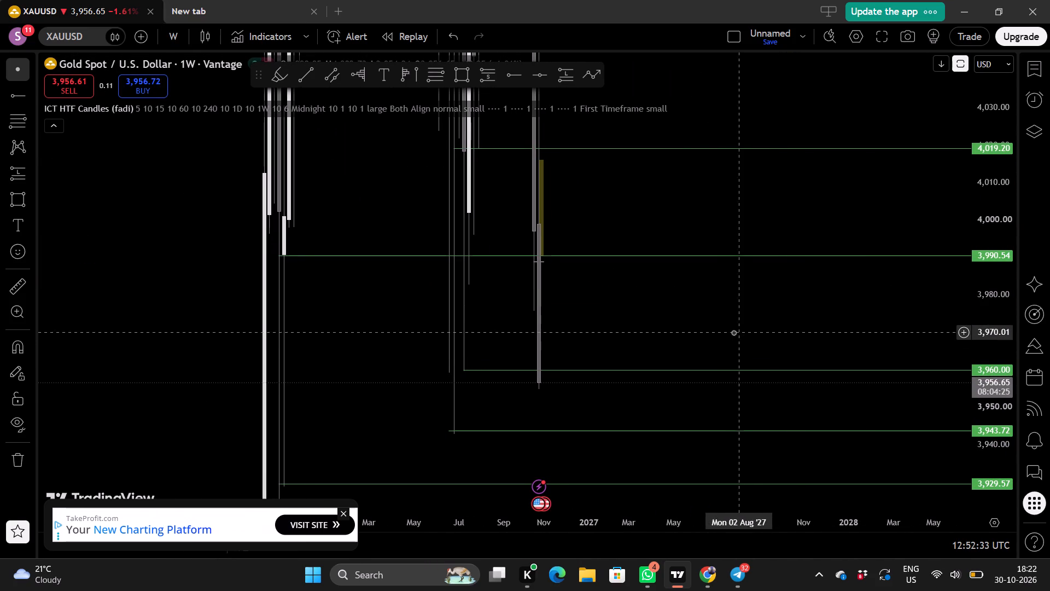
pyautogui.moveTo(687, 311); pyautogui.dragTo(612, 262)
pyautogui.scroll(-3, 995, 329)
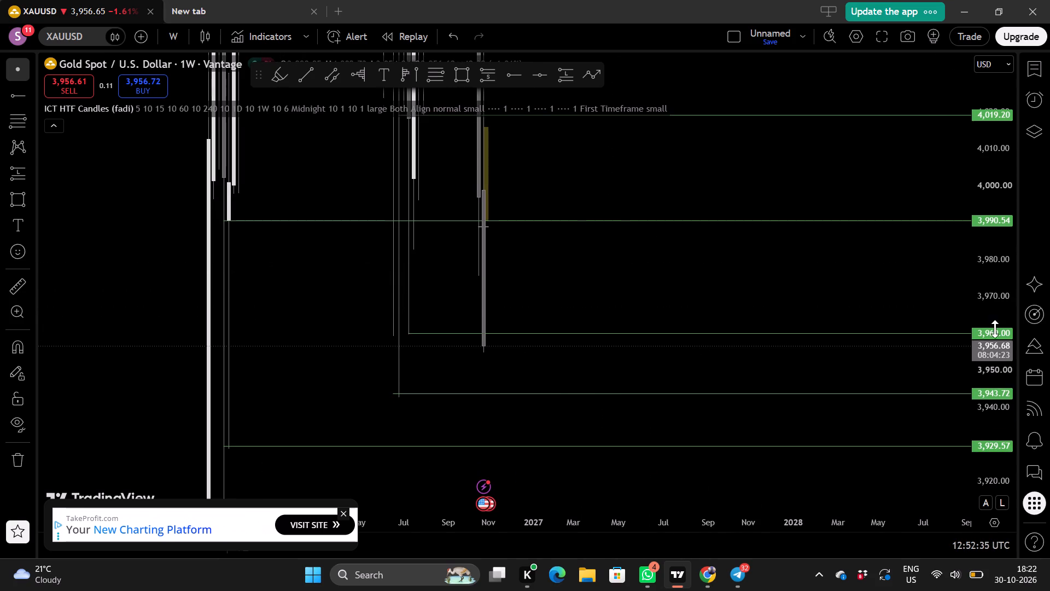
pyautogui.scroll(-2, 995, 329)
pyautogui.scroll(1, 995, 329)
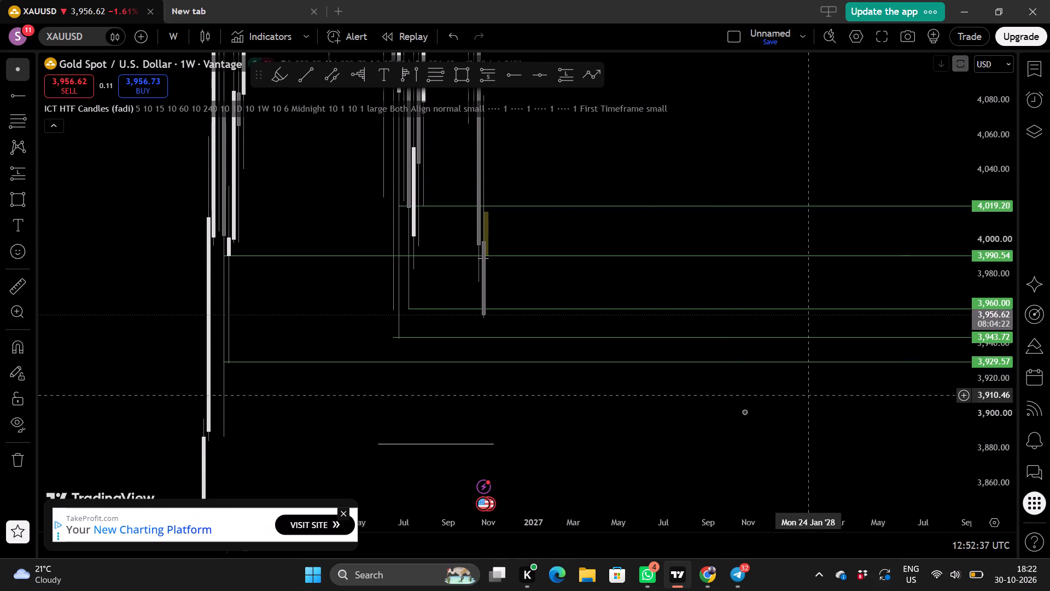
pyautogui.scroll(1, 725, 439)
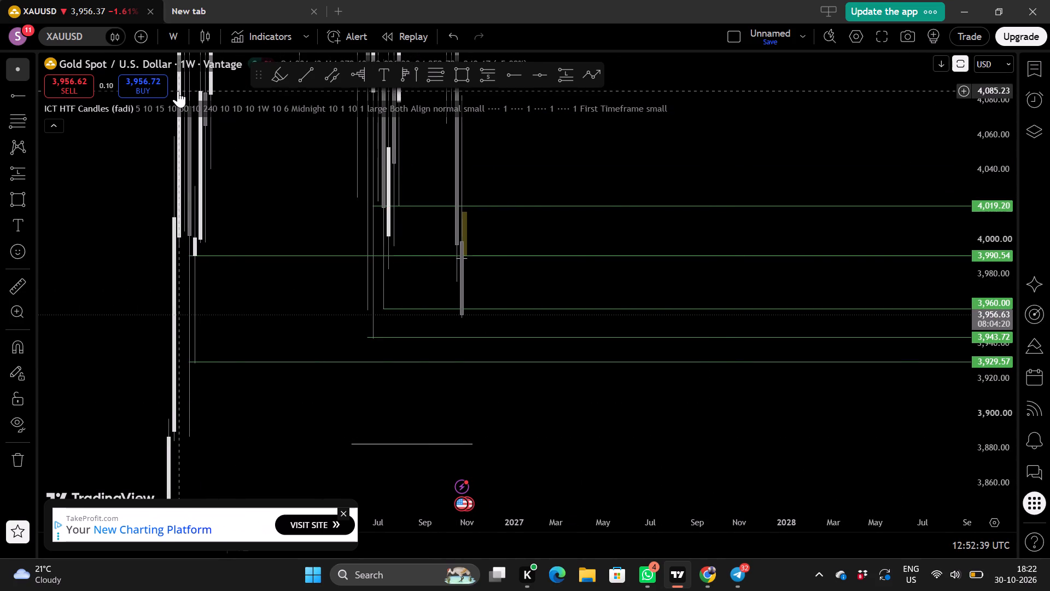
# Switch the XAUUSD chart to the 1-day interval.
pyautogui.click(171, 30)
pyautogui.scroll(-1, 205, 315)
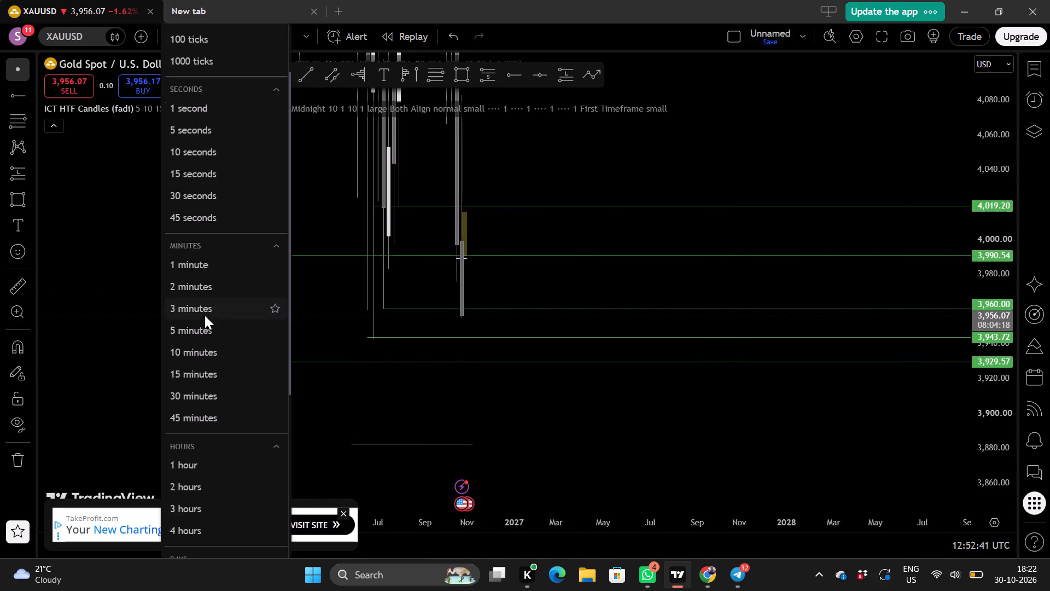
pyautogui.scroll(-1, 201, 434)
pyautogui.click(202, 490)
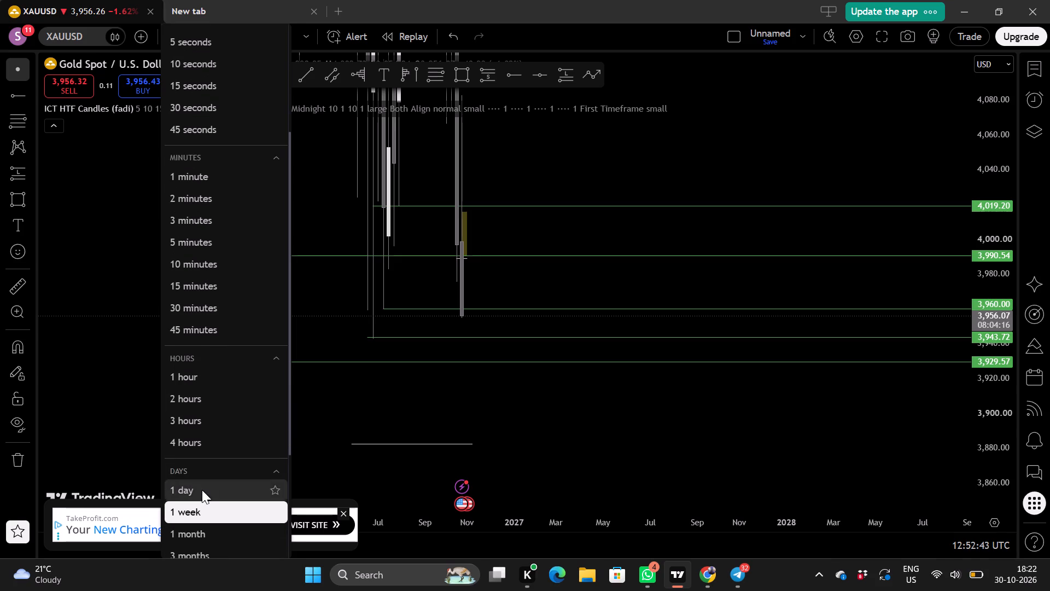
pyautogui.scroll(-3, 524, 428)
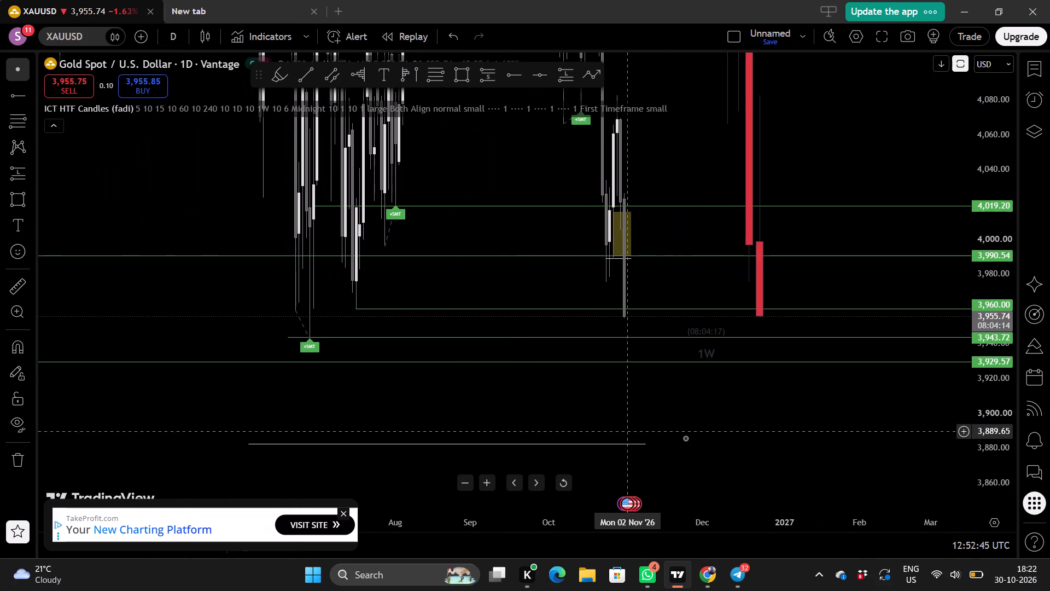
# Examine the latest daily candles and the yellow zone against the 4,019.20, 3,990.54, 3,960.00, 3,943.72 and 3,929.57 levels.
pyautogui.moveTo(685, 438); pyautogui.dragTo(642, 433)
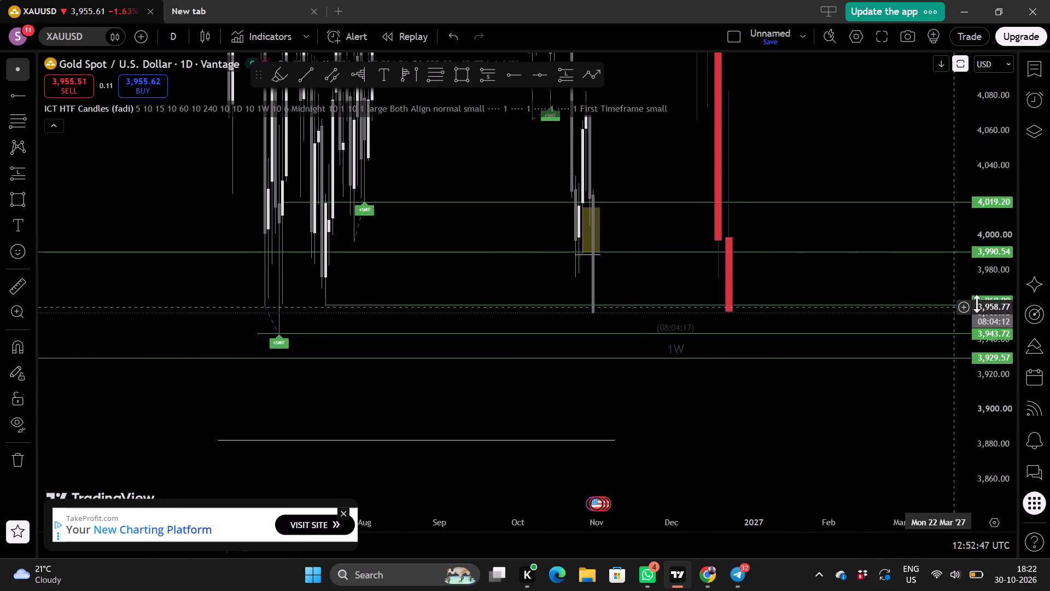
pyautogui.scroll(3, 994, 305)
pyautogui.scroll(1, 878, 343)
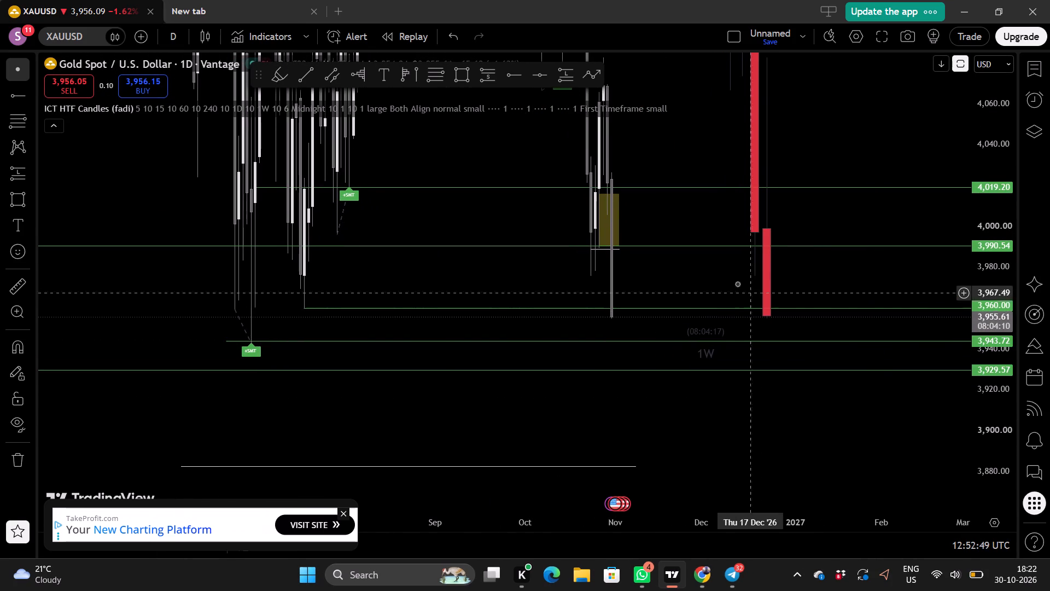
pyautogui.scroll(2, 724, 258)
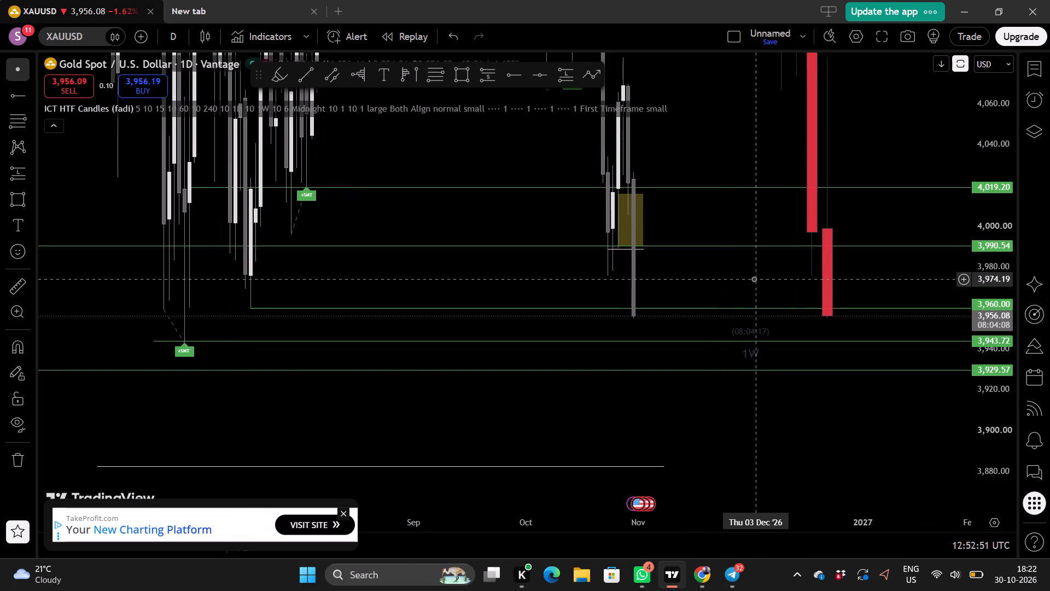
pyautogui.scroll(2, 744, 279)
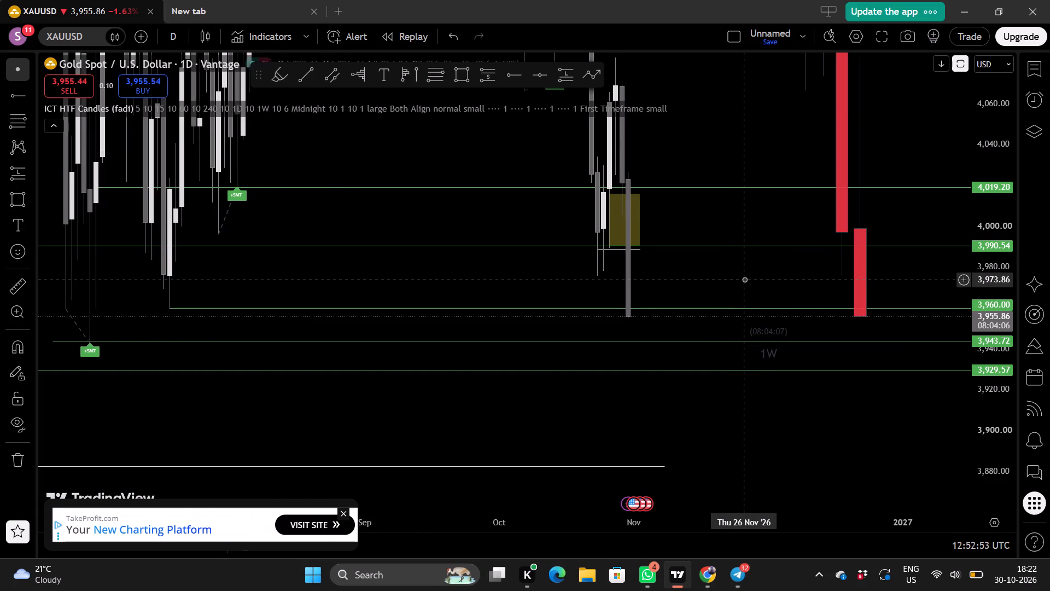
pyautogui.scroll(2, 744, 279)
pyautogui.scroll(-3, 728, 311)
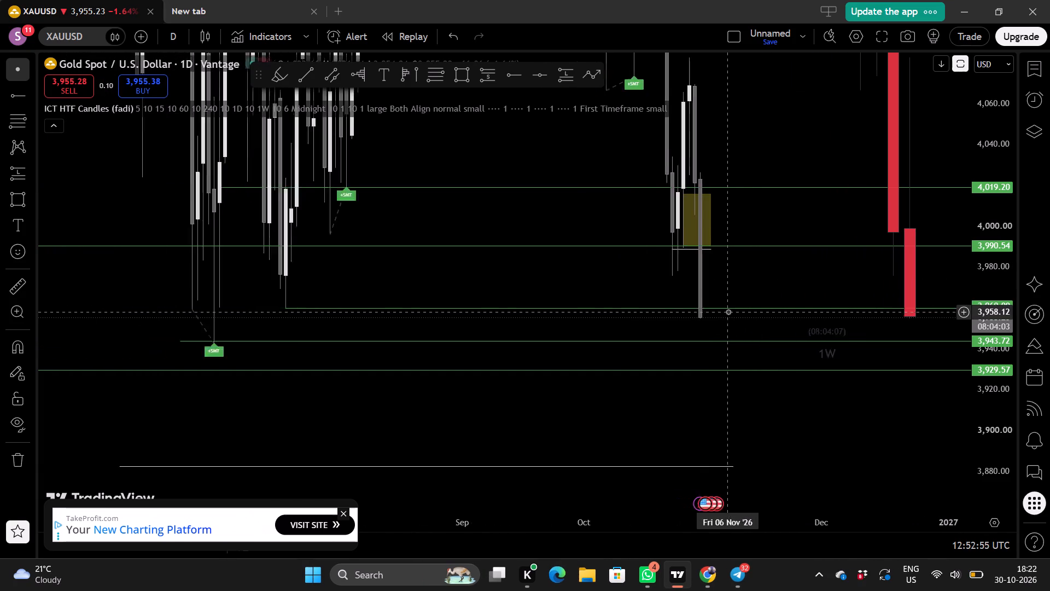
pyautogui.scroll(2, 797, 273)
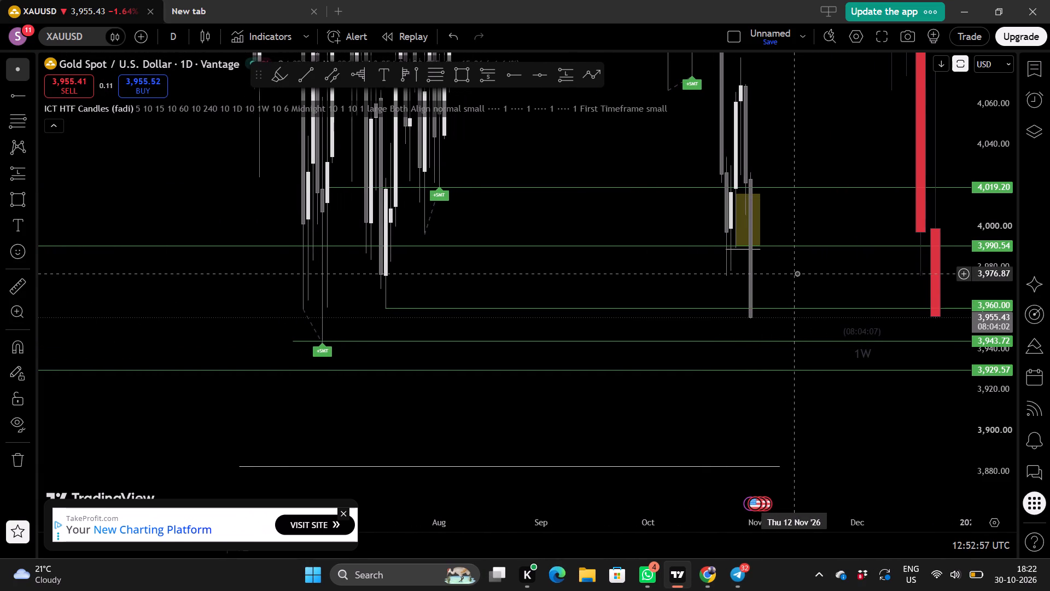
pyautogui.scroll(3, 797, 273)
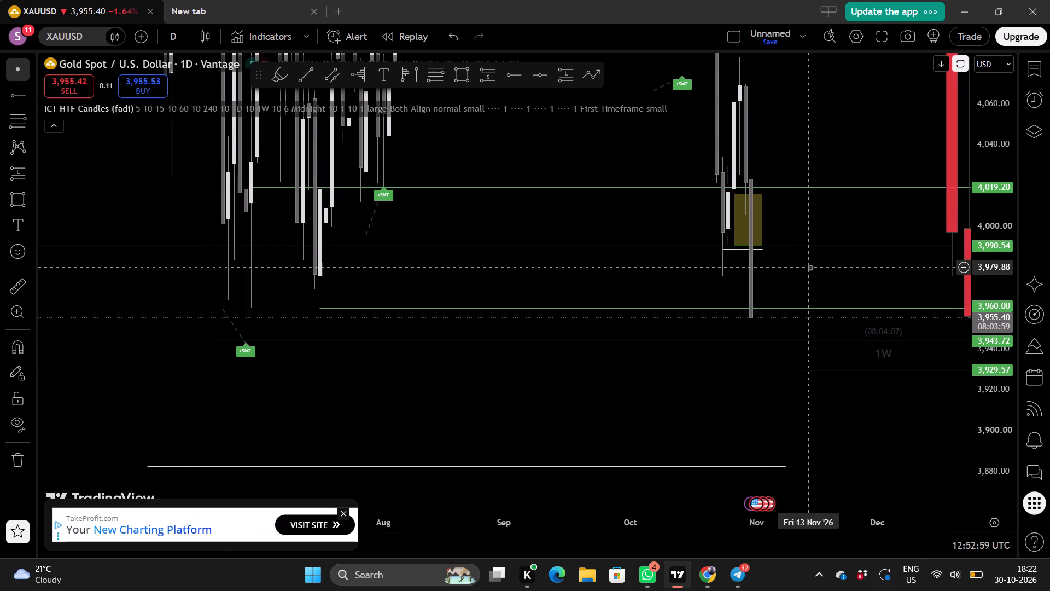
pyautogui.scroll(2, 810, 267)
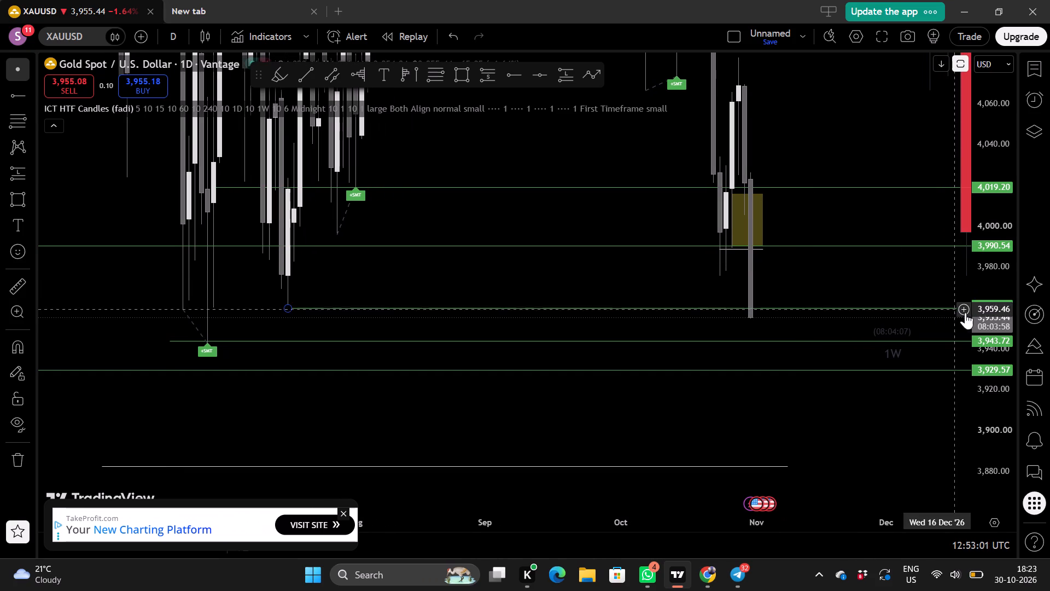
pyautogui.scroll(3, 999, 316)
pyautogui.scroll(1, 902, 306)
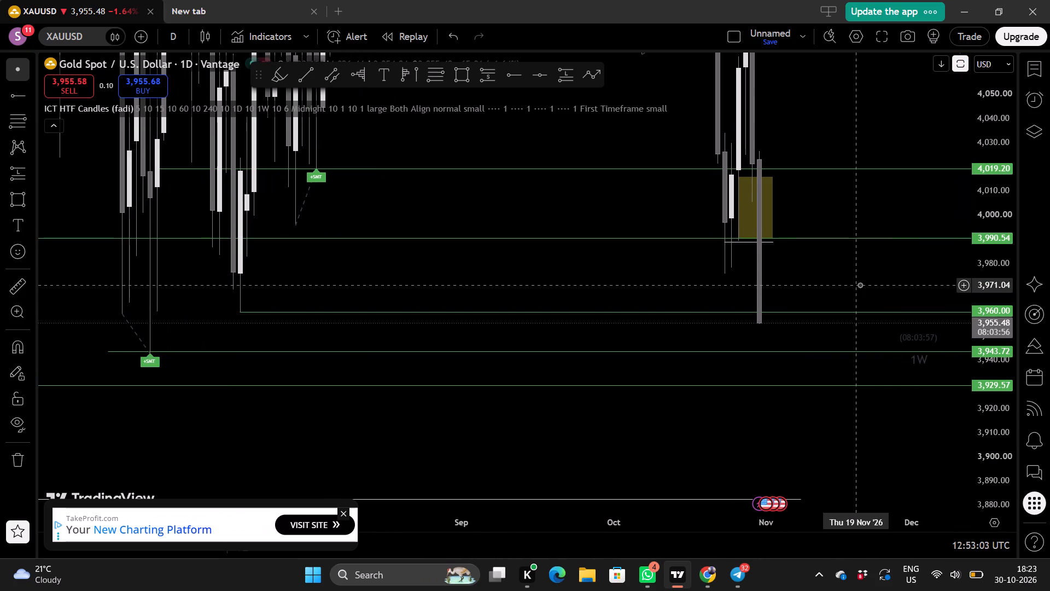
pyautogui.moveTo(860, 285); pyautogui.dragTo(776, 276)
pyautogui.scroll(1, 804, 278)
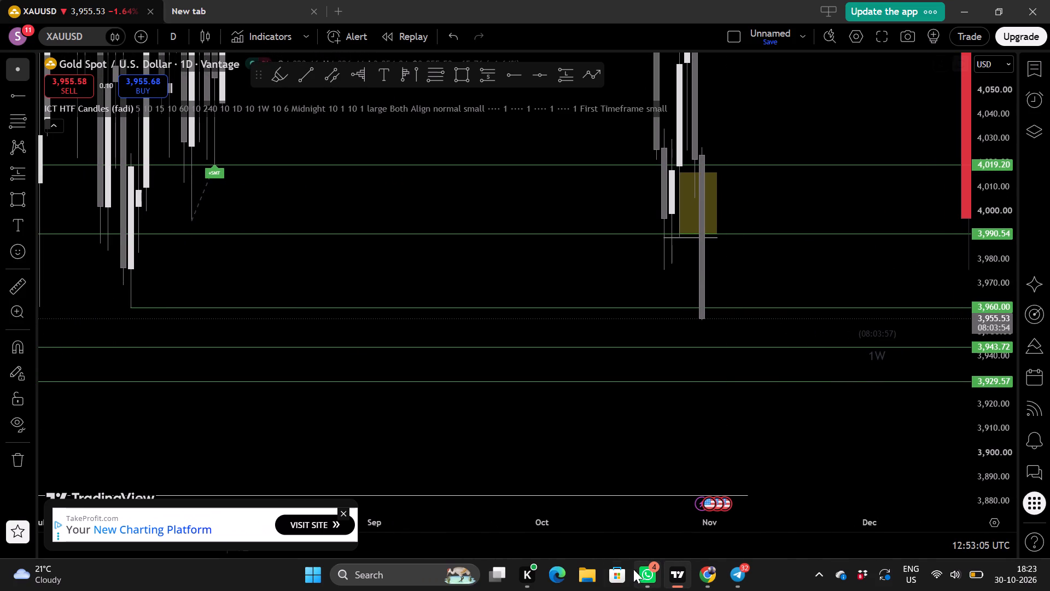
# Switch to the Chrome window showing YouTube.
pyautogui.click(714, 578)
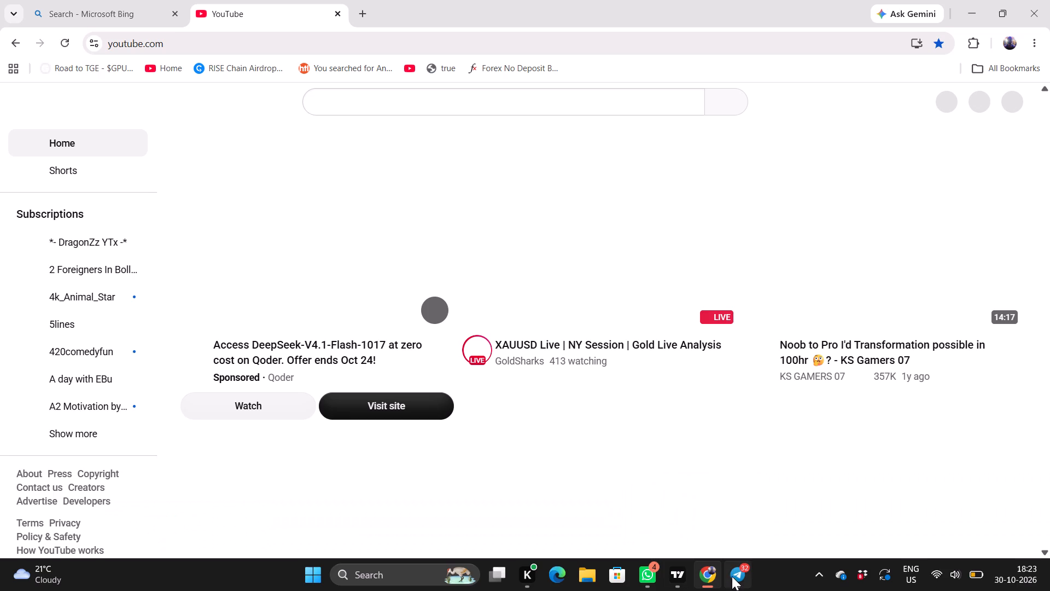
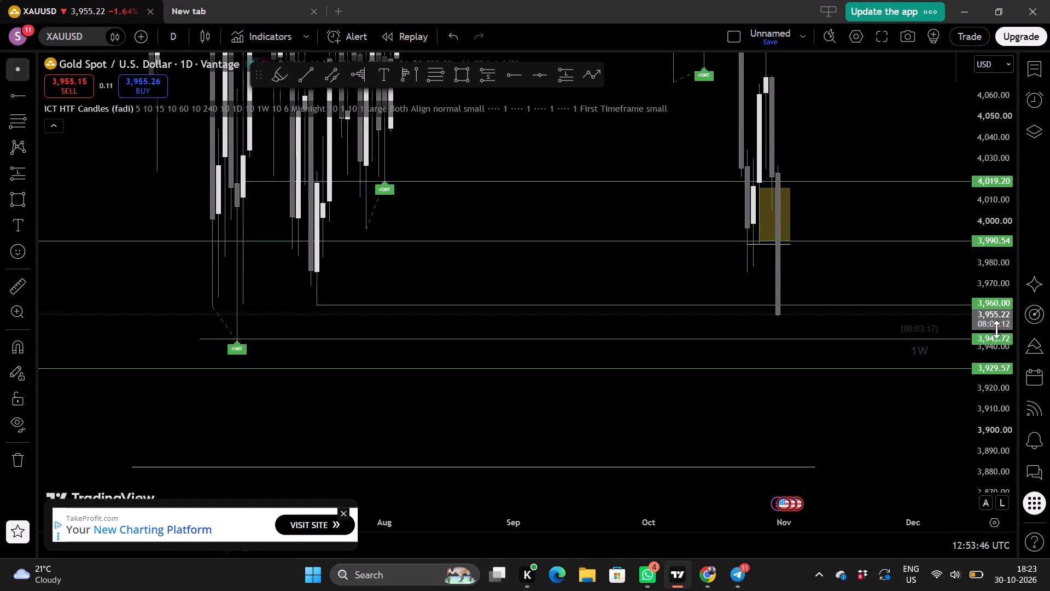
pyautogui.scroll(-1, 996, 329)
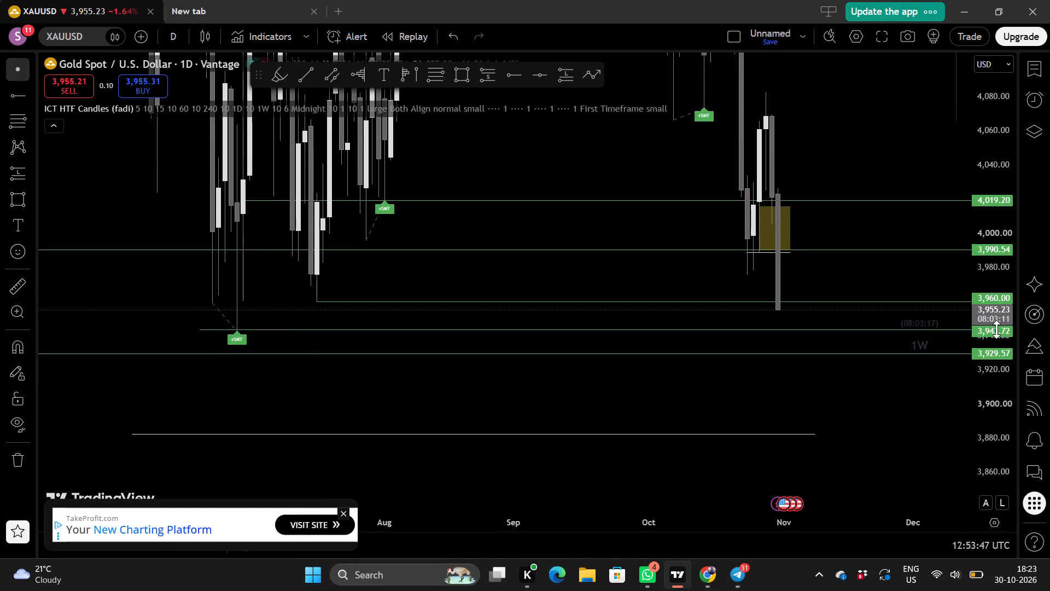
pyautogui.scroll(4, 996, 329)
# Switch from the XAUUSD daily chart to Telegram, starting with its open windows.
pyautogui.click(737, 577)
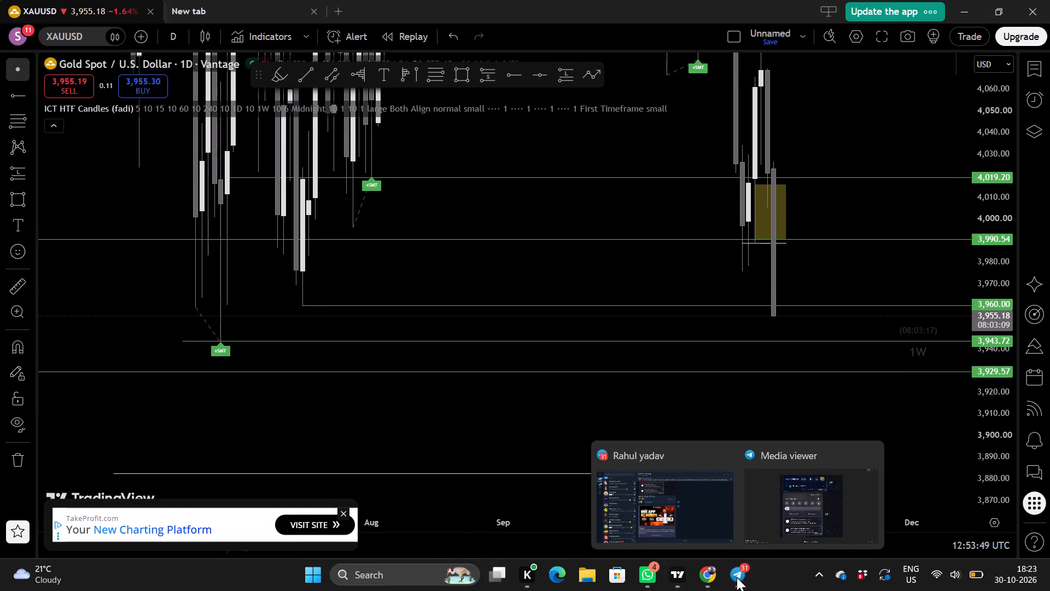
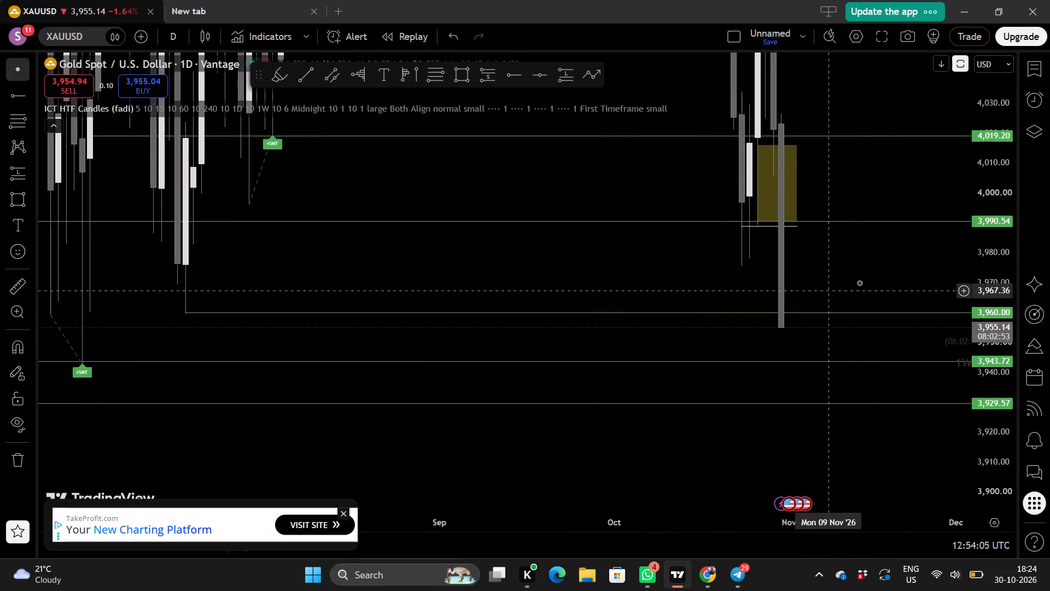
# Examine recent XAUUSD price against the marked support levels on the daily chart.
pyautogui.scroll(1, 882, 272)
pyautogui.scroll(4, 989, 277)
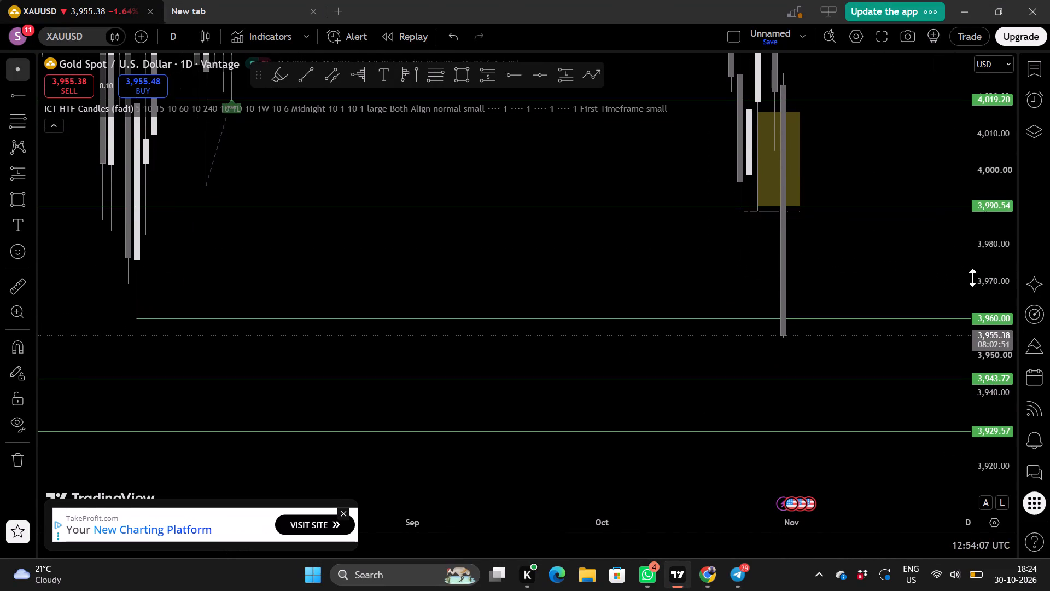
pyautogui.moveTo(889, 275); pyautogui.dragTo(797, 266)
pyautogui.scroll(-1, 797, 266)
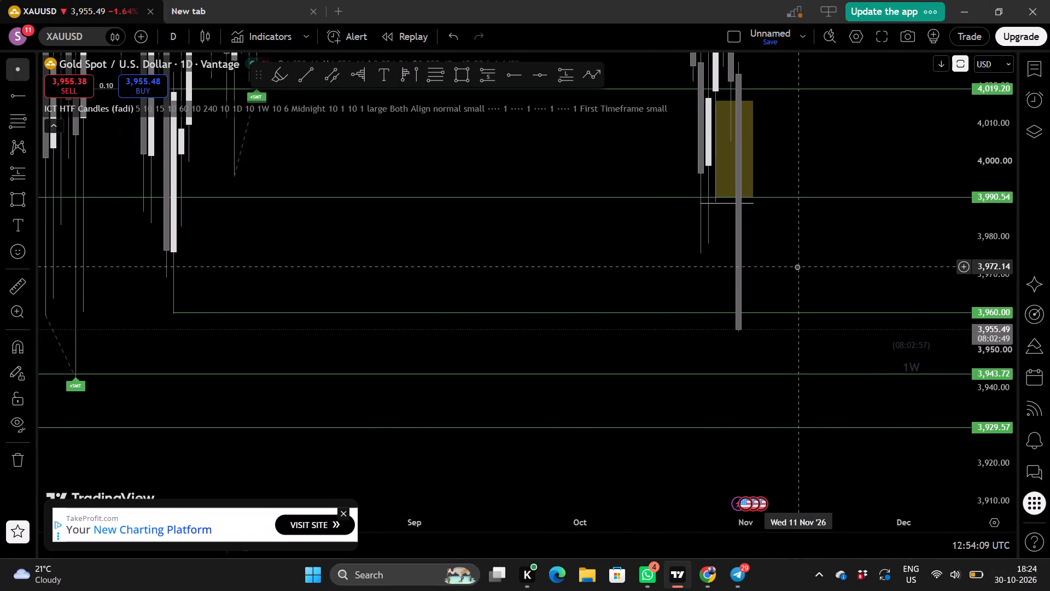
pyautogui.scroll(-1, 797, 266)
pyautogui.moveTo(535, 279); pyautogui.dragTo(504, 283)
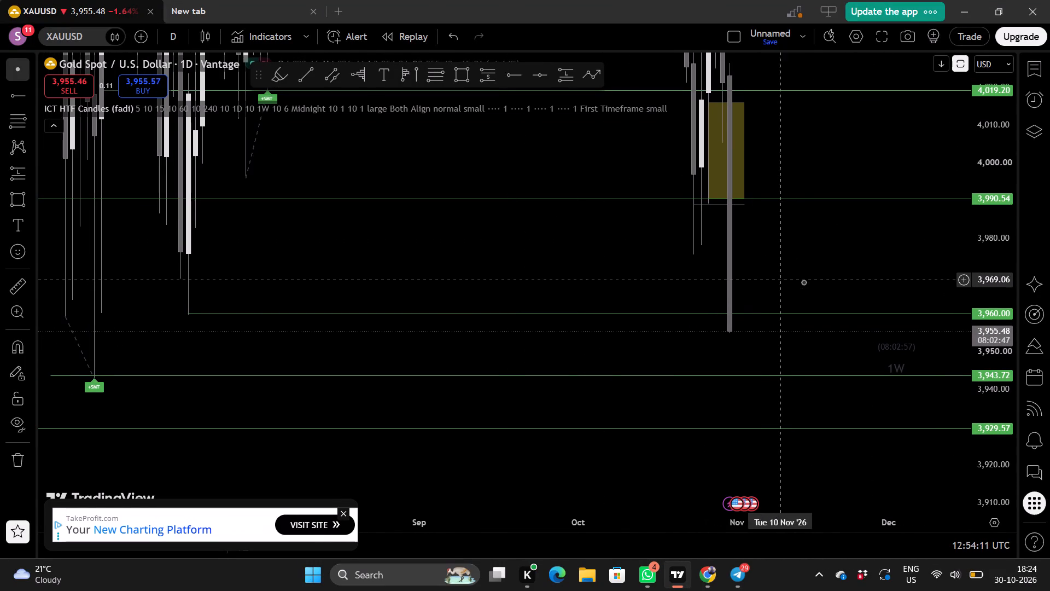
pyautogui.scroll(3, 803, 282)
pyautogui.moveTo(571, 271); pyautogui.dragTo(647, 266)
pyautogui.scroll(-1, 647, 266)
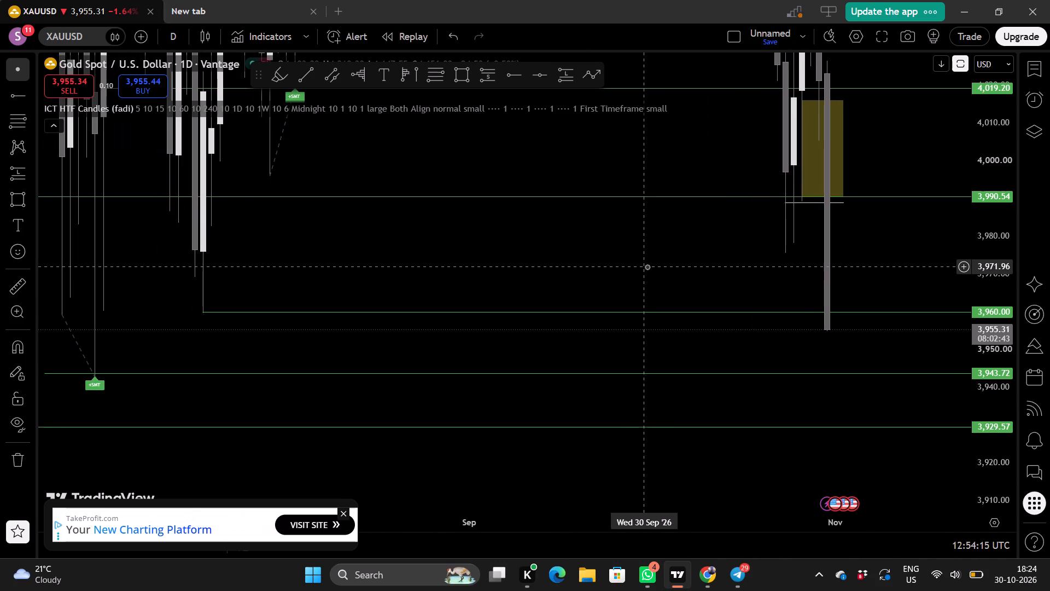
pyautogui.scroll(-1, 647, 266)
pyautogui.moveTo(669, 267); pyautogui.dragTo(610, 270)
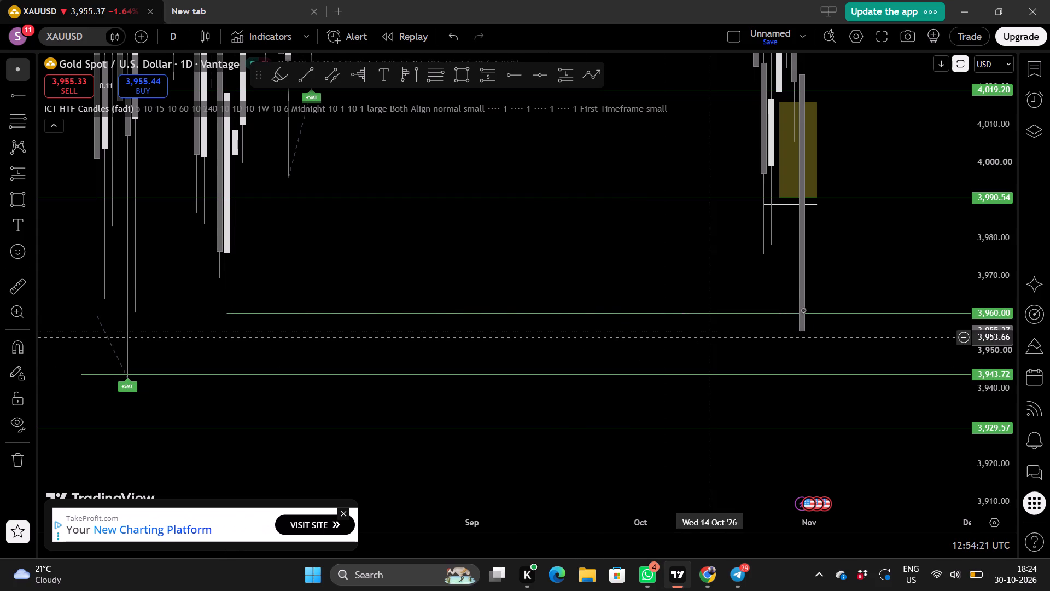
pyautogui.scroll(3, 985, 287)
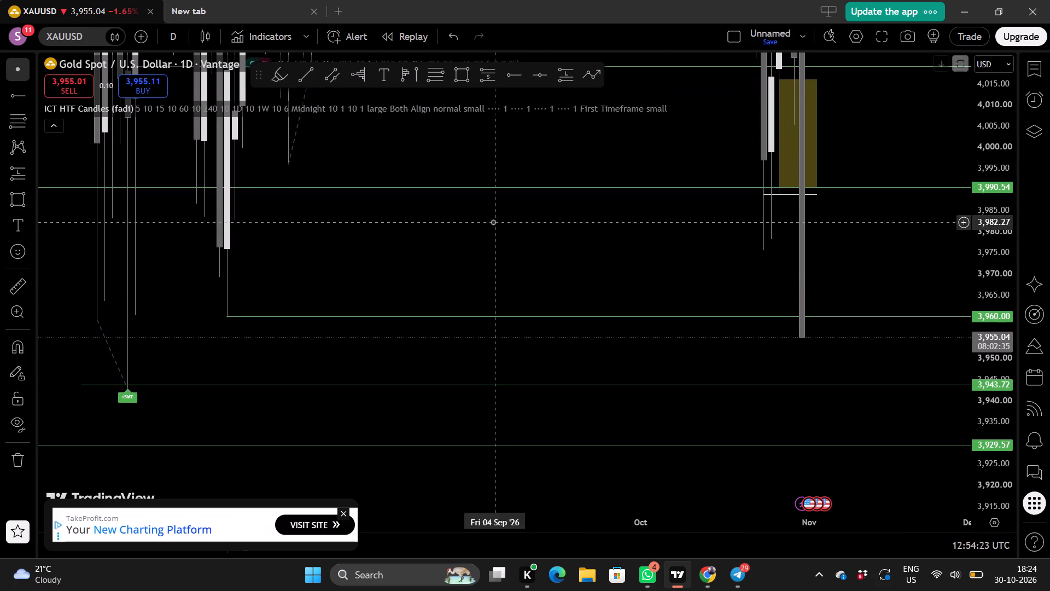
# Switch the XAUUSD chart to the 1 month interval.
pyautogui.click(173, 37)
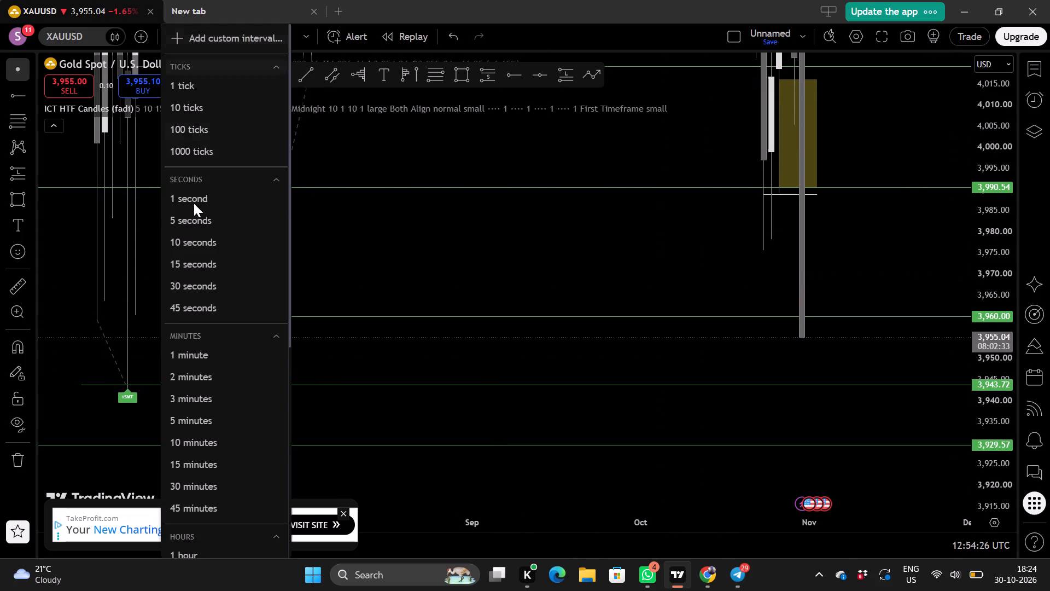
pyautogui.scroll(-1, 194, 203)
pyautogui.scroll(-1, 203, 385)
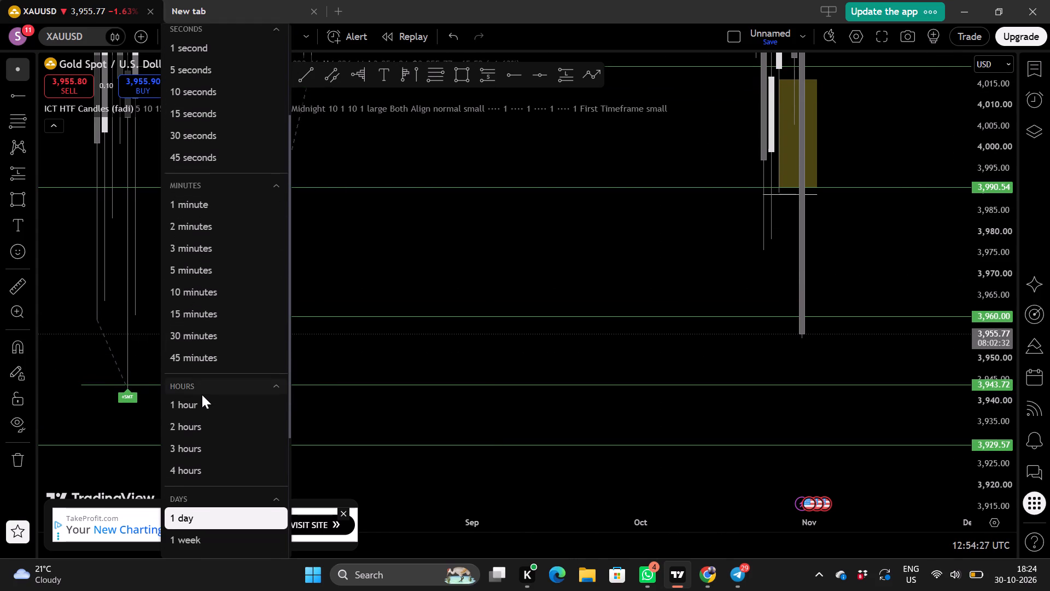
pyautogui.scroll(-2, 197, 455)
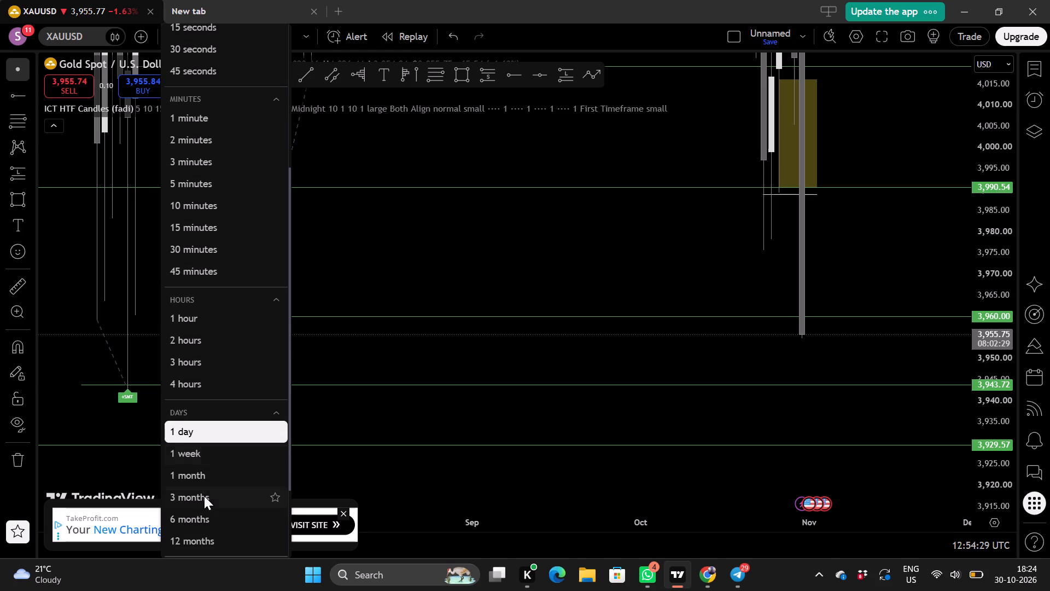
pyautogui.click(195, 478)
# Move the 3,943.72 horizontal ray to the low of the June 2026 monthly candle, at about 3,942.75.
pyautogui.scroll(2, 586, 354)
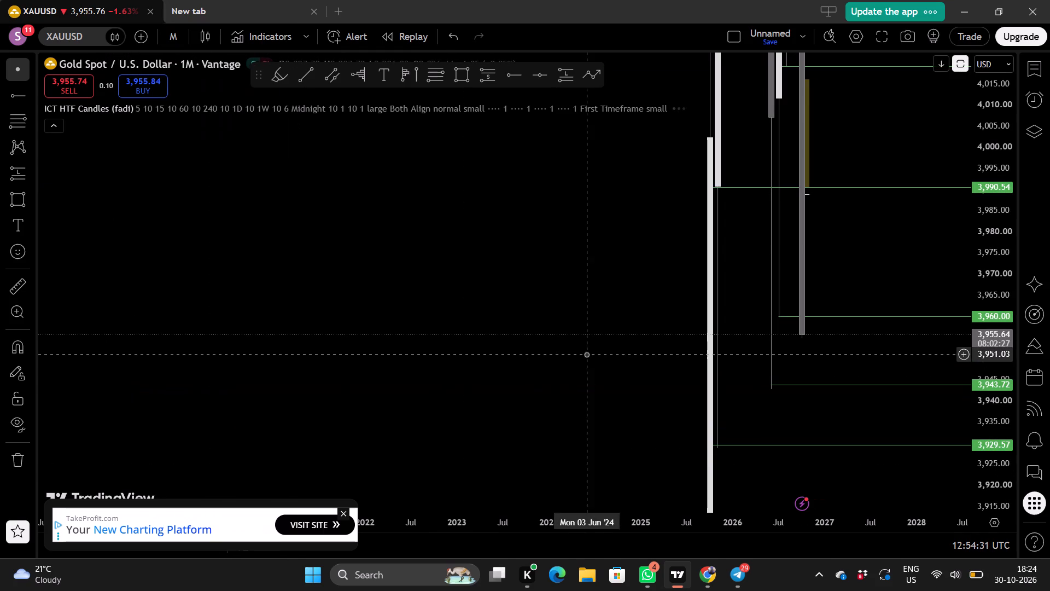
pyautogui.scroll(2, 586, 354)
pyautogui.hscroll(2, 586, 354)
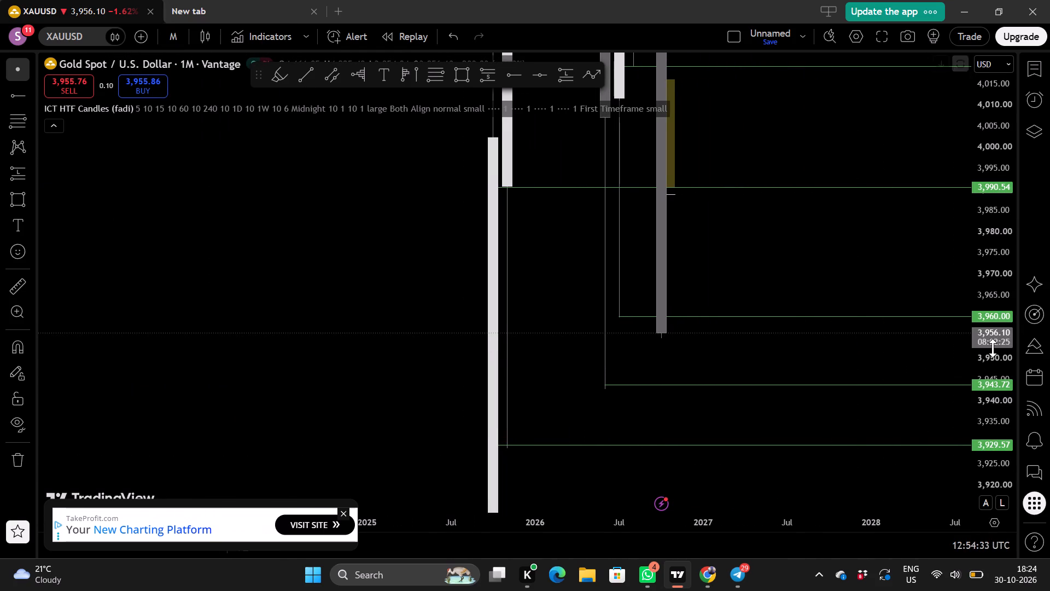
pyautogui.scroll(-2, 993, 348)
pyautogui.scroll(4, 822, 356)
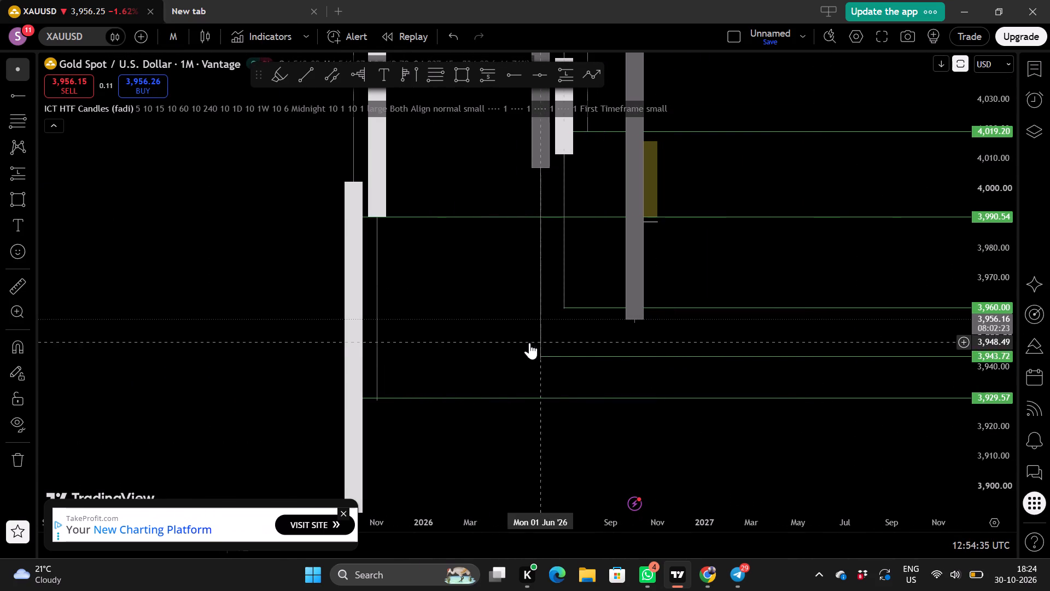
pyautogui.moveTo(587, 355); pyautogui.dragTo(573, 359)
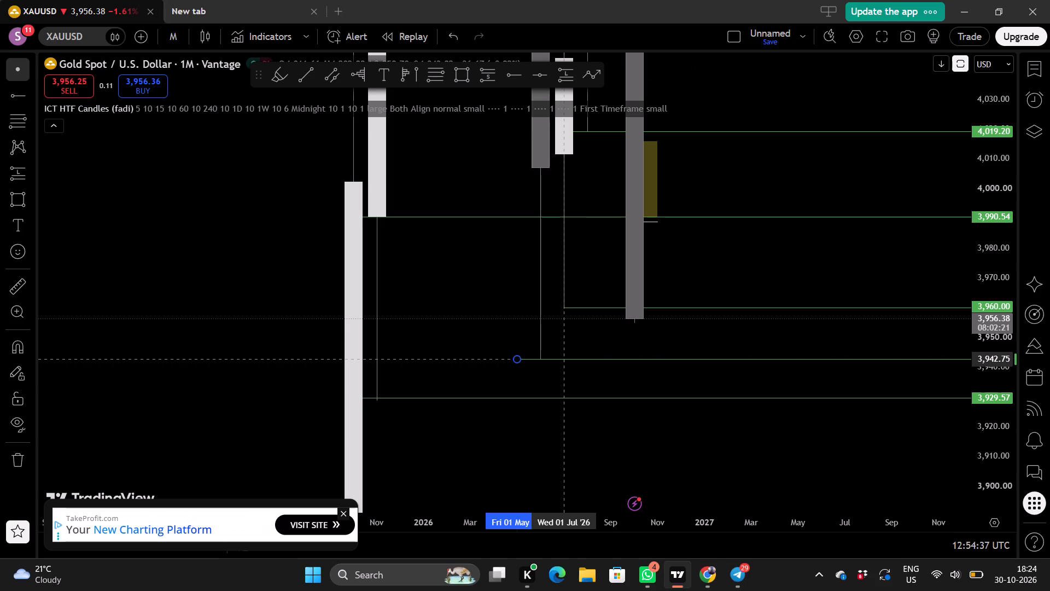
pyautogui.moveTo(573, 359); pyautogui.dragTo(574, 359)
pyautogui.click(592, 369)
# Examine the current monthly candle against the marked support levels from 4,019.20 down to 3,929.57.
pyautogui.moveTo(461, 321); pyautogui.dragTo(437, 292)
pyautogui.scroll(1, 456, 327)
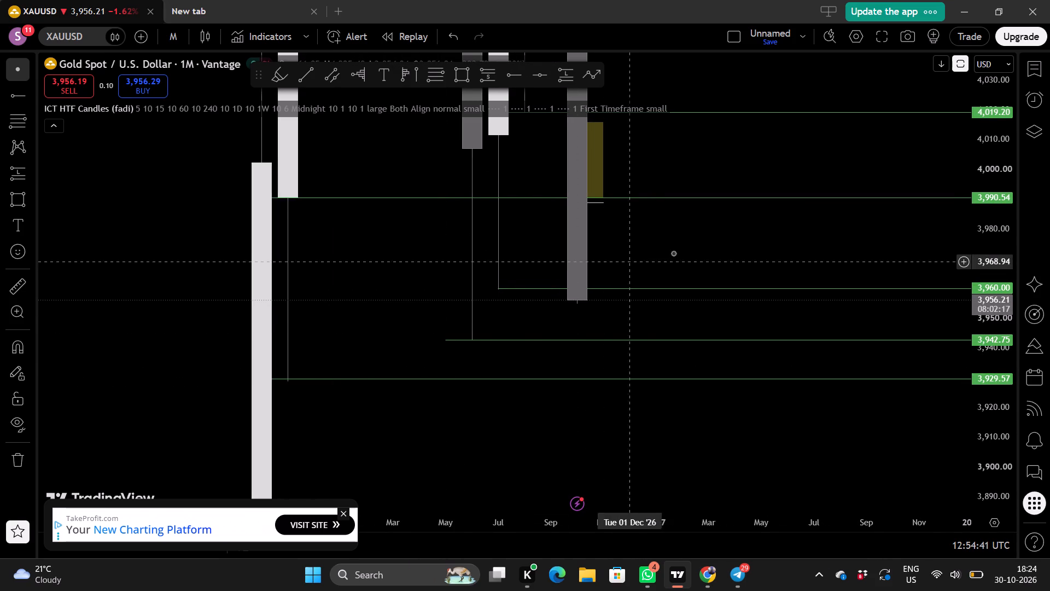
pyautogui.click(699, 244)
pyautogui.scroll(1, 699, 244)
pyautogui.moveTo(672, 240); pyautogui.dragTo(672, 343)
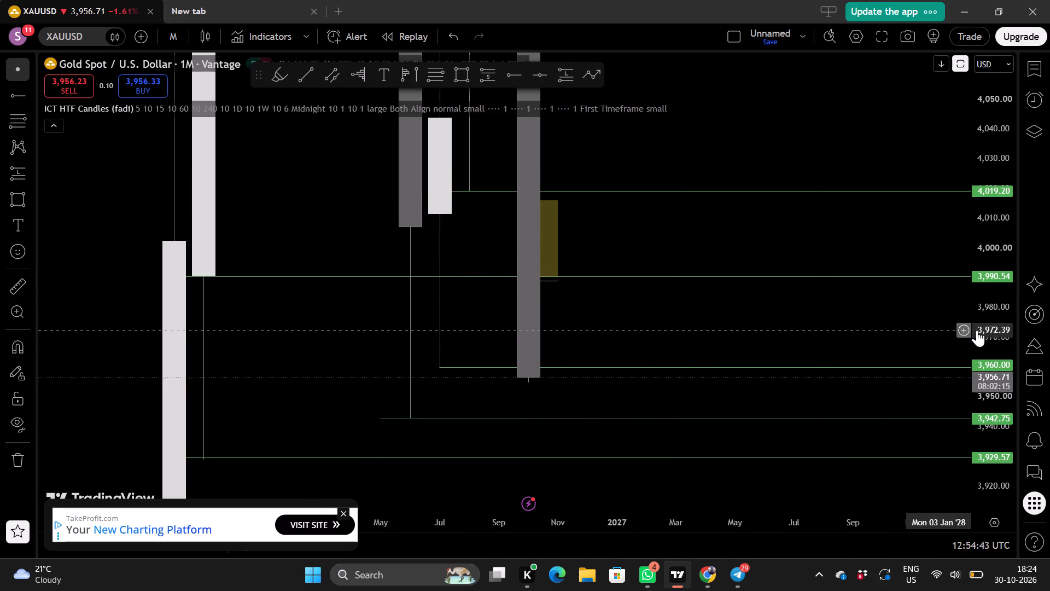
pyautogui.scroll(-3, 997, 331)
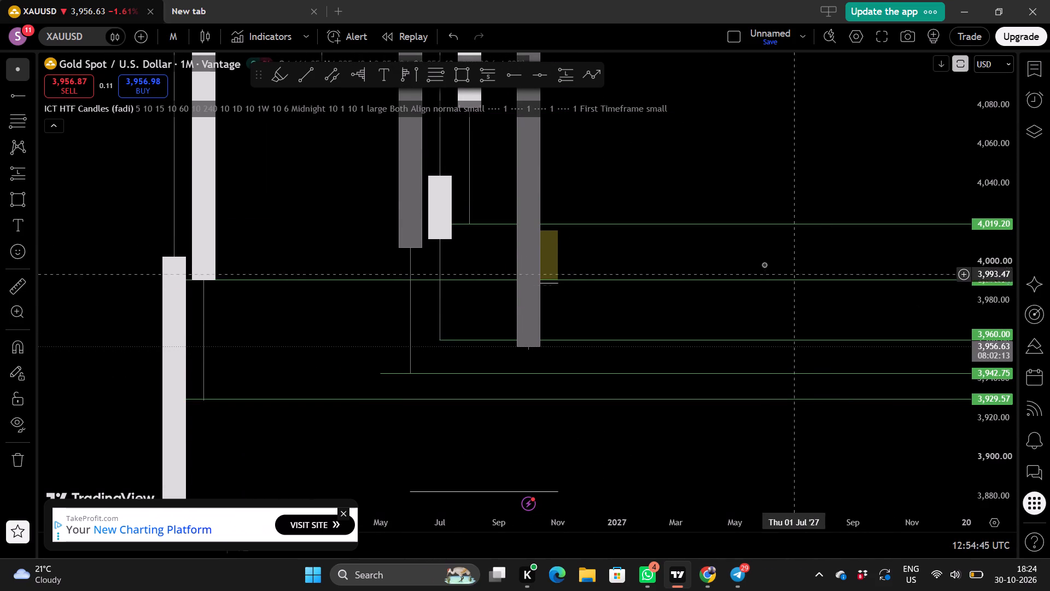
pyautogui.scroll(1, 763, 264)
pyautogui.scroll(-5, 990, 337)
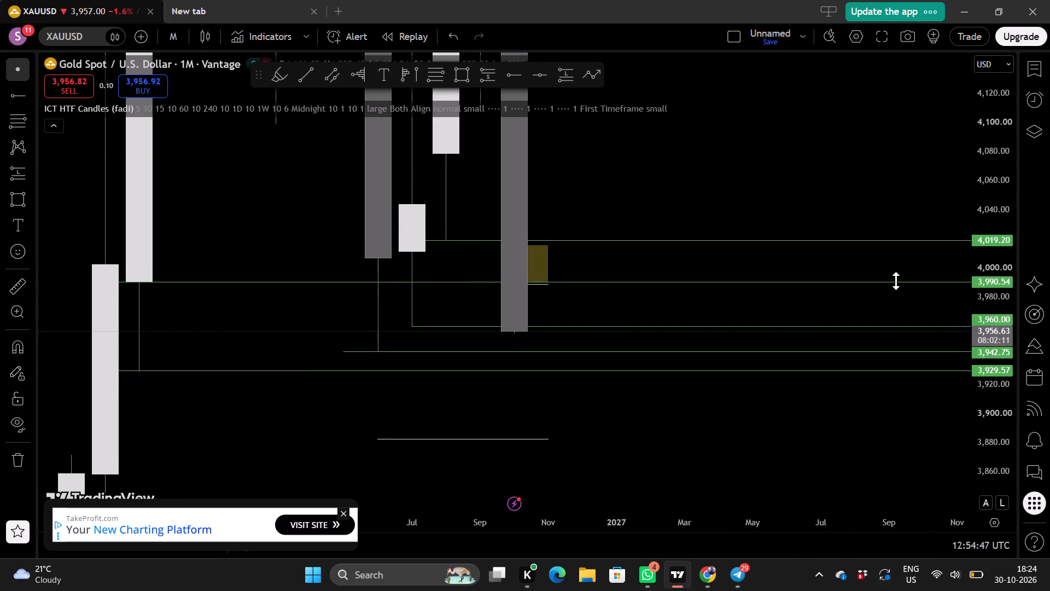
# Switch the XAUUSD chart to the 1 hour interval and review the recent decline through the marked levels.
pyautogui.click(174, 36)
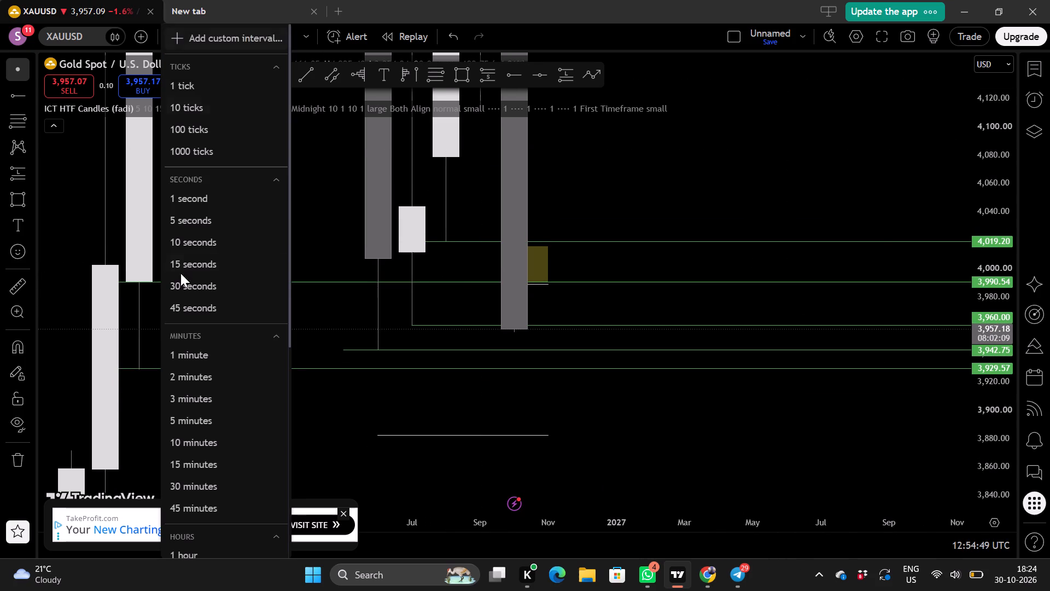
pyautogui.scroll(-2, 180, 330)
pyautogui.click(190, 385)
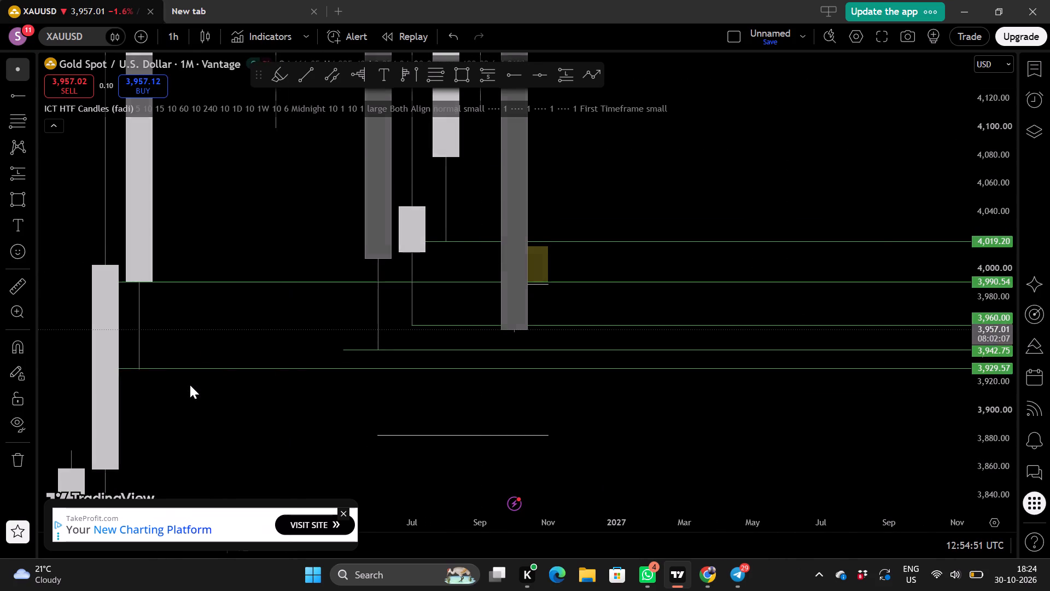
pyautogui.scroll(-7, 432, 434)
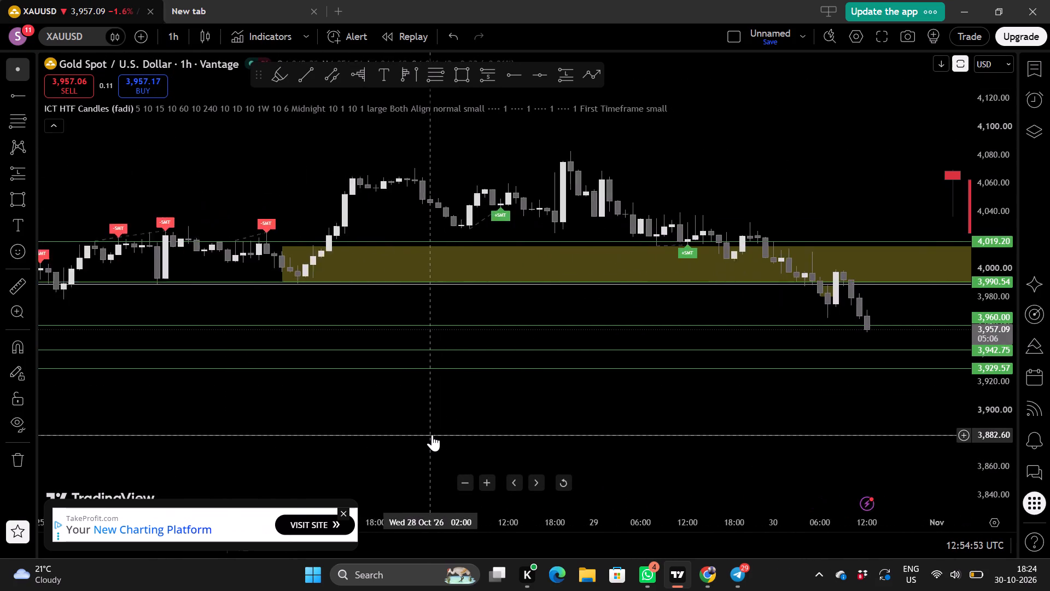
pyautogui.scroll(-2, 432, 434)
pyautogui.scroll(2, 432, 434)
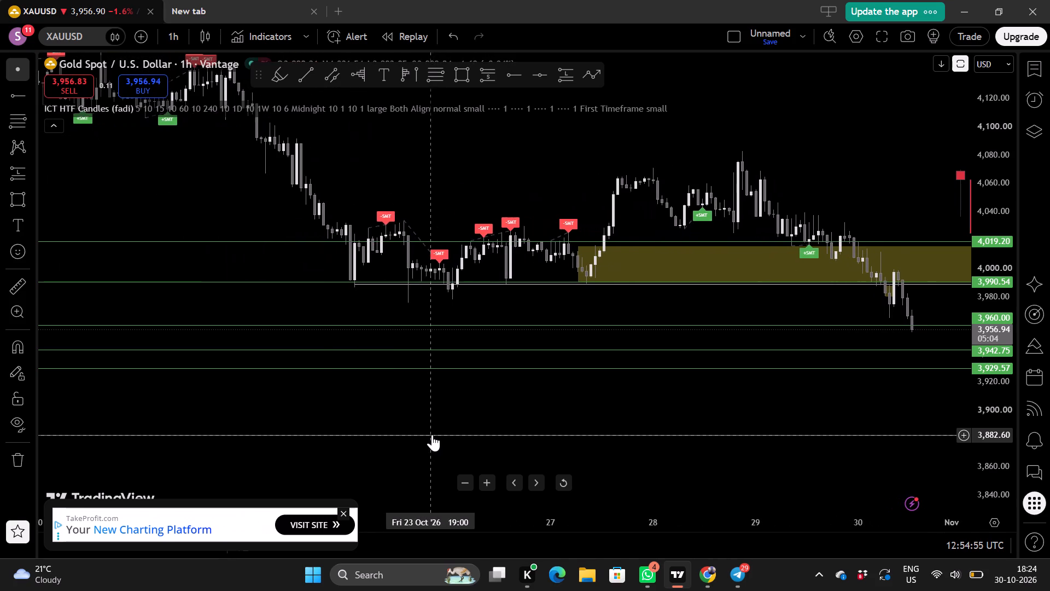
# Switch the XAUUSD chart to the 5 minutes interval.
pyautogui.click(180, 40)
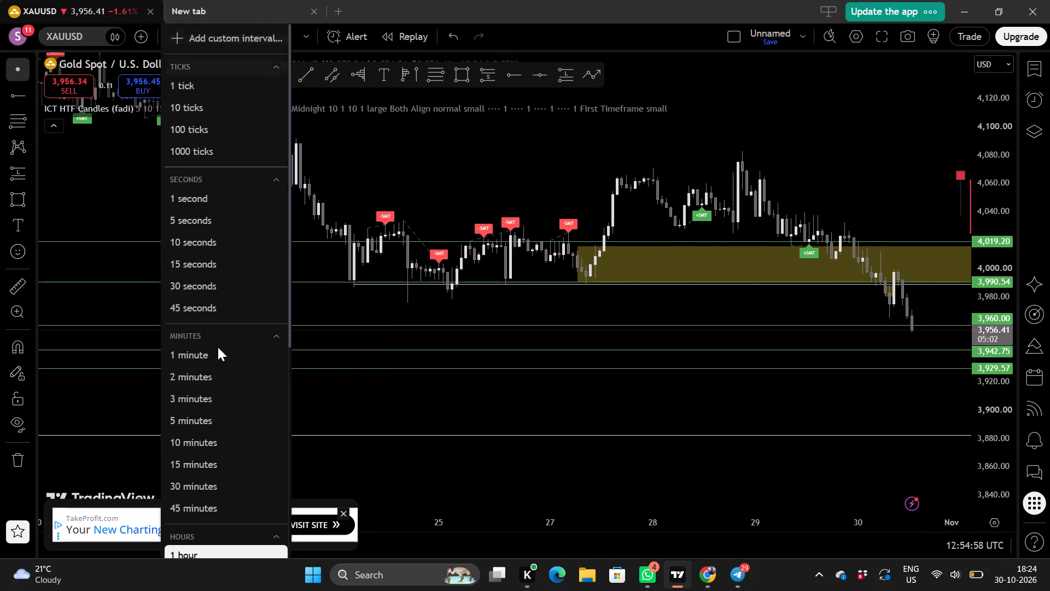
pyautogui.scroll(-1, 218, 347)
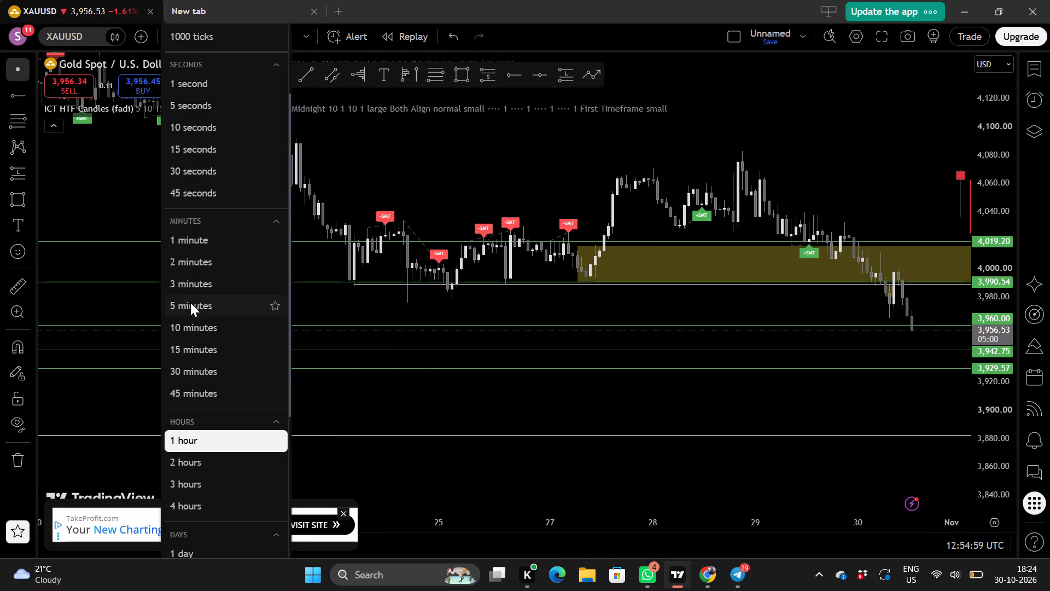
pyautogui.click(190, 304)
# Examine the latest 5-minute price action around the 3,960.00 and 3,942.75 levels.
pyautogui.scroll(-2, 502, 389)
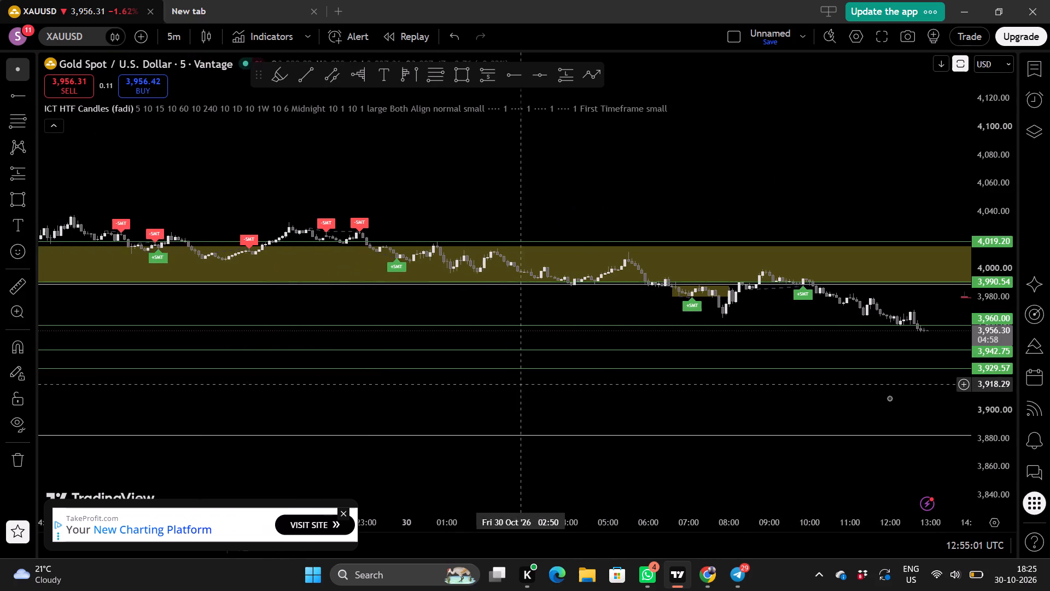
pyautogui.scroll(13, 999, 344)
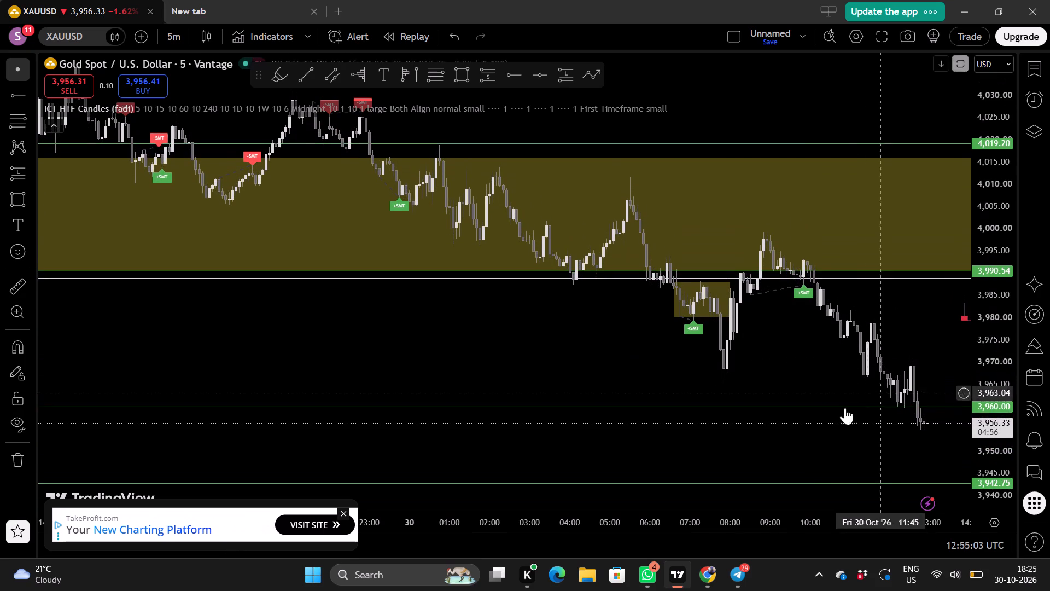
pyautogui.moveTo(822, 385); pyautogui.dragTo(645, 310)
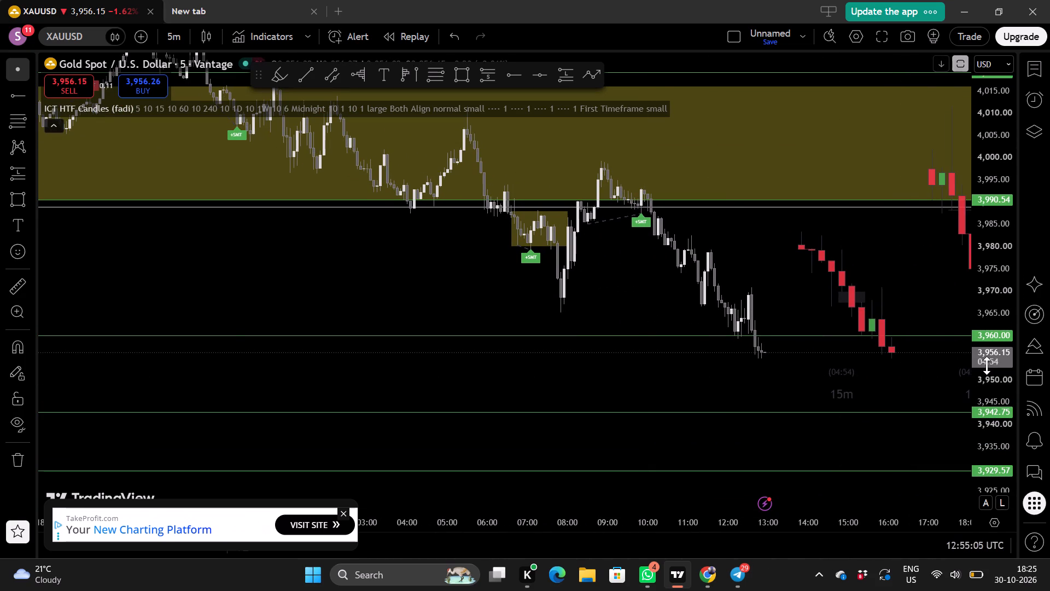
pyautogui.scroll(9, 993, 366)
pyautogui.scroll(1, 892, 403)
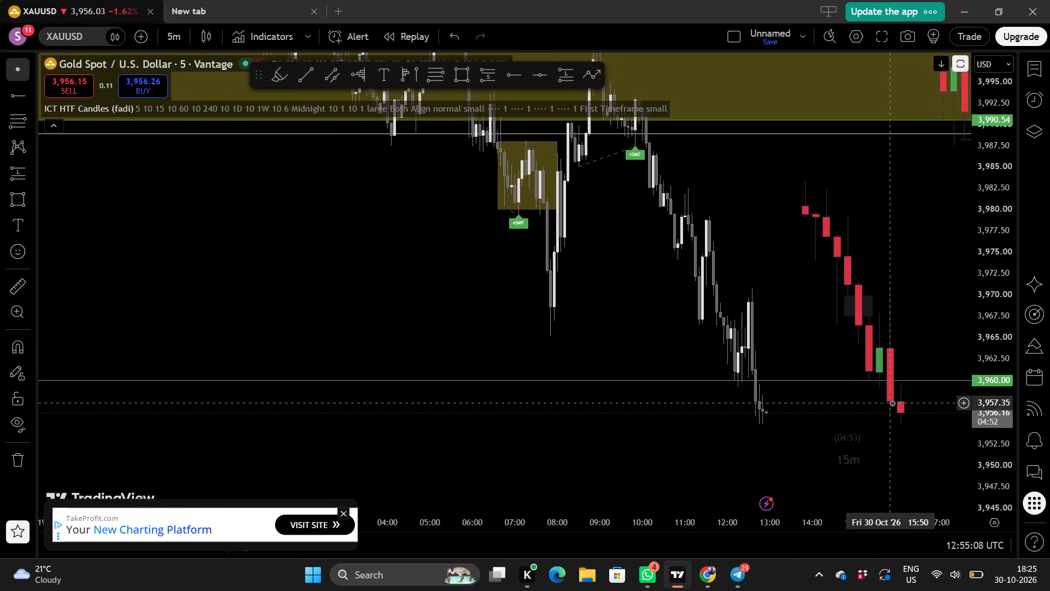
pyautogui.moveTo(801, 349); pyautogui.dragTo(719, 266)
pyautogui.scroll(1, 802, 372)
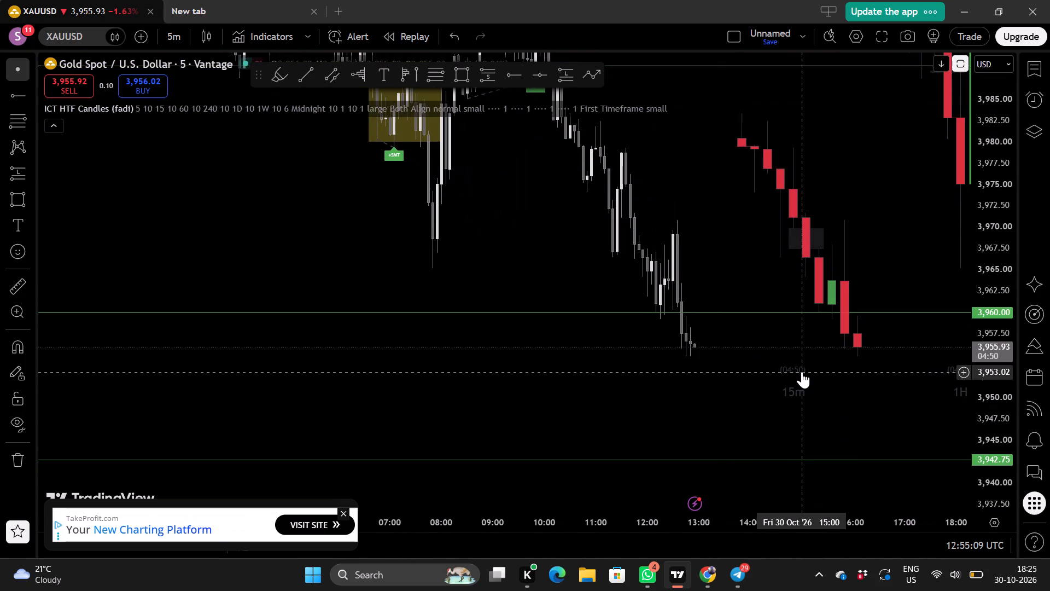
pyautogui.scroll(1, 802, 372)
pyautogui.moveTo(743, 274); pyautogui.dragTo(668, 241)
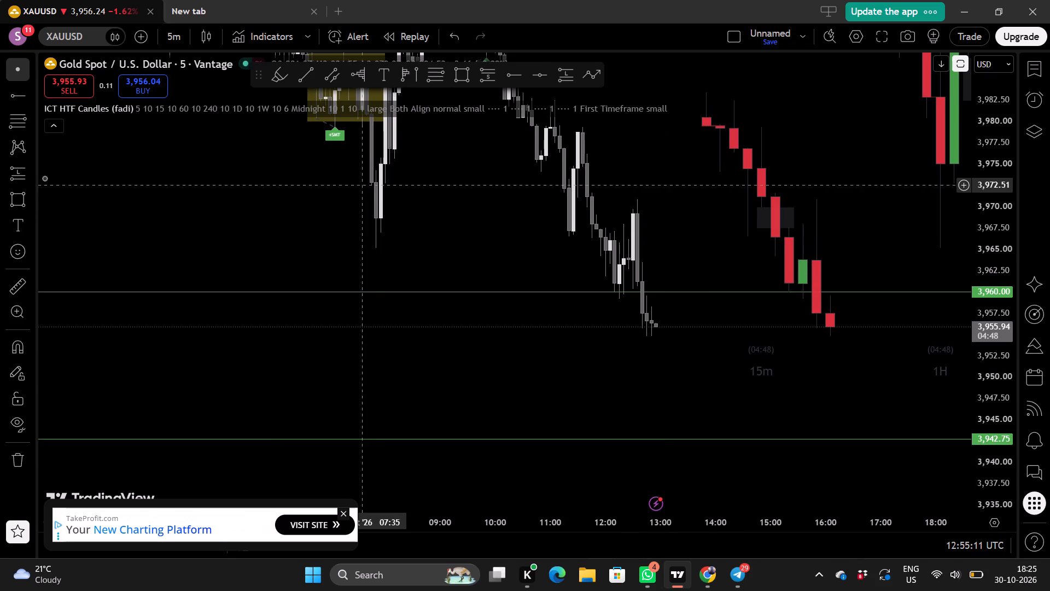
# Place a Short position drawing at the latest 5-minute candle, with its entry at about 3,955.50.
pyautogui.click(28, 173)
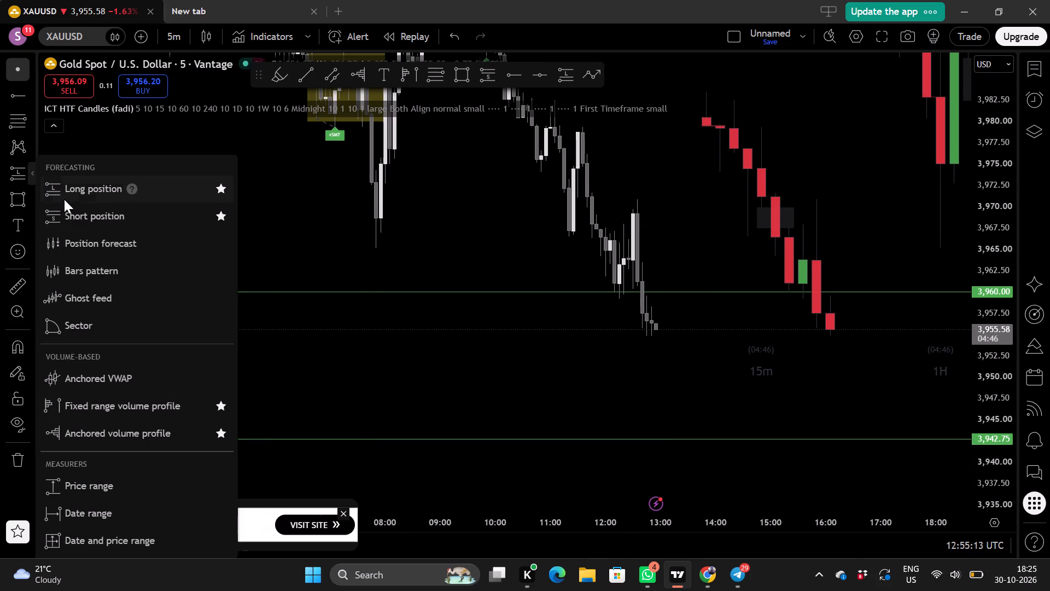
pyautogui.click(92, 219)
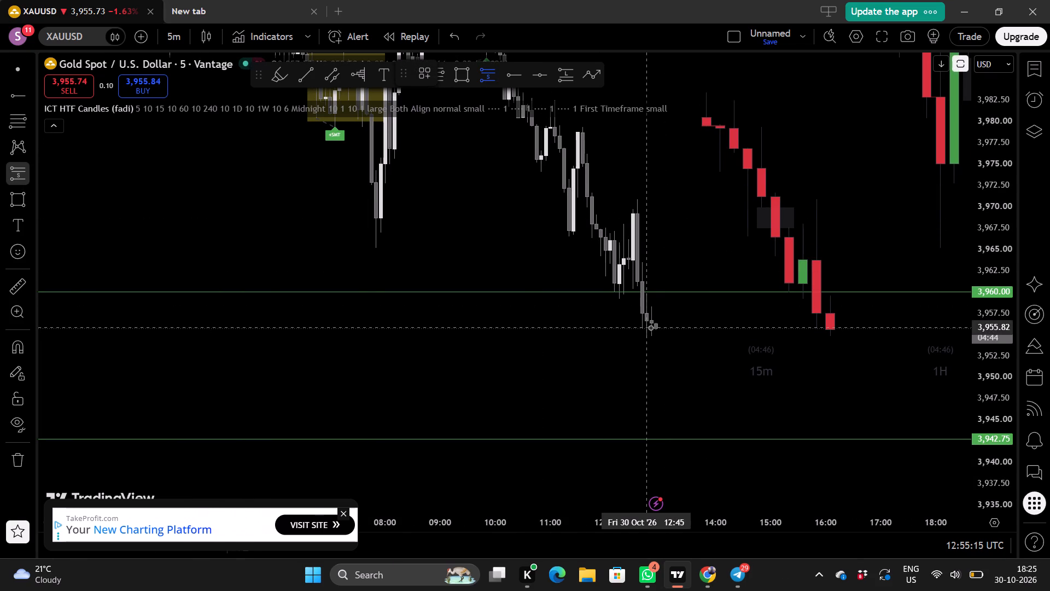
pyautogui.click(655, 330)
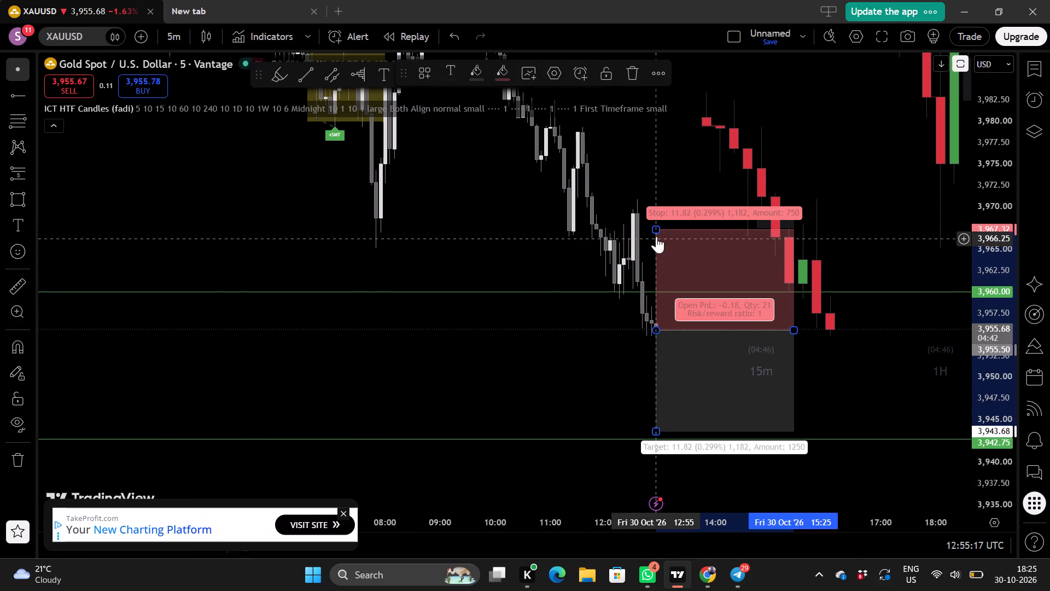
# Move the short position's stop to about 3,960.16, just above the 3,960.00 ray.
pyautogui.moveTo(655, 229); pyautogui.dragTo(661, 264)
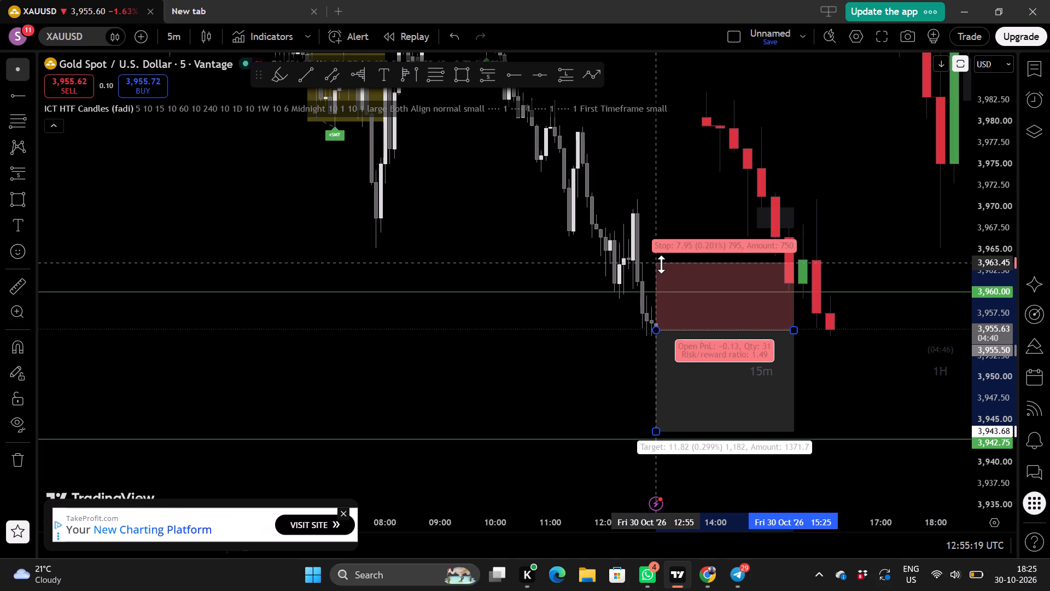
pyautogui.moveTo(661, 264); pyautogui.dragTo(678, 296)
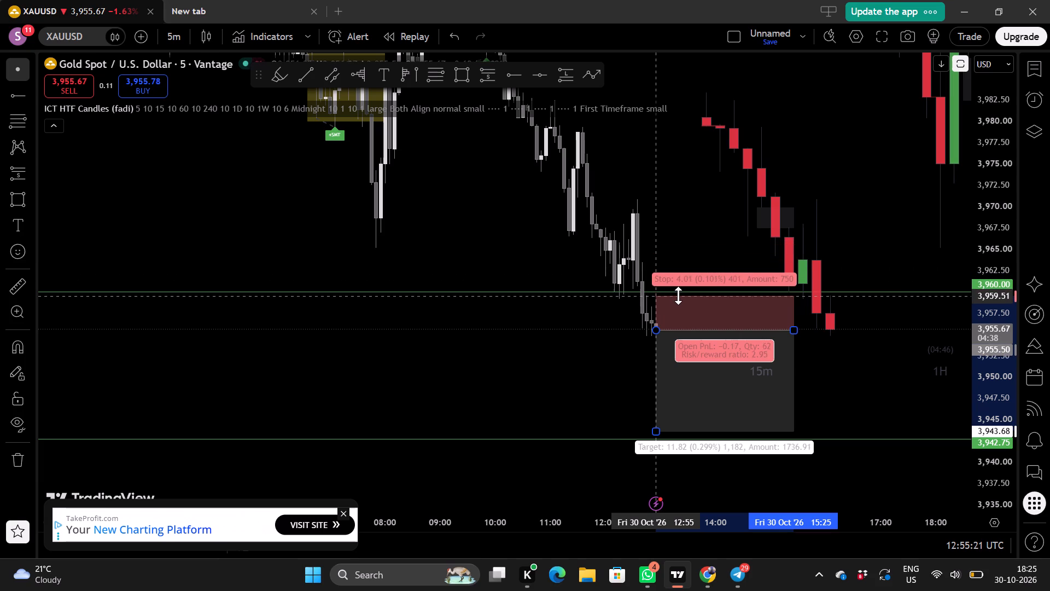
pyautogui.moveTo(678, 296); pyautogui.dragTo(676, 290)
# Shorten the short position drawing so that it ends at about 14:40 on 30 October.
pyautogui.moveTo(827, 362); pyautogui.dragTo(813, 357)
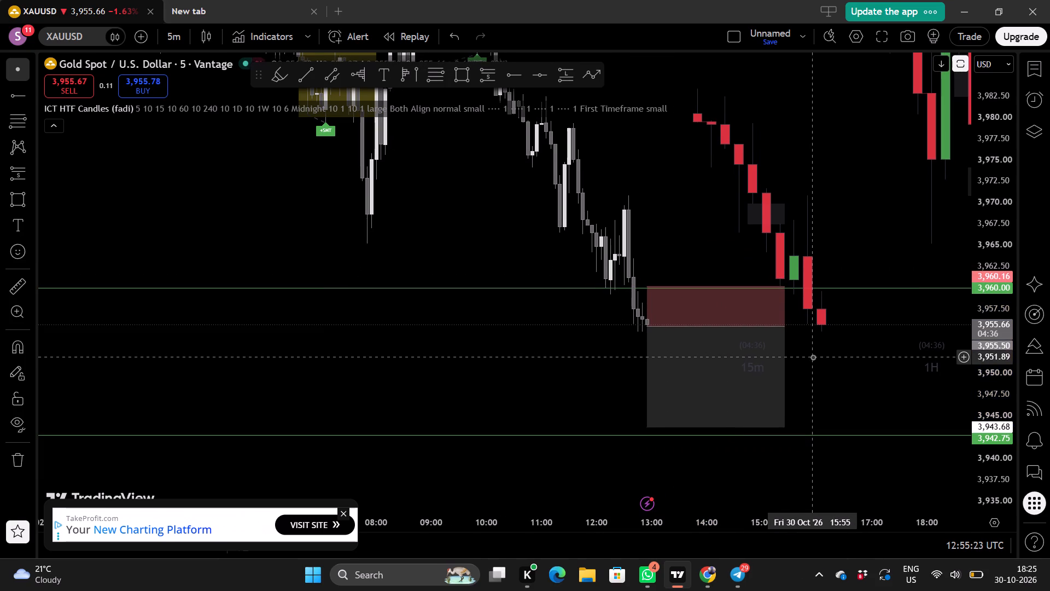
pyautogui.moveTo(784, 323); pyautogui.dragTo(741, 326)
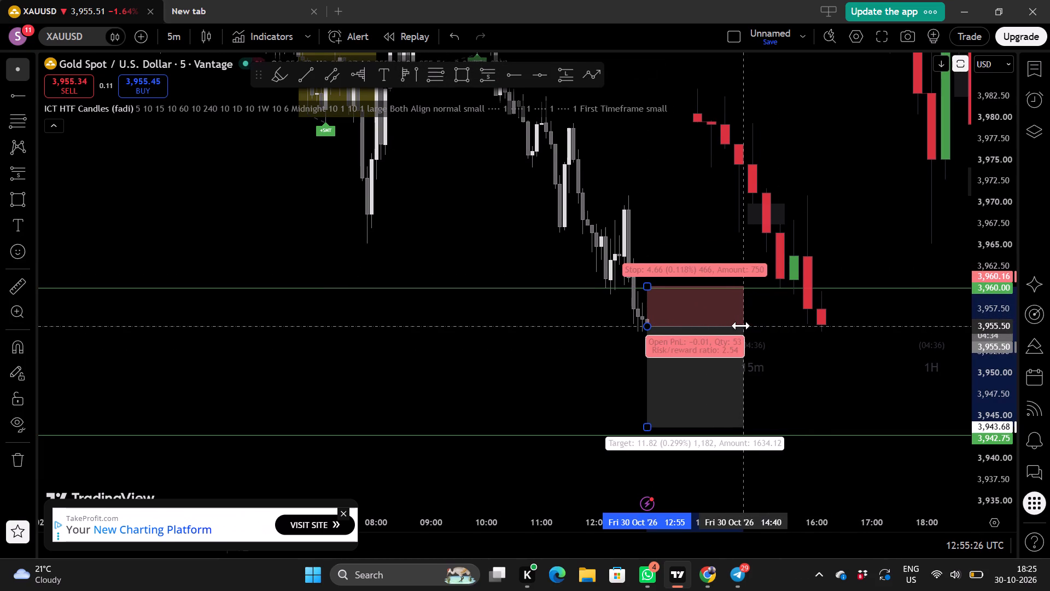
# Move the short position's target to about 3,942.67, just below the 3,942.75 ray.
pyautogui.moveTo(807, 361); pyautogui.dragTo(777, 303)
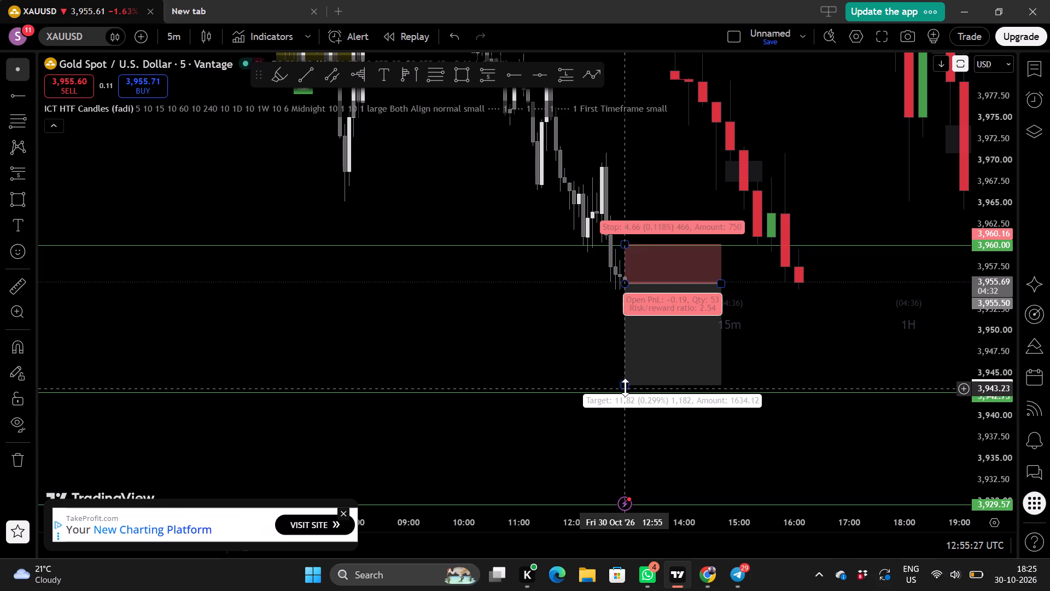
pyautogui.moveTo(627, 386); pyautogui.dragTo(634, 396)
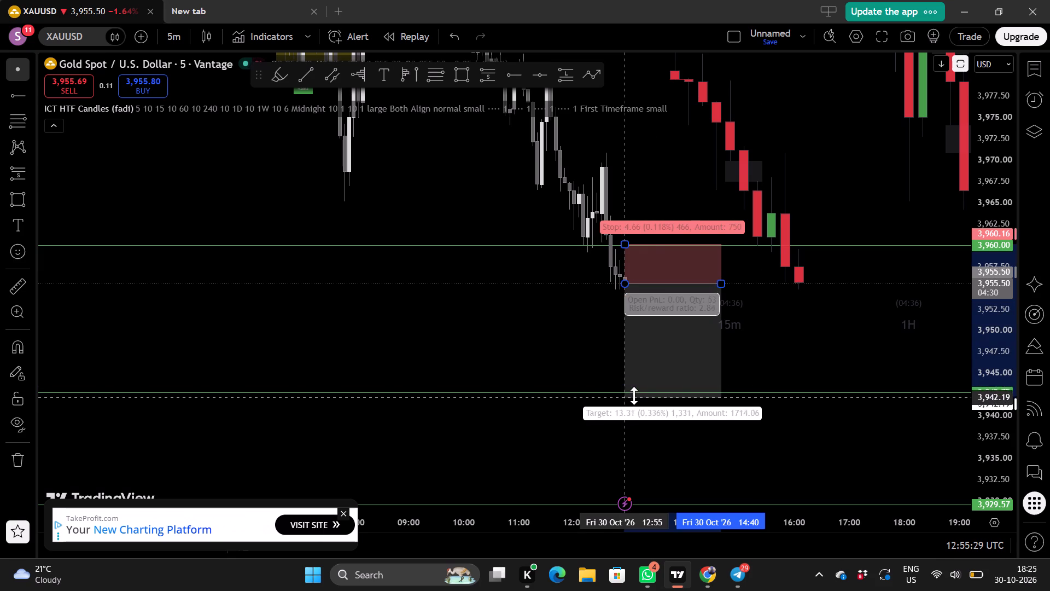
pyautogui.moveTo(634, 396); pyautogui.dragTo(634, 393)
pyautogui.click(779, 338)
pyautogui.scroll(1, 779, 338)
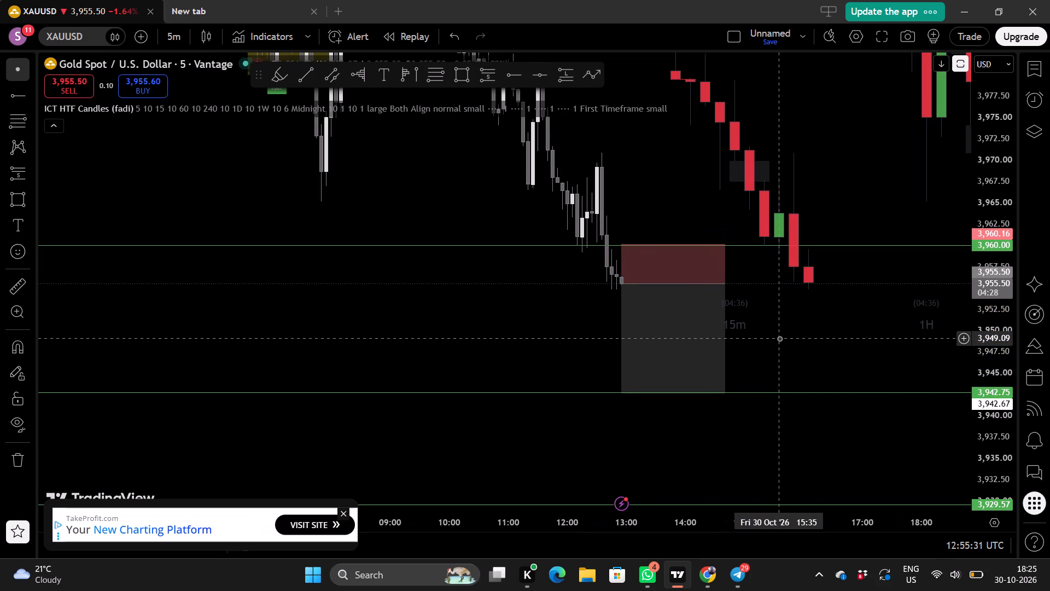
pyautogui.scroll(4, 990, 301)
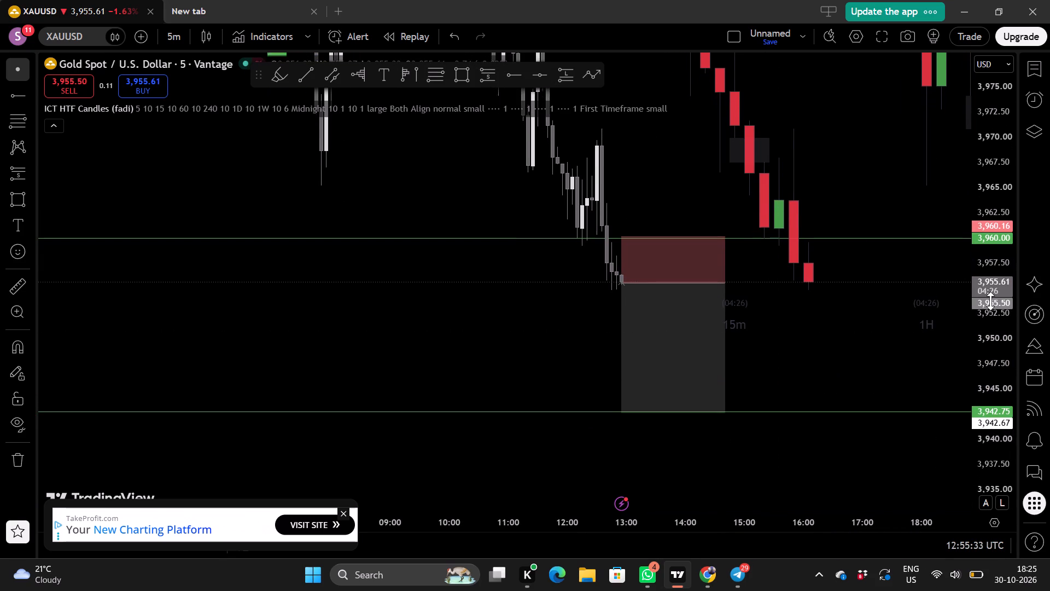
pyautogui.scroll(3, 919, 308)
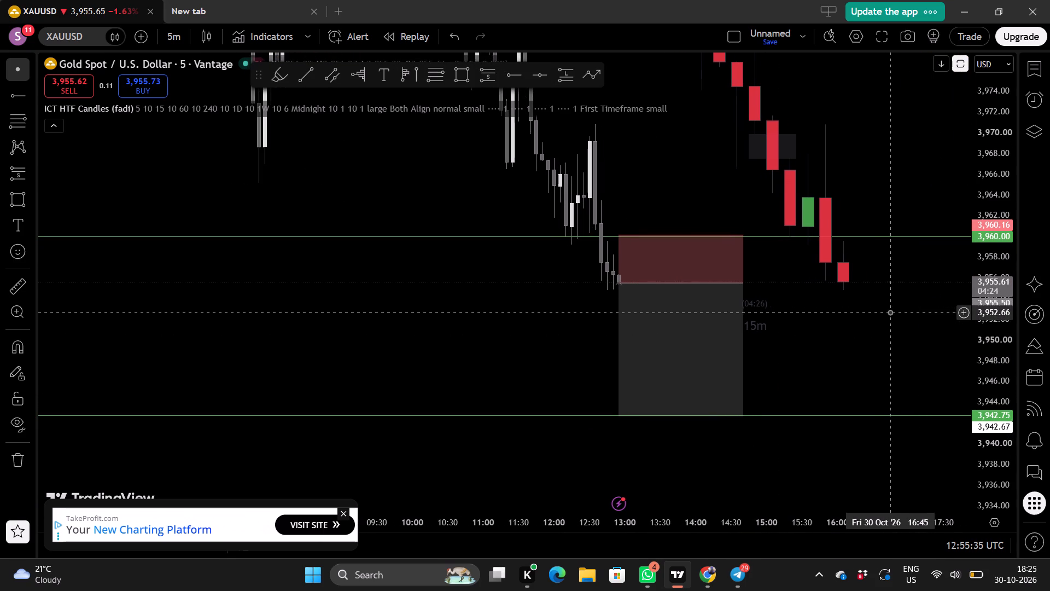
pyautogui.scroll(1, 890, 312)
pyautogui.scroll(3, 999, 300)
pyautogui.scroll(1, 795, 361)
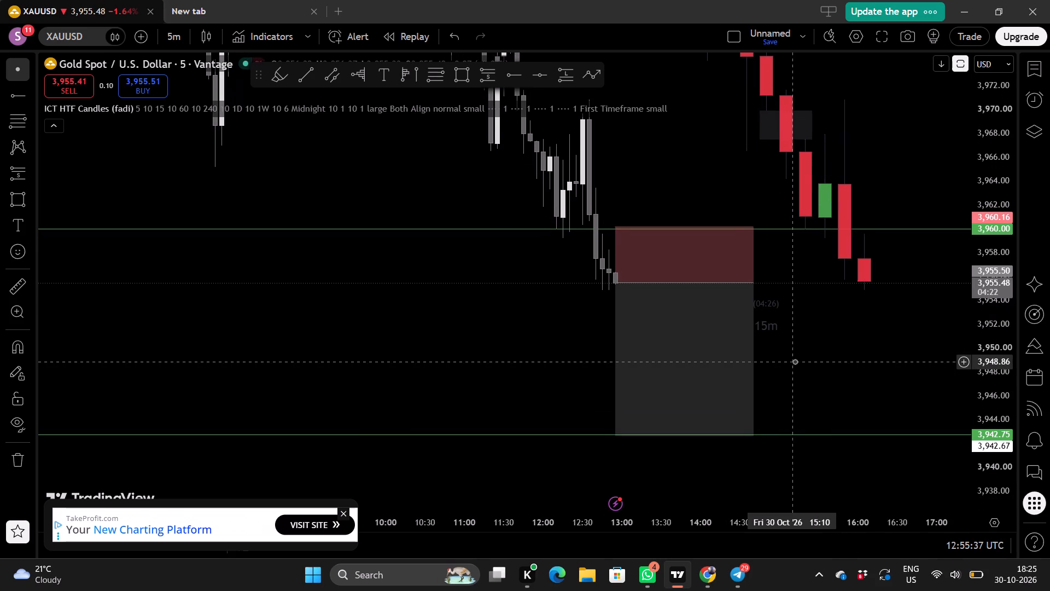
pyautogui.moveTo(849, 347); pyautogui.dragTo(721, 360)
pyautogui.scroll(1, 721, 360)
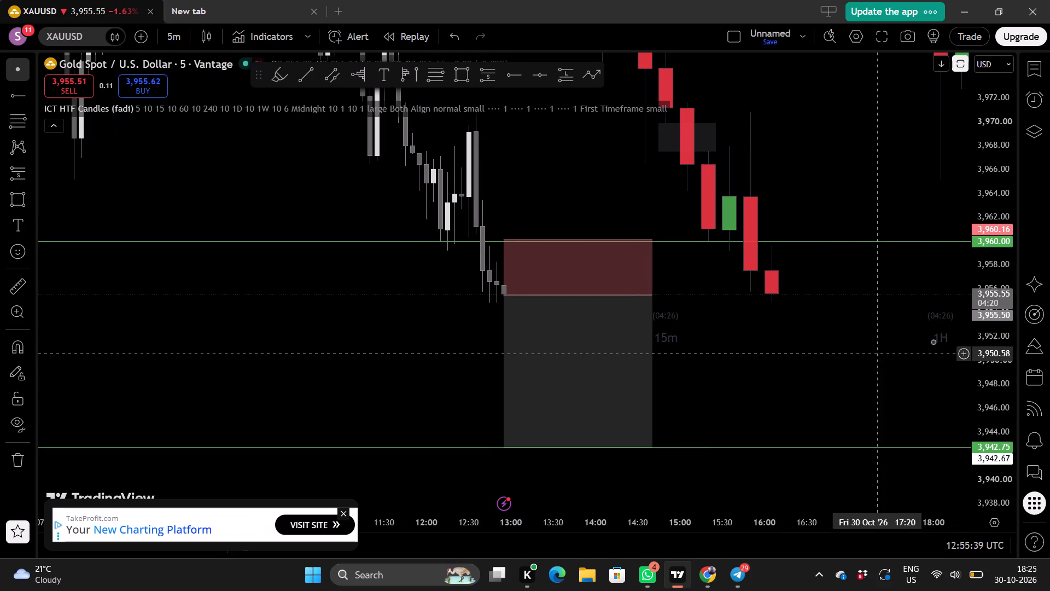
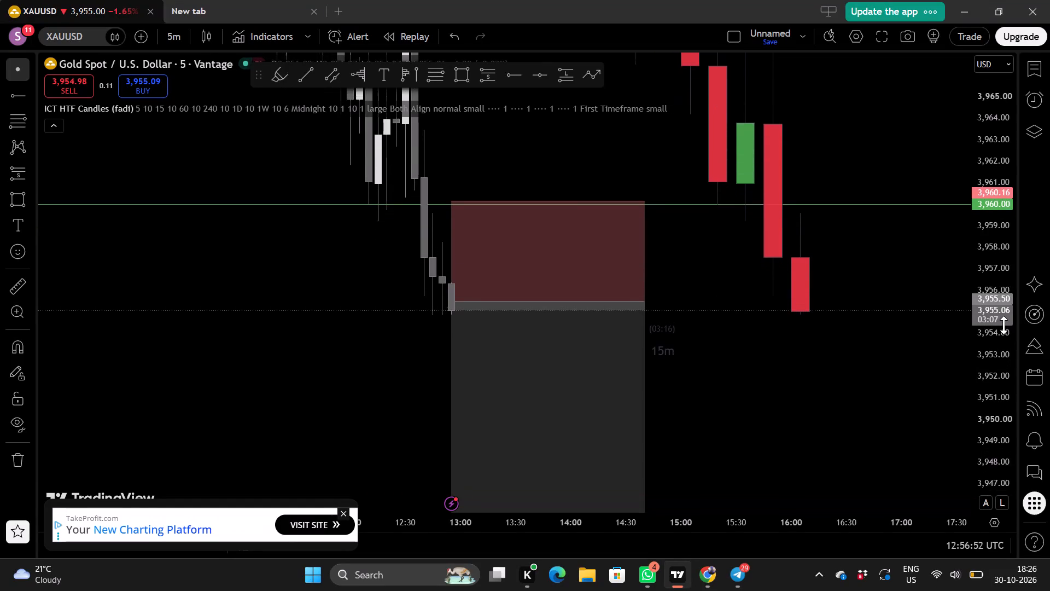
# Examine the whole short position, from its stop down to its target, against the latest 5-minute price action and the higher-timeframe candles.
pyautogui.moveTo(753, 383); pyautogui.dragTo(739, 280)
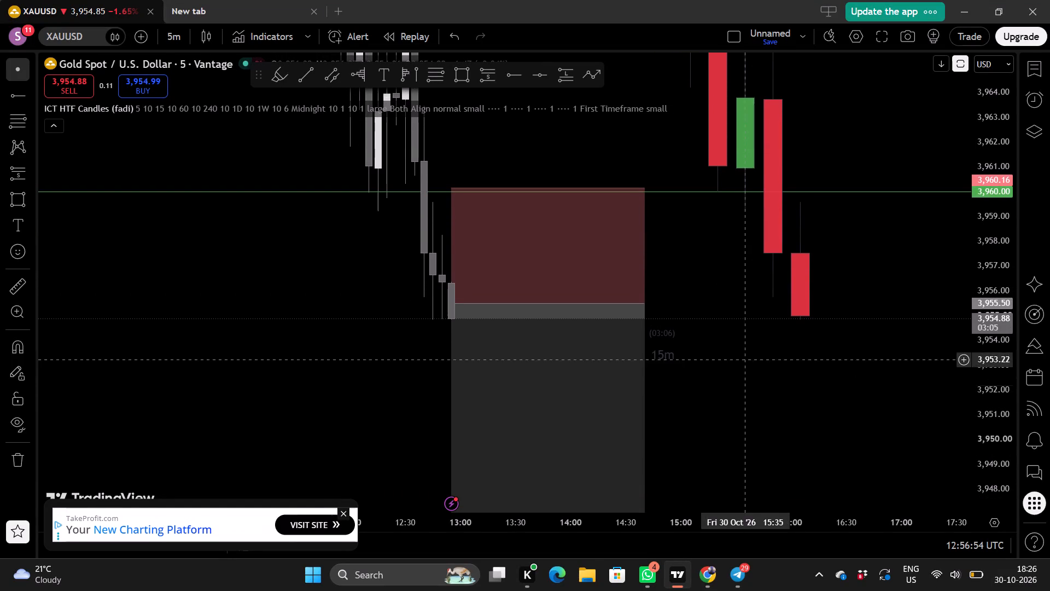
pyautogui.moveTo(739, 280); pyautogui.dragTo(744, 248)
pyautogui.moveTo(785, 318); pyautogui.dragTo(792, 247)
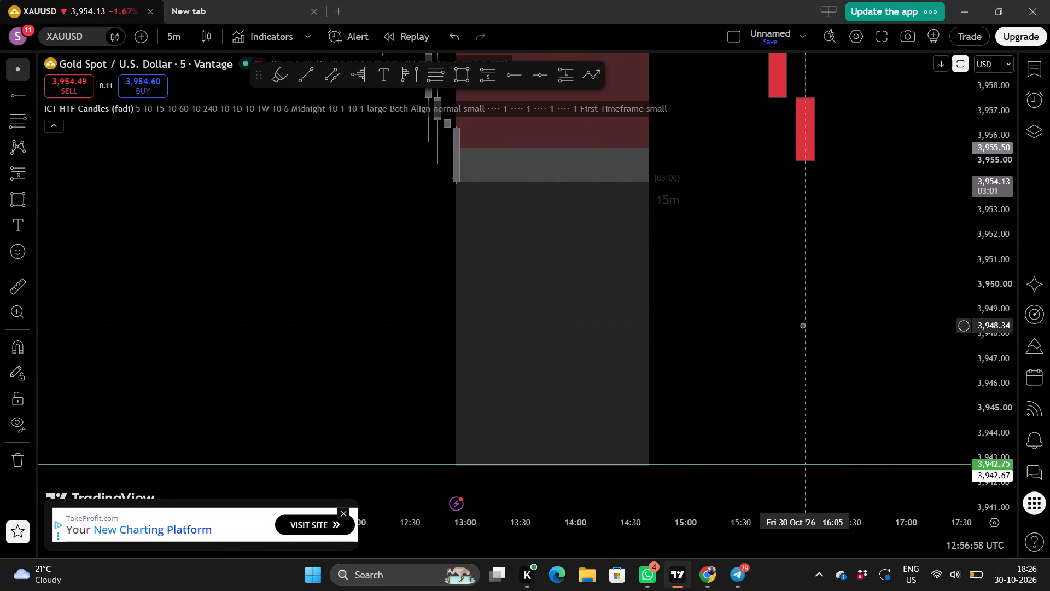
pyautogui.scroll(-1, 865, 350)
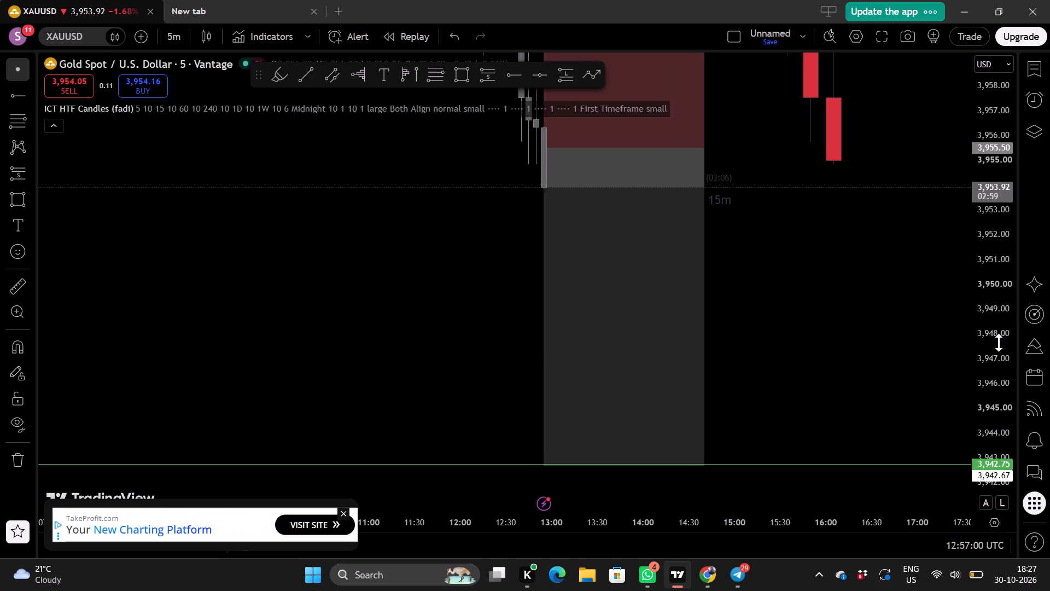
pyautogui.scroll(-7, 999, 343)
pyautogui.scroll(1, 843, 289)
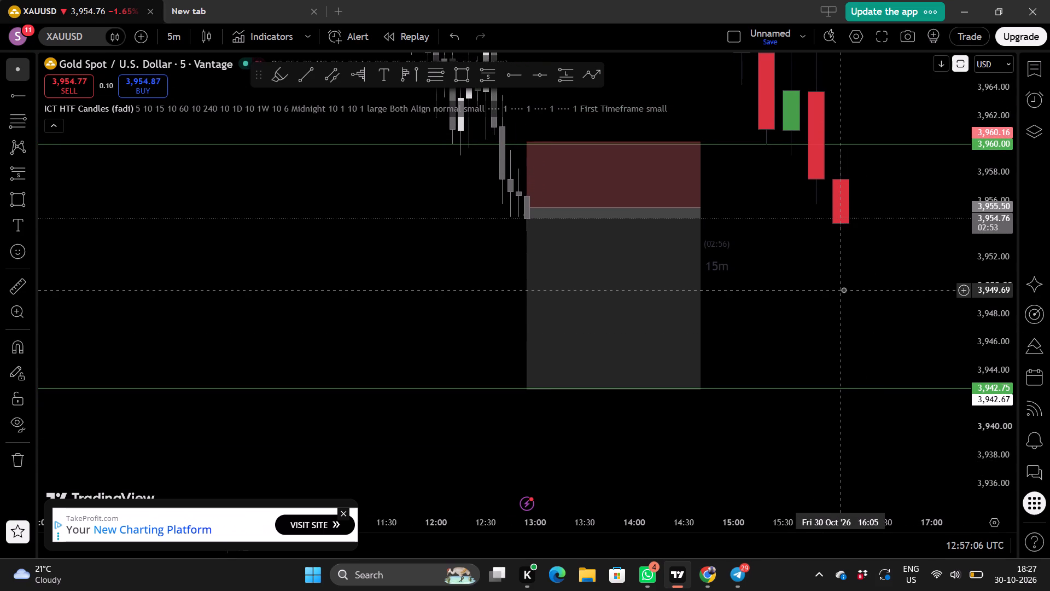
# Examine the live 5-minute price action around the short position between the 3,960.00 and 3,942.75 rays.
pyautogui.scroll(5, 991, 247)
pyautogui.moveTo(825, 252); pyautogui.dragTo(760, 354)
pyautogui.scroll(-5, 1002, 331)
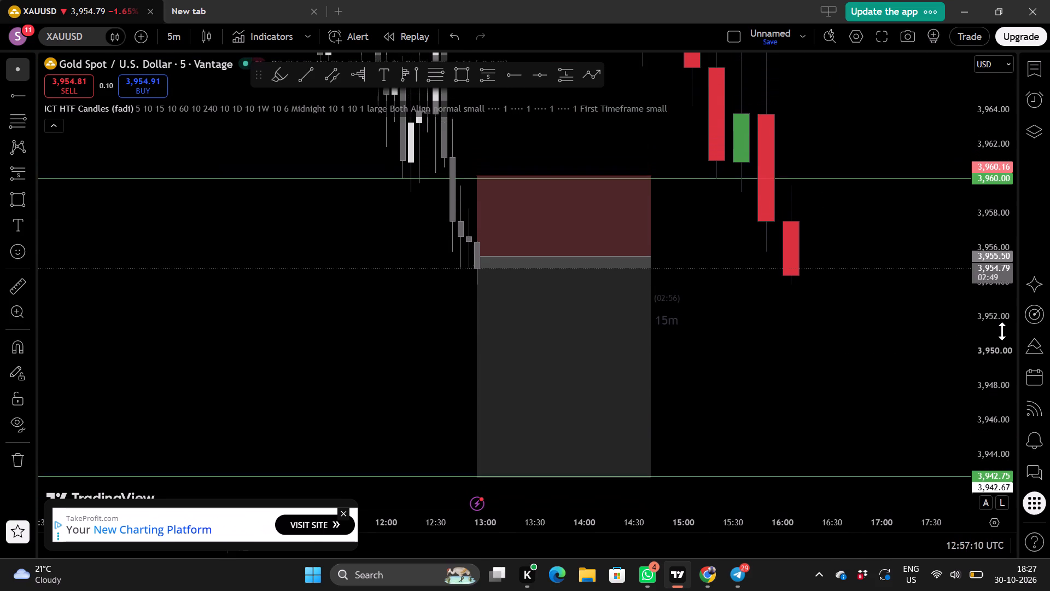
pyautogui.scroll(-2, 1002, 331)
pyautogui.scroll(4, 995, 324)
pyautogui.moveTo(880, 323); pyautogui.dragTo(818, 332)
pyautogui.scroll(5, 1003, 299)
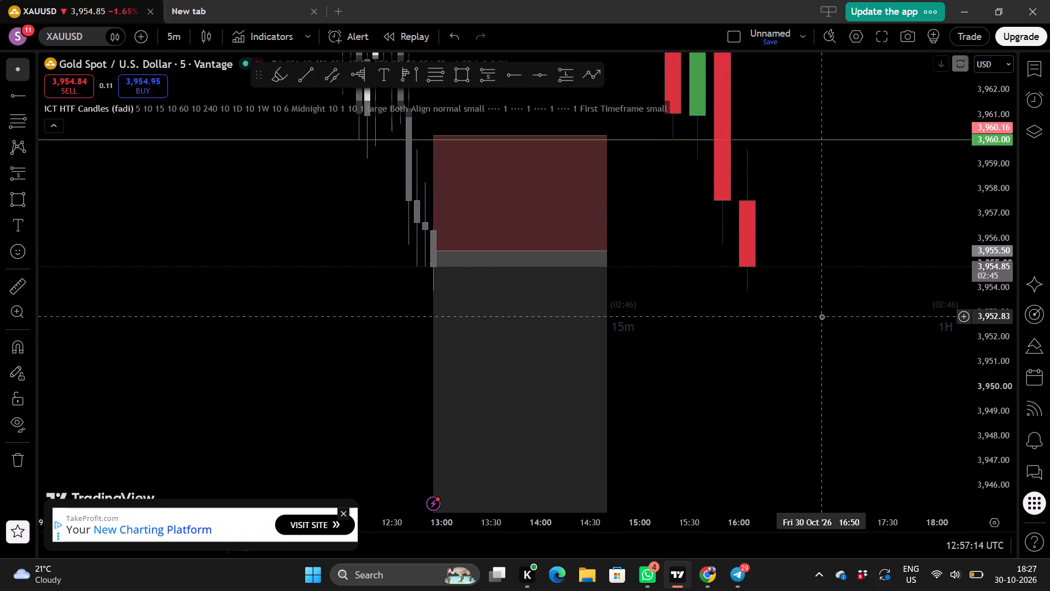
pyautogui.click(821, 316)
pyautogui.moveTo(821, 316); pyautogui.dragTo(784, 319)
pyautogui.scroll(-1, 844, 347)
pyautogui.scroll(-4, 996, 311)
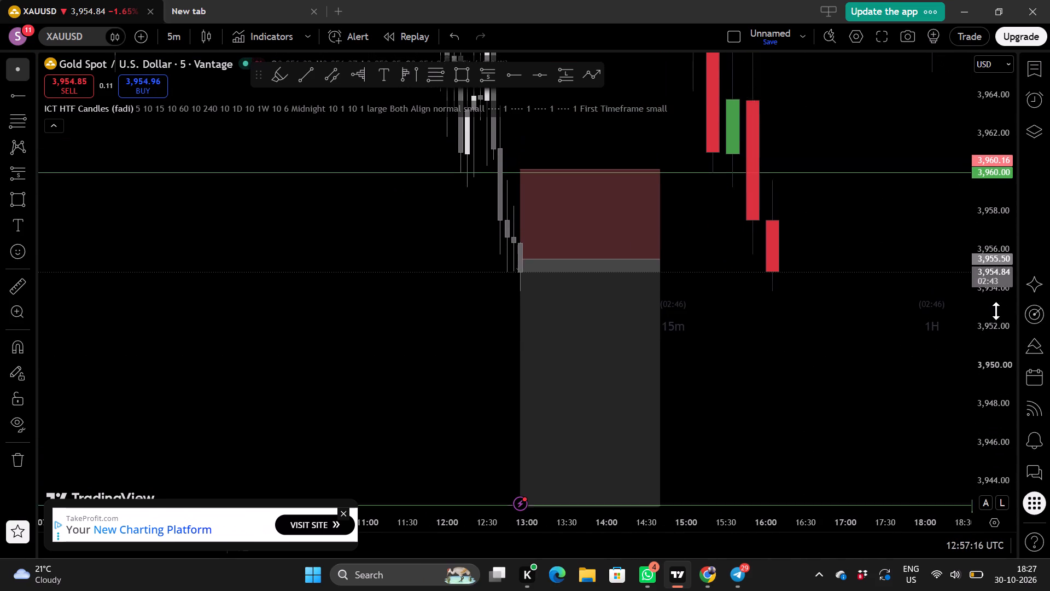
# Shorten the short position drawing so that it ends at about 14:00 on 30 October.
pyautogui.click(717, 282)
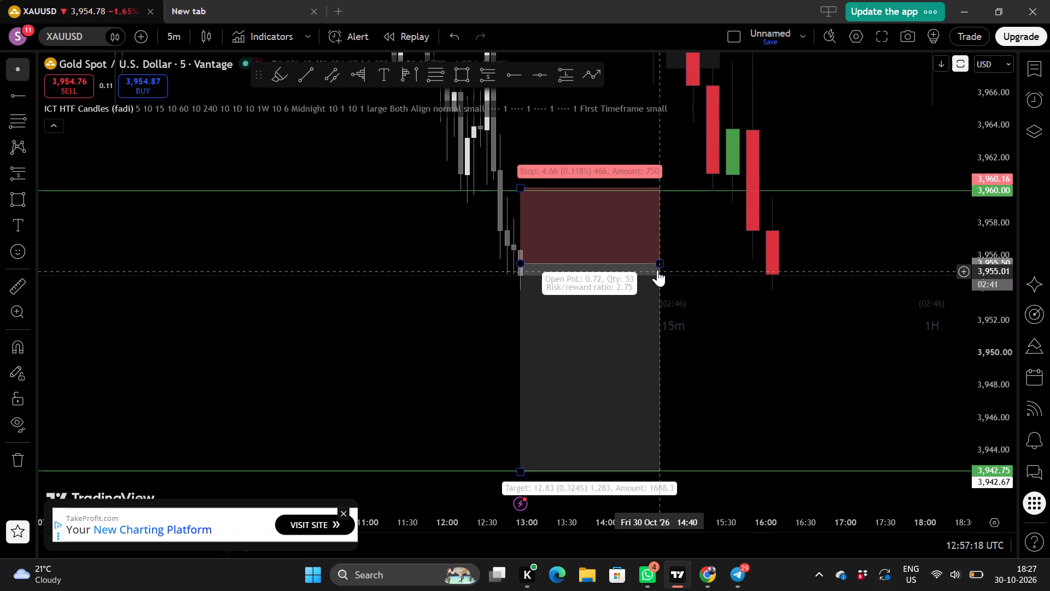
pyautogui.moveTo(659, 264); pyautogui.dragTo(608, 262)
# Switch the XAUUSD chart to the 1-minute timeframe.
pyautogui.moveTo(731, 317); pyautogui.dragTo(727, 290)
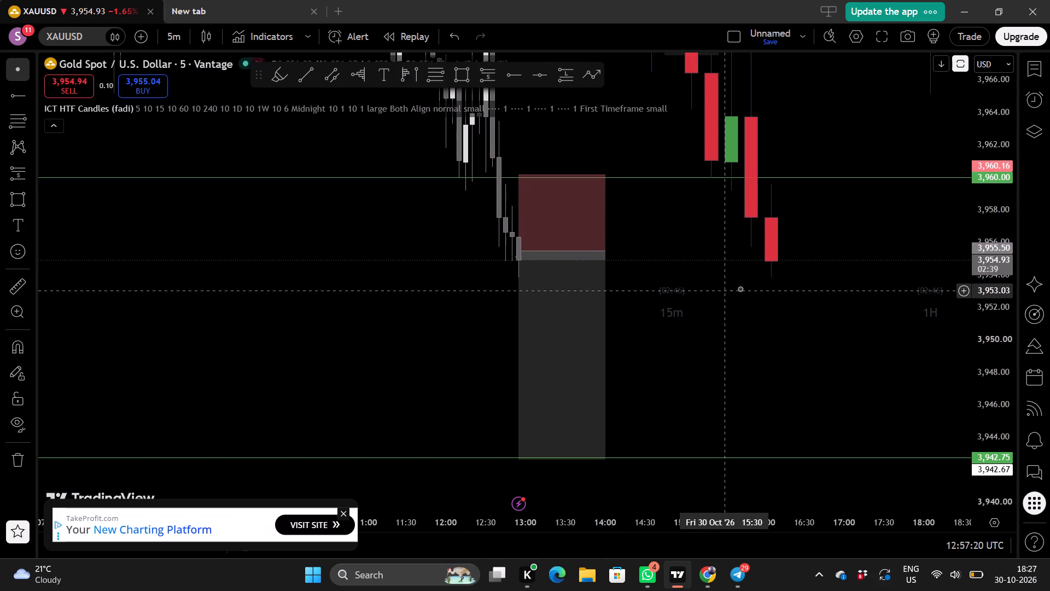
pyautogui.scroll(-3, 997, 334)
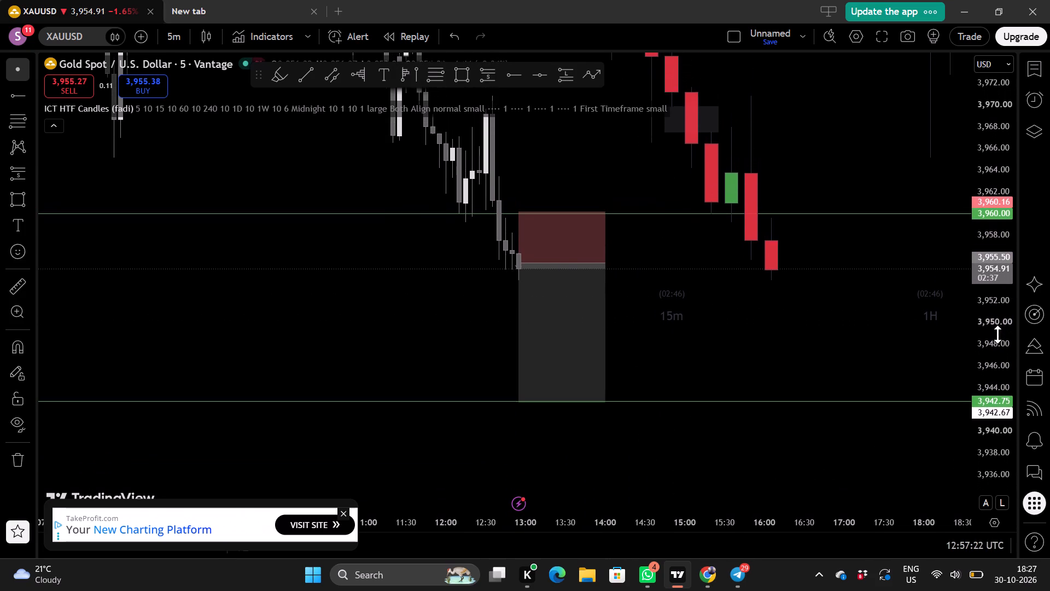
pyautogui.scroll(2, 904, 354)
pyautogui.moveTo(747, 322); pyautogui.dragTo(742, 322)
pyautogui.scroll(-1, 742, 322)
pyautogui.moveTo(744, 315); pyautogui.dragTo(741, 315)
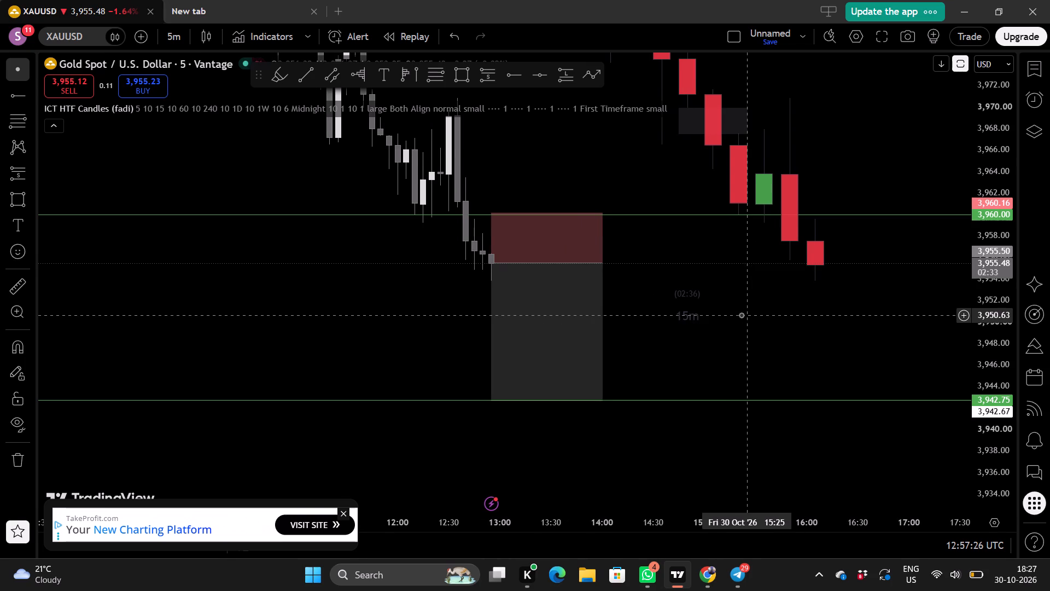
pyautogui.moveTo(741, 315); pyautogui.dragTo(727, 316)
pyautogui.click(184, 34)
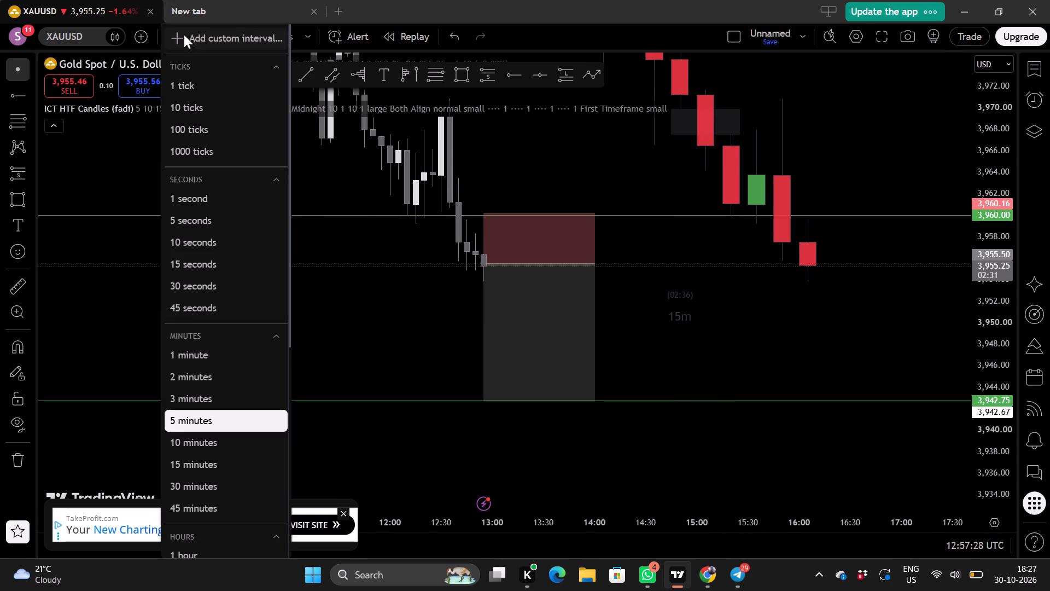
pyautogui.click(195, 352)
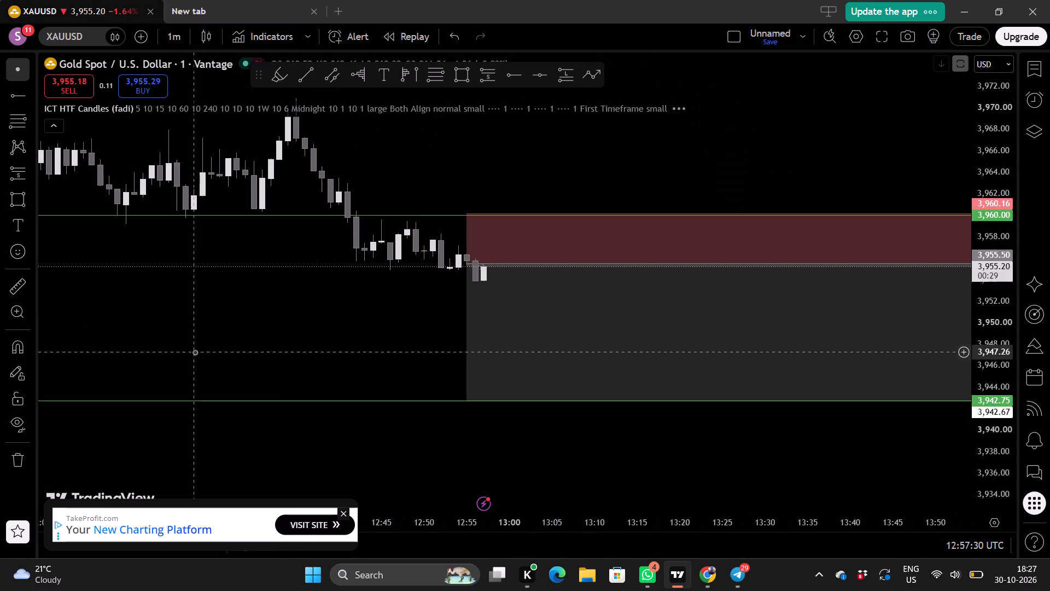
# Shorten the short position drawing on the 1-minute chart so that it ends at about 13:07 on 30 October.
pyautogui.scroll(-1, 310, 384)
pyautogui.moveTo(375, 384); pyautogui.dragTo(319, 393)
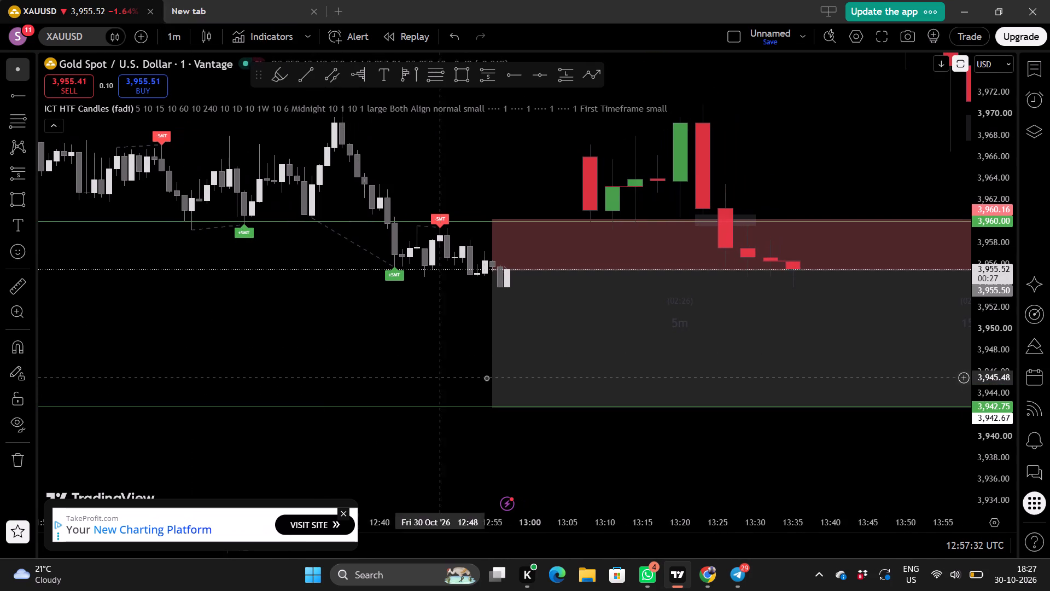
pyautogui.moveTo(415, 369); pyautogui.dragTo(277, 367)
pyautogui.scroll(-1, 565, 399)
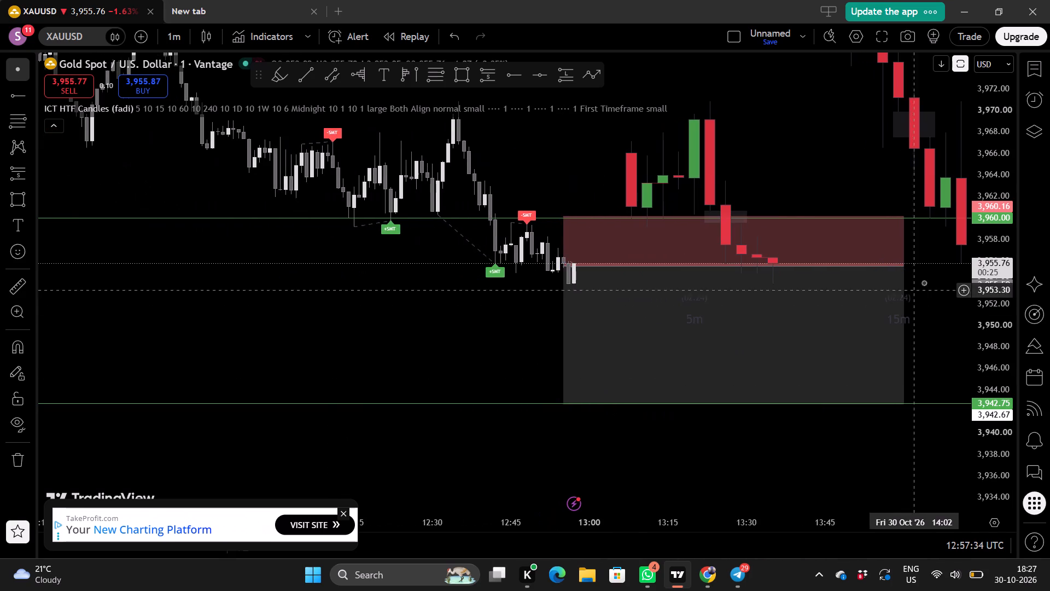
pyautogui.moveTo(902, 265); pyautogui.dragTo(685, 279)
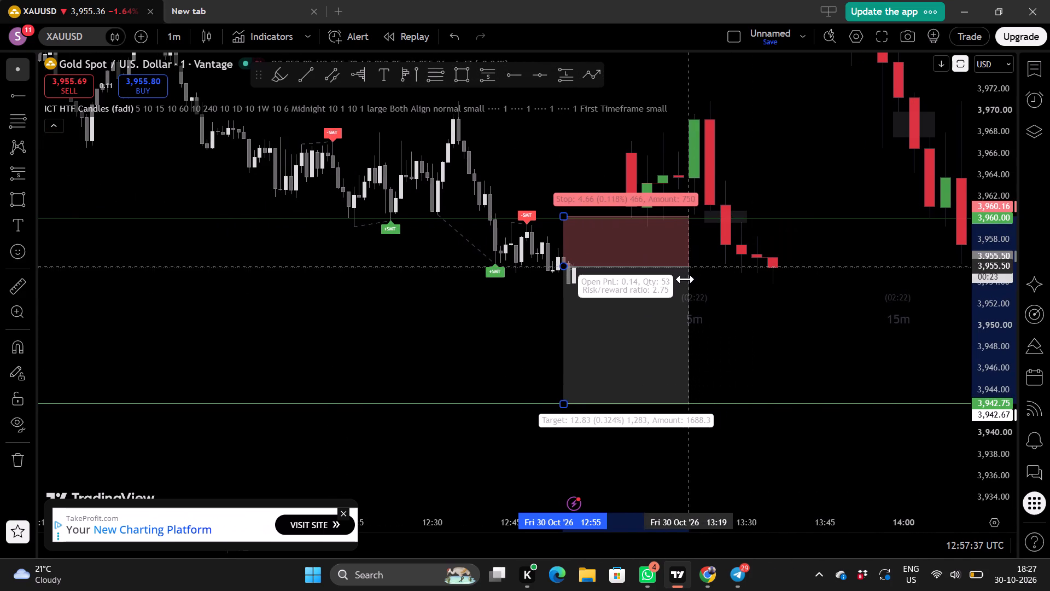
pyautogui.moveTo(685, 279); pyautogui.dragTo(676, 279)
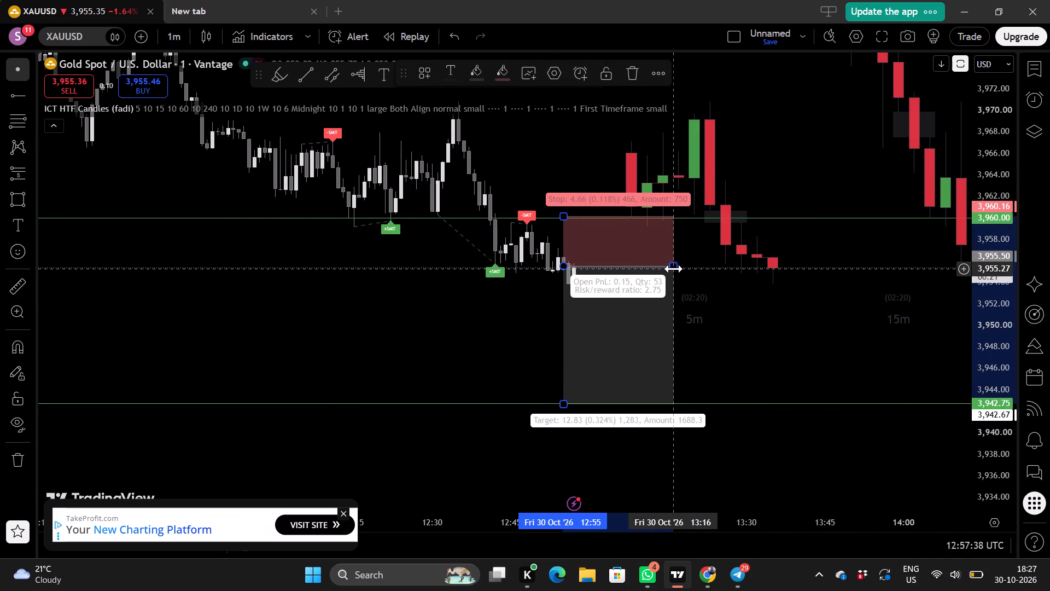
pyautogui.moveTo(674, 269); pyautogui.dragTo(627, 270)
pyautogui.doubleClick(669, 300)
# Examine the live 1-minute candles around the short position's entry and the 3,960.00 ray.
pyautogui.scroll(1, 669, 300)
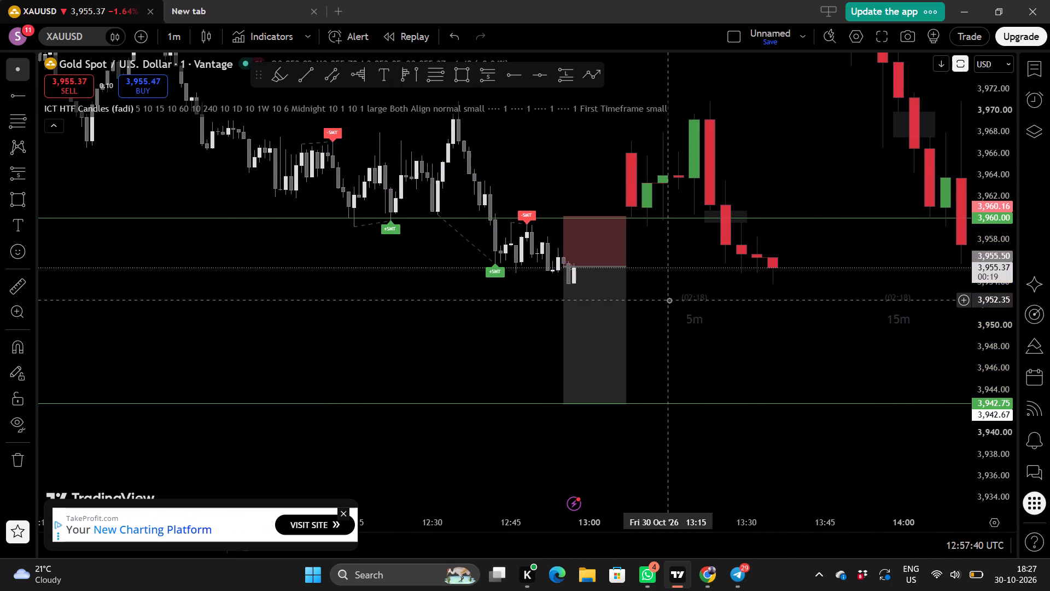
pyautogui.scroll(1, 669, 300)
pyautogui.doubleClick(678, 248)
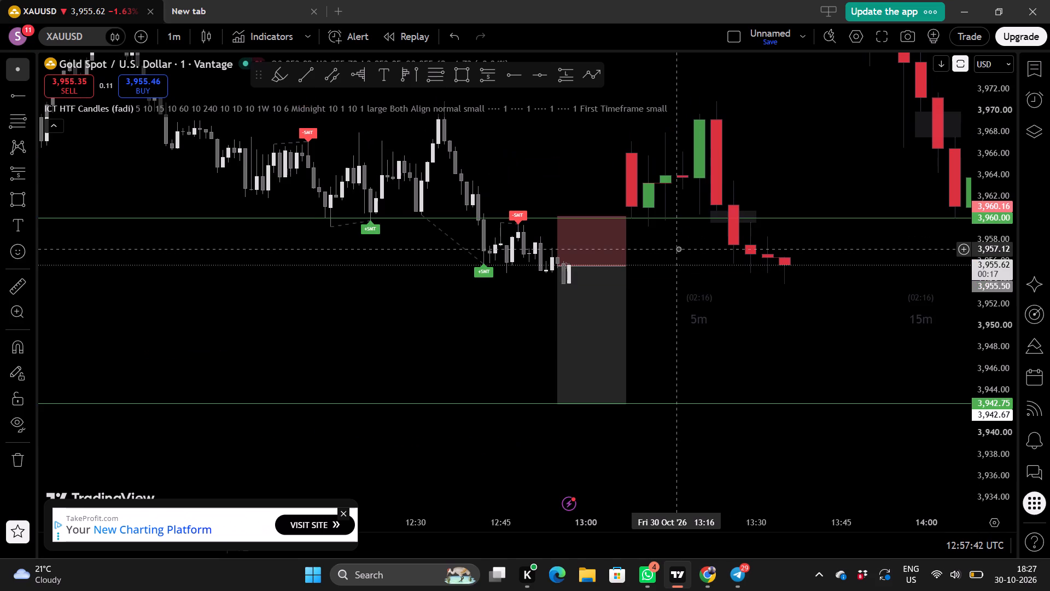
pyautogui.scroll(-1, 717, 328)
pyautogui.scroll(2, 997, 301)
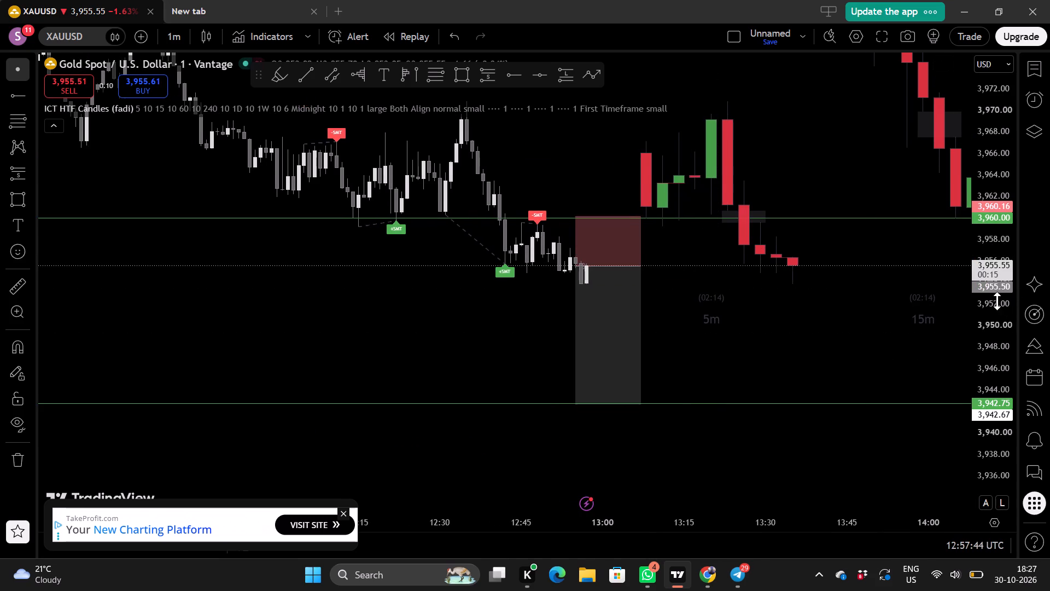
pyautogui.scroll(4, 997, 301)
pyautogui.moveTo(765, 369); pyautogui.dragTo(751, 438)
pyautogui.scroll(-1, 751, 438)
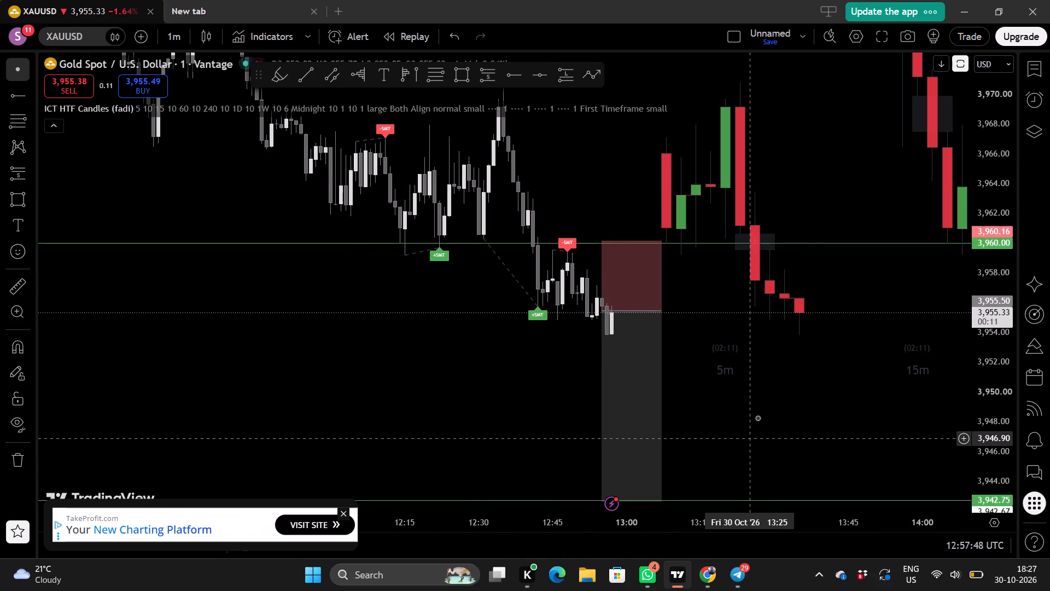
pyautogui.scroll(1, 758, 415)
pyautogui.scroll(5, 995, 351)
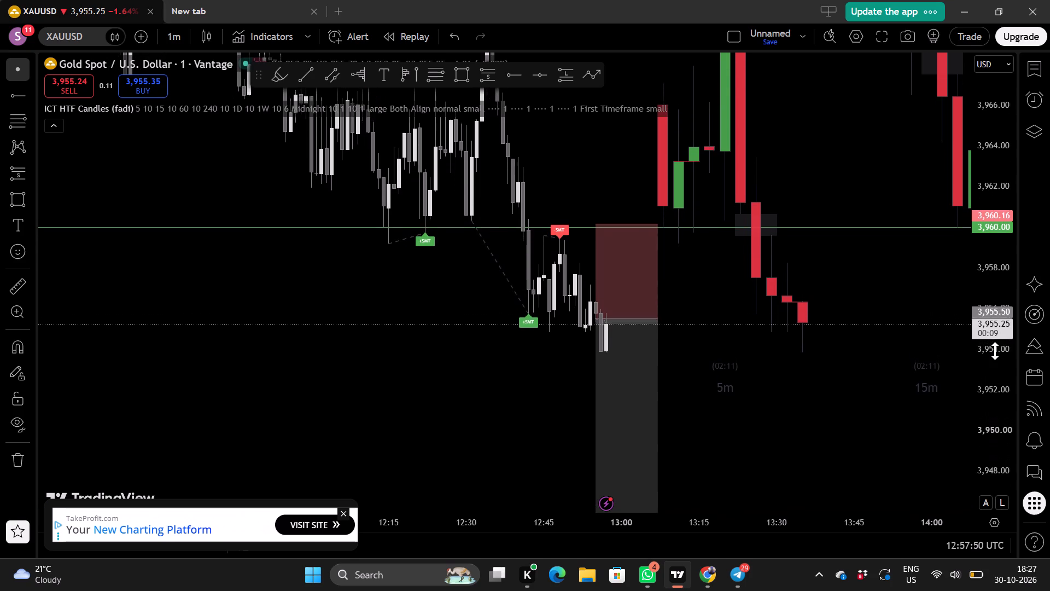
# Examine the 1-minute candles around the short position, from the 3,942.75 level up to the SMT signals and swing high above 3,960.00.
pyautogui.scroll(1, 743, 445)
pyautogui.moveTo(798, 428); pyautogui.dragTo(751, 281)
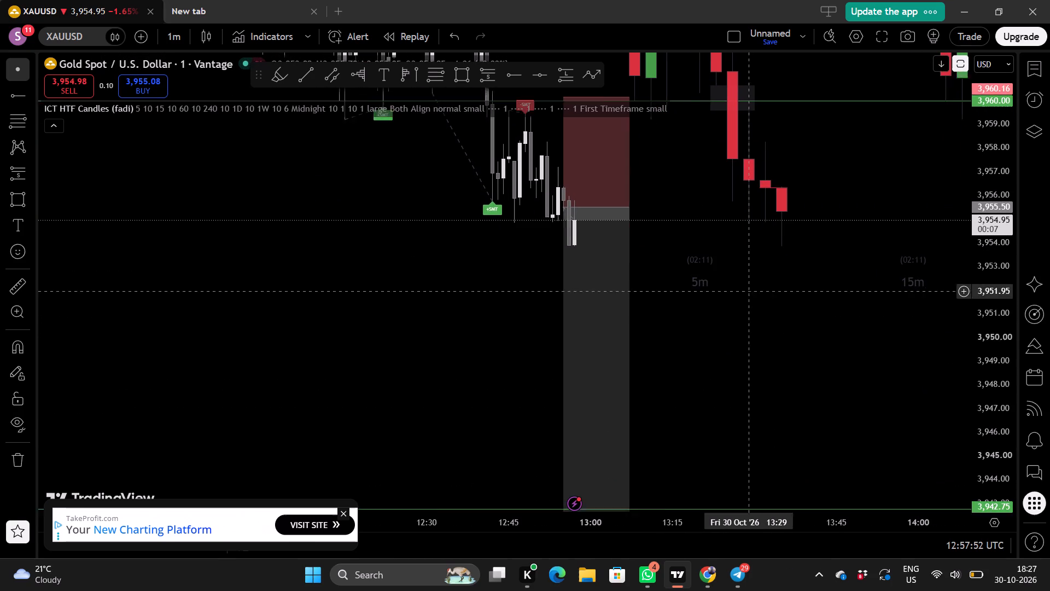
pyautogui.moveTo(751, 281); pyautogui.dragTo(751, 277)
pyautogui.scroll(-3, 987, 338)
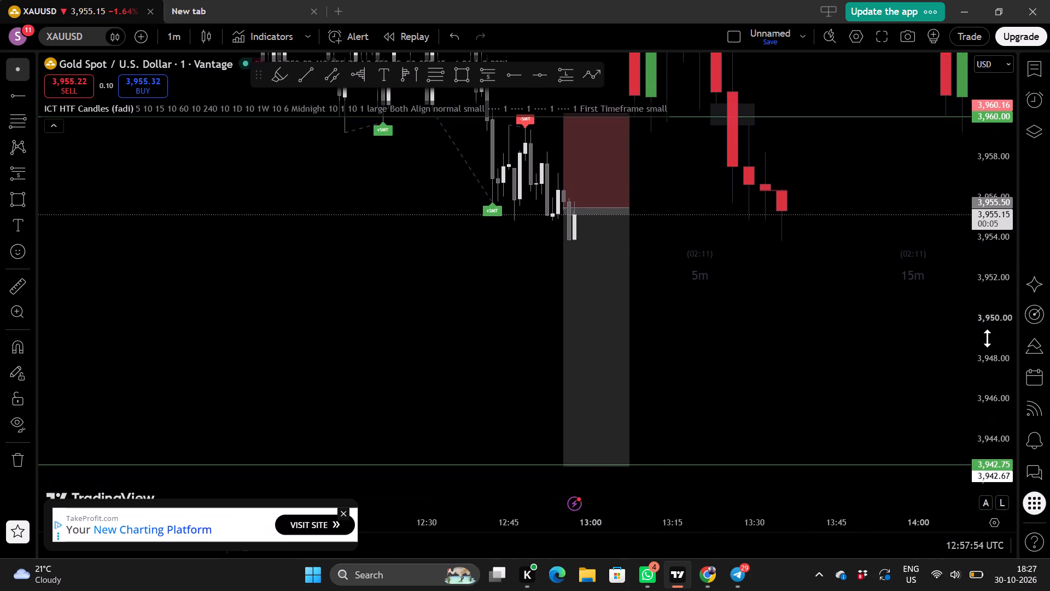
pyautogui.scroll(-2, 987, 338)
pyautogui.moveTo(826, 309); pyautogui.dragTo(837, 395)
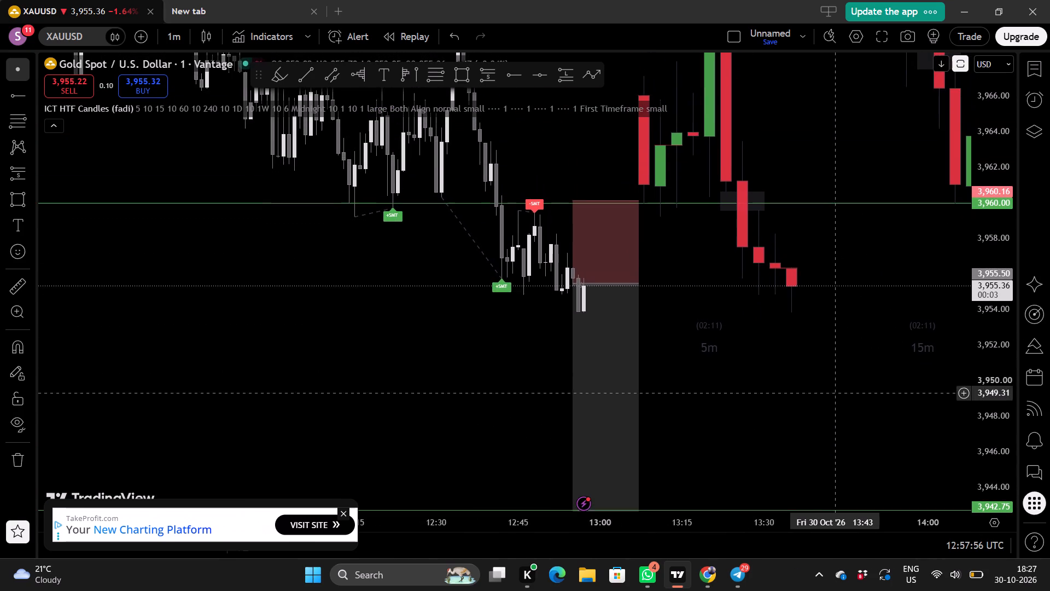
pyautogui.moveTo(837, 395); pyautogui.dragTo(838, 395)
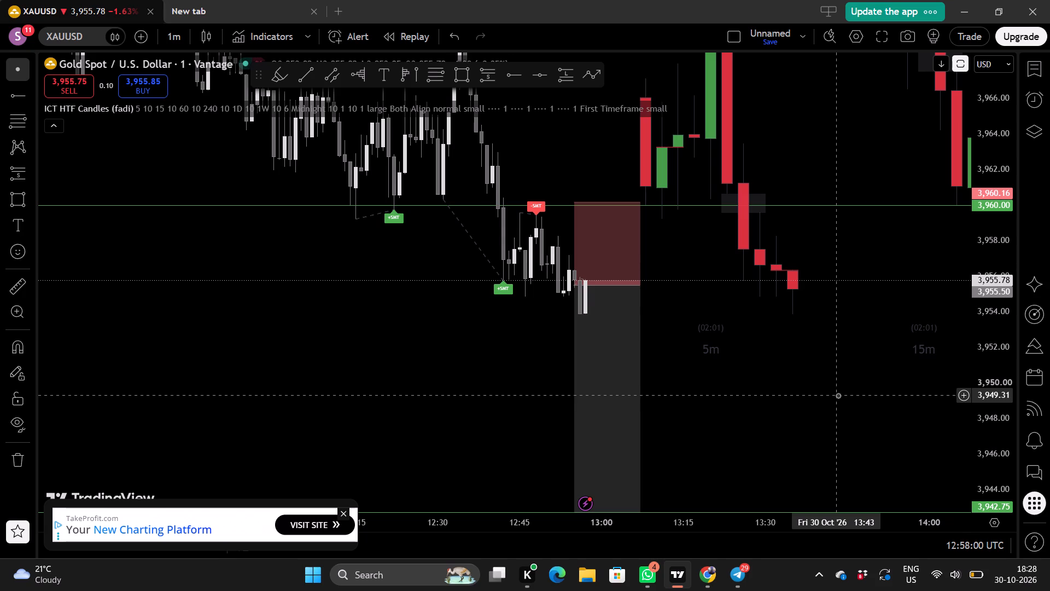
pyautogui.moveTo(783, 390); pyautogui.dragTo(782, 390)
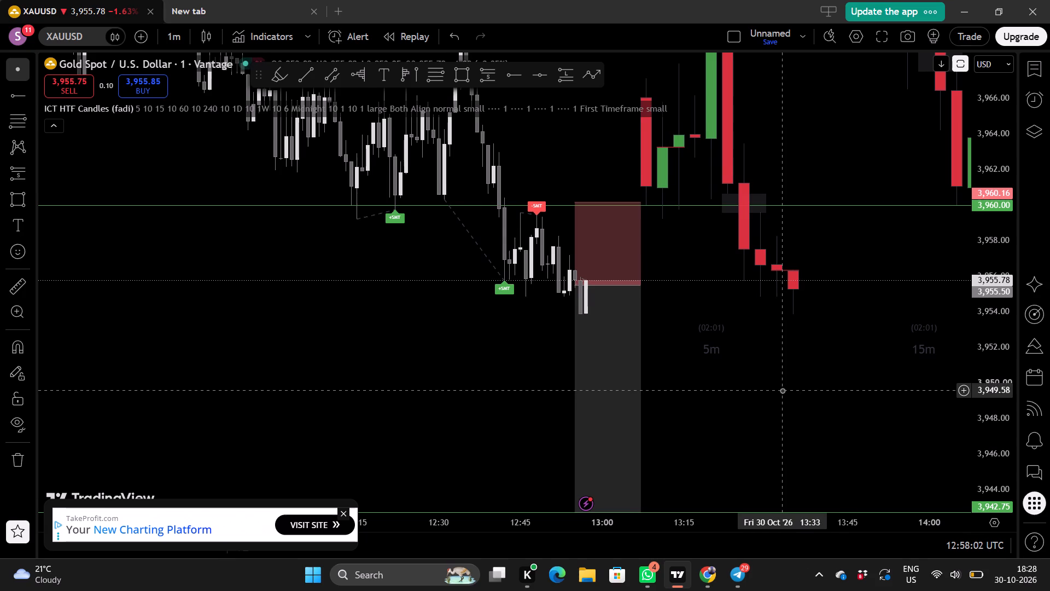
pyautogui.moveTo(782, 390); pyautogui.dragTo(787, 434)
pyautogui.moveTo(774, 464); pyautogui.dragTo(772, 470)
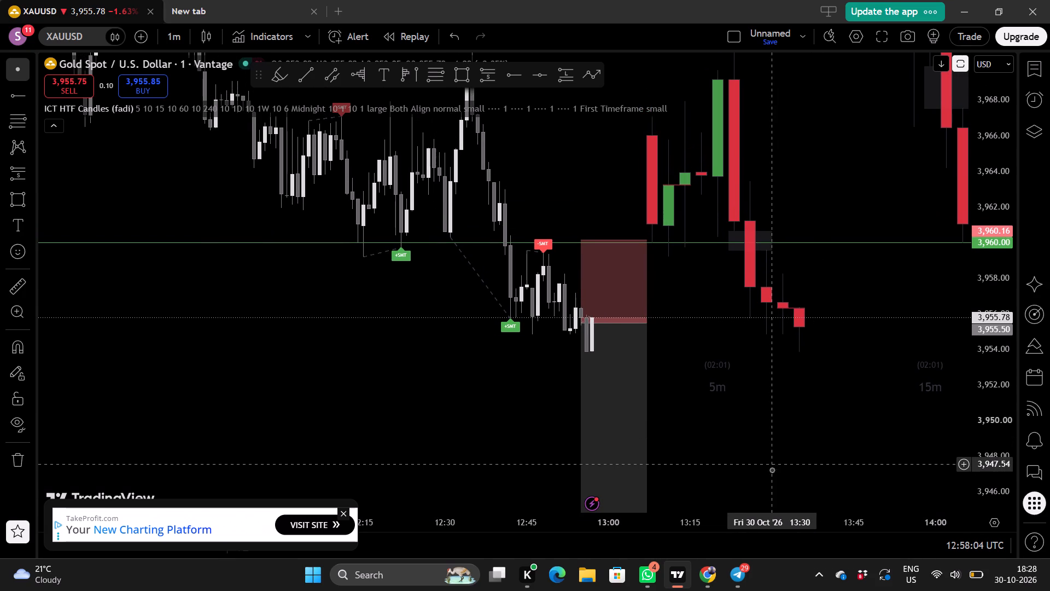
pyautogui.moveTo(772, 470); pyautogui.dragTo(736, 546)
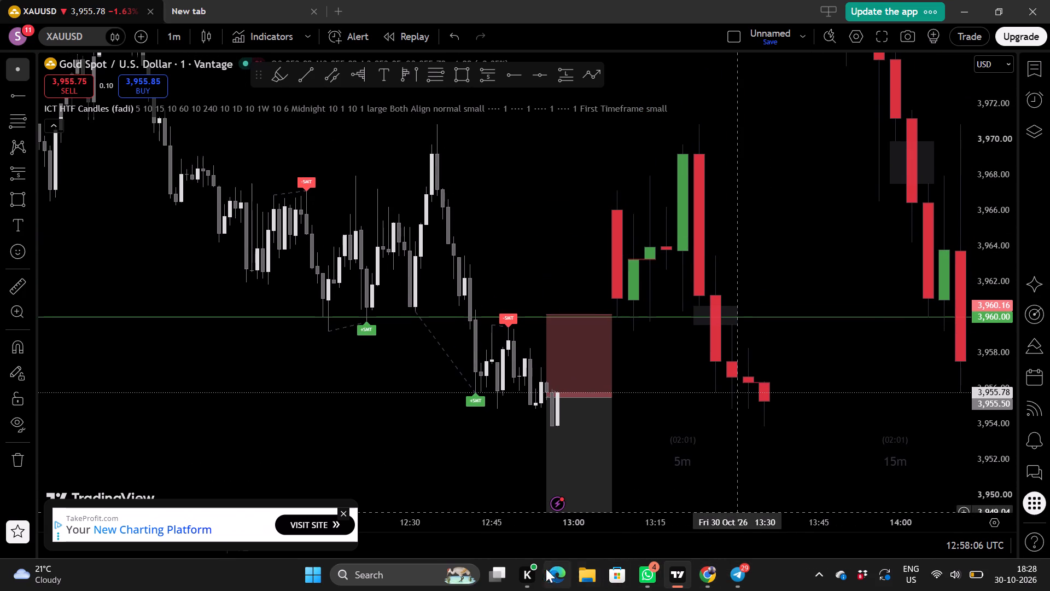
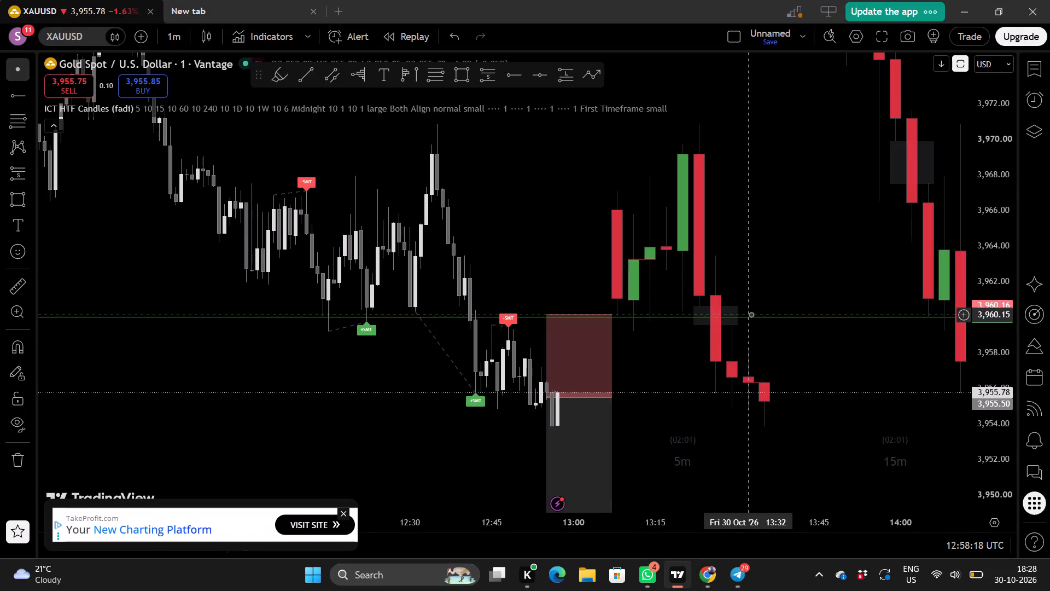
# Bring up the open Telegram windows to switch away from the chart.
pyautogui.click(739, 575)
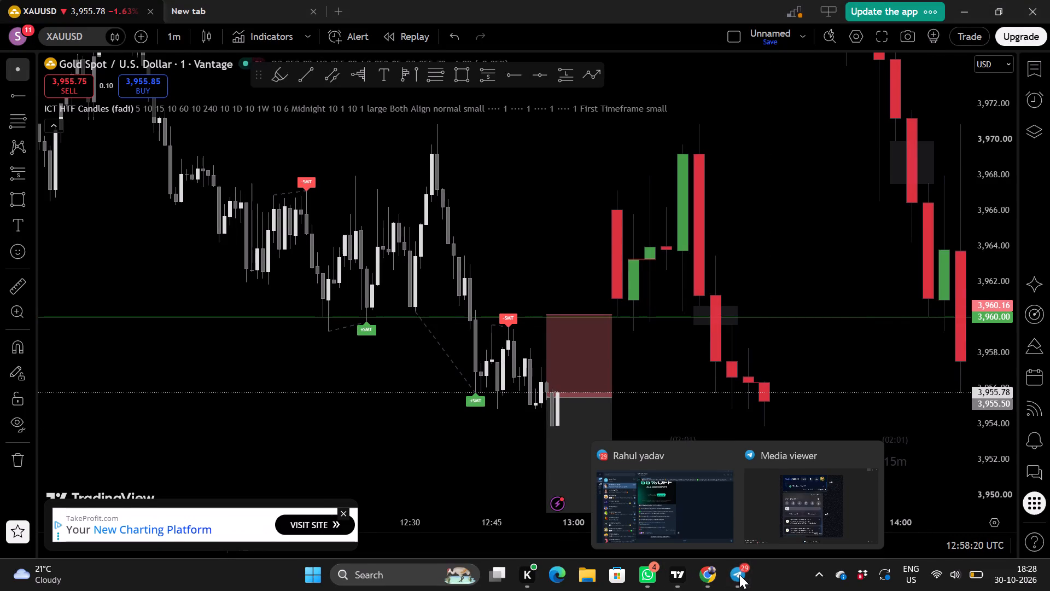
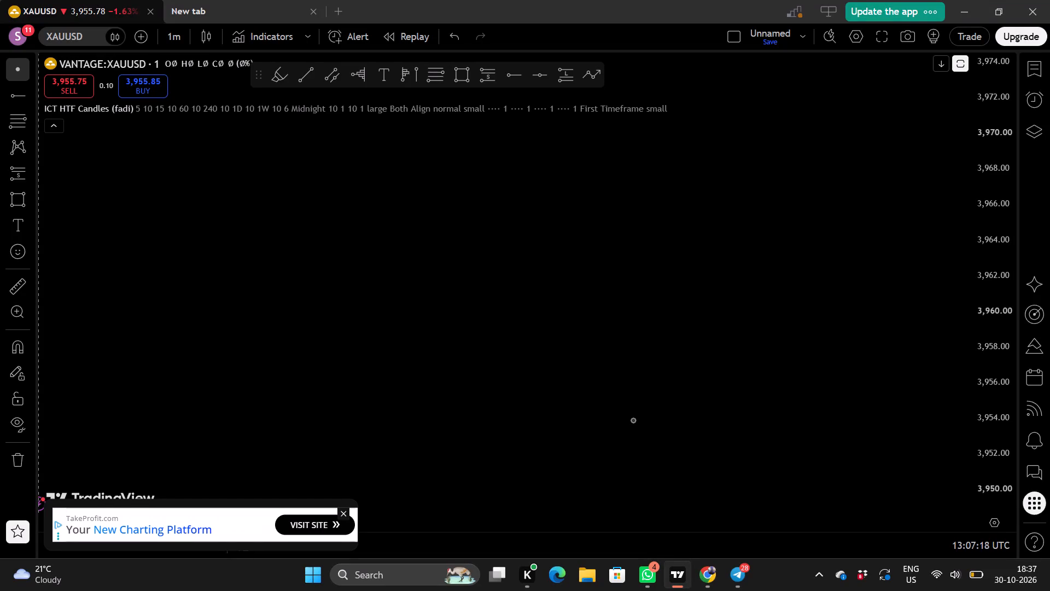
# Restore the maximised XAUUSD price pane so the TFlab SMT indicator pane is displayed beneath it.
pyautogui.click(633, 420)
pyautogui.doubleClick(633, 420)
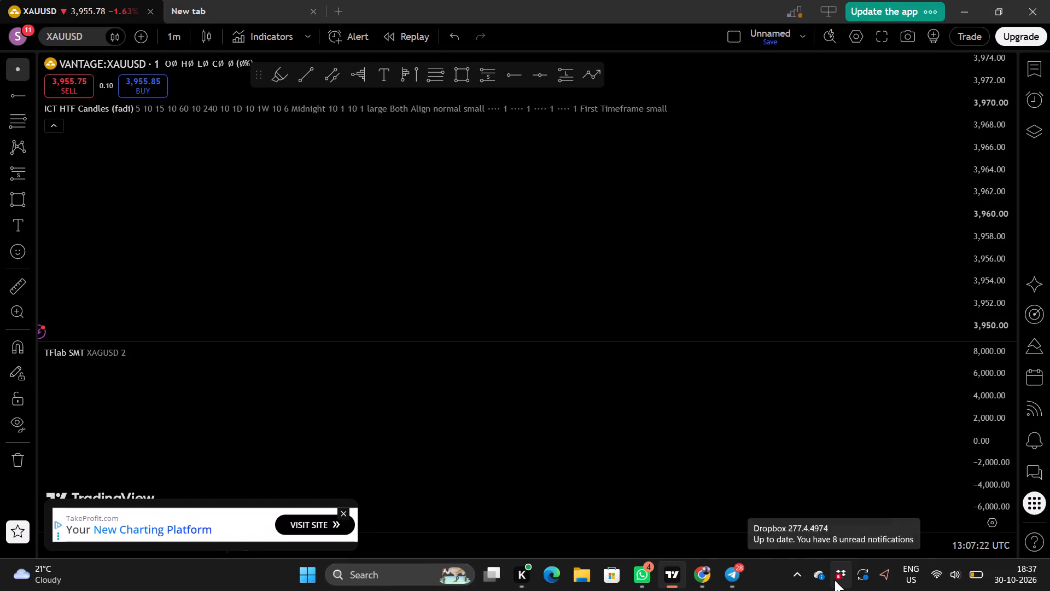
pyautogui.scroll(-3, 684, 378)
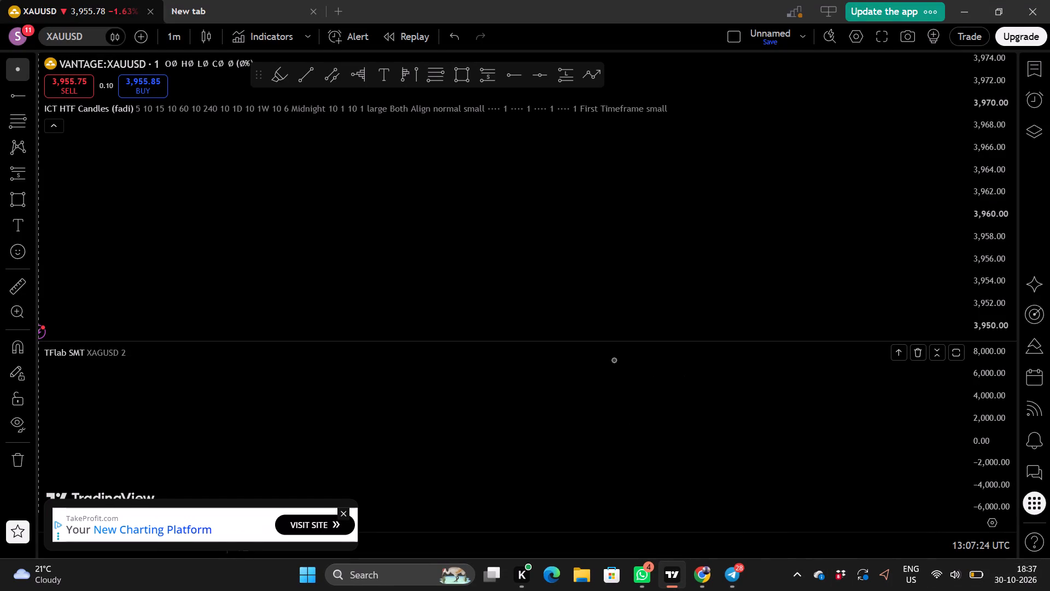
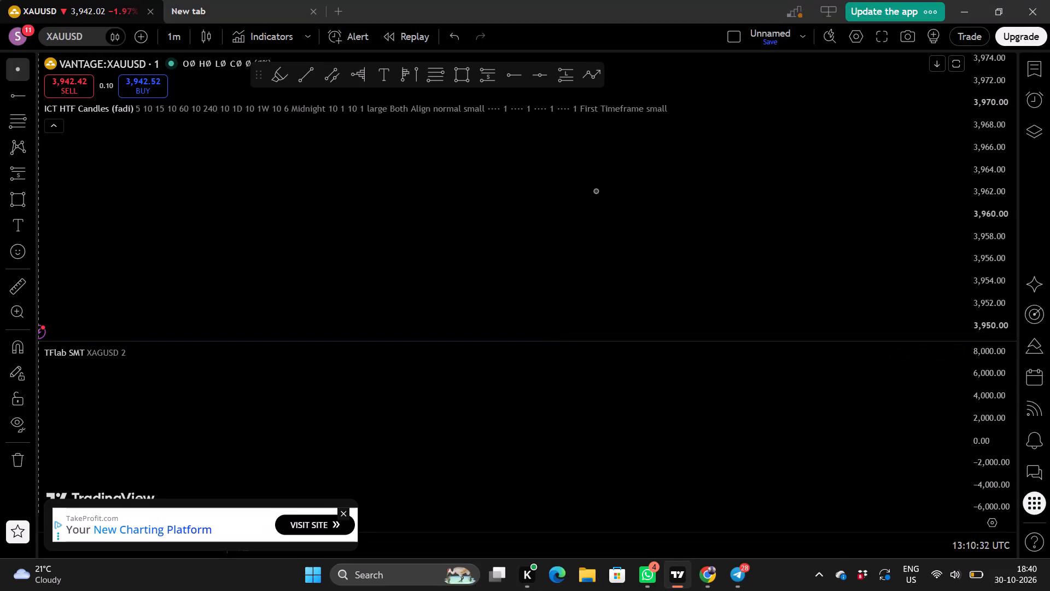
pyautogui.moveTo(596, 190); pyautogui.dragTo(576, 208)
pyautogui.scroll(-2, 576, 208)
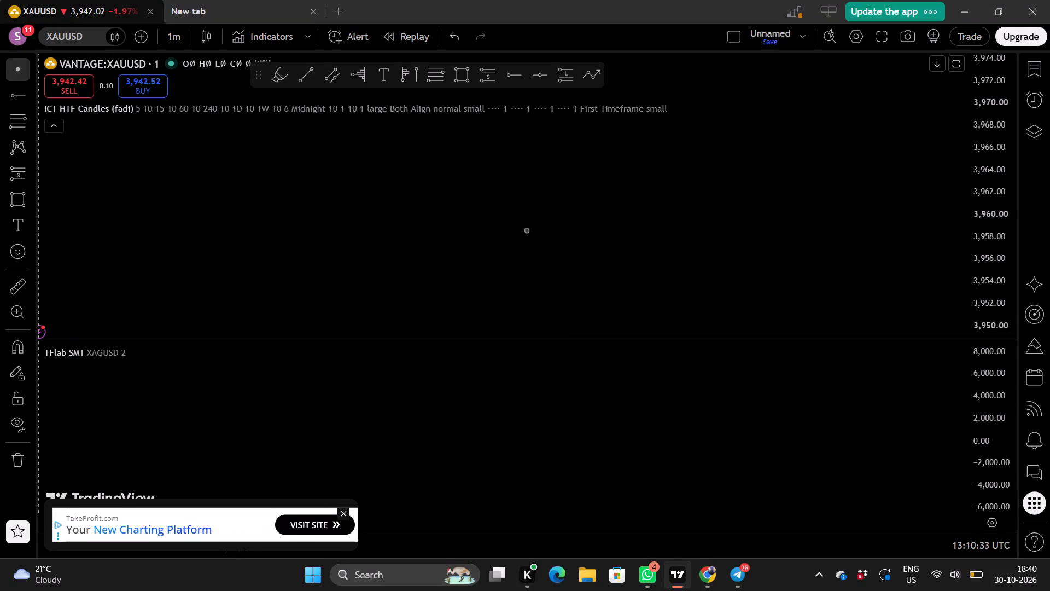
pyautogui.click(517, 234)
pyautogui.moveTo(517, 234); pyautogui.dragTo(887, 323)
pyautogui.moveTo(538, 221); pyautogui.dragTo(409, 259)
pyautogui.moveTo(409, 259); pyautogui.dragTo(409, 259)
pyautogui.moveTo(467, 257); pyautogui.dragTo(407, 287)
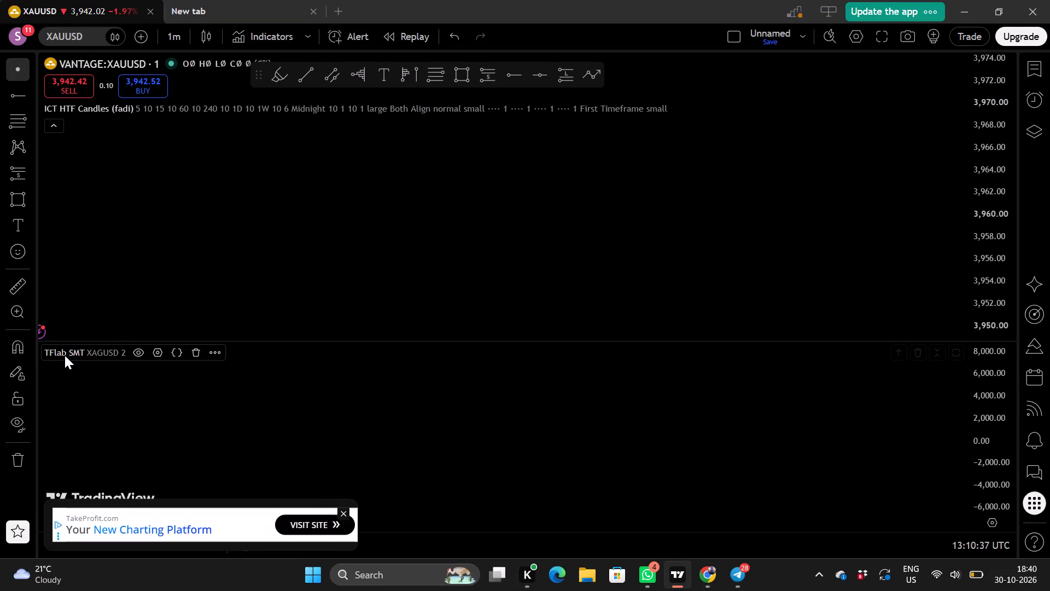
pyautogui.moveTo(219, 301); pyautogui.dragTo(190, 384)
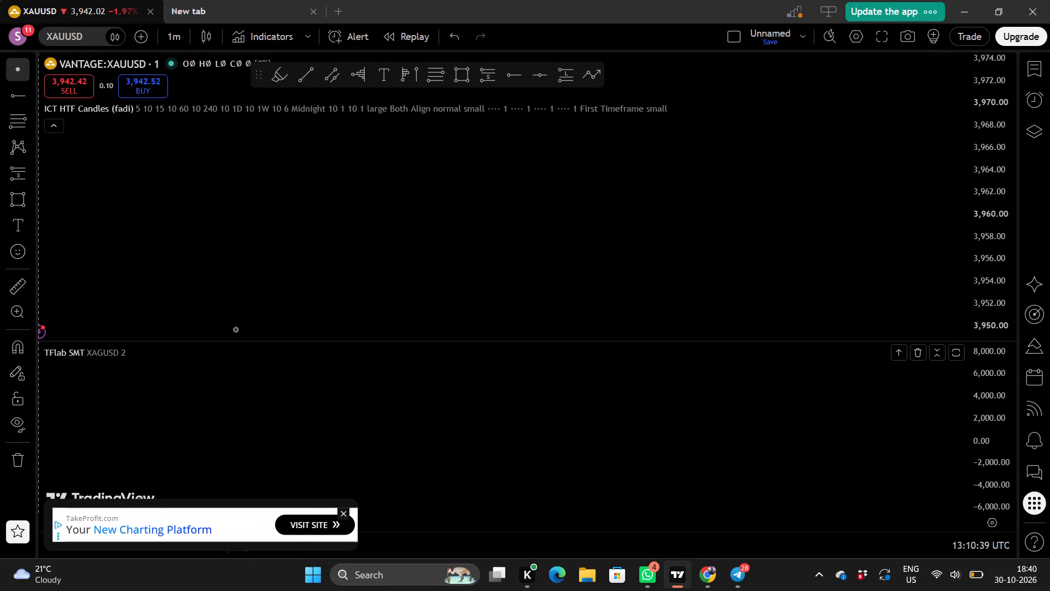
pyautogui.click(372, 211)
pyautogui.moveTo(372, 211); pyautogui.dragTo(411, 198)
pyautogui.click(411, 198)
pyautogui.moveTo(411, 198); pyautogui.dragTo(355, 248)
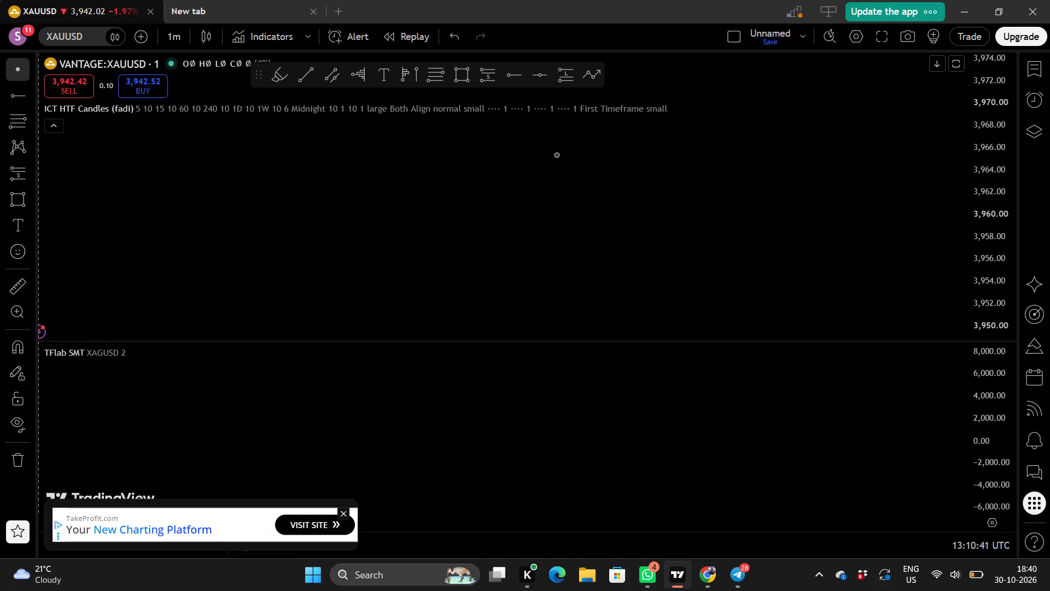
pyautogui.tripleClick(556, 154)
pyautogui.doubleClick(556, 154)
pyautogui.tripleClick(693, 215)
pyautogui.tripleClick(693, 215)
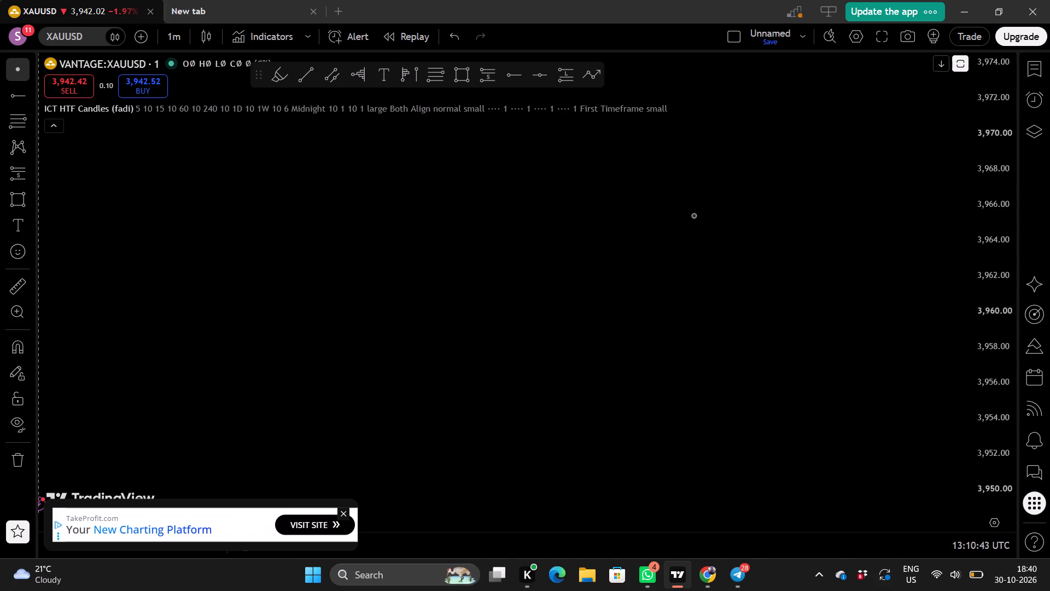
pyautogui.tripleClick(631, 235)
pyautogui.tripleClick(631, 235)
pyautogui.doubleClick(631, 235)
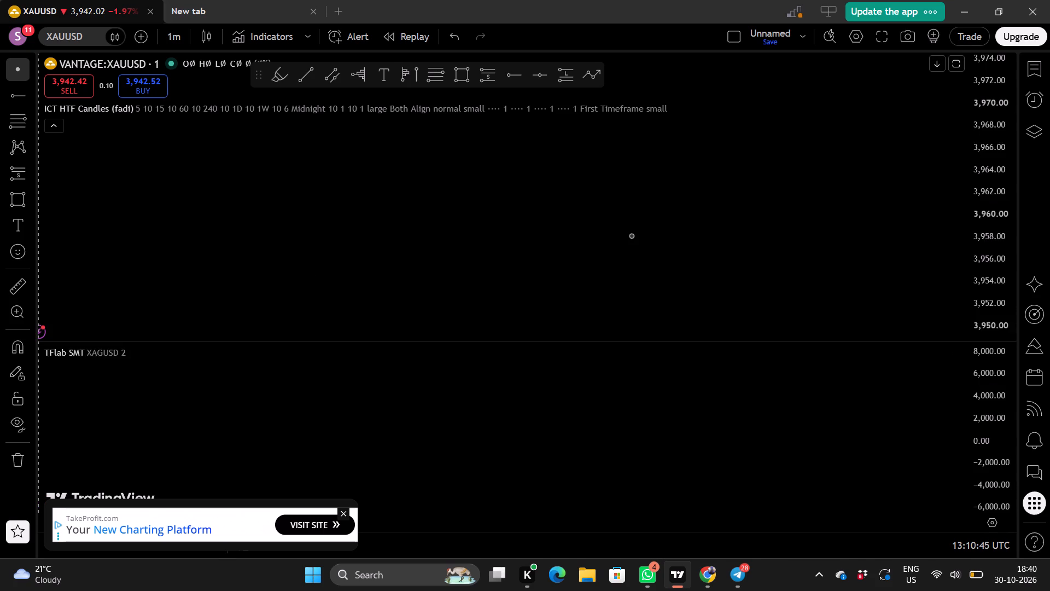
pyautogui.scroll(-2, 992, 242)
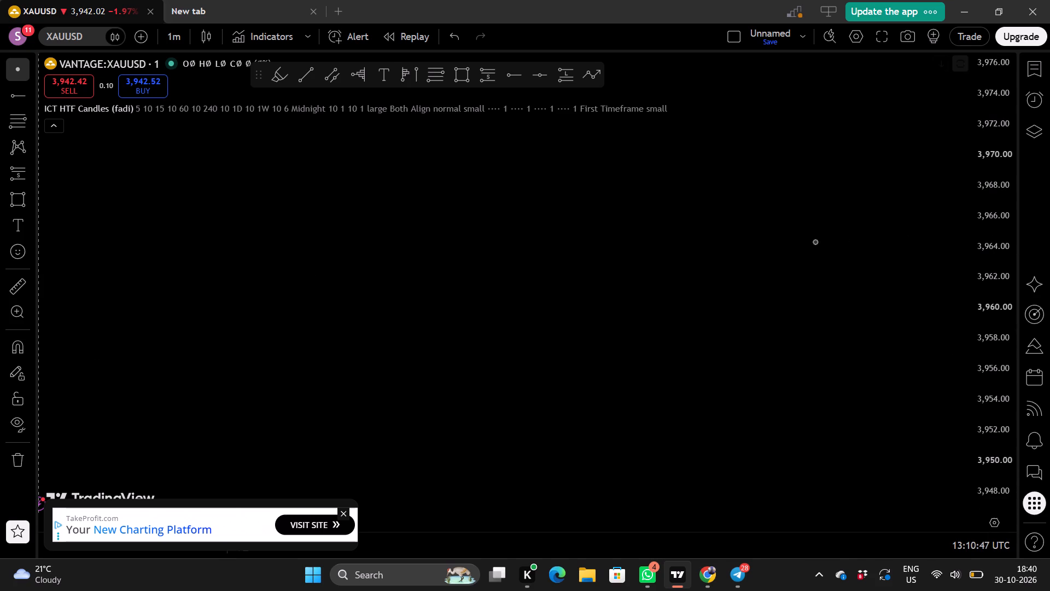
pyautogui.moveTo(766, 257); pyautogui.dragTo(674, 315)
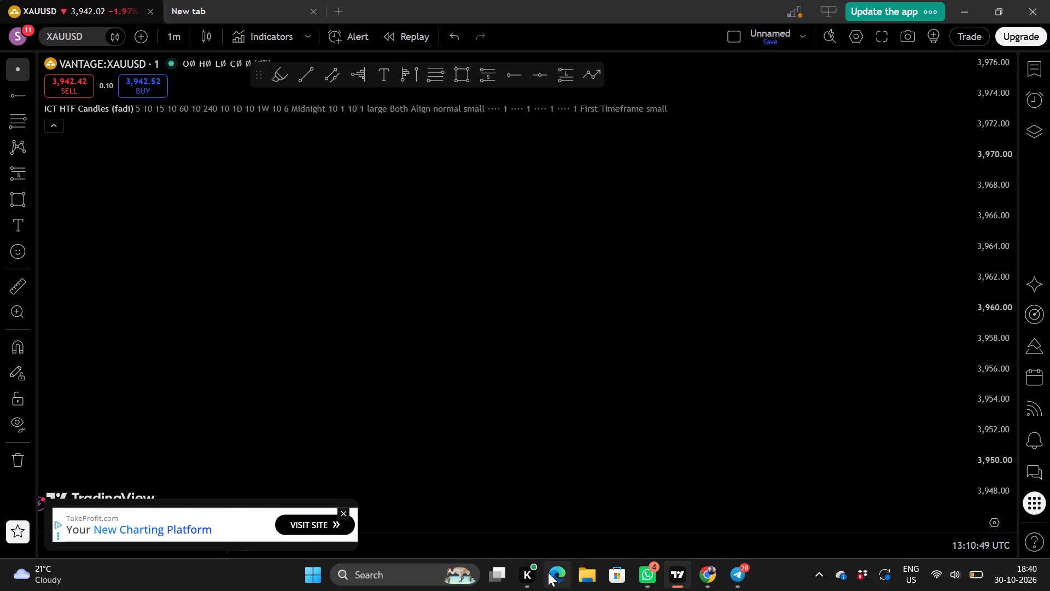
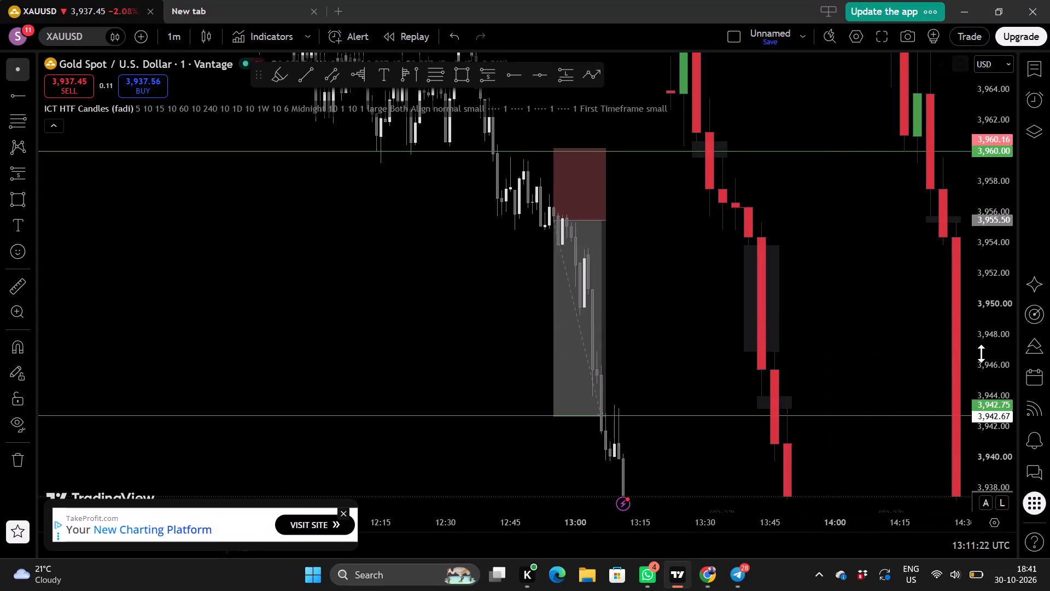
# Draw a horizontal ray at about 3,943.25 from the recent candle high just above the 3,942.75 level on the 1-minute chart.
pyautogui.scroll(-6, 981, 354)
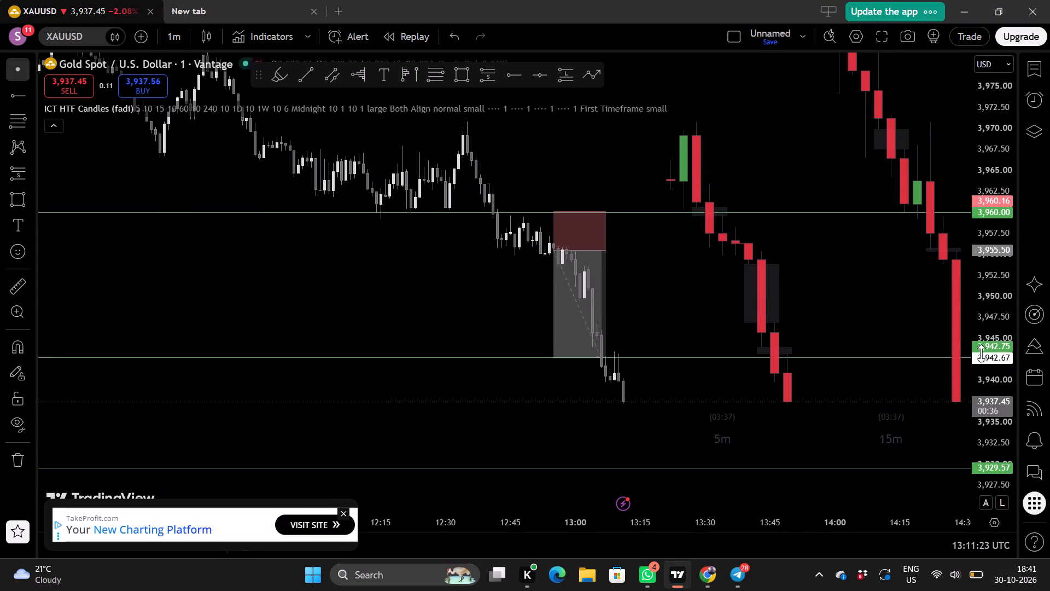
pyautogui.scroll(1, 698, 325)
pyautogui.click(729, 317)
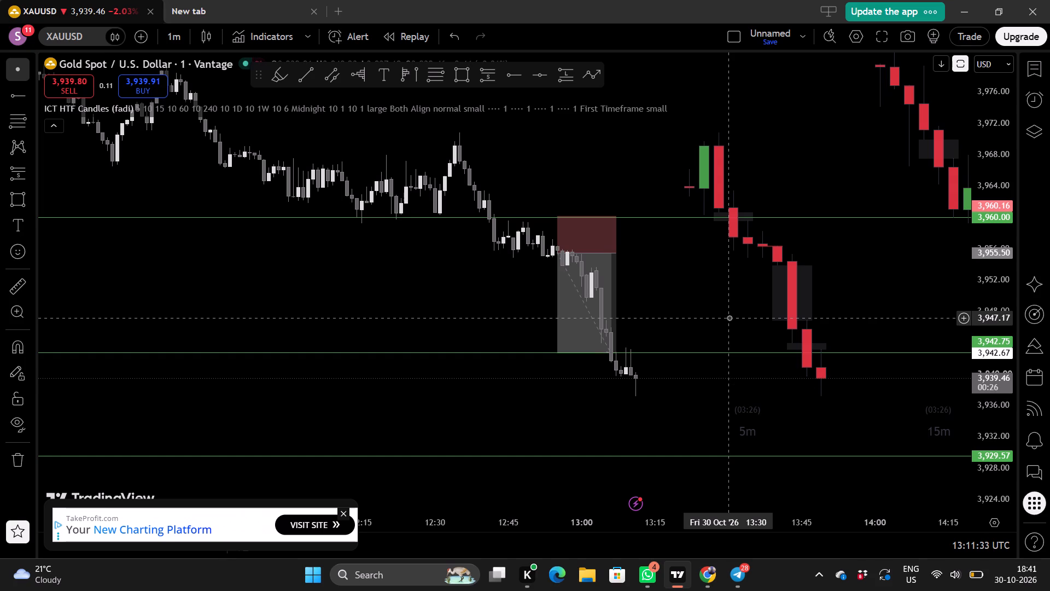
pyautogui.scroll(5, 982, 314)
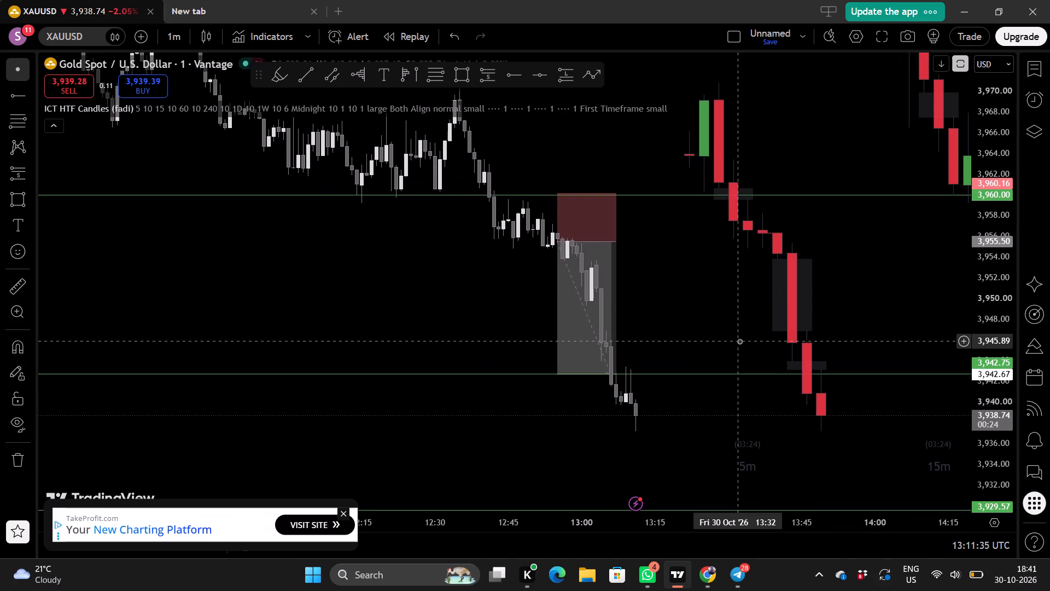
pyautogui.moveTo(739, 341); pyautogui.dragTo(672, 270)
pyautogui.scroll(1, 672, 270)
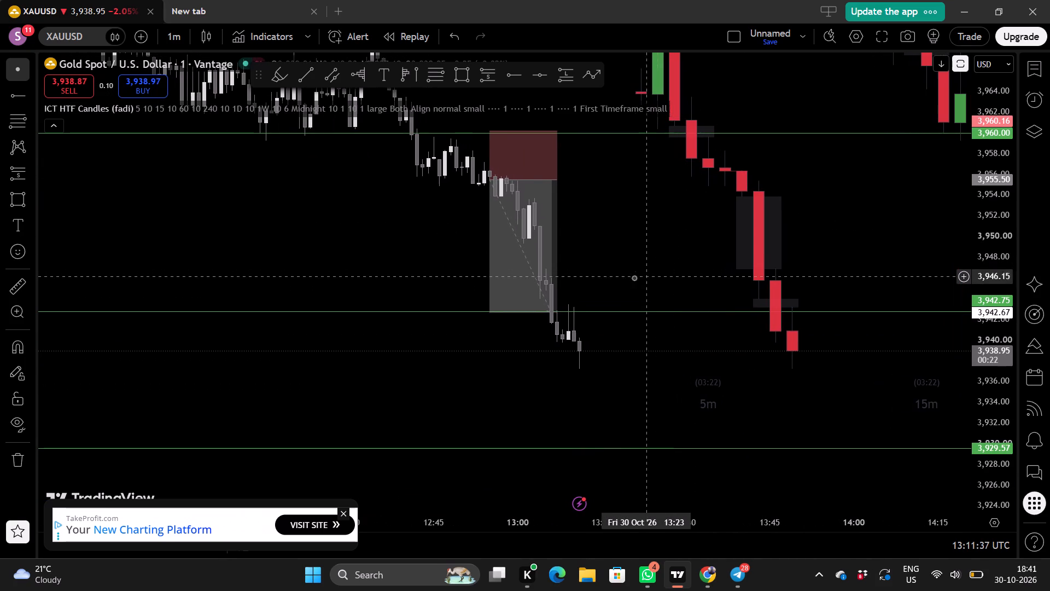
pyautogui.moveTo(634, 277); pyautogui.dragTo(541, 232)
pyautogui.scroll(1, 541, 232)
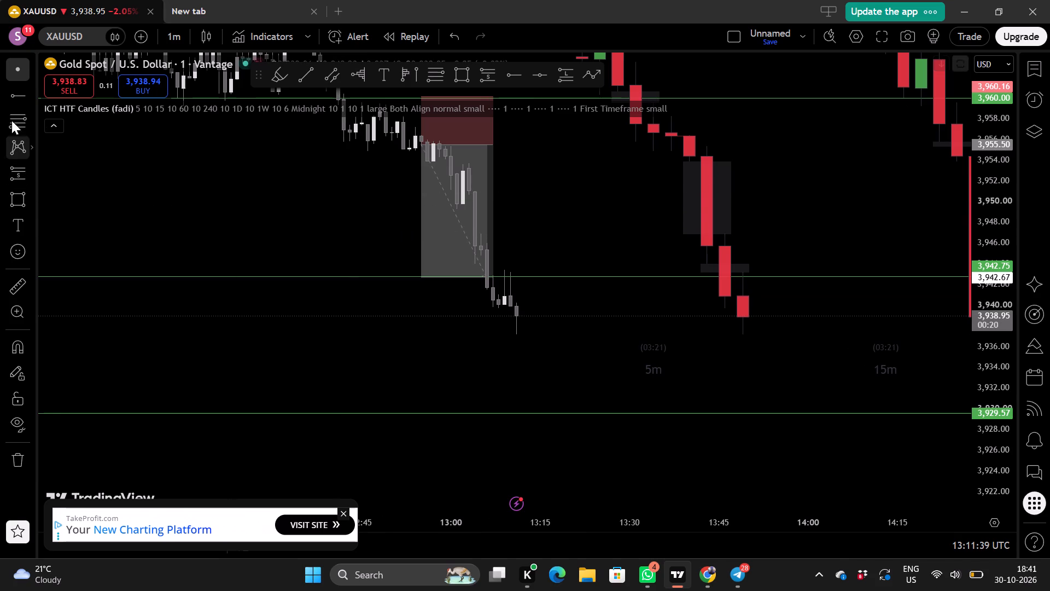
pyautogui.click(16, 103)
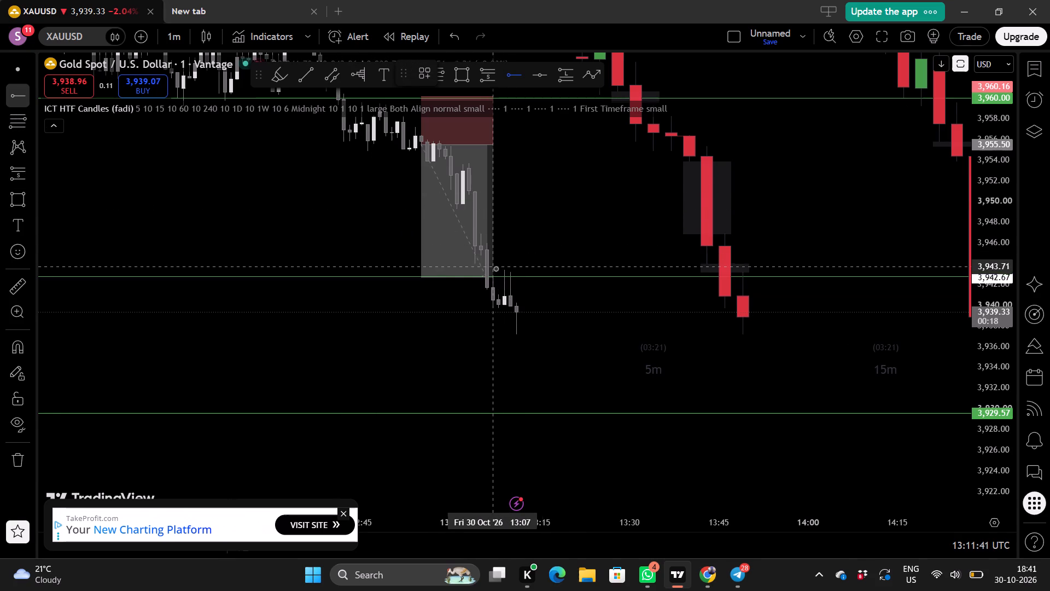
pyautogui.click(496, 271)
# Examine the 1-minute price action around the 3,943.25 ray and down to the 3,929.57 level, alongside the higher-timeframe candles.
pyautogui.moveTo(545, 249); pyautogui.dragTo(547, 216)
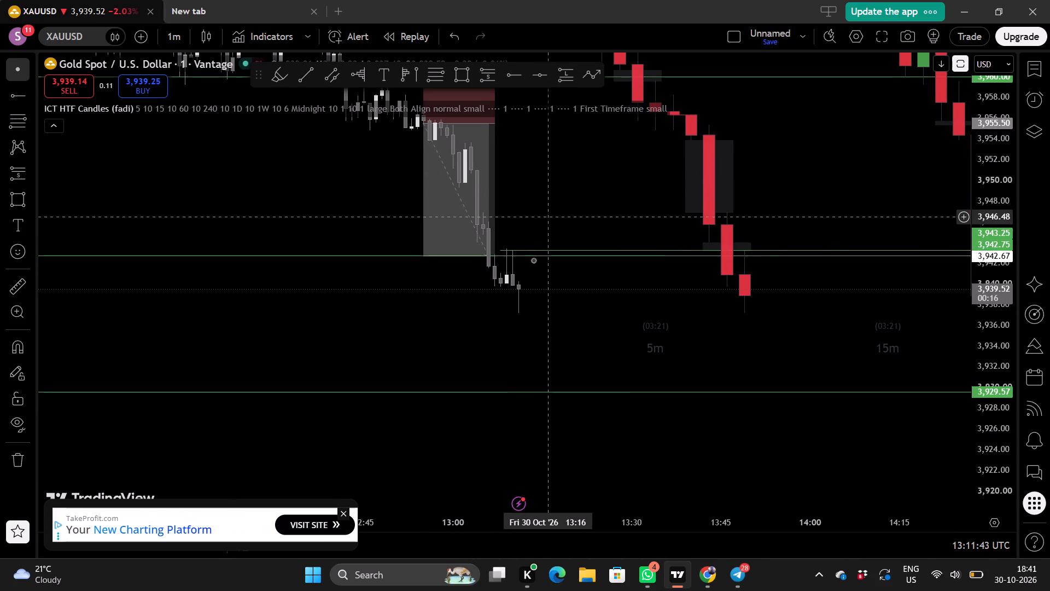
pyautogui.scroll(-5, 565, 363)
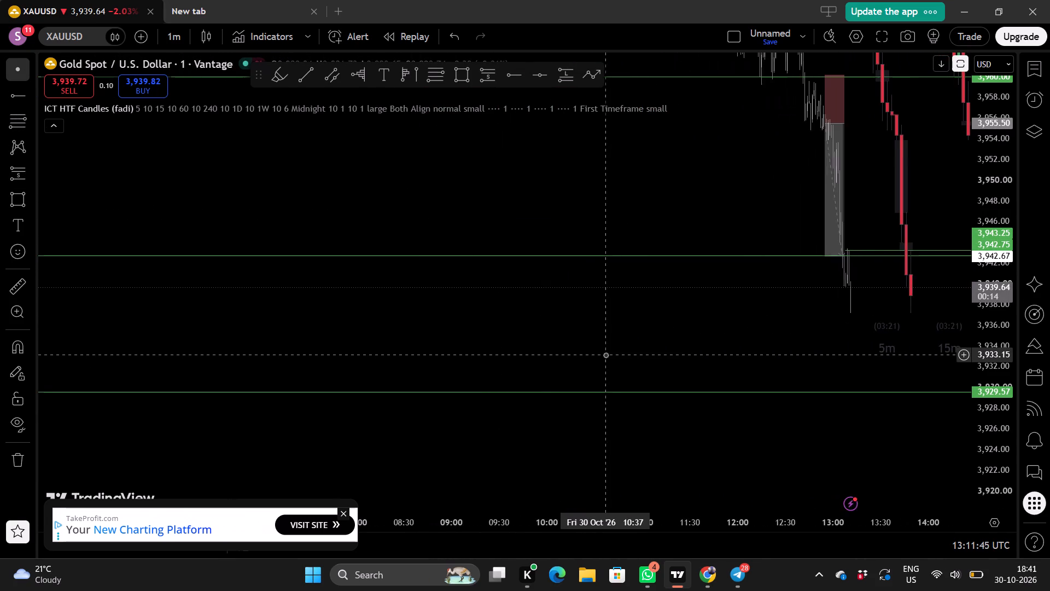
pyautogui.moveTo(691, 331); pyautogui.dragTo(471, 292)
pyautogui.scroll(5, 691, 281)
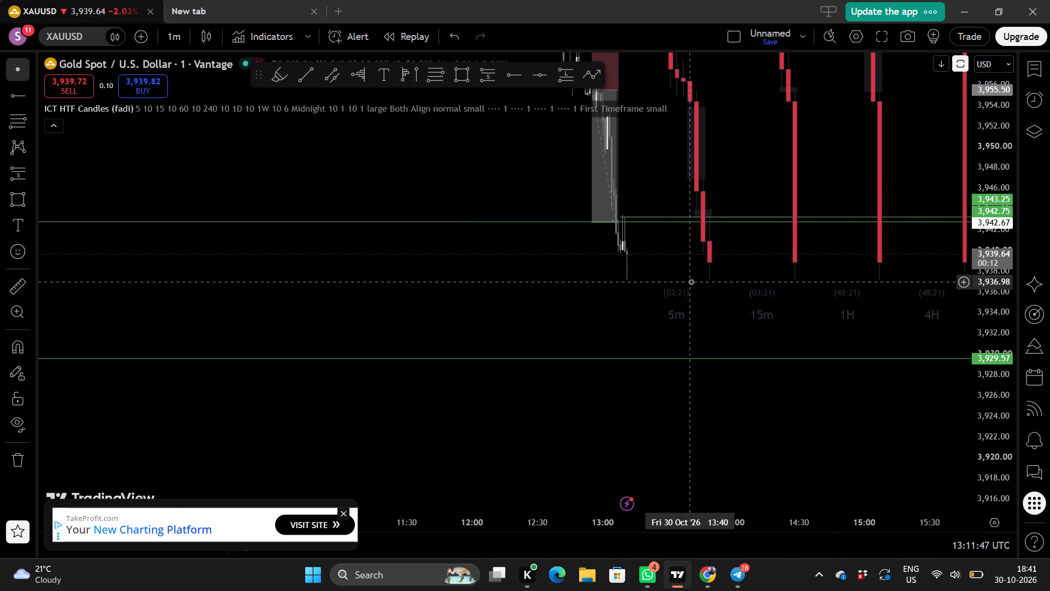
pyautogui.scroll(1, 691, 281)
pyautogui.scroll(2, 631, 202)
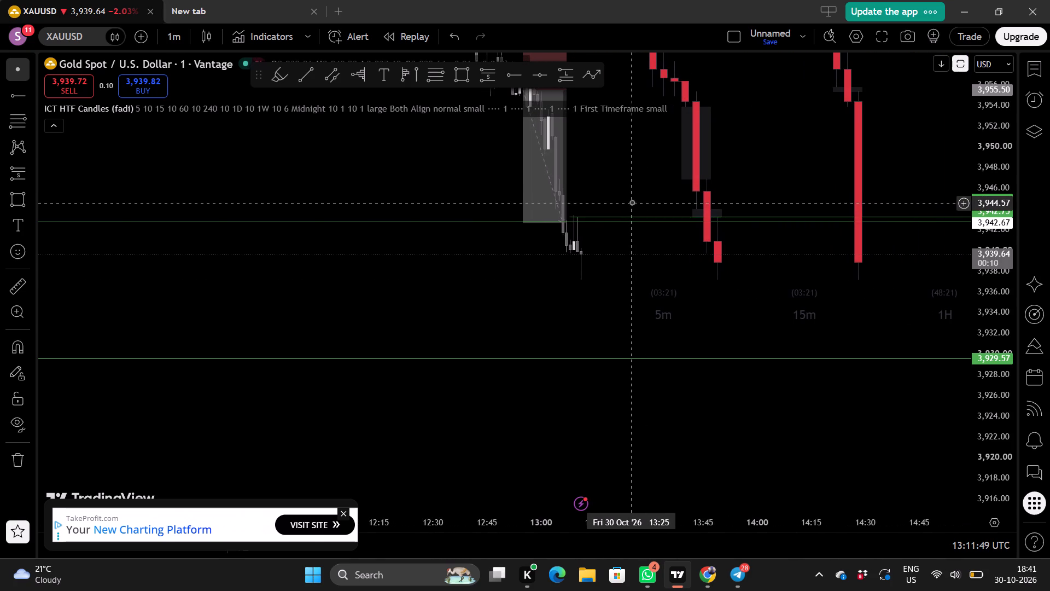
pyautogui.moveTo(636, 198); pyautogui.dragTo(585, 264)
pyautogui.hscroll(1, 606, 260)
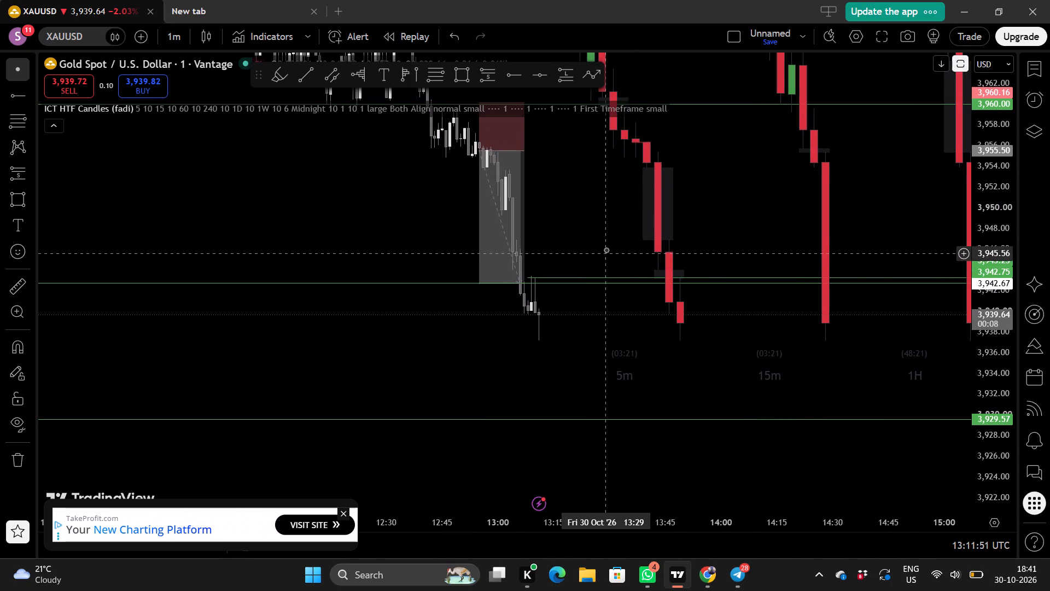
pyautogui.scroll(1, 606, 250)
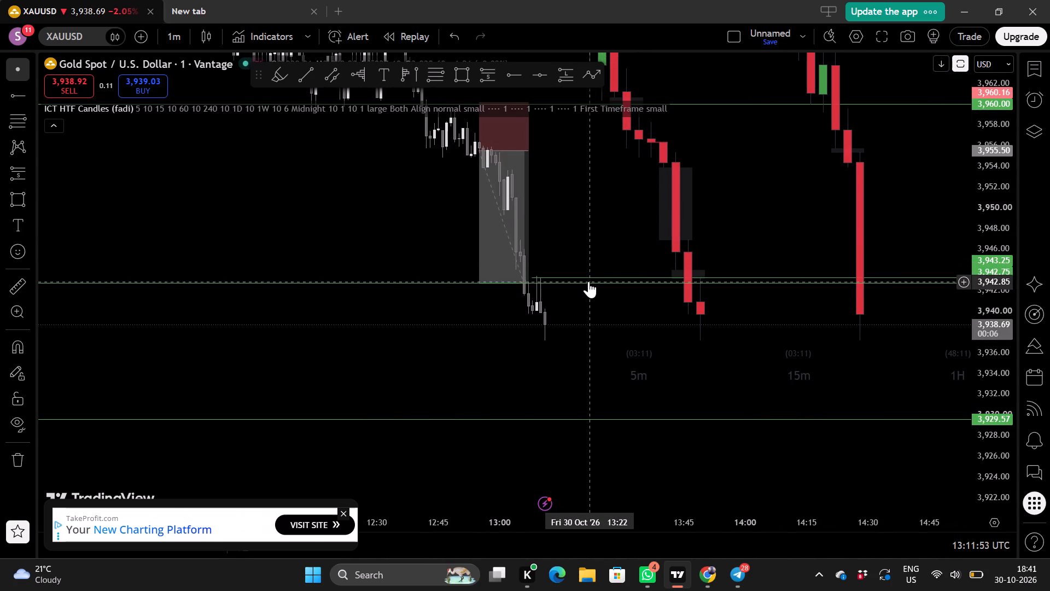
pyautogui.hscroll(1, 605, 259)
pyautogui.scroll(1, 605, 259)
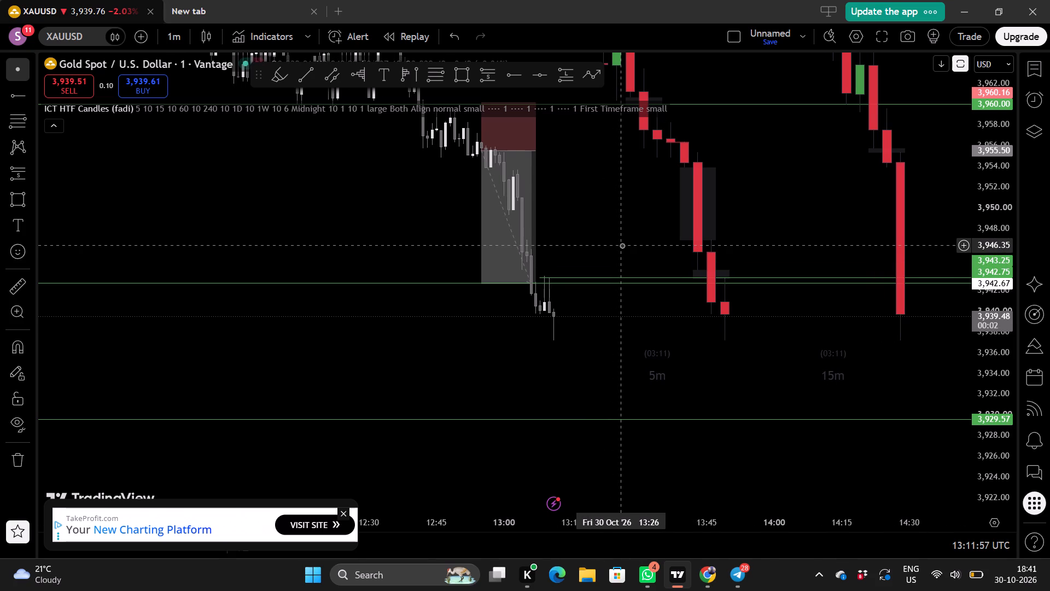
pyautogui.moveTo(621, 232); pyautogui.dragTo(600, 338)
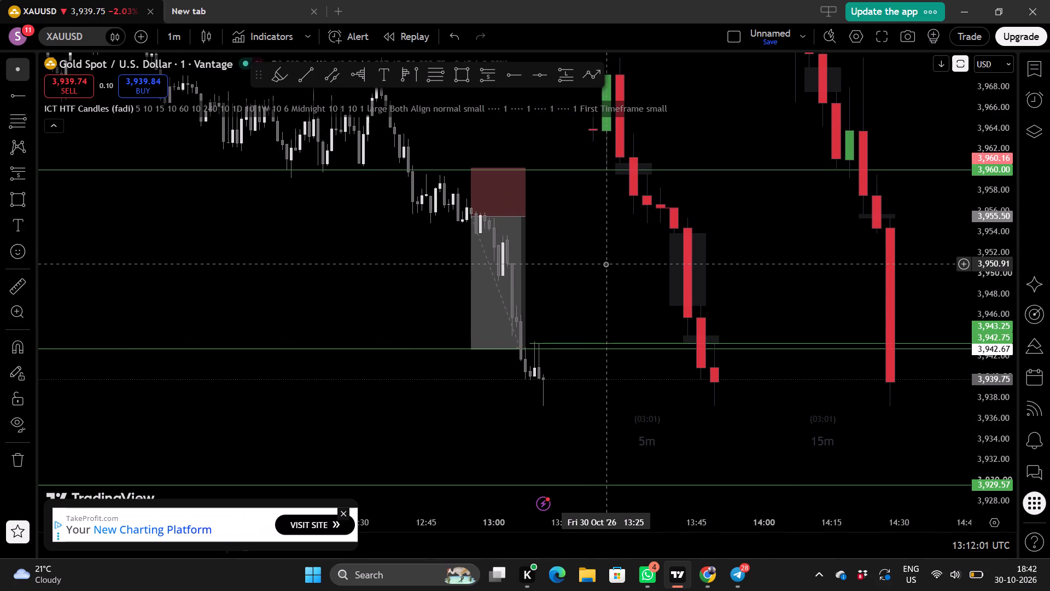
pyautogui.scroll(1, 614, 257)
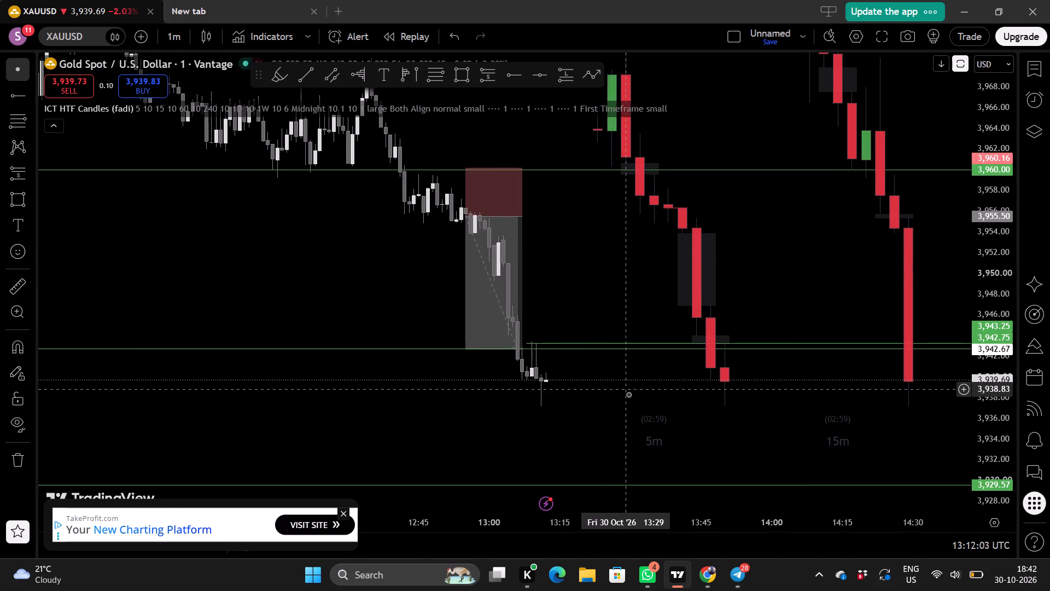
pyautogui.moveTo(628, 394); pyautogui.dragTo(587, 367)
pyautogui.moveTo(570, 271); pyautogui.dragTo(557, 242)
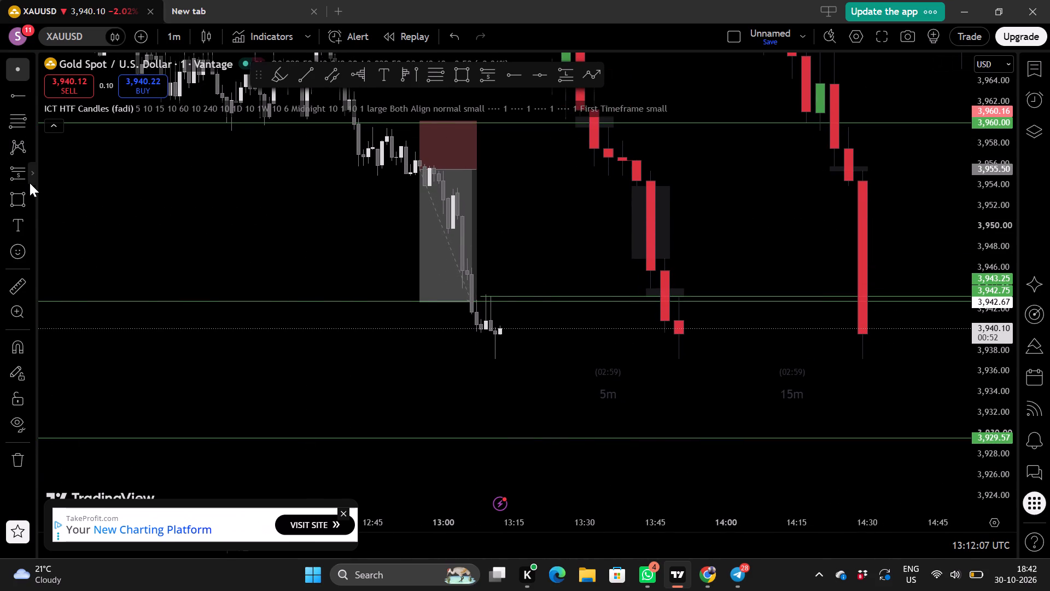
# Place a long position at the latest candle with entry about 3,939.22, stop about 3,930.11 and target about 3,956.19.
pyautogui.click(34, 176)
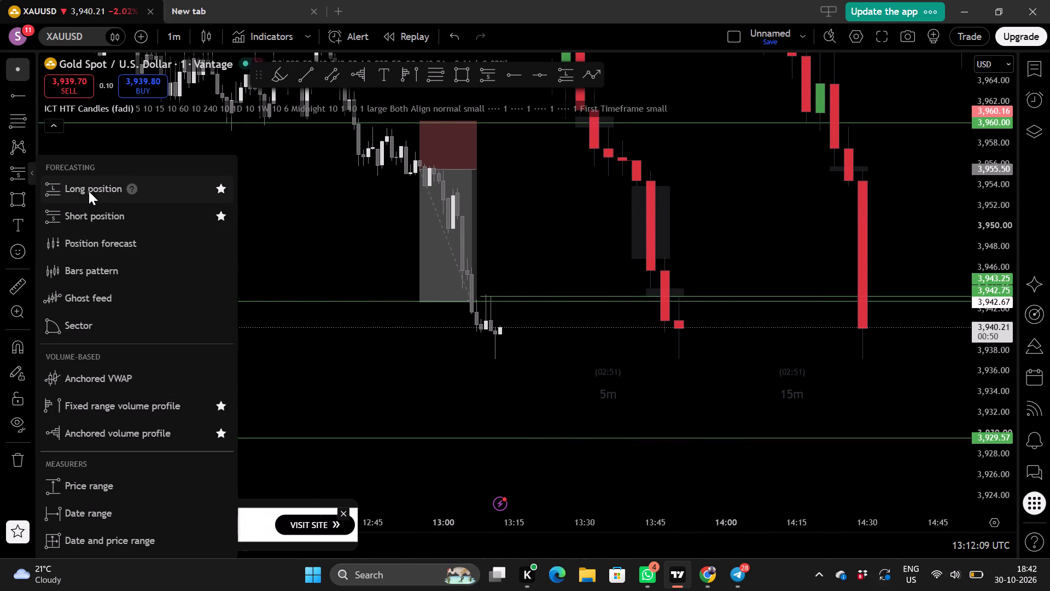
pyautogui.click(89, 189)
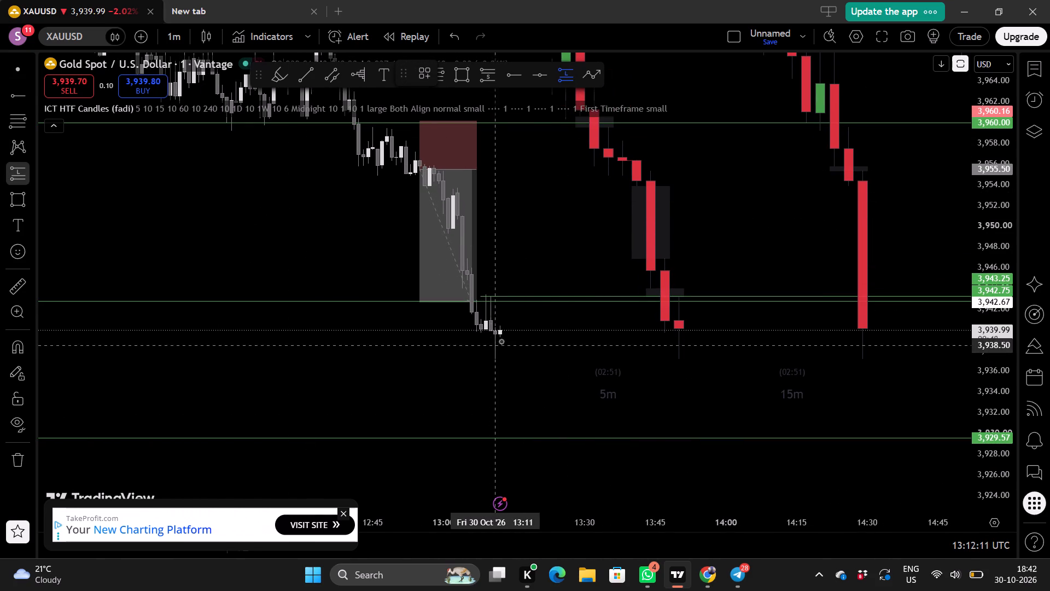
pyautogui.click(501, 338)
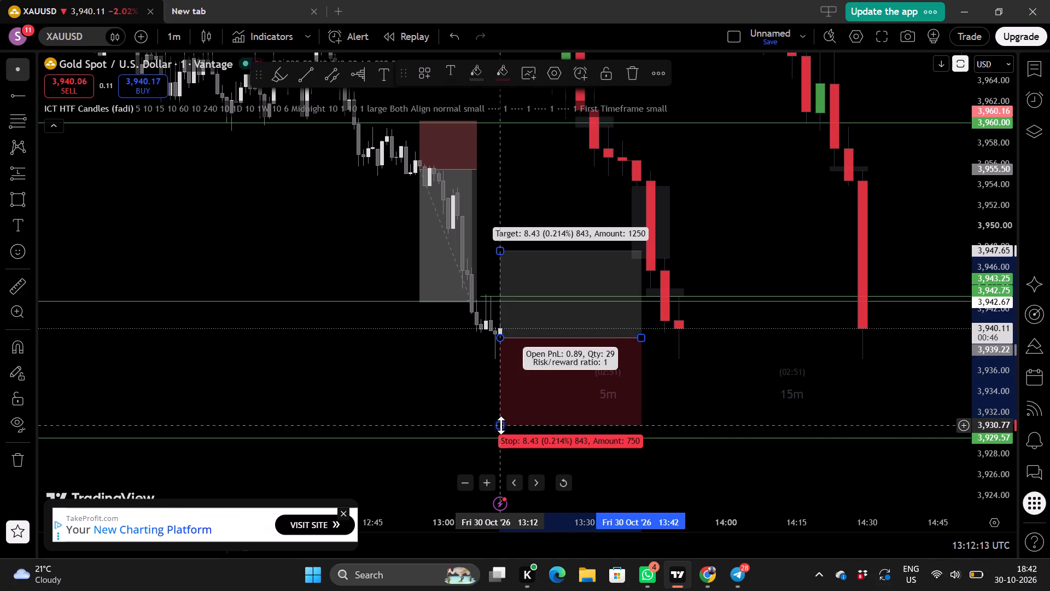
pyautogui.moveTo(501, 425); pyautogui.dragTo(500, 432)
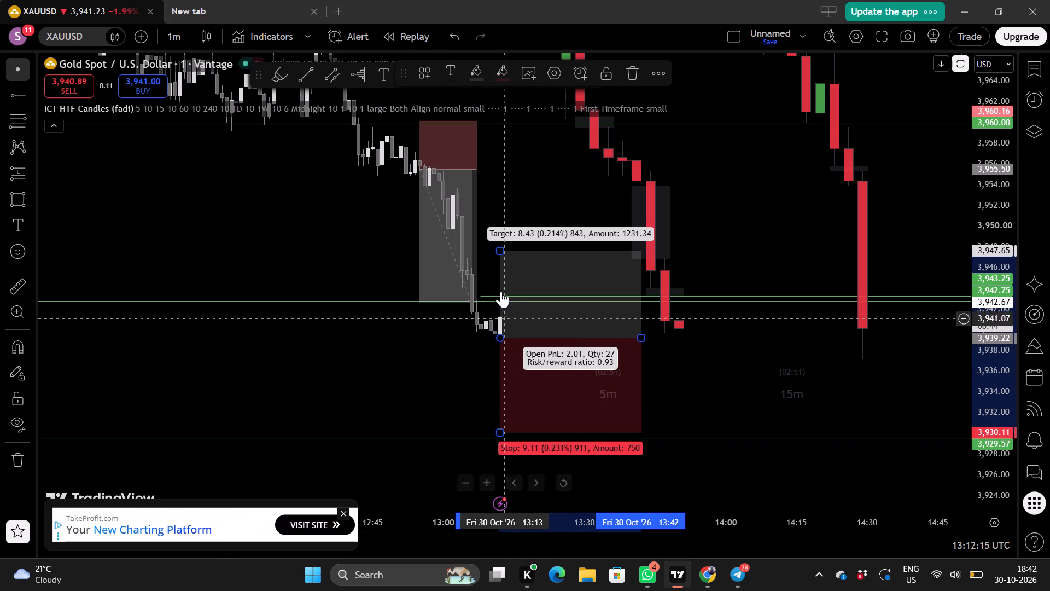
pyautogui.moveTo(500, 252); pyautogui.dragTo(506, 162)
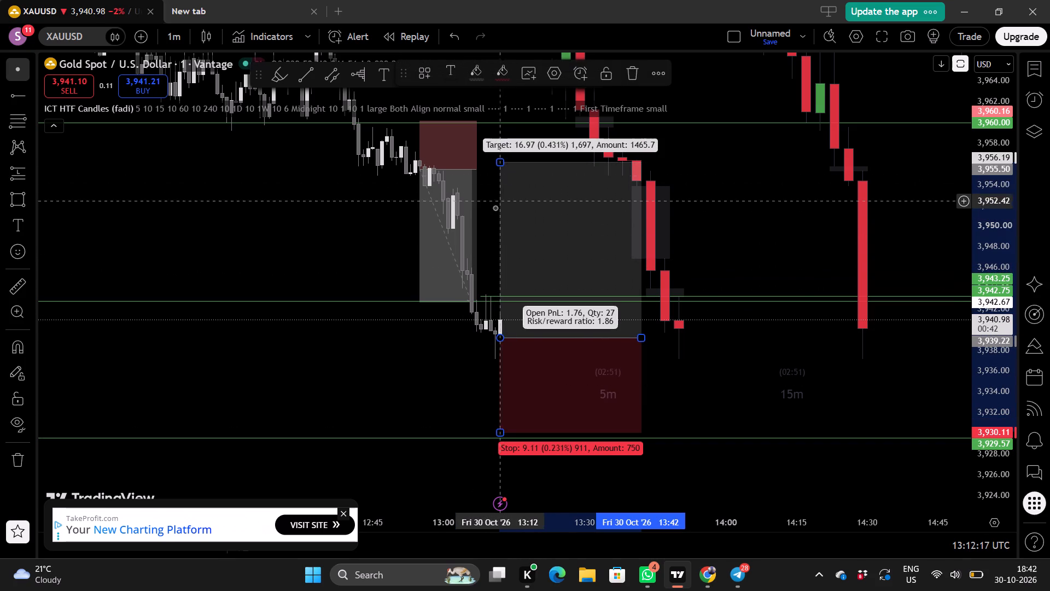
# Raise the long position's target to about 3,964.11, above the 3,960.00 level.
pyautogui.moveTo(482, 218); pyautogui.dragTo(392, 414)
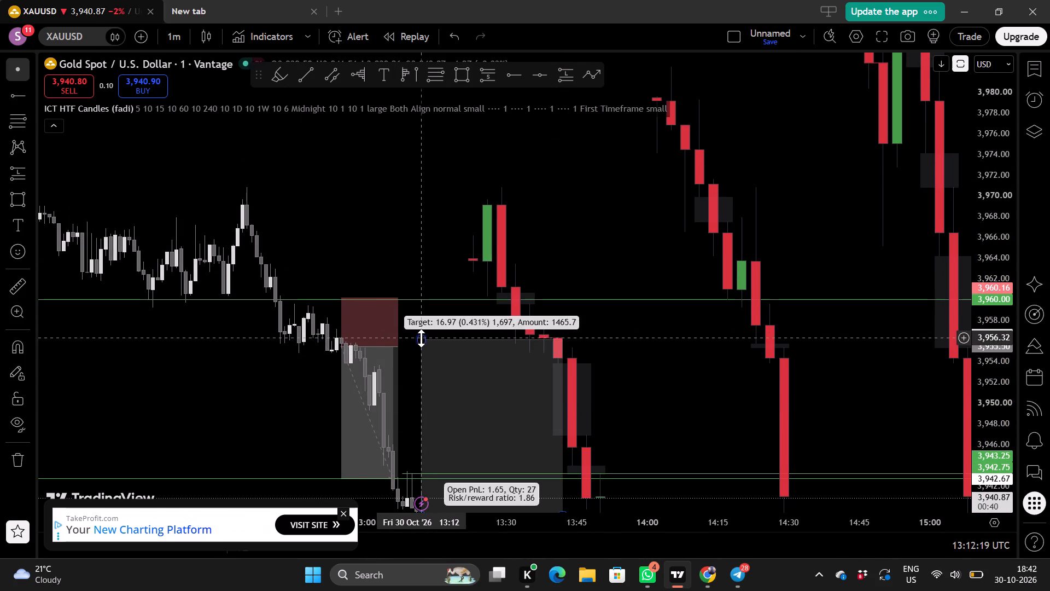
pyautogui.moveTo(421, 338); pyautogui.dragTo(425, 257)
pyautogui.click(590, 281)
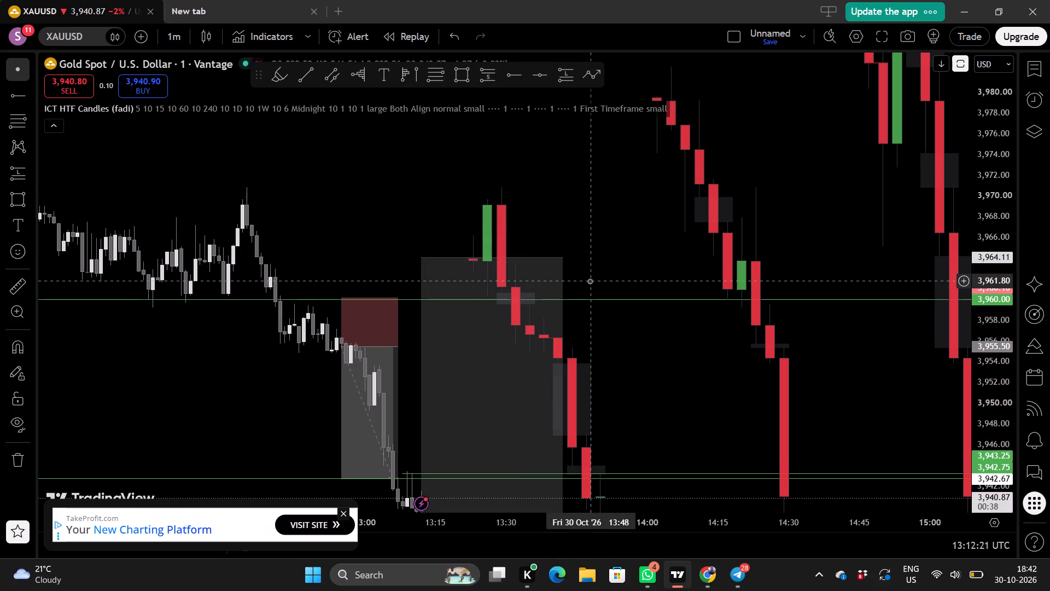
# Shorten the long position's time span so it ends at about 13:32.
pyautogui.moveTo(590, 281); pyautogui.dragTo(593, 237)
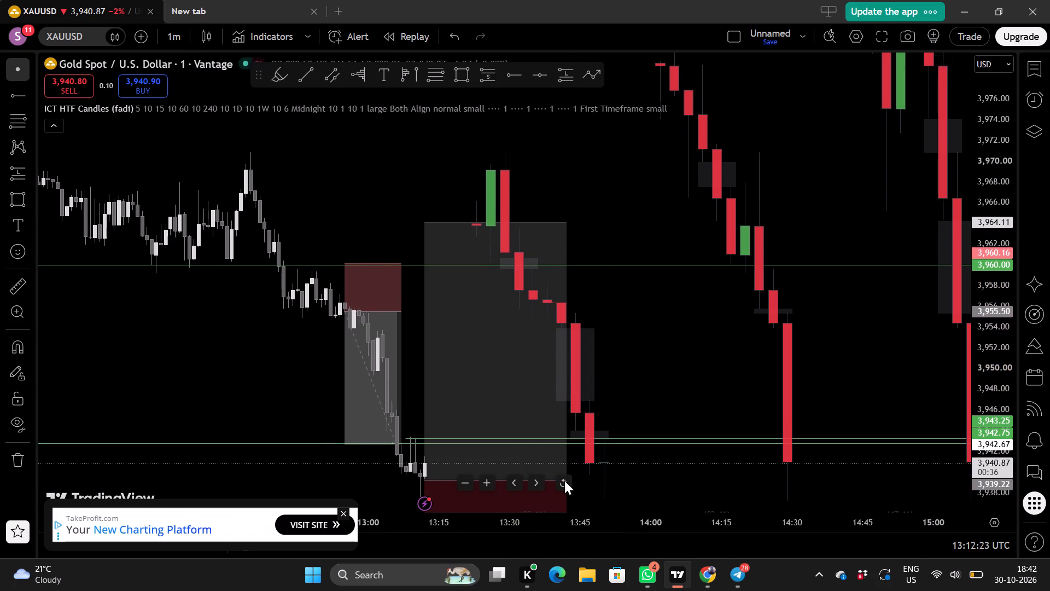
pyautogui.moveTo(647, 401); pyautogui.dragTo(668, 320)
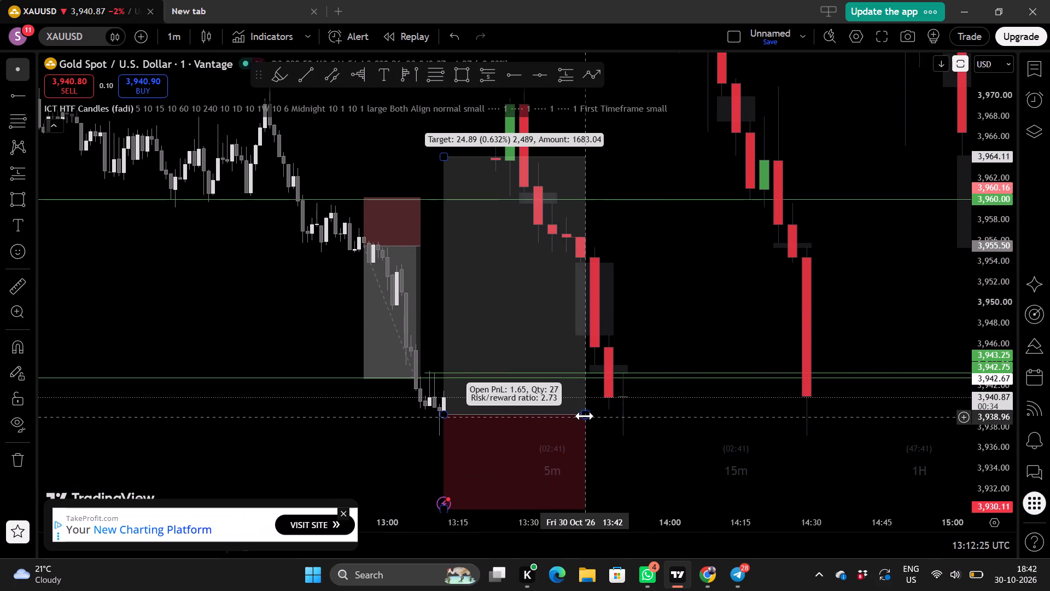
pyautogui.moveTo(585, 415); pyautogui.dragTo(539, 416)
# Tighten the long position's stop to about 3,933.21, above the 3,929.57 level.
pyautogui.moveTo(704, 318); pyautogui.dragTo(713, 261)
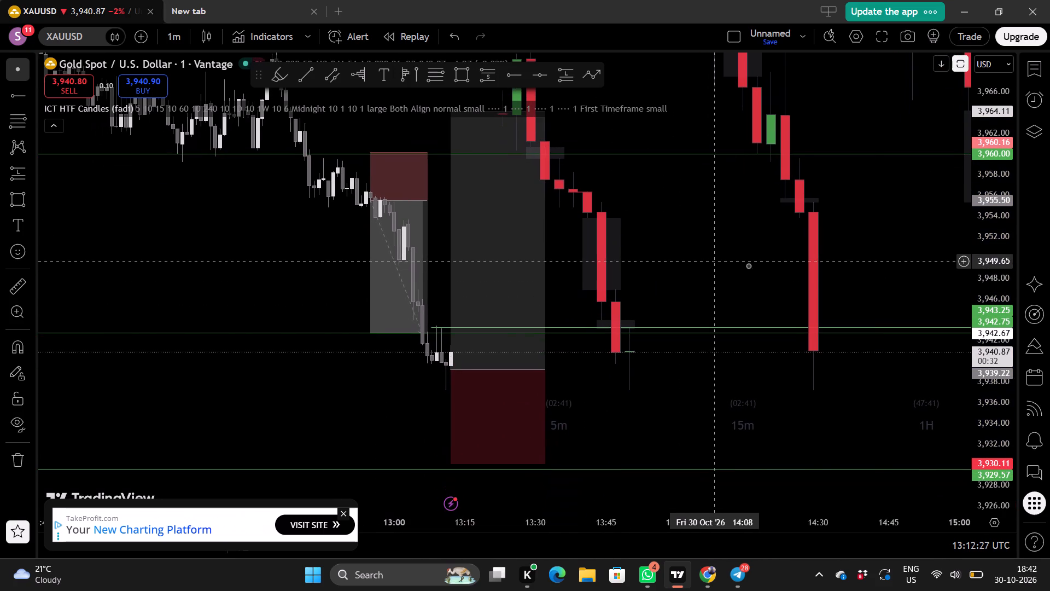
pyautogui.scroll(-4, 984, 356)
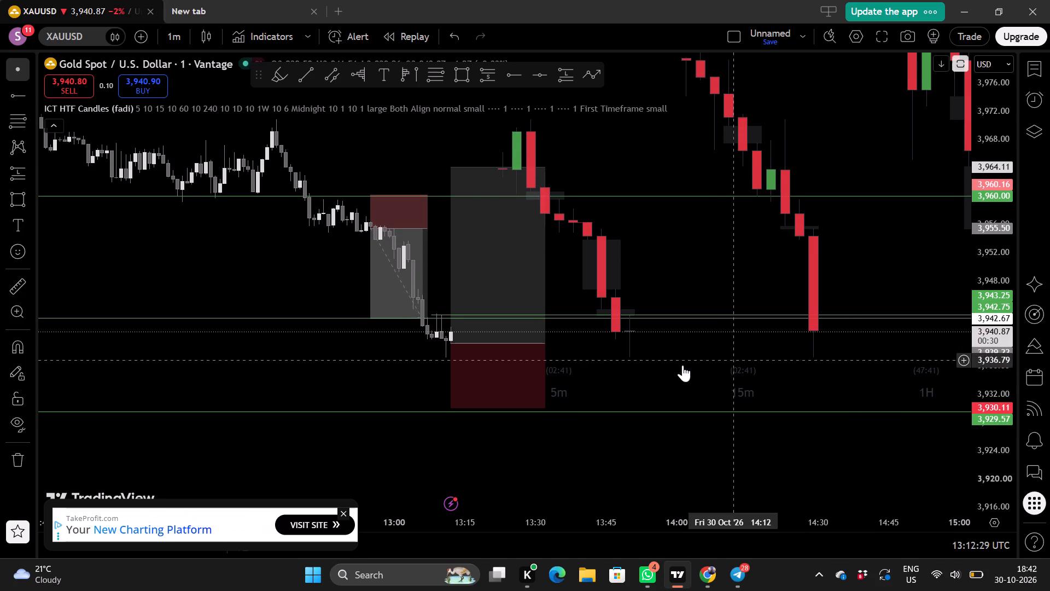
pyautogui.moveTo(452, 411); pyautogui.dragTo(453, 393)
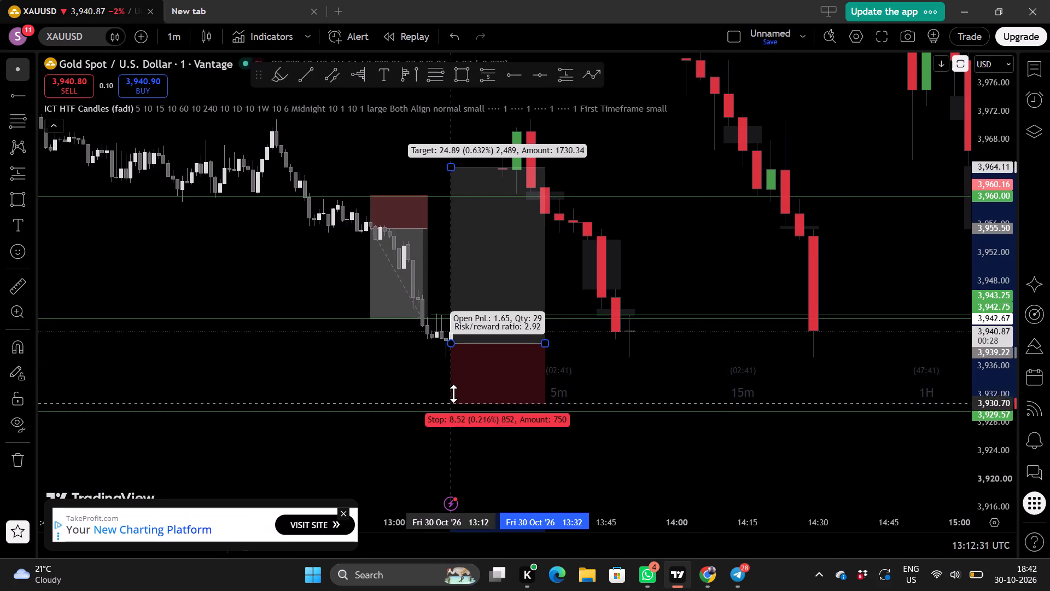
pyautogui.moveTo(453, 393); pyautogui.dragTo(456, 385)
pyautogui.click(585, 356)
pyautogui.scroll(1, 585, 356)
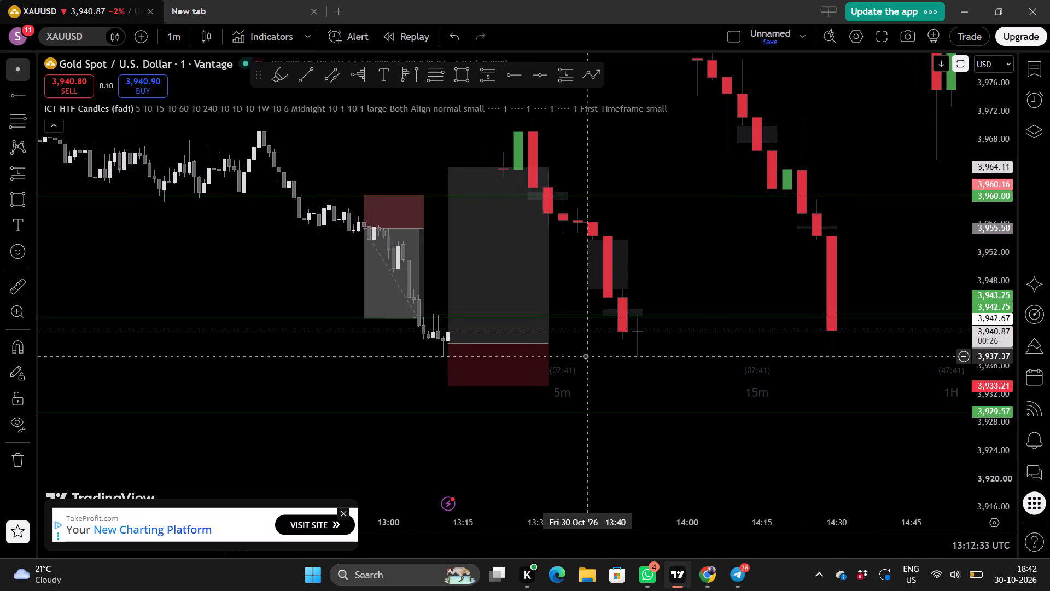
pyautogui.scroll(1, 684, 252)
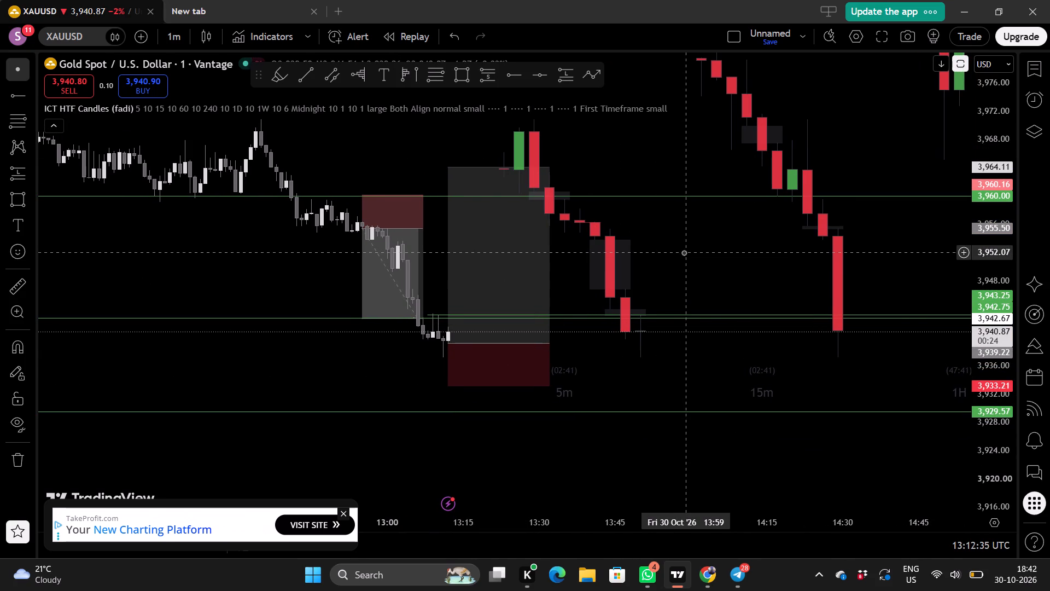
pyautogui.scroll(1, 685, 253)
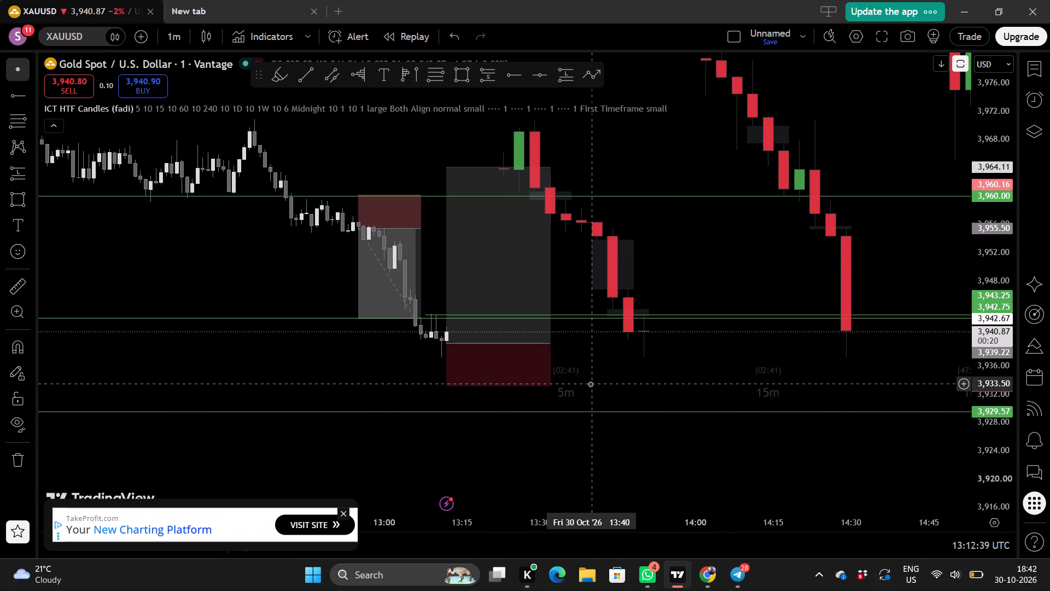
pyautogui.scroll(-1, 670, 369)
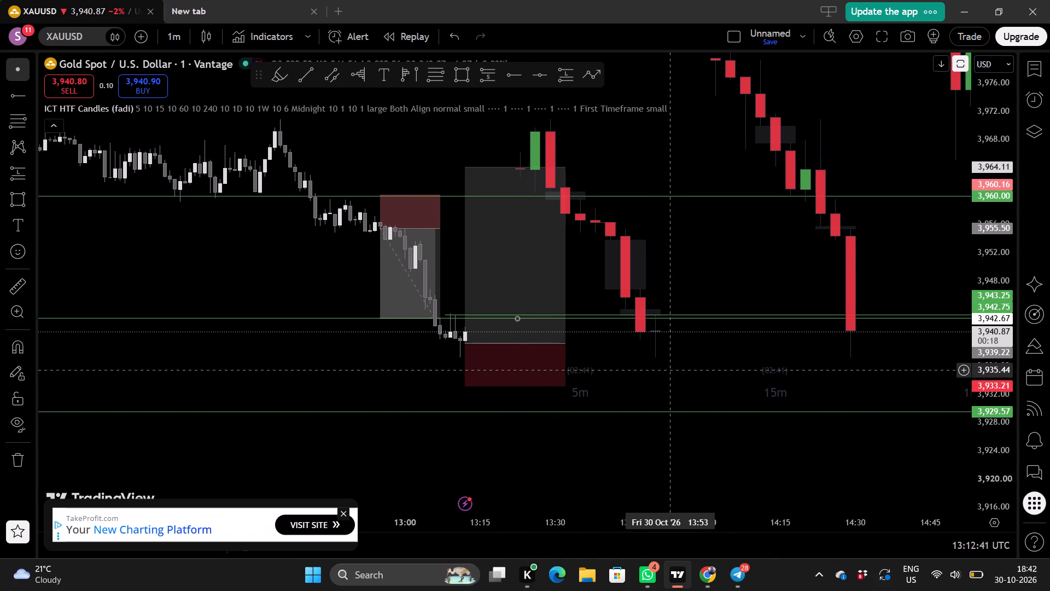
# Switch the XAUUSD chart to the 1-hour timeframe.
pyautogui.click(176, 36)
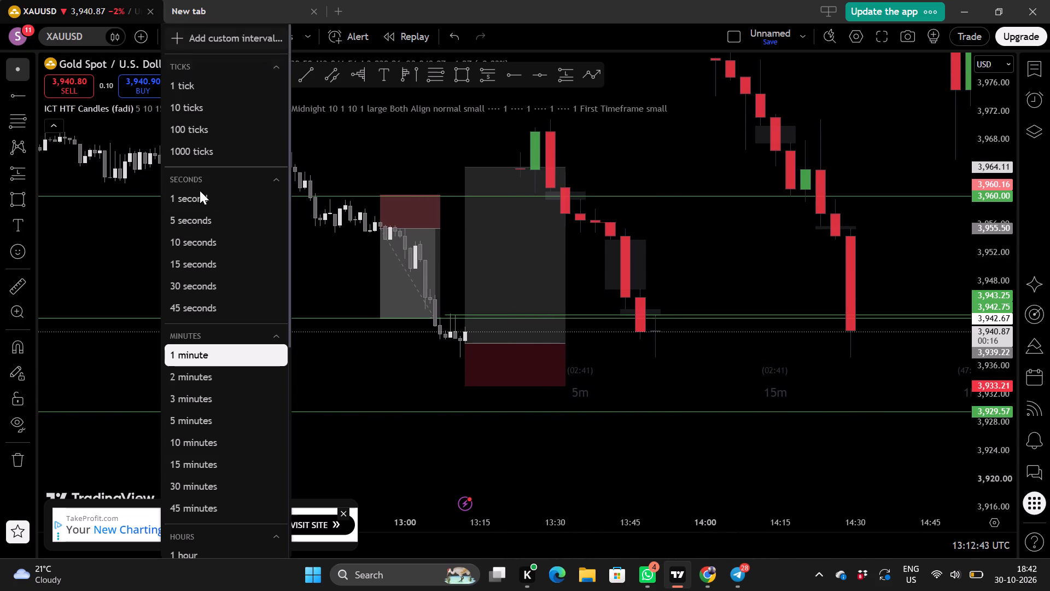
pyautogui.scroll(-3, 223, 314)
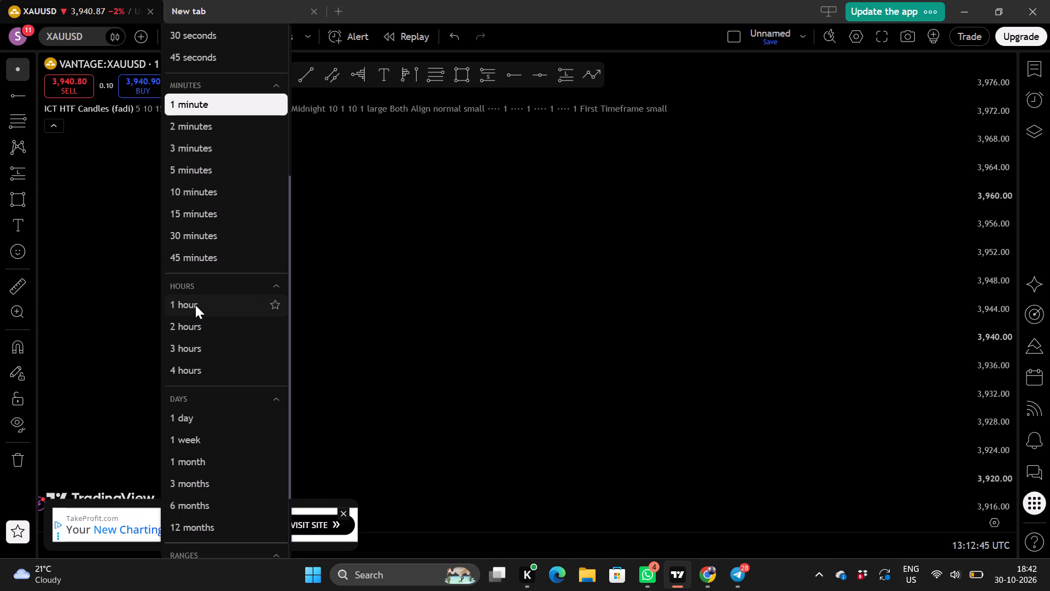
pyautogui.click(195, 304)
pyautogui.scroll(-3, 292, 372)
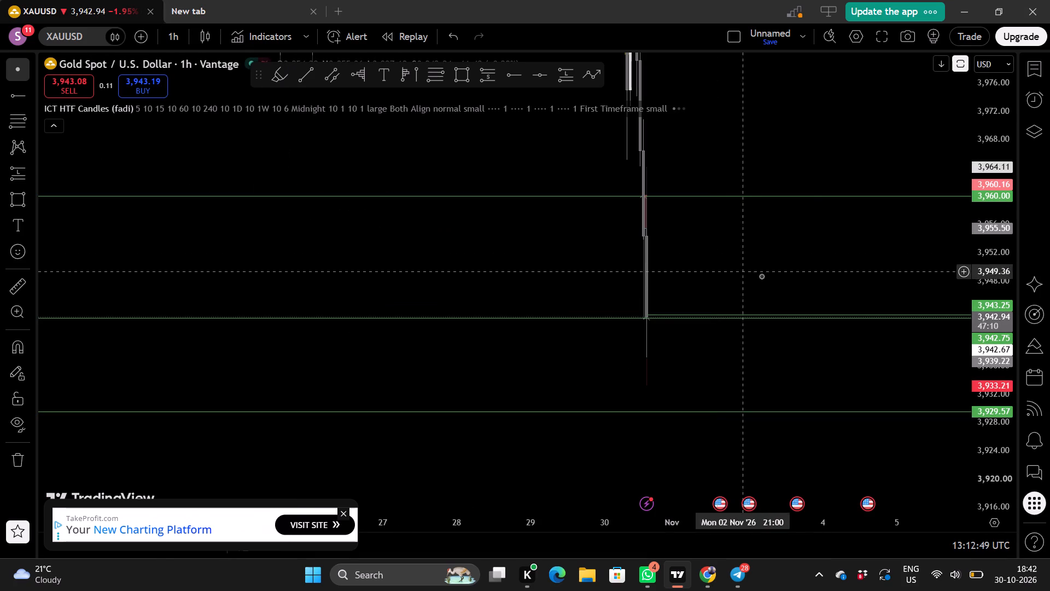
# Examine the XAUUSD 1-hour price history back to October and earlier against the marked horizontal levels and the yellow zone.
pyautogui.scroll(-13, 1000, 298)
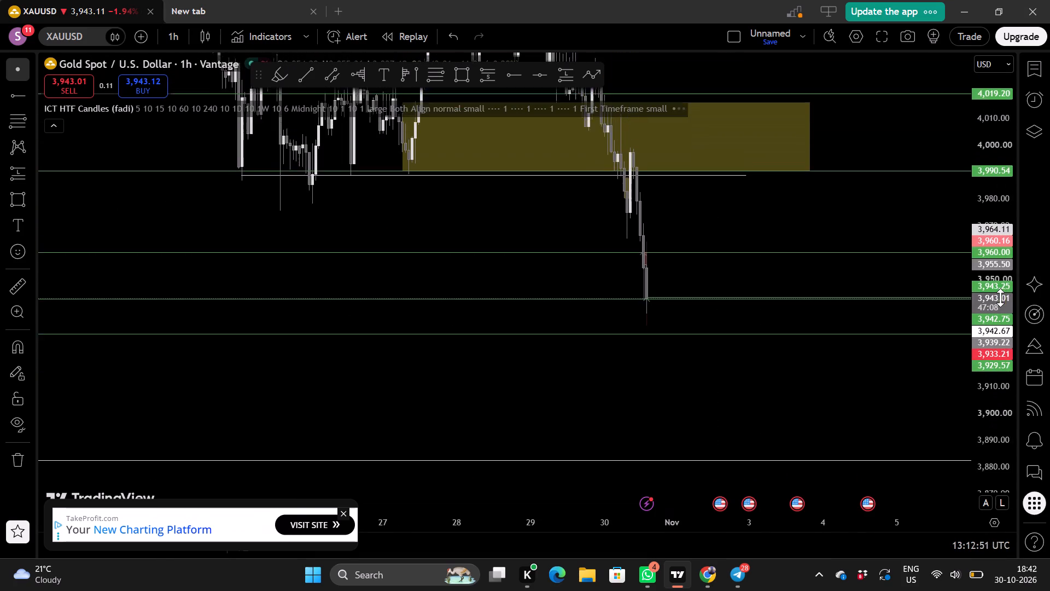
pyautogui.scroll(-2, 1000, 298)
pyautogui.scroll(-6, 545, 357)
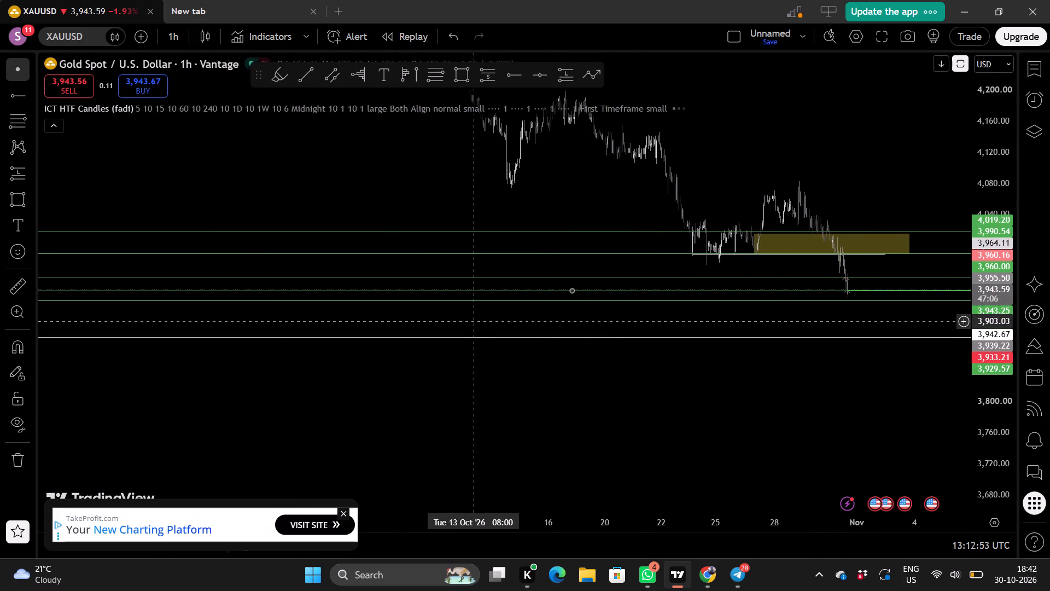
pyautogui.click(561, 288)
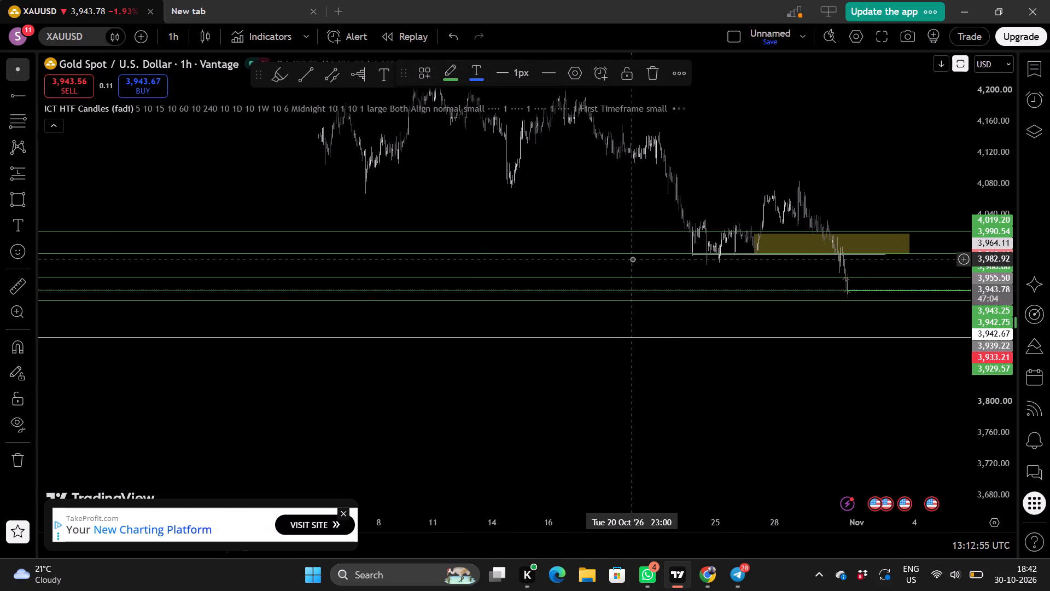
pyautogui.scroll(-8, 632, 259)
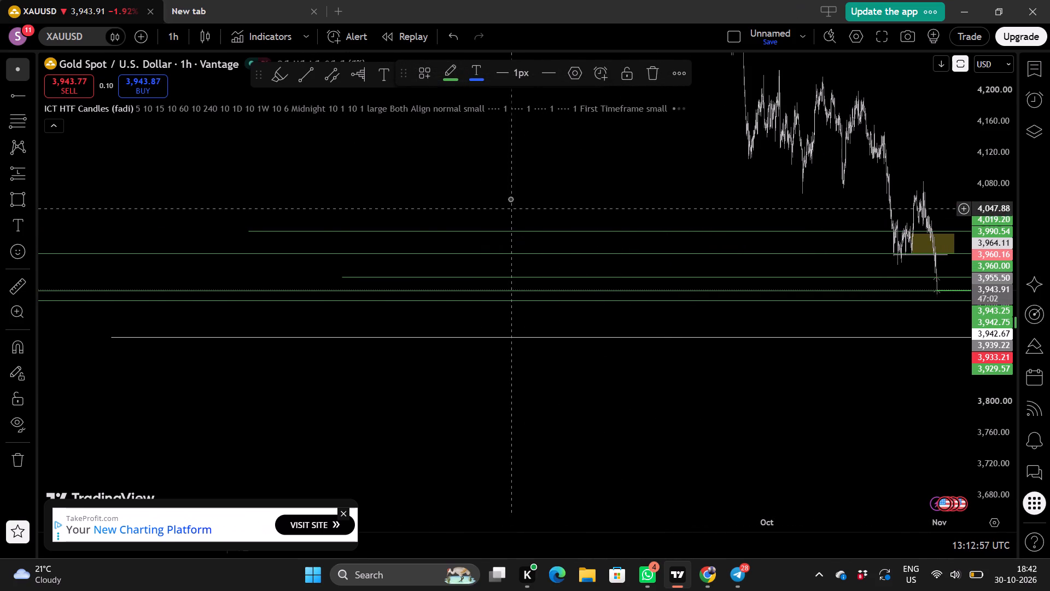
pyautogui.moveTo(510, 194); pyautogui.dragTo(663, 239)
pyautogui.moveTo(589, 216); pyautogui.dragTo(747, 234)
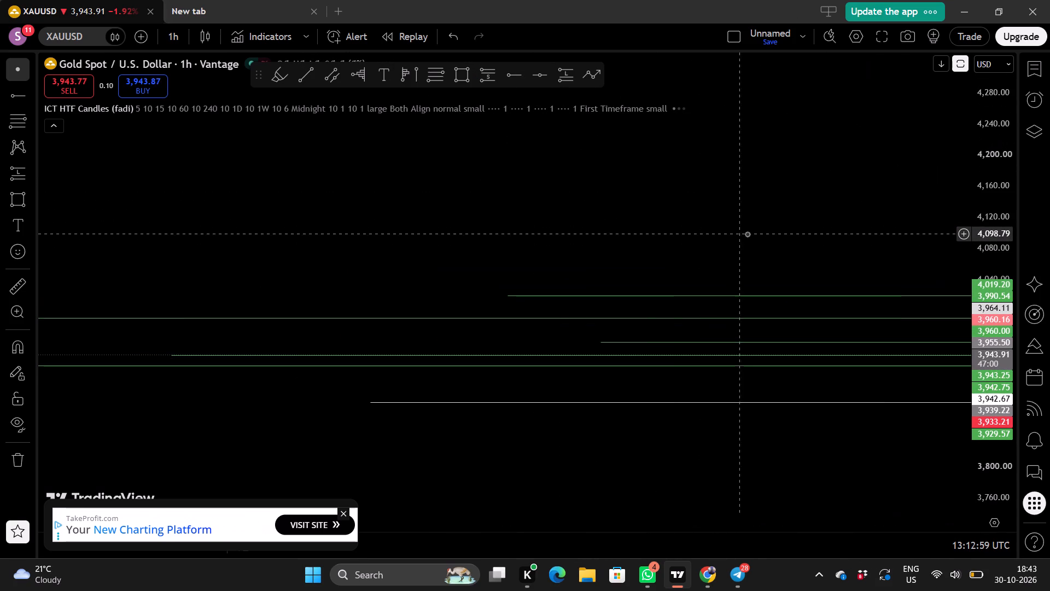
pyautogui.moveTo(674, 227); pyautogui.dragTo(372, 200)
pyautogui.hscroll(2, 481, 193)
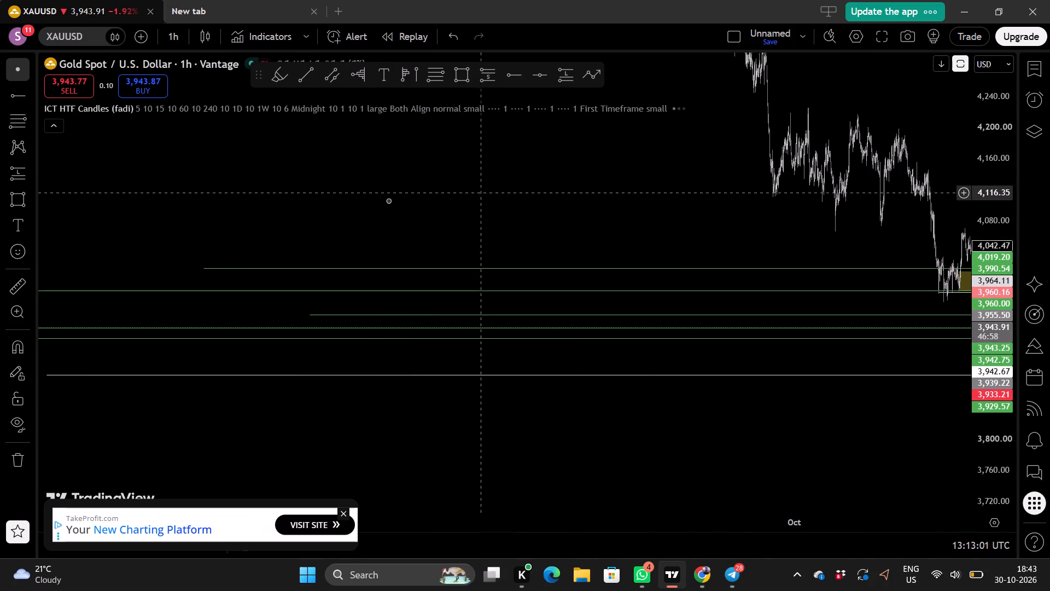
pyautogui.moveTo(388, 200); pyautogui.dragTo(726, 205)
pyautogui.moveTo(461, 221); pyautogui.dragTo(759, 241)
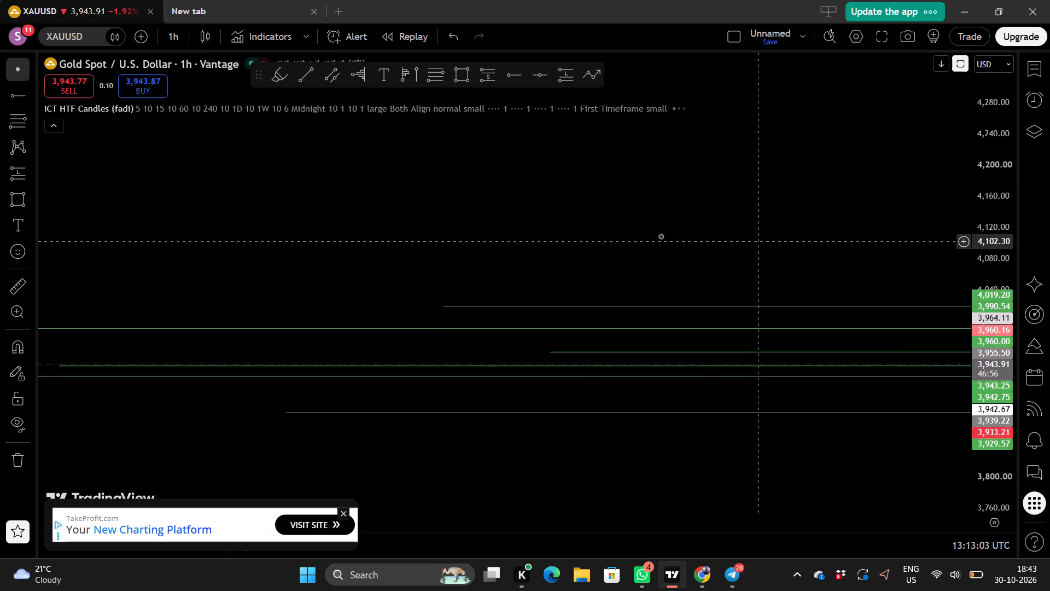
pyautogui.moveTo(448, 244); pyautogui.dragTo(825, 257)
pyautogui.moveTo(666, 248); pyautogui.dragTo(339, 251)
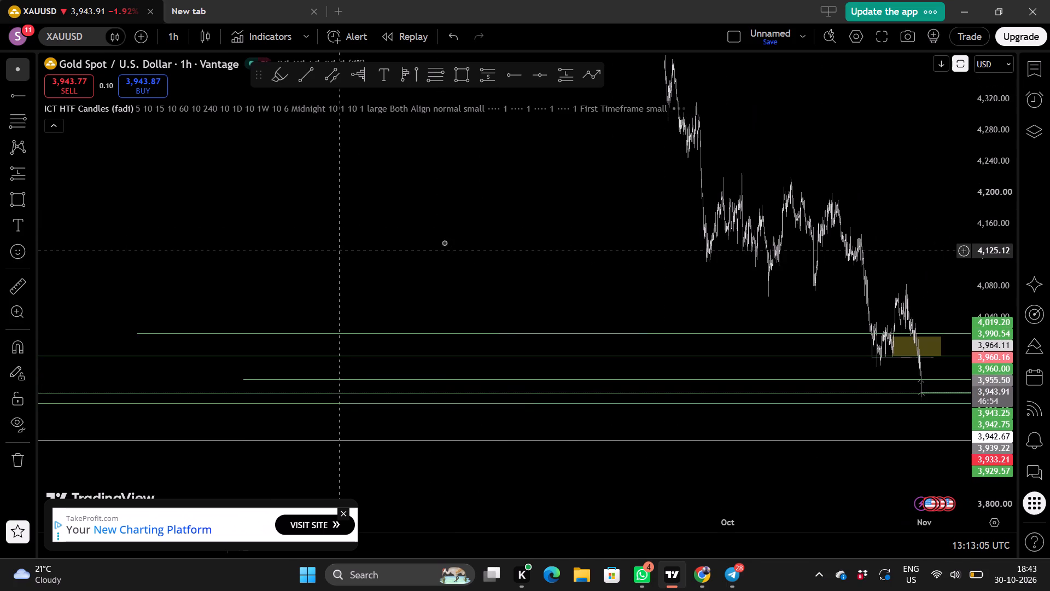
pyautogui.moveTo(633, 249); pyautogui.dragTo(365, 223)
pyautogui.scroll(5, 848, 269)
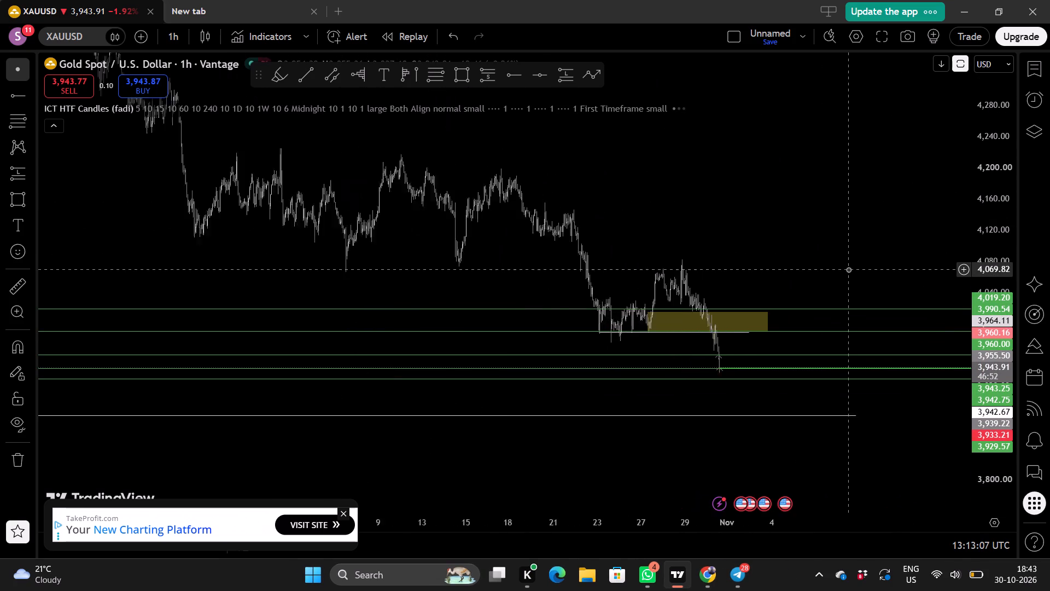
pyautogui.scroll(6, 848, 269)
pyautogui.moveTo(661, 233); pyautogui.dragTo(797, 171)
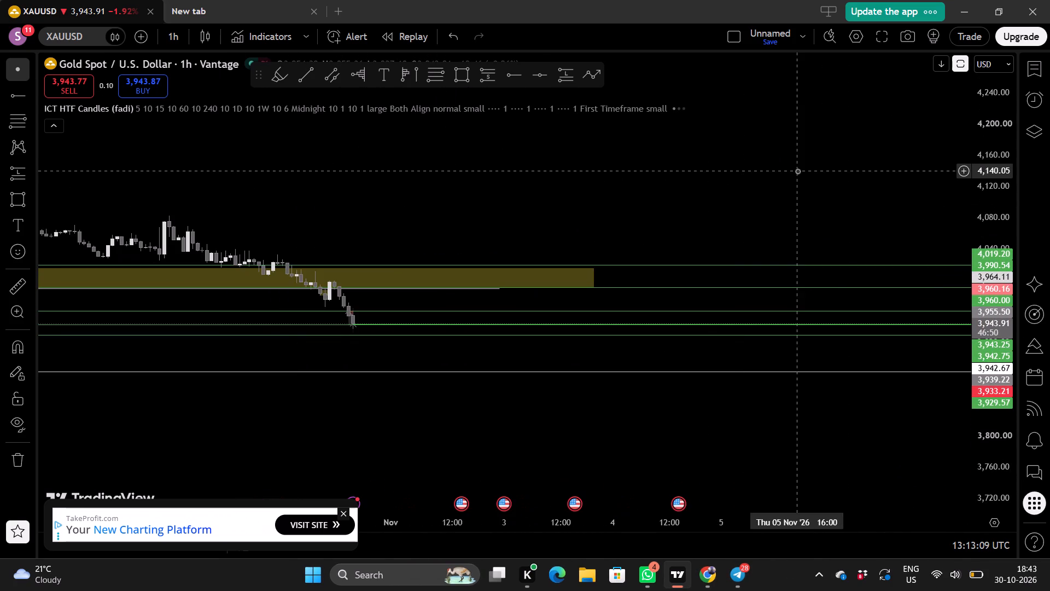
# Switch the XAUUSD chart to the 5-minute timeframe.
pyautogui.click(176, 35)
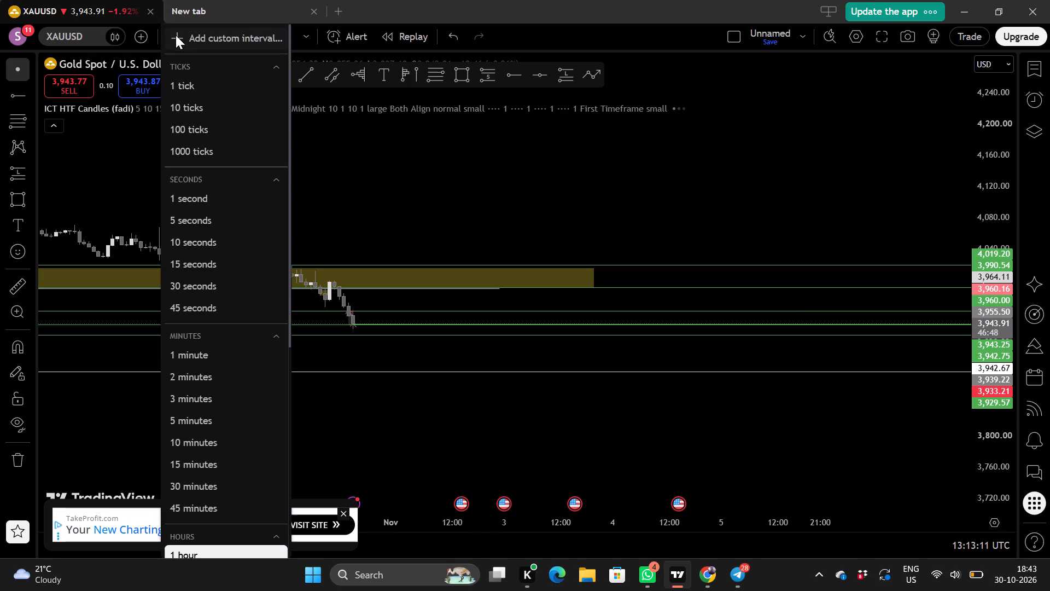
pyautogui.scroll(-1, 228, 248)
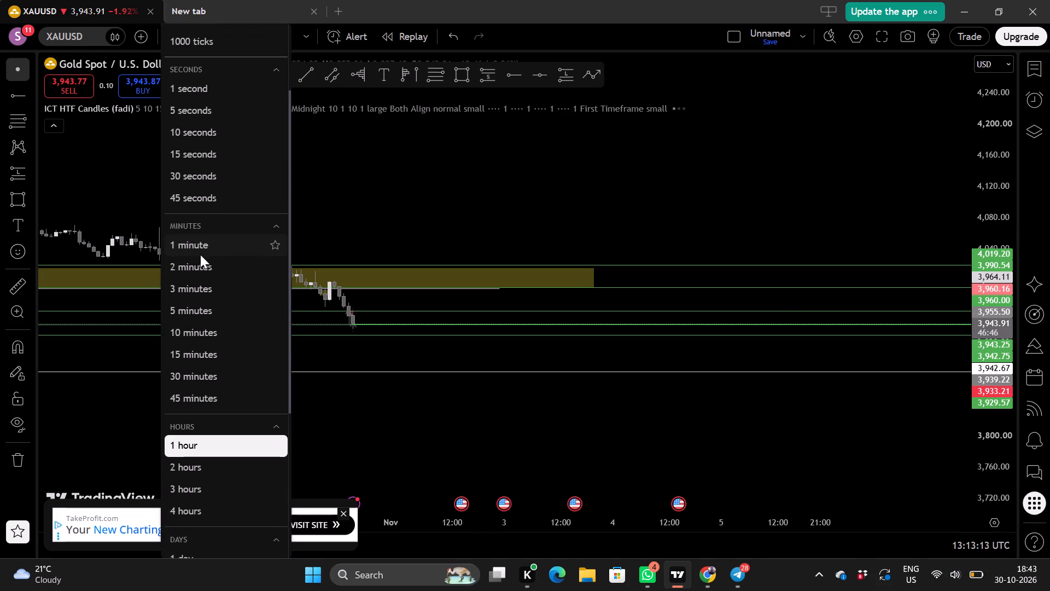
pyautogui.click(196, 314)
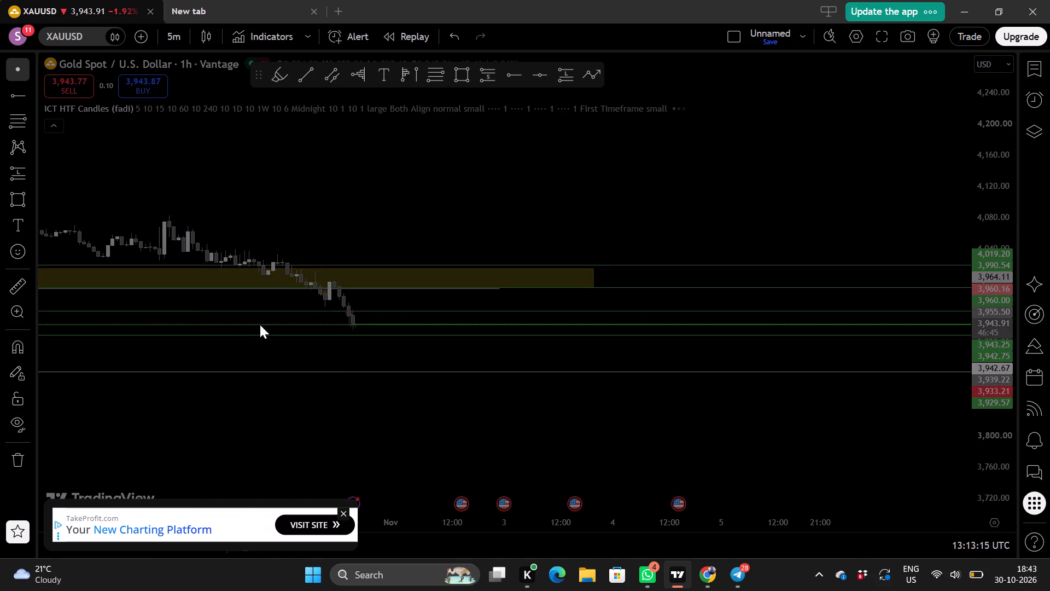
pyautogui.scroll(-3, 361, 398)
# Examine the latest 5-minute XAUUSD candles around the short and long position drawings and the nearby horizontal levels.
pyautogui.moveTo(634, 217); pyautogui.dragTo(628, 214)
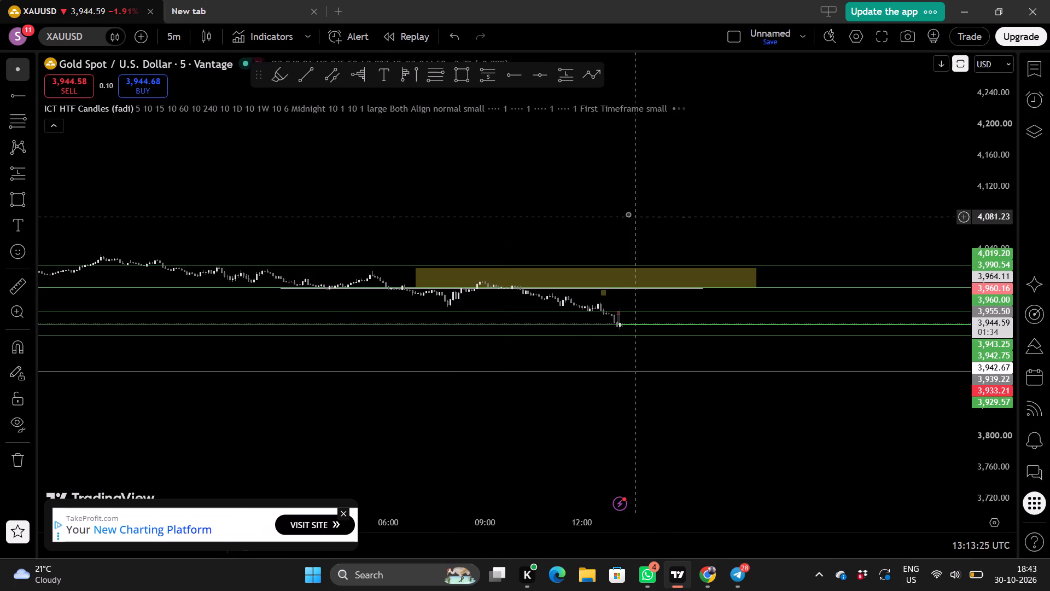
pyautogui.moveTo(628, 214); pyautogui.dragTo(509, 154)
pyautogui.scroll(3, 988, 281)
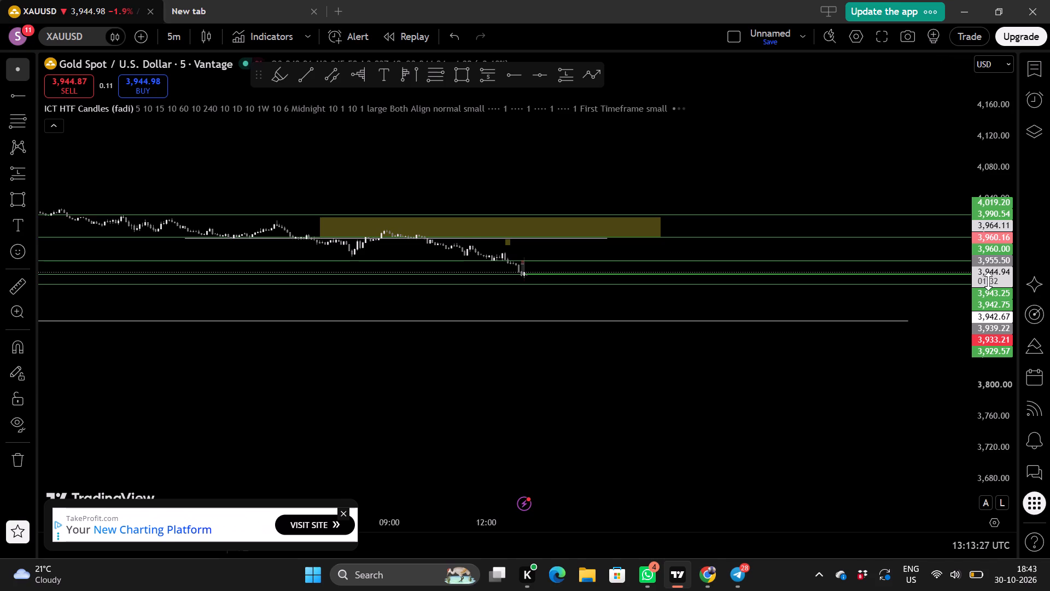
pyautogui.scroll(12, 988, 281)
pyautogui.hscroll(2, 824, 298)
pyautogui.scroll(3, 770, 312)
pyautogui.moveTo(639, 335); pyautogui.dragTo(644, 396)
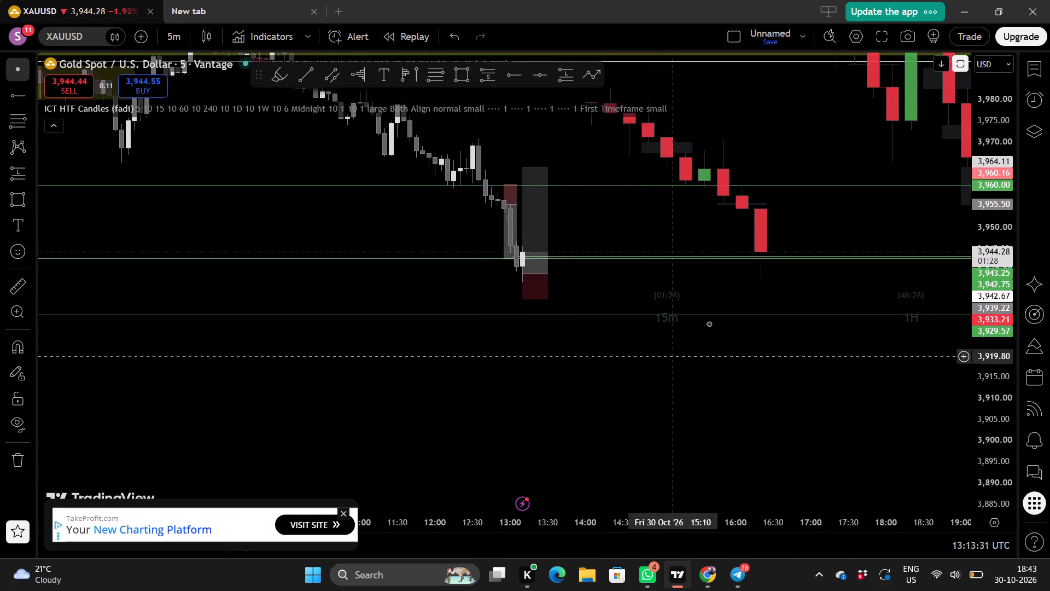
pyautogui.scroll(2, 710, 322)
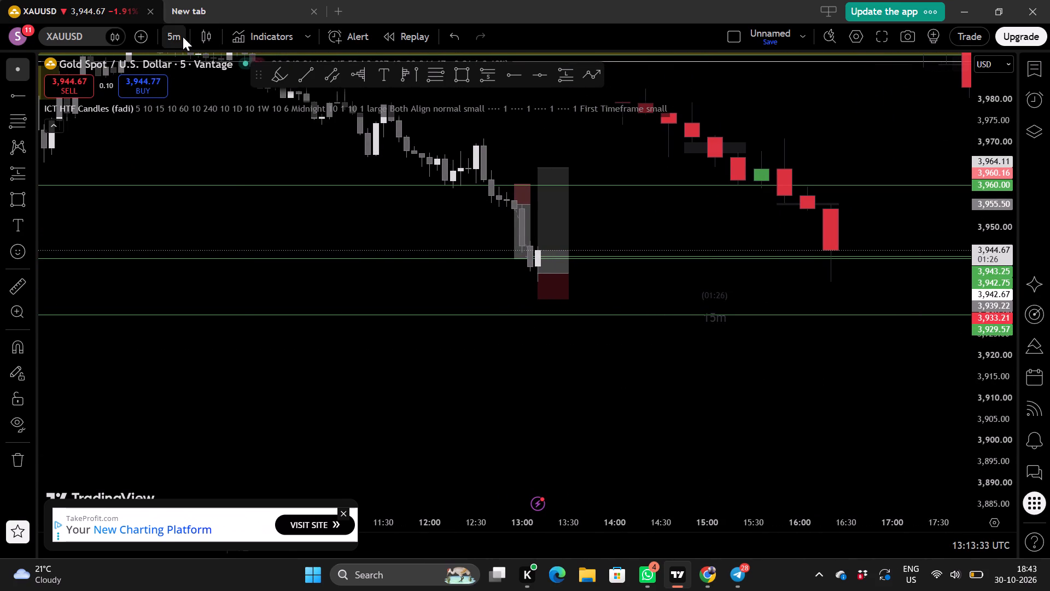
# Switch the XAUUSD chart to the 1-minute timeframe.
pyautogui.click(183, 37)
pyautogui.click(190, 356)
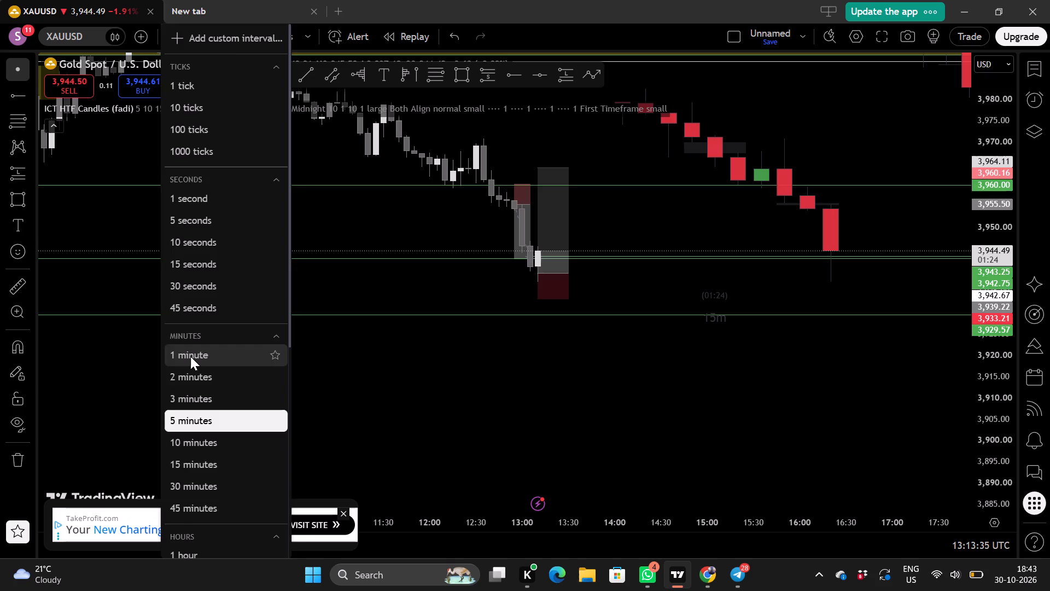
pyautogui.scroll(-2, 366, 372)
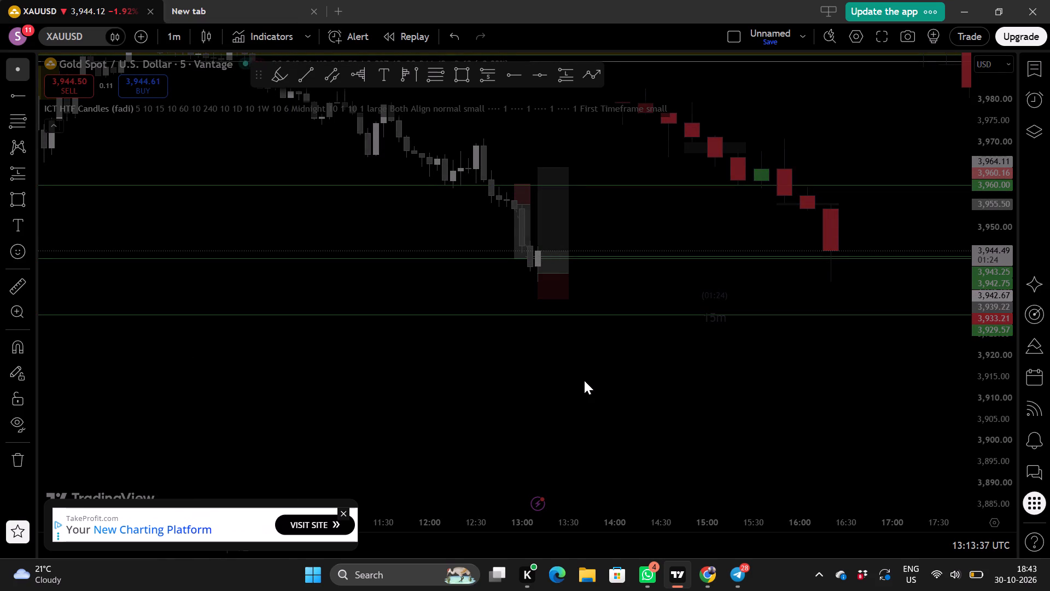
pyautogui.scroll(2, 669, 401)
# Switch to Telegram to view the Gold Sharks channel.
pyautogui.click(730, 580)
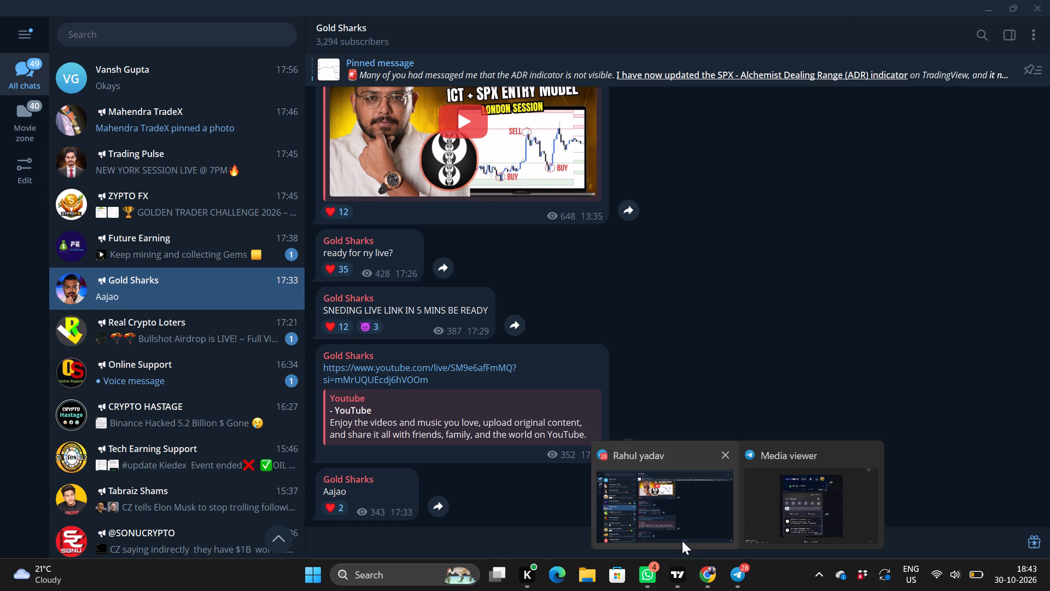
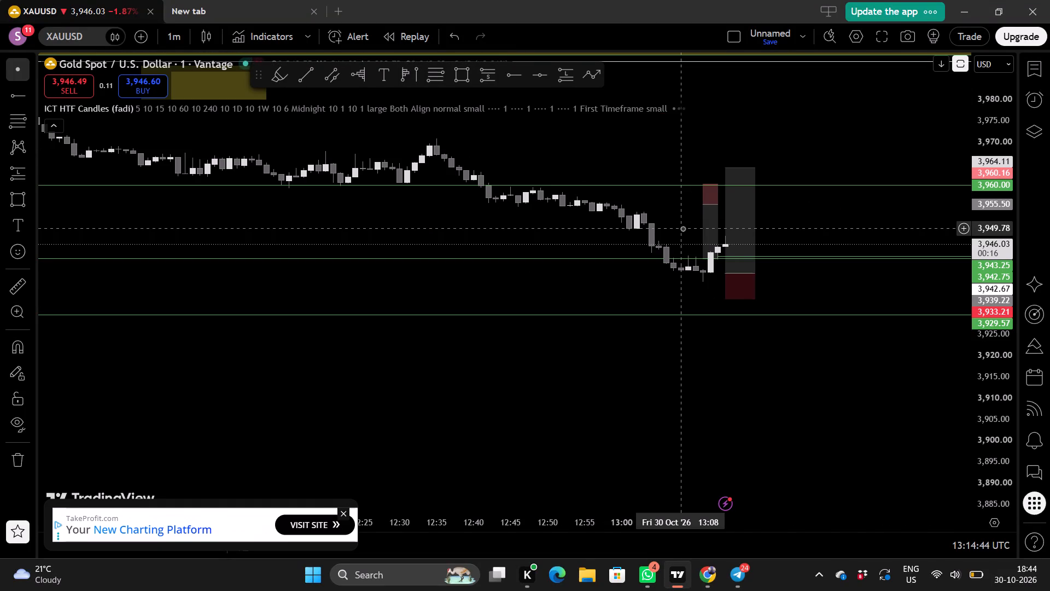
# Examine the 1-minute XAUUSD price action around the long position alongside the 5m and 15m higher-timeframe candles.
pyautogui.scroll(3, 851, 228)
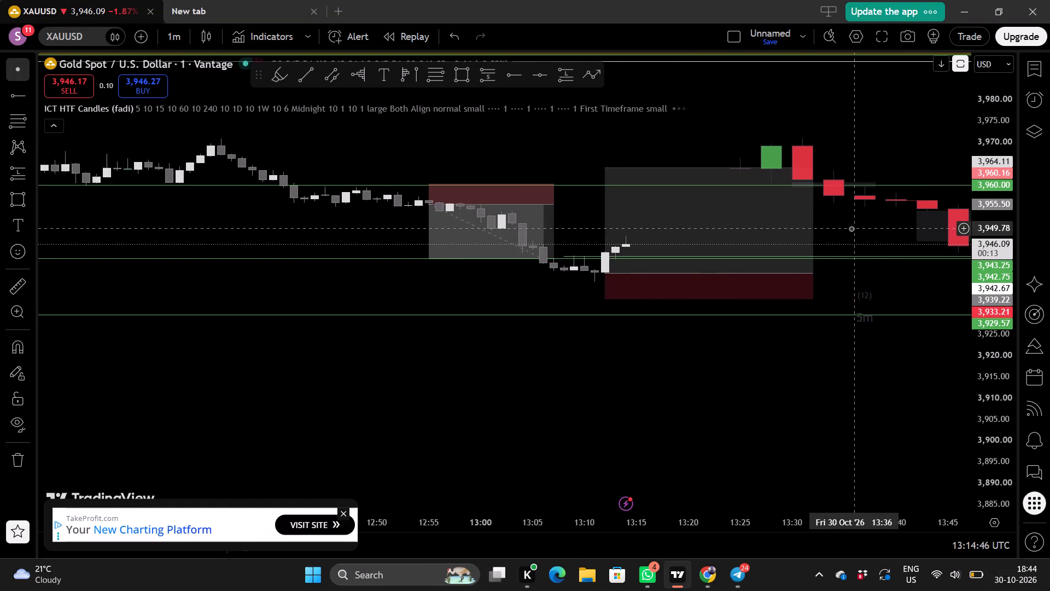
pyautogui.scroll(14, 973, 227)
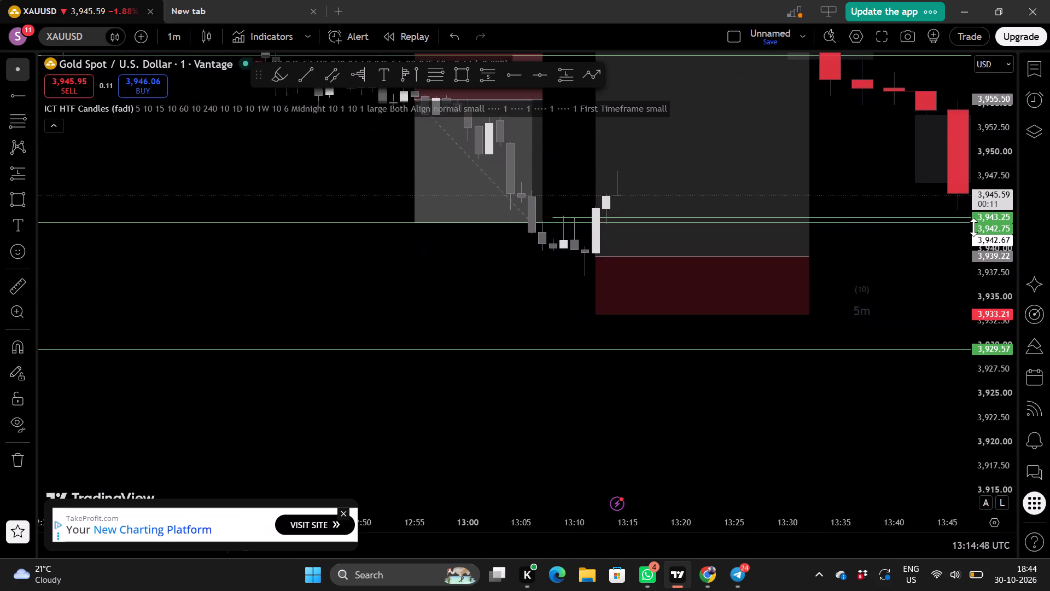
pyautogui.moveTo(883, 362); pyautogui.dragTo(697, 448)
pyautogui.scroll(-5, 697, 448)
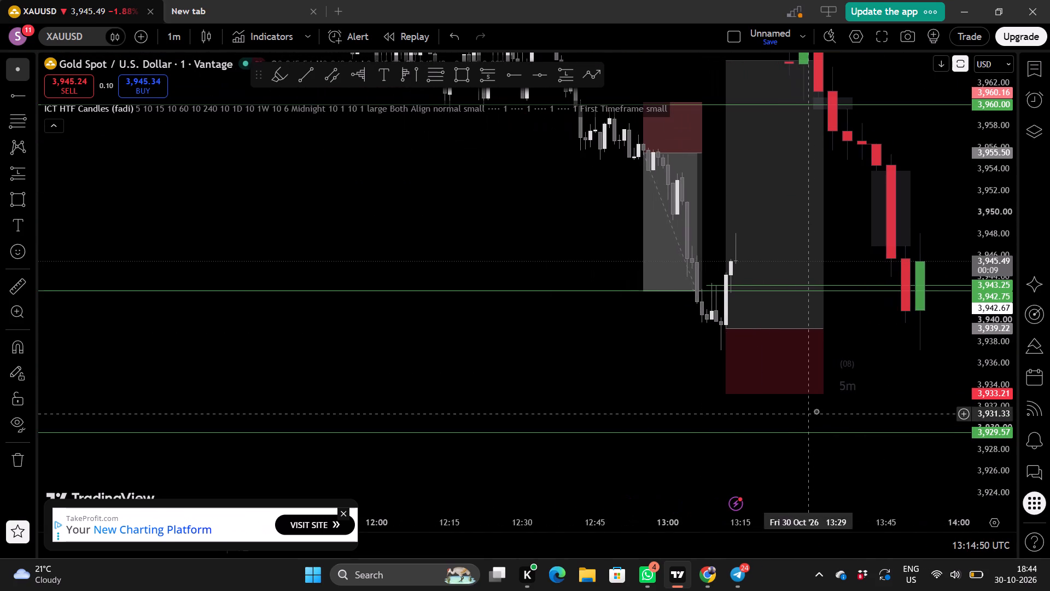
pyautogui.moveTo(873, 390); pyautogui.dragTo(671, 427)
pyautogui.scroll(2, 748, 410)
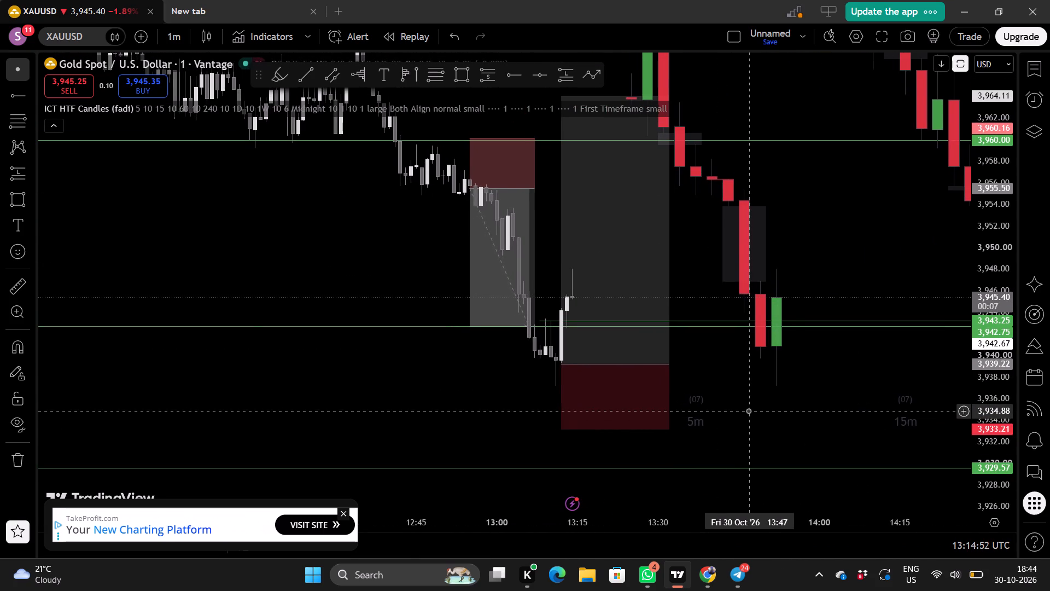
pyautogui.scroll(1, 748, 410)
pyautogui.moveTo(859, 252); pyautogui.dragTo(854, 254)
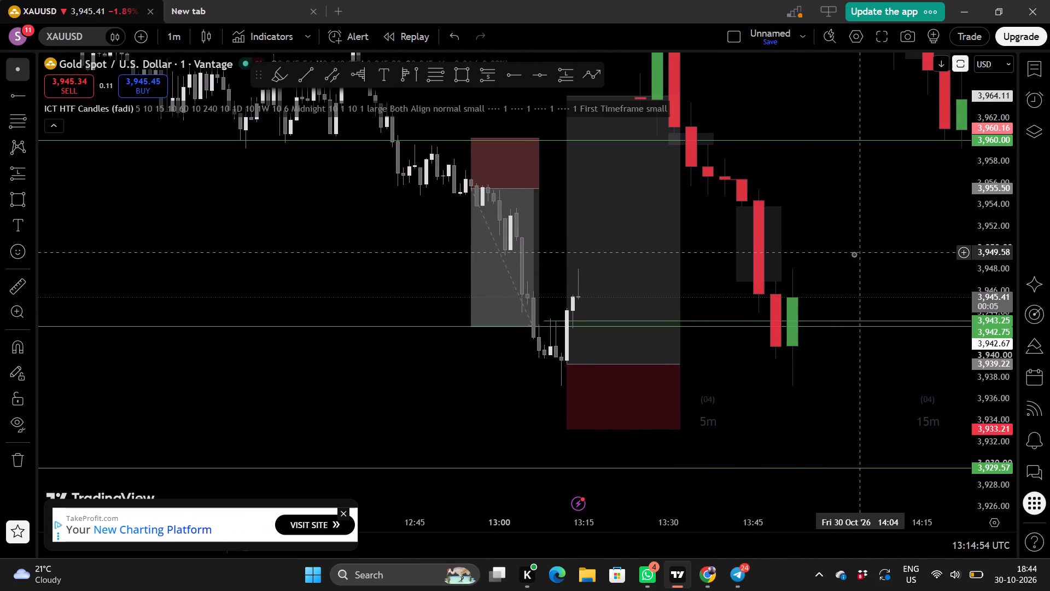
pyautogui.moveTo(854, 254); pyautogui.dragTo(820, 270)
pyautogui.scroll(-1, 820, 270)
pyautogui.moveTo(845, 235); pyautogui.dragTo(792, 227)
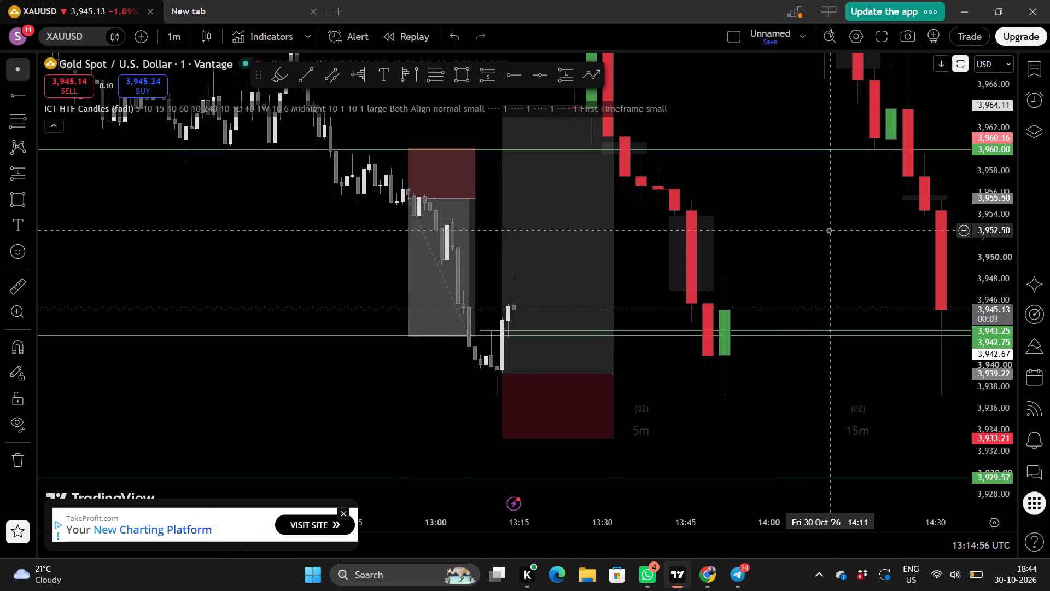
# Draw a yellow rectangle zone from about 3,942.48 down to 3,940.14, spanning 13:11 to about 13:28, just above the long position's entry.
pyautogui.hscroll(1, 829, 230)
pyautogui.moveTo(820, 227); pyautogui.dragTo(706, 233)
pyautogui.scroll(-1, 746, 245)
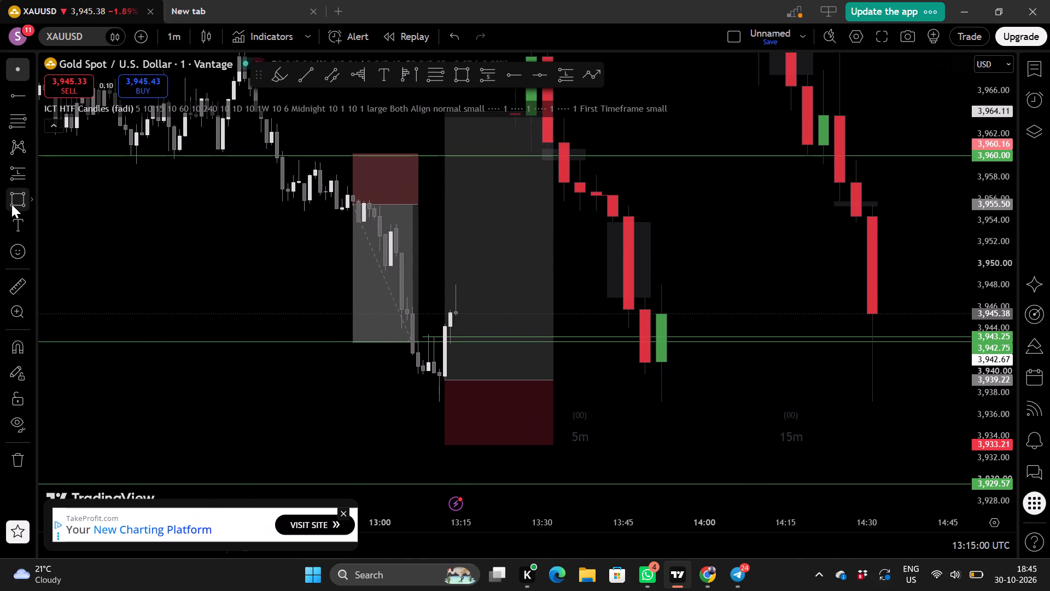
pyautogui.click(10, 205)
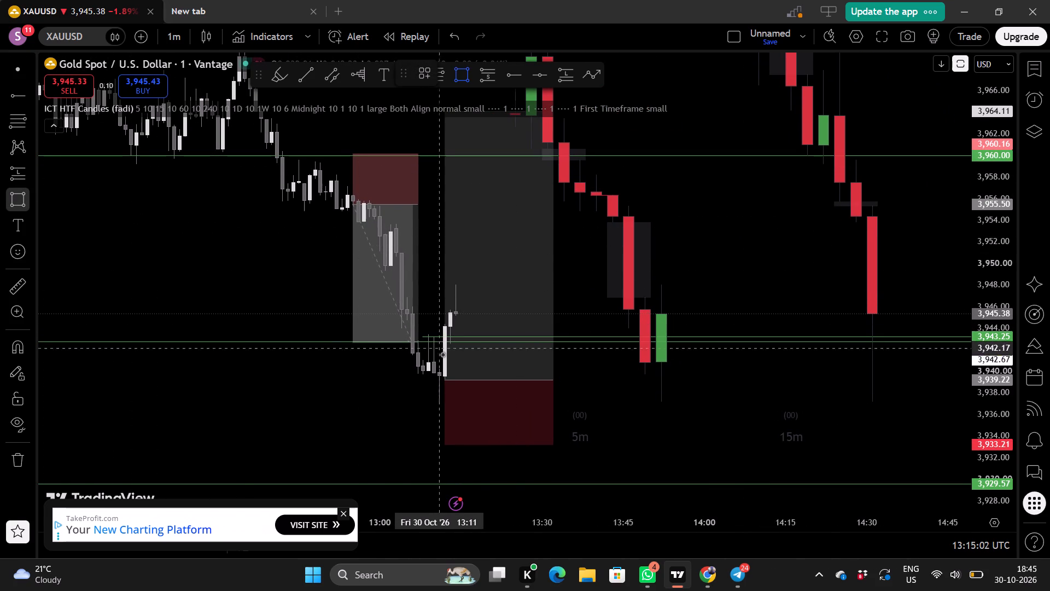
pyautogui.moveTo(441, 344); pyautogui.dragTo(538, 364)
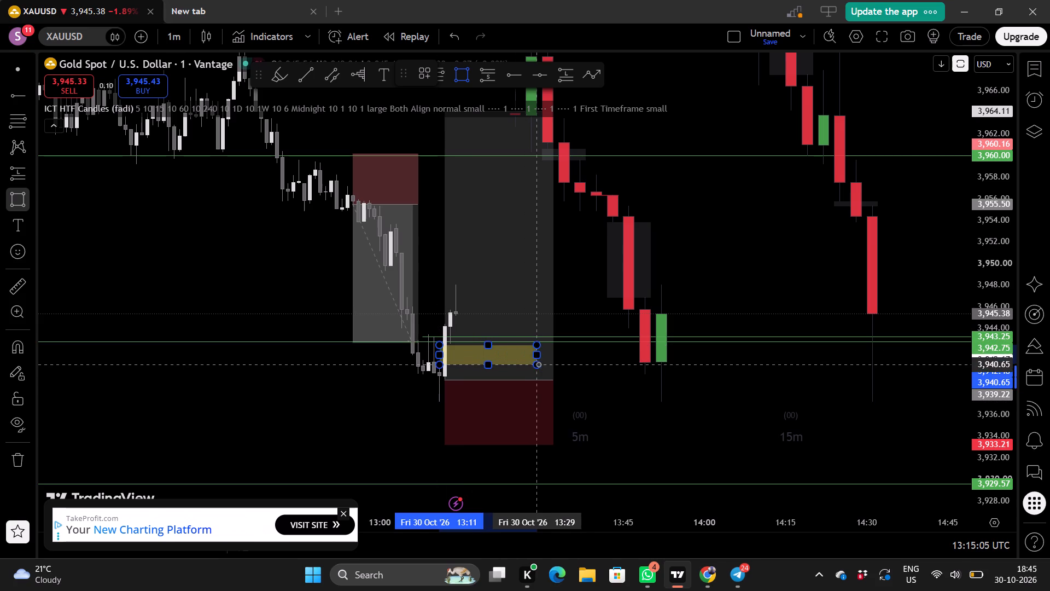
pyautogui.moveTo(538, 364); pyautogui.dragTo(557, 370)
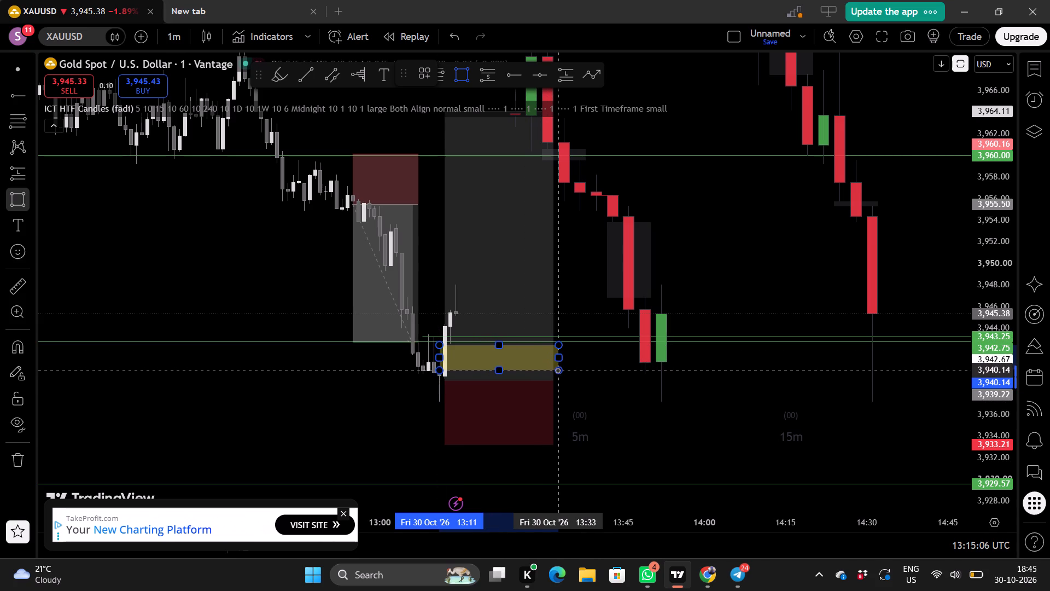
pyautogui.click(557, 370)
pyautogui.moveTo(559, 358); pyautogui.dragTo(547, 359)
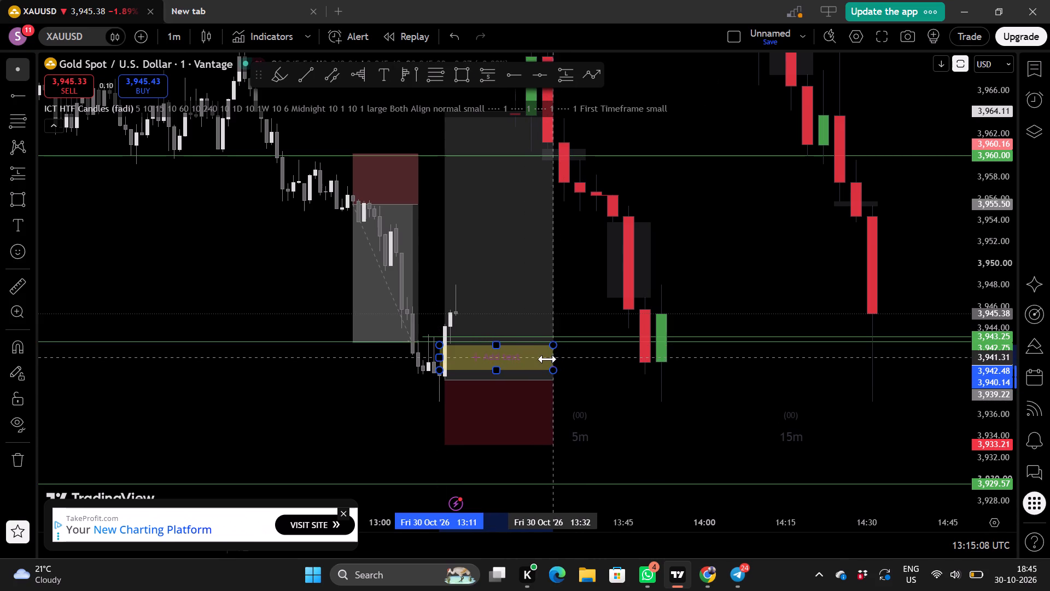
pyautogui.moveTo(547, 359); pyautogui.dragTo(529, 359)
pyautogui.moveTo(638, 383); pyautogui.dragTo(644, 383)
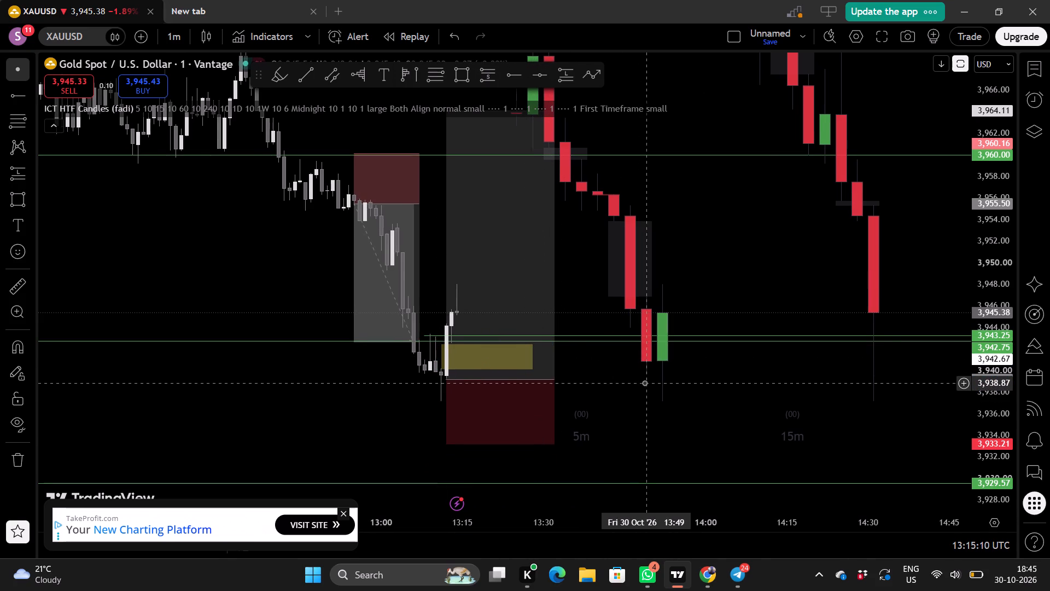
# Examine the 1-minute XAUUSD price action around the new yellow zone, the long position and the 5m and 15m candles.
pyautogui.scroll(1, 644, 383)
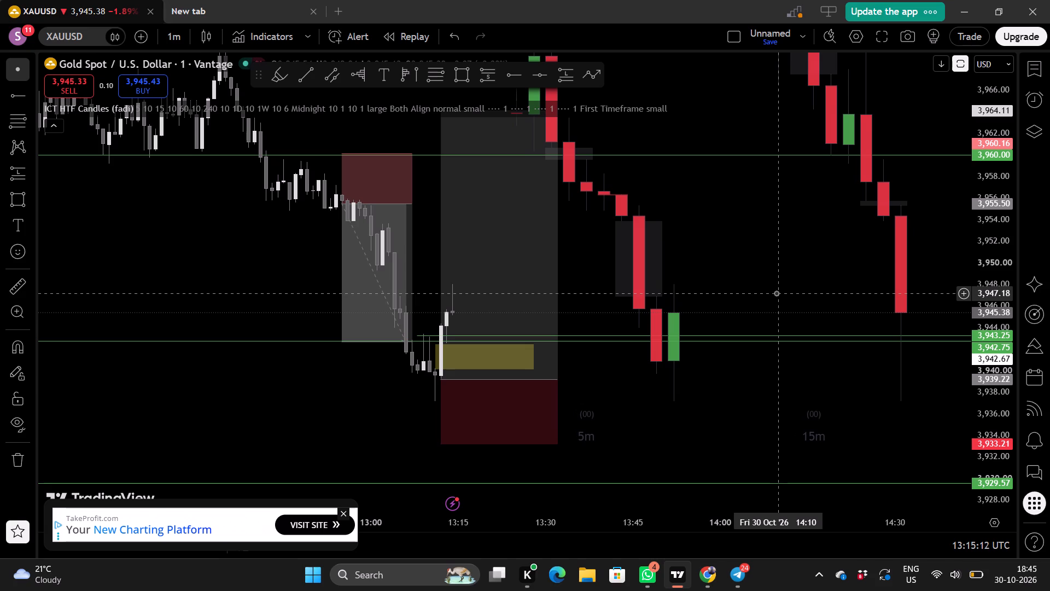
pyautogui.hscroll(2, 776, 293)
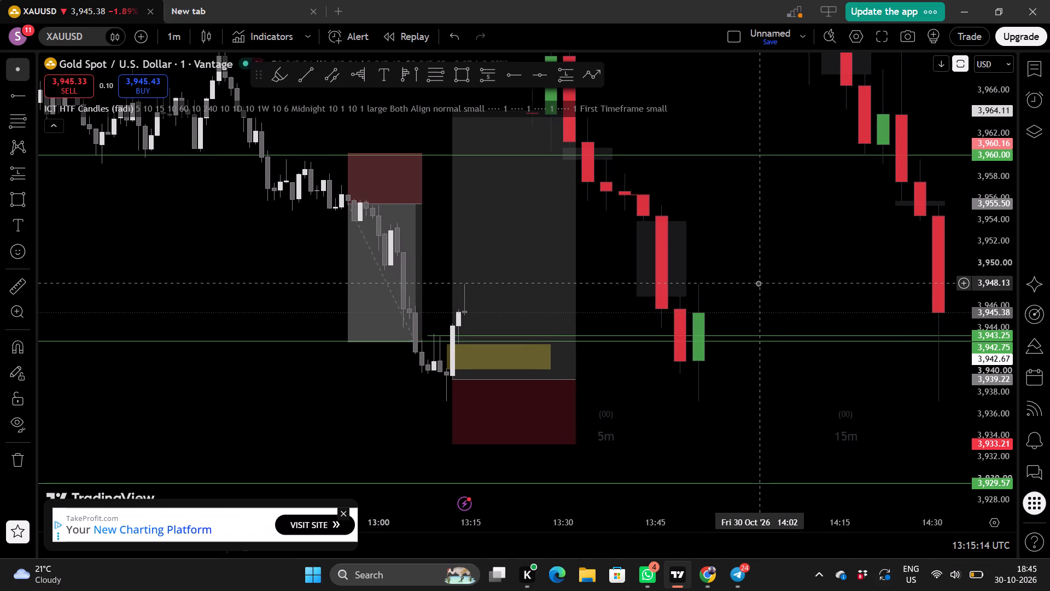
pyautogui.moveTo(758, 283); pyautogui.dragTo(765, 364)
pyautogui.scroll(-1, 765, 364)
pyautogui.moveTo(785, 327); pyautogui.dragTo(776, 350)
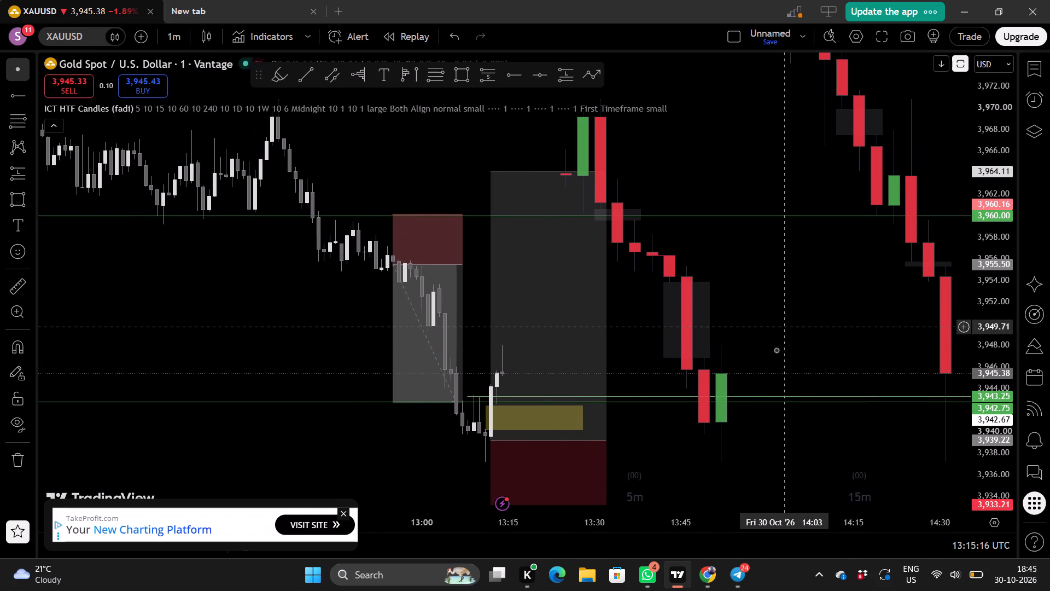
pyautogui.moveTo(776, 350); pyautogui.dragTo(768, 375)
pyautogui.scroll(-1, 768, 375)
pyautogui.scroll(1, 783, 362)
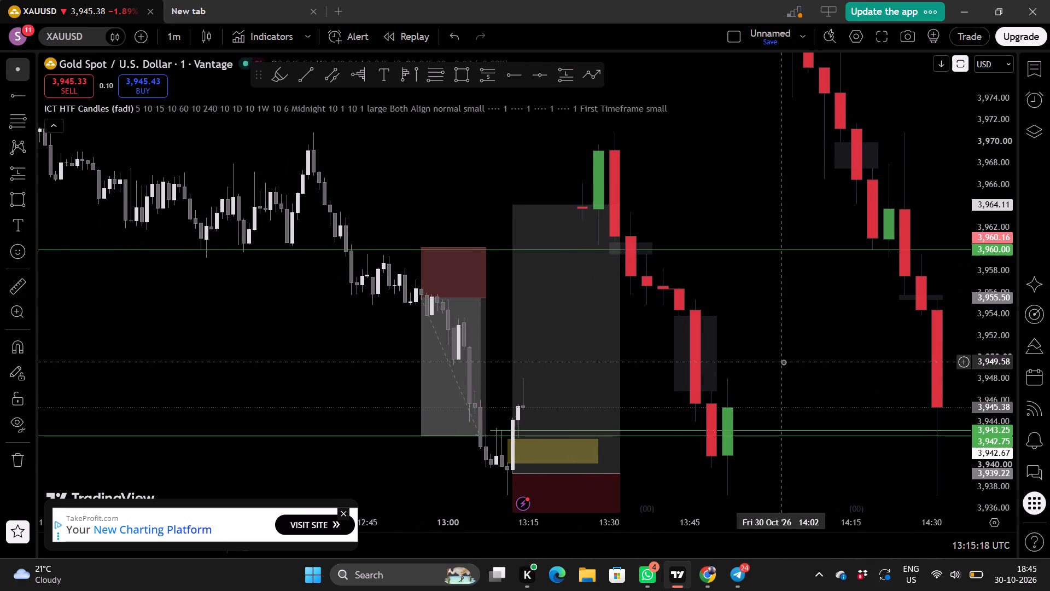
pyautogui.scroll(1, 783, 362)
pyautogui.moveTo(755, 354); pyautogui.dragTo(767, 295)
pyautogui.hscroll(1, 767, 295)
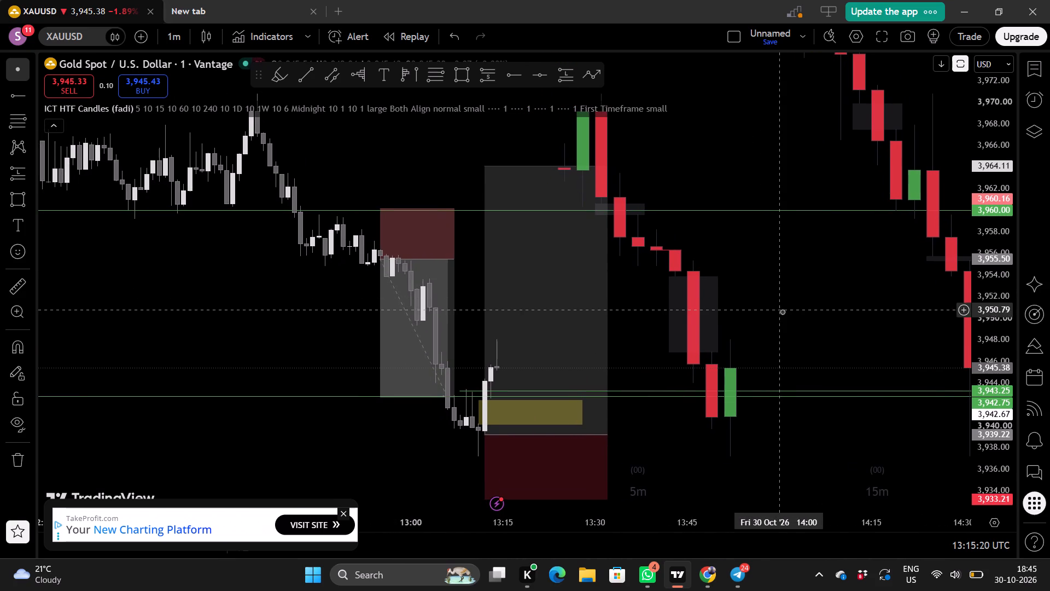
pyautogui.moveTo(782, 311); pyautogui.dragTo(779, 259)
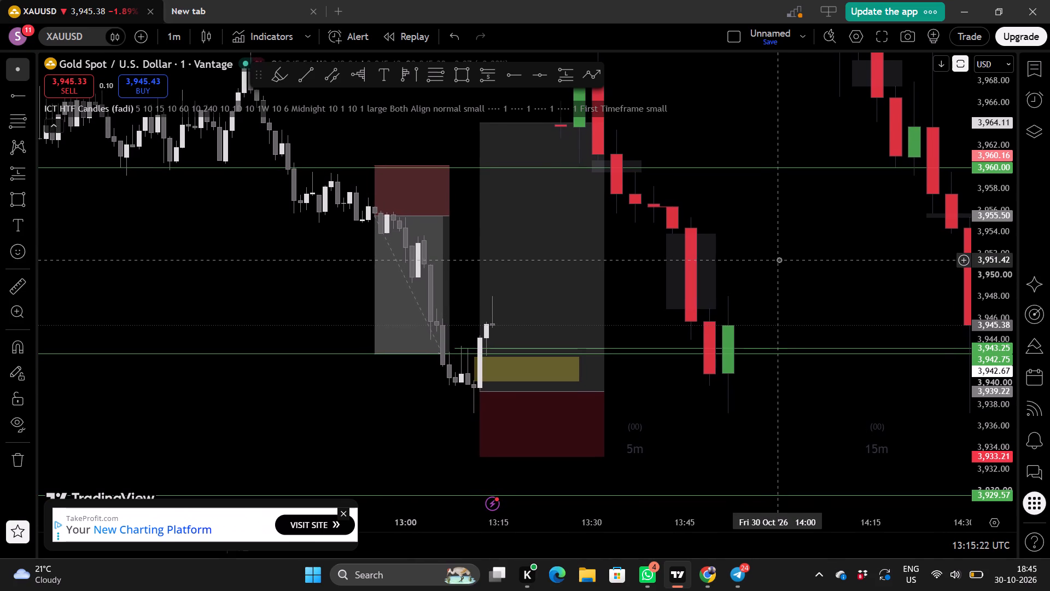
# Take a freeform screen snip on the XAUUSD chart near the short position with the Snipping Tool.
pyautogui.press('Print')
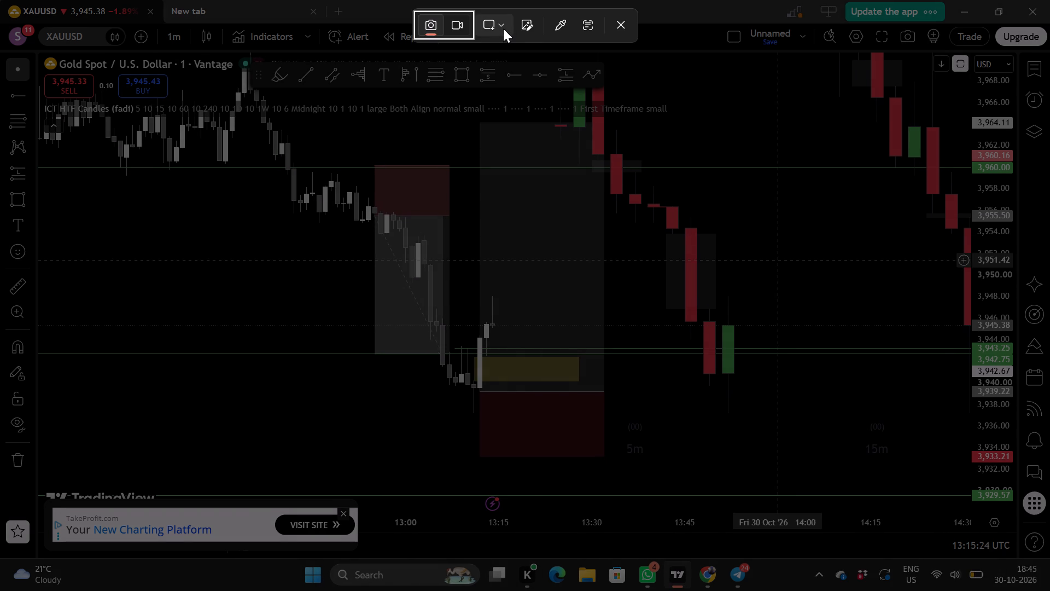
pyautogui.click(503, 28)
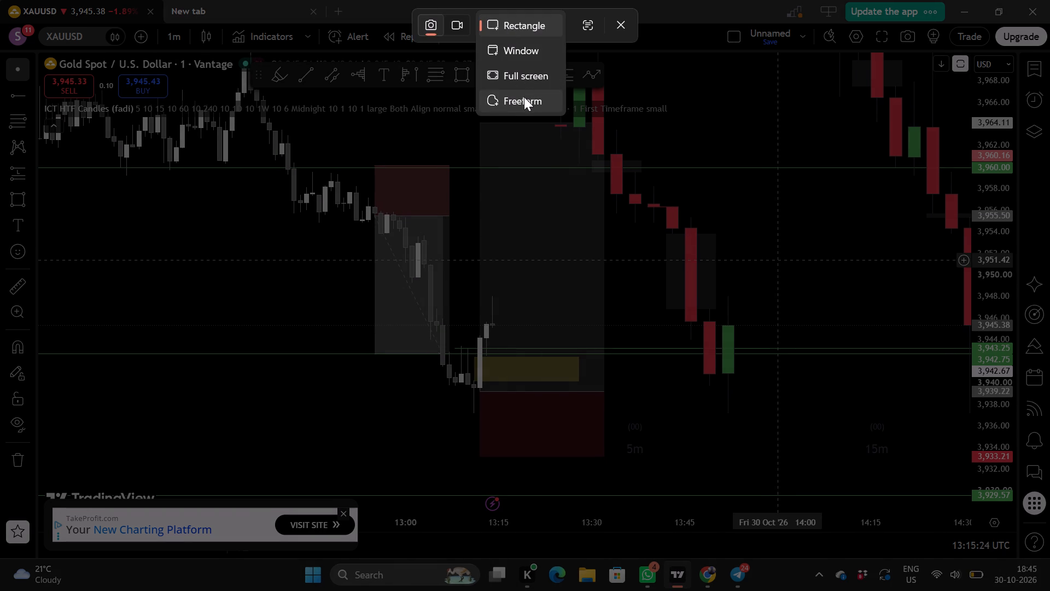
pyautogui.click(523, 99)
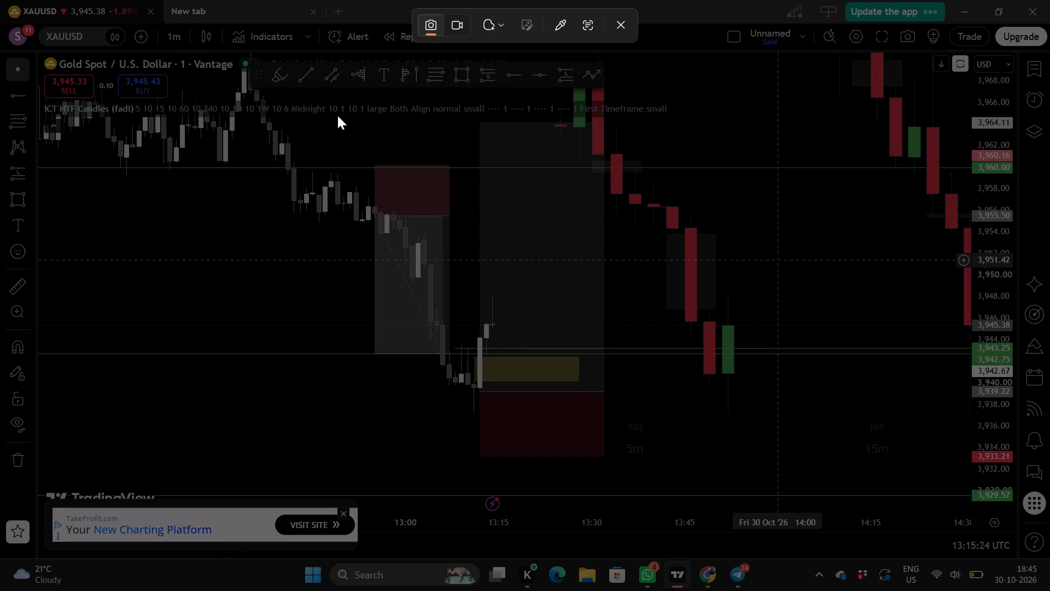
pyautogui.moveTo(343, 94); pyautogui.dragTo(358, 173)
pyautogui.moveTo(358, 173); pyautogui.dragTo(316, 200)
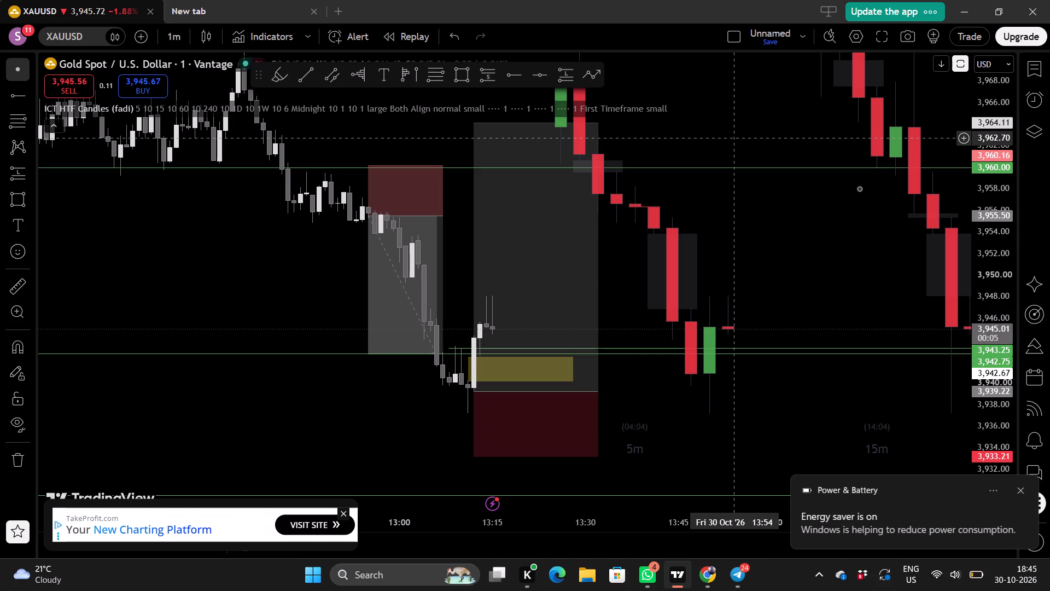
pyautogui.click(1021, 490)
# Examine the latest 1-minute candles alongside the 5m, 15m and 1H candles and the planned long position.
pyautogui.moveTo(810, 251); pyautogui.dragTo(735, 279)
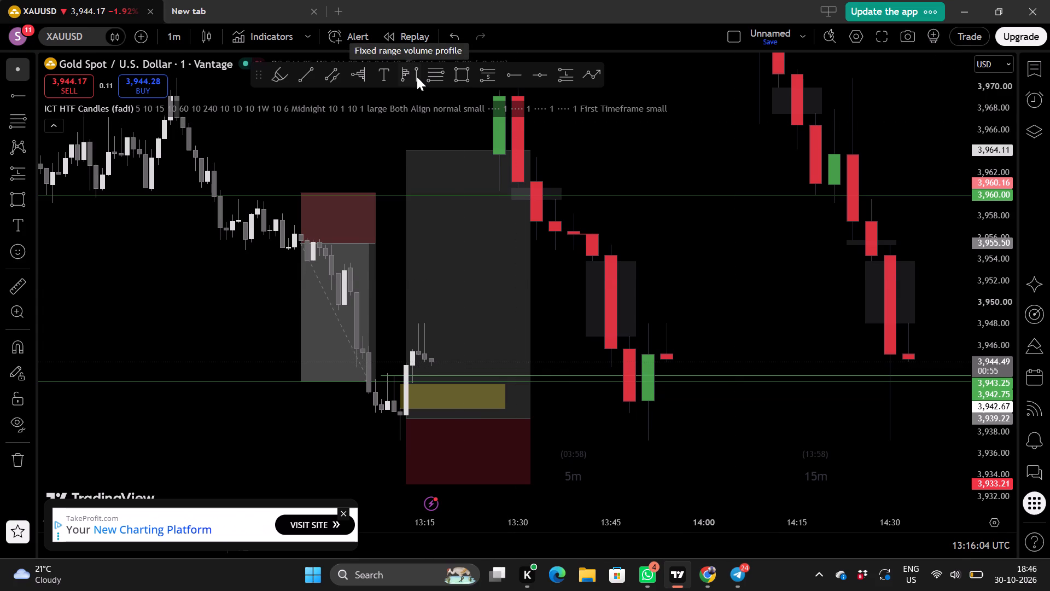
pyautogui.moveTo(690, 311); pyautogui.dragTo(650, 321)
pyautogui.scroll(-3, 650, 321)
pyautogui.moveTo(771, 303); pyautogui.dragTo(661, 299)
pyautogui.hscroll(1, 717, 308)
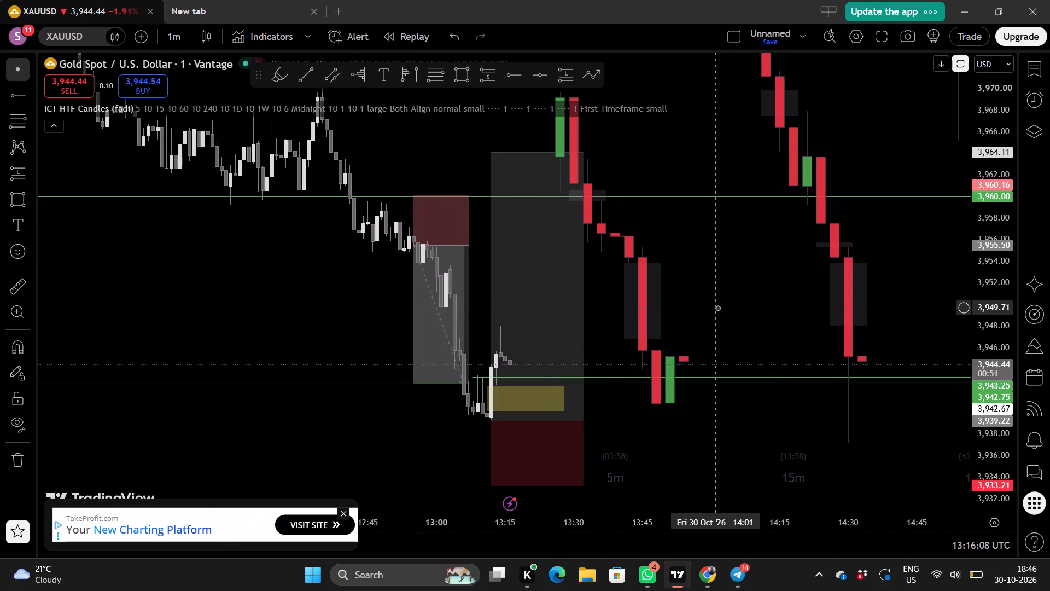
pyautogui.moveTo(733, 307); pyautogui.dragTo(680, 303)
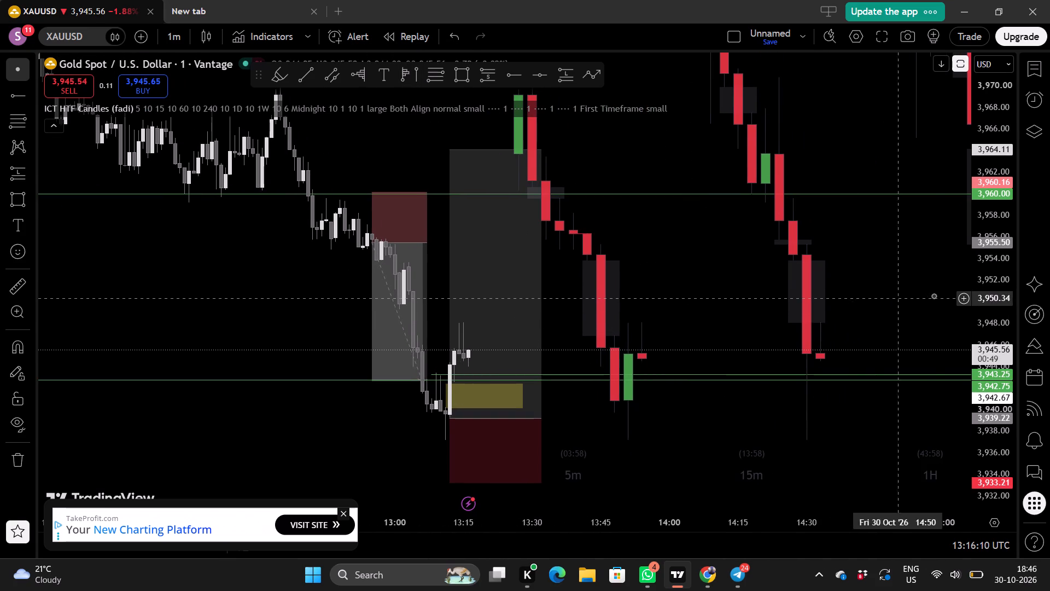
pyautogui.scroll(3, 987, 303)
pyautogui.moveTo(664, 308); pyautogui.dragTo(635, 306)
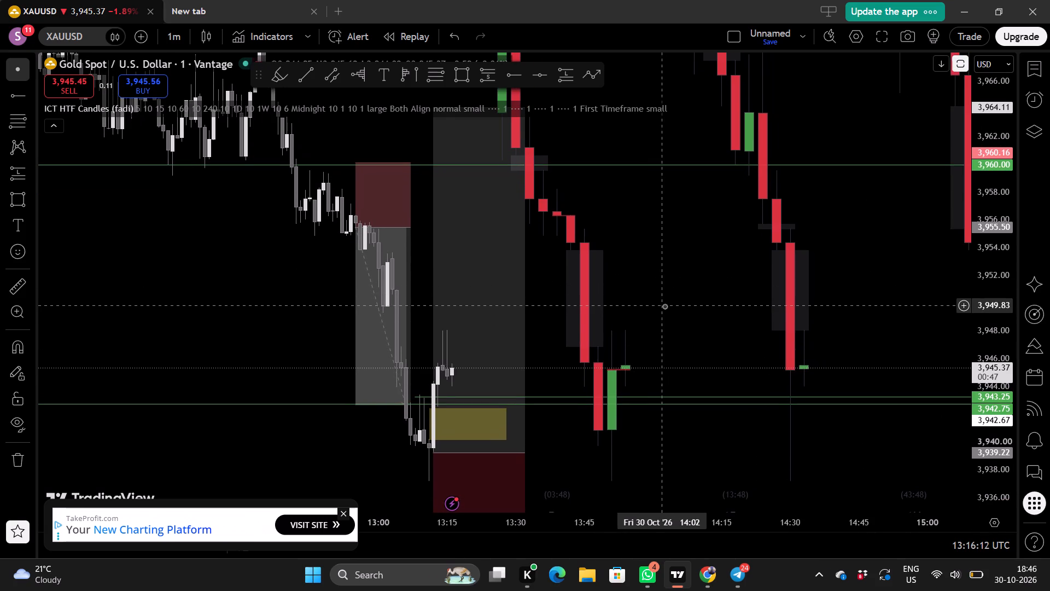
pyautogui.hscroll(2, 664, 306)
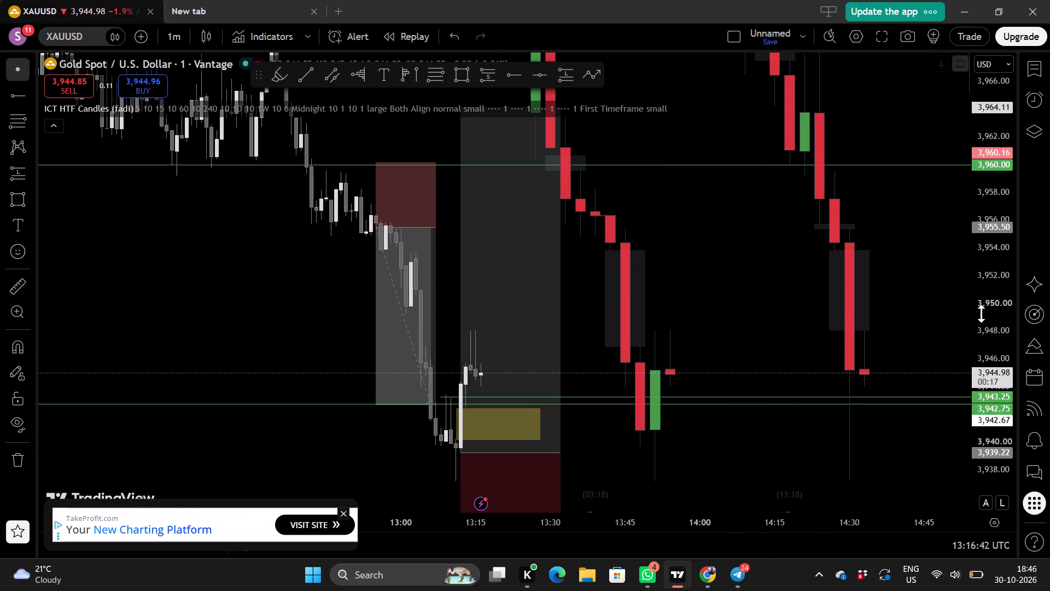
# Follow the live 1-minute price against the 3,943.25 and 3,942.75 levels, the yellow zone and the long entry at 3,939.22.
pyautogui.scroll(5, 981, 314)
pyautogui.moveTo(738, 345); pyautogui.dragTo(731, 281)
pyautogui.hscroll(1, 746, 289)
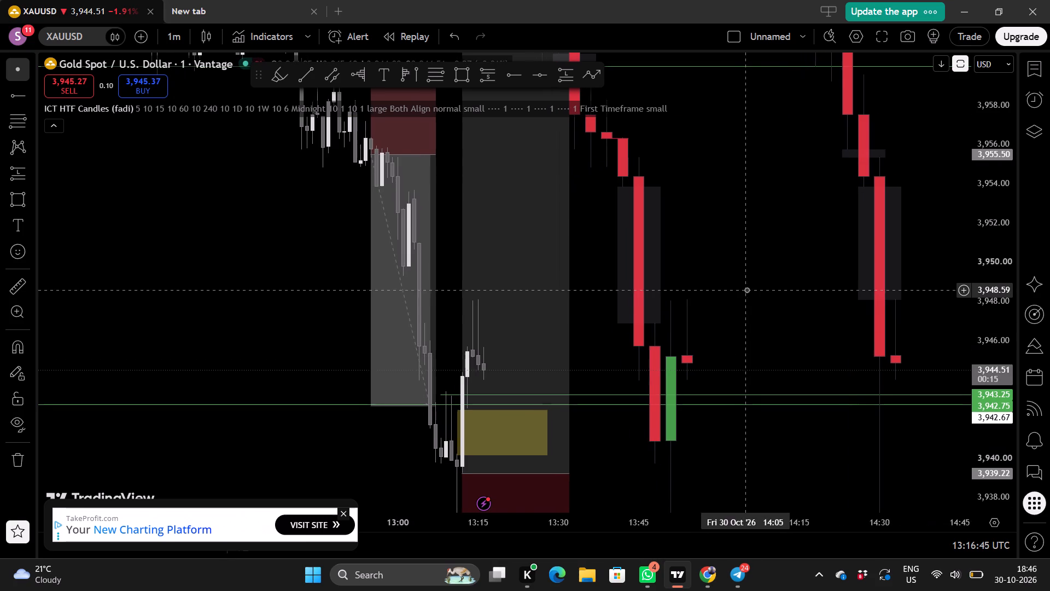
pyautogui.scroll(3, 987, 331)
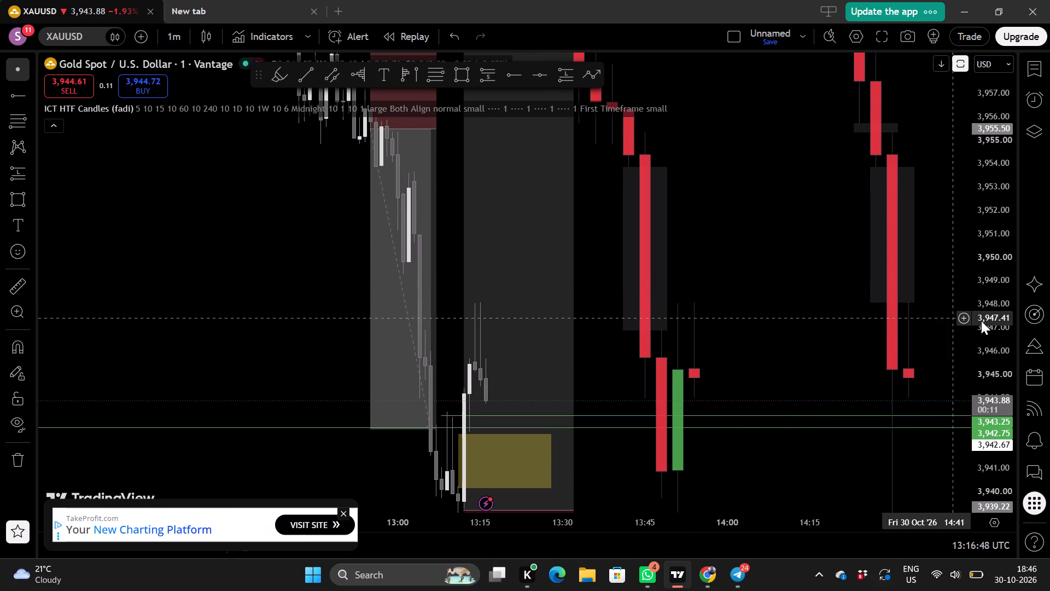
pyautogui.scroll(-3, 997, 323)
pyautogui.moveTo(800, 308); pyautogui.dragTo(768, 303)
pyautogui.hscroll(1, 768, 303)
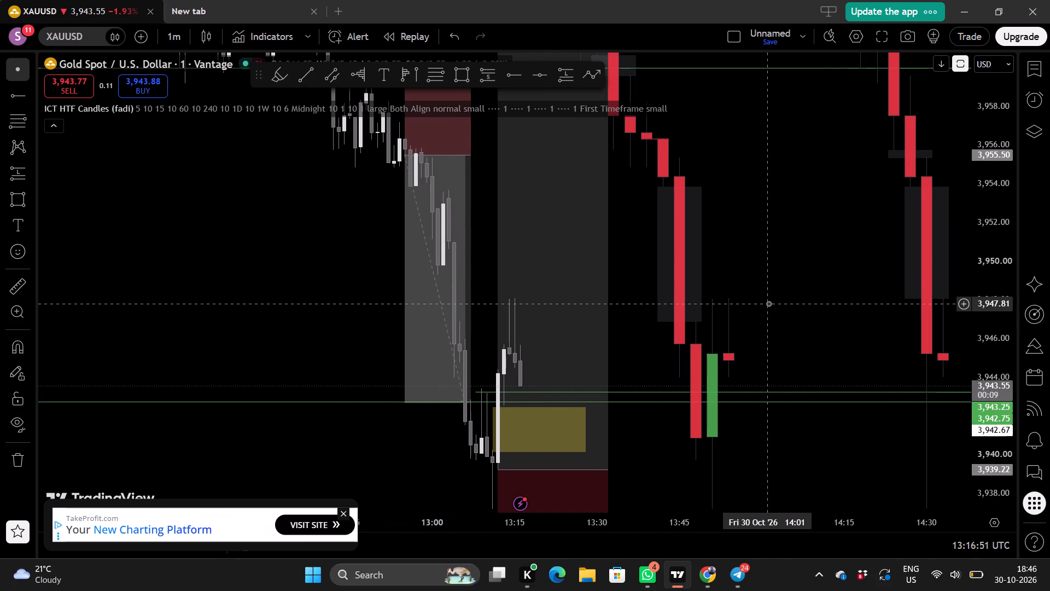
pyautogui.scroll(2, 768, 303)
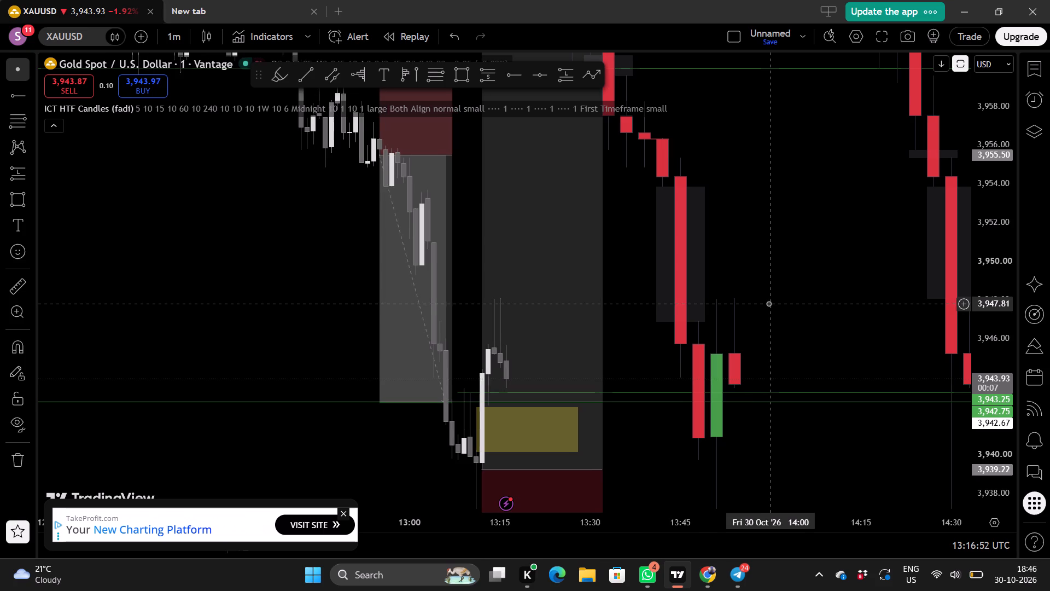
pyautogui.scroll(2, 773, 304)
pyautogui.moveTo(769, 304); pyautogui.dragTo(703, 308)
pyautogui.scroll(-1, 748, 322)
pyautogui.scroll(-2, 979, 354)
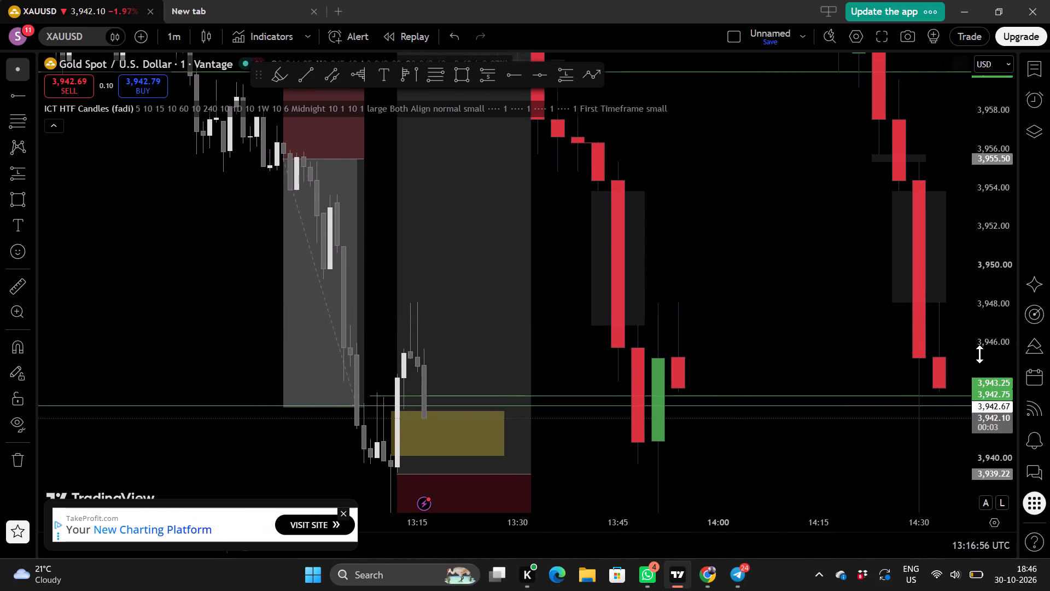
pyautogui.scroll(-1, 979, 354)
pyautogui.moveTo(714, 289); pyautogui.dragTo(738, 289)
pyautogui.scroll(1, 738, 289)
pyautogui.moveTo(755, 260); pyautogui.dragTo(740, 260)
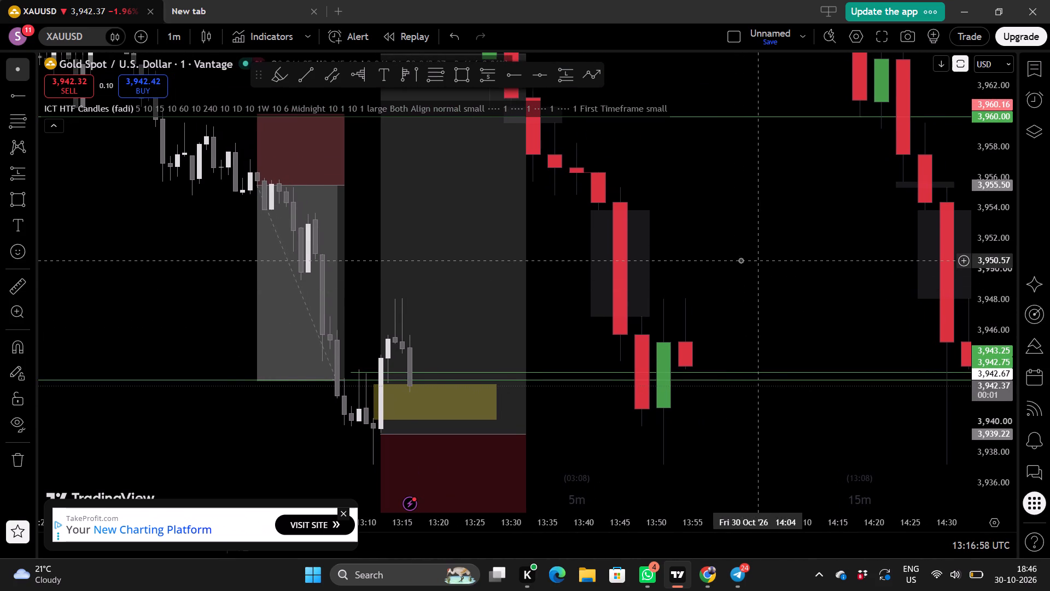
pyautogui.moveTo(740, 260); pyautogui.dragTo(730, 260)
pyautogui.hscroll(1, 730, 260)
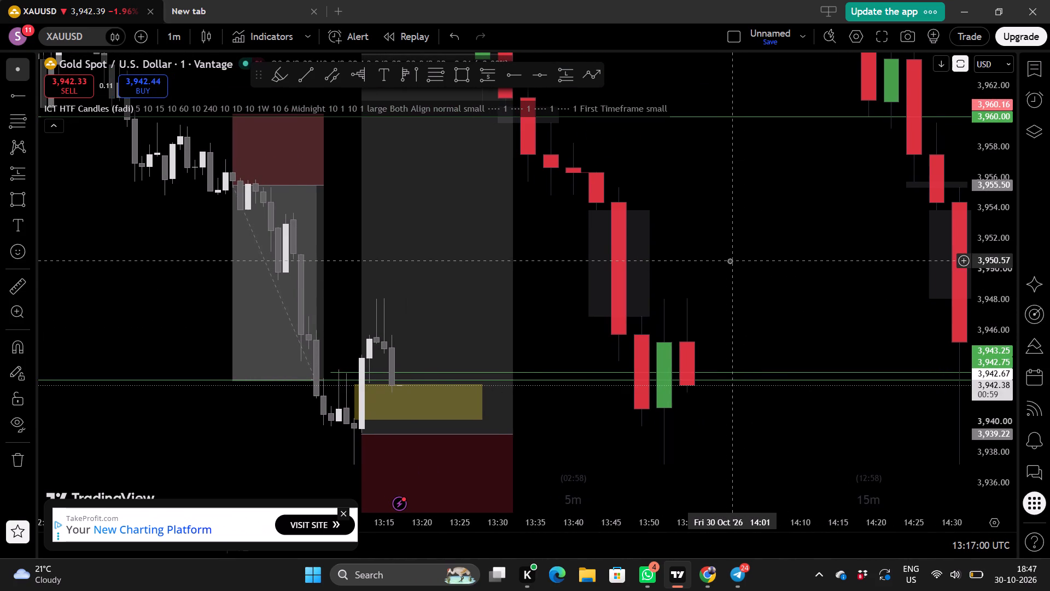
pyautogui.hscroll(1, 730, 260)
pyautogui.moveTo(762, 278); pyautogui.dragTo(757, 267)
pyautogui.scroll(-1, 757, 267)
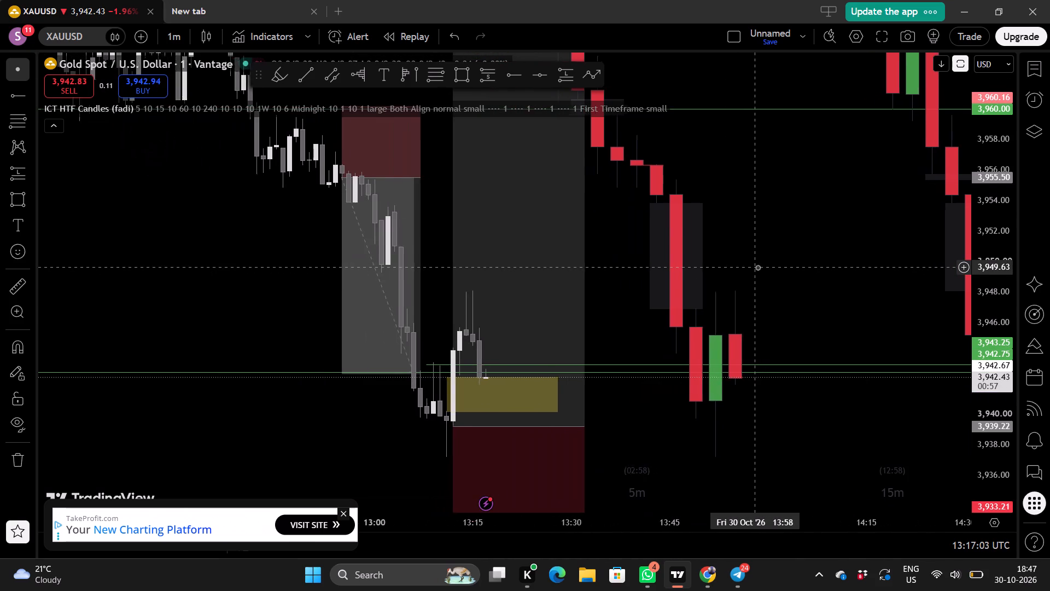
pyautogui.moveTo(790, 279); pyautogui.dragTo(704, 257)
pyautogui.scroll(1, 742, 257)
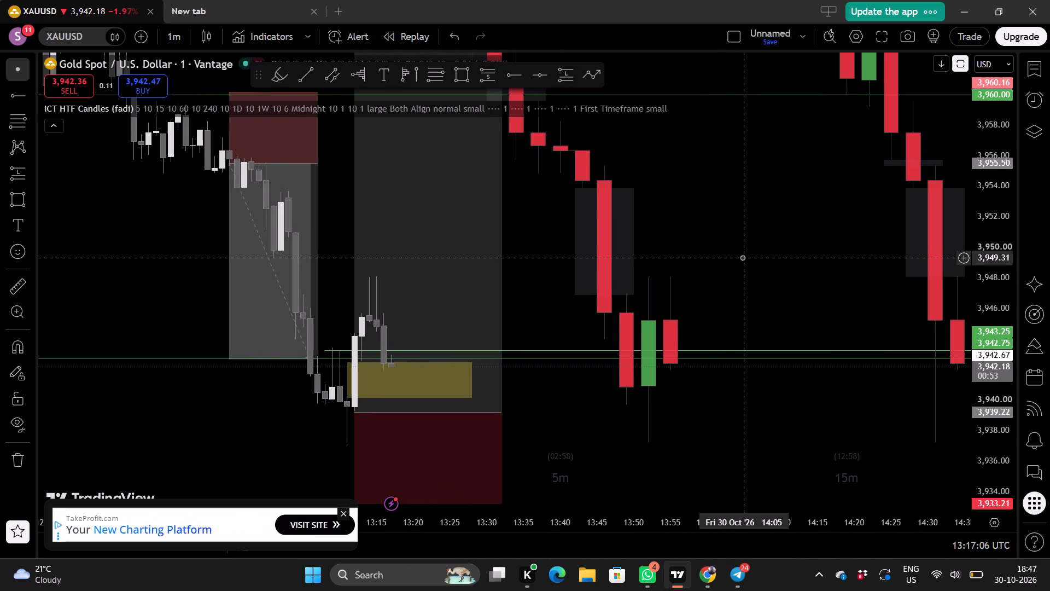
pyautogui.scroll(1, 742, 257)
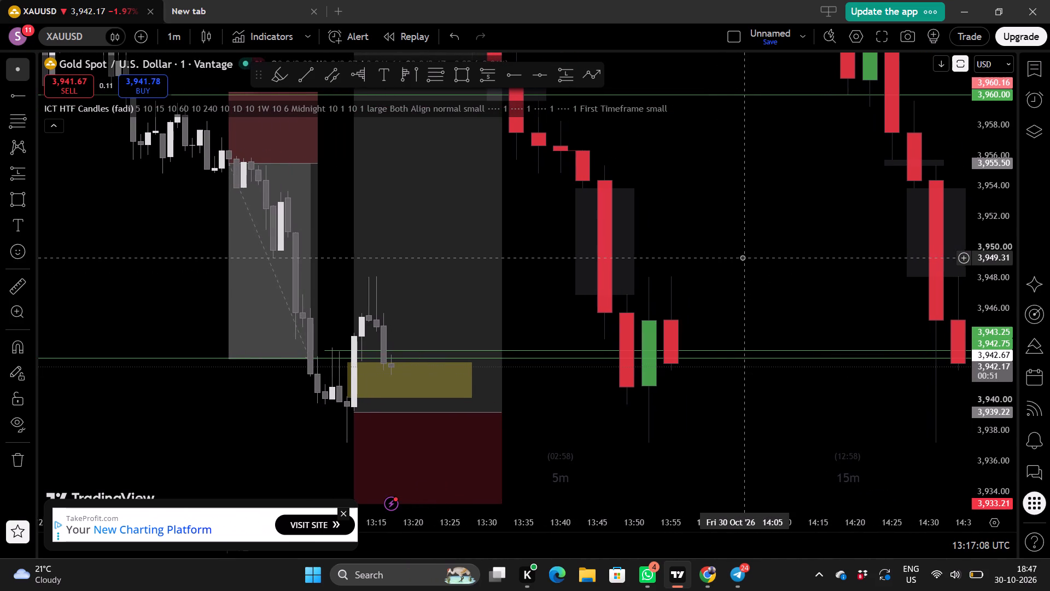
pyautogui.moveTo(759, 279); pyautogui.dragTo(680, 306)
pyautogui.scroll(-1, 732, 313)
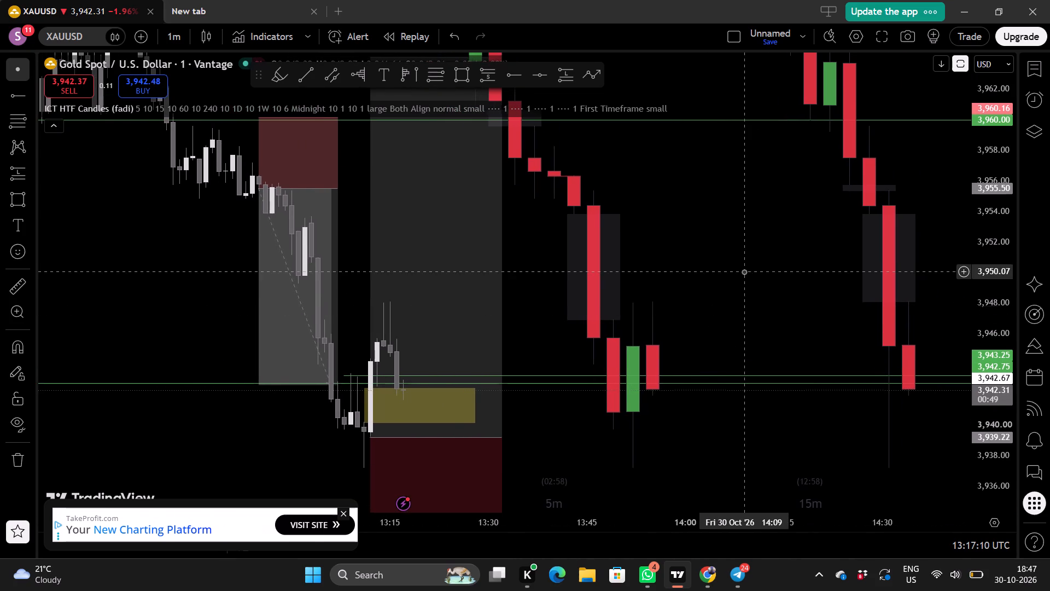
pyautogui.moveTo(744, 271); pyautogui.dragTo(757, 326)
pyautogui.scroll(-2, 1009, 365)
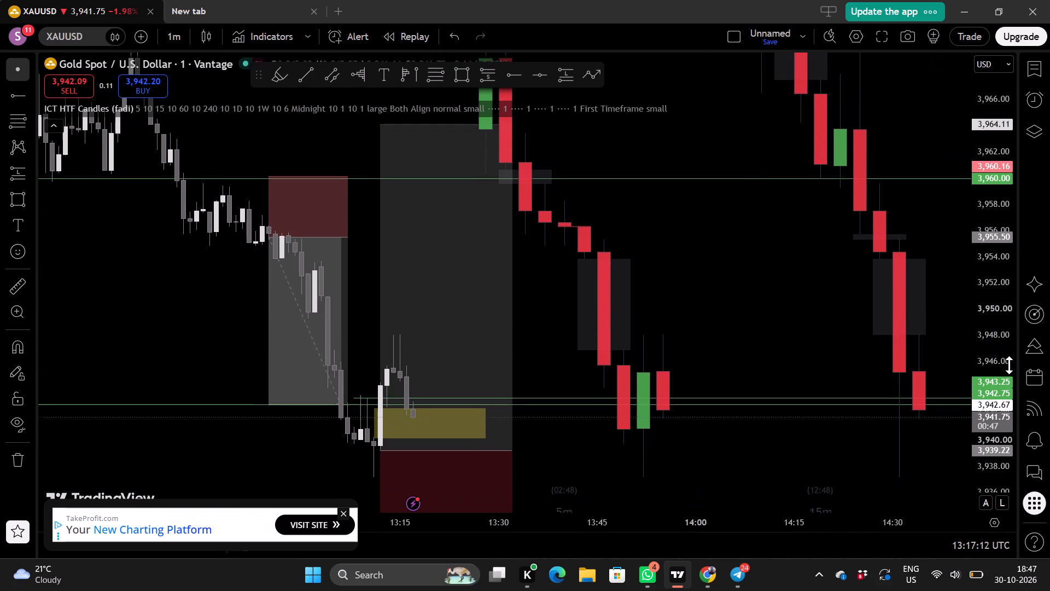
pyautogui.scroll(-2, 1009, 365)
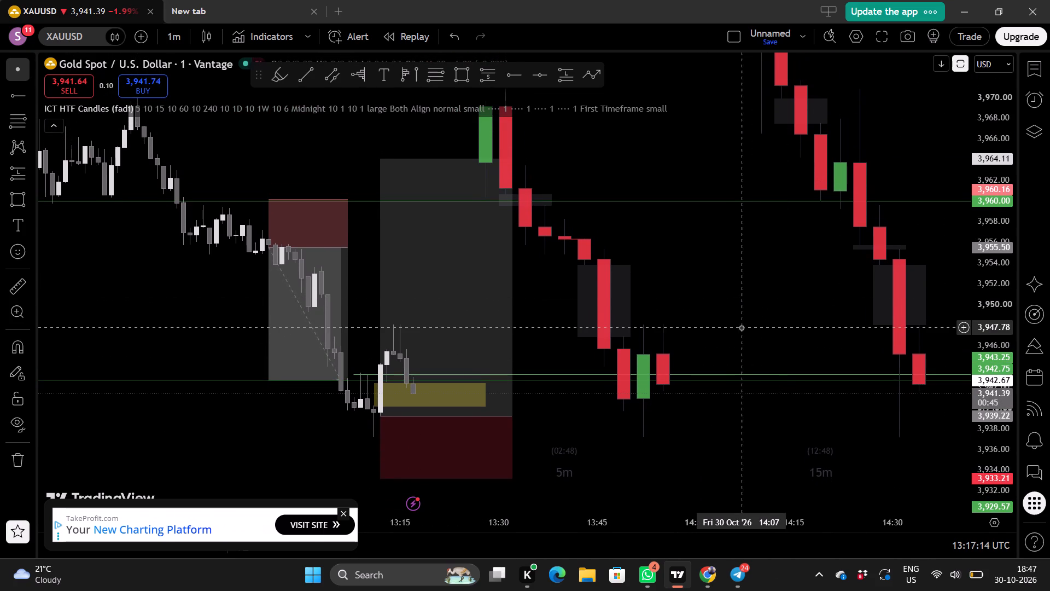
# Examine the 1-minute XAUUSD candles up close around the yellow zone, the 3,943.25 and 3,942.75 levels and the long entry.
pyautogui.scroll(6, 994, 326)
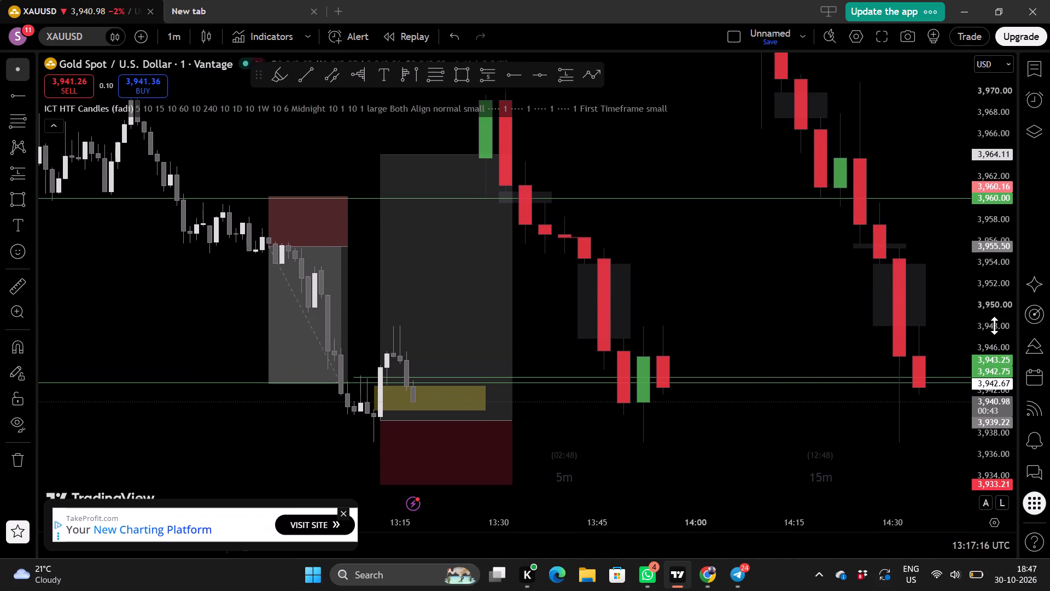
pyautogui.scroll(6, 994, 326)
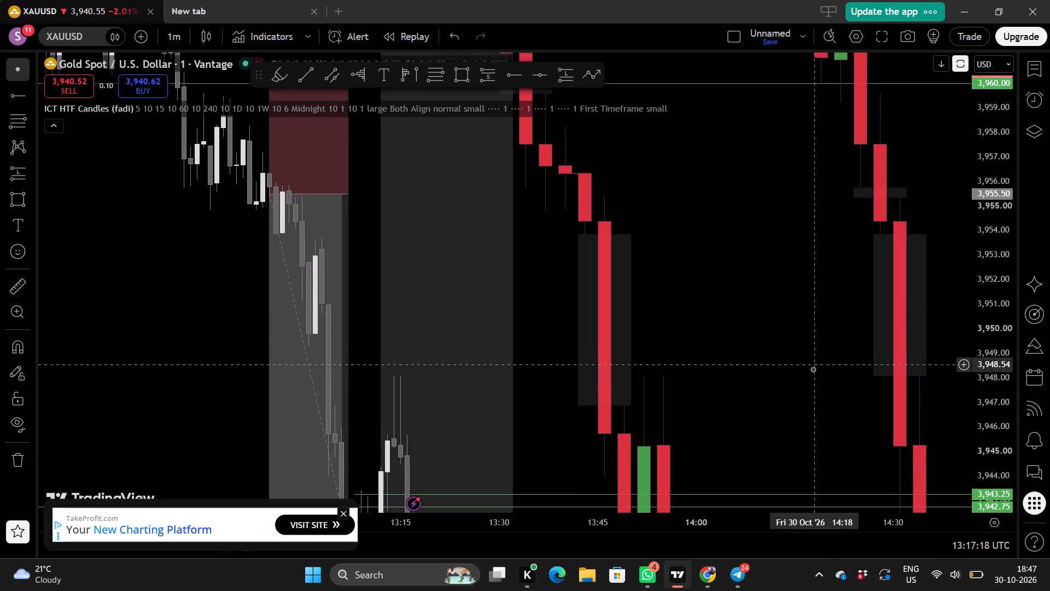
pyautogui.moveTo(807, 407); pyautogui.dragTo(790, 234)
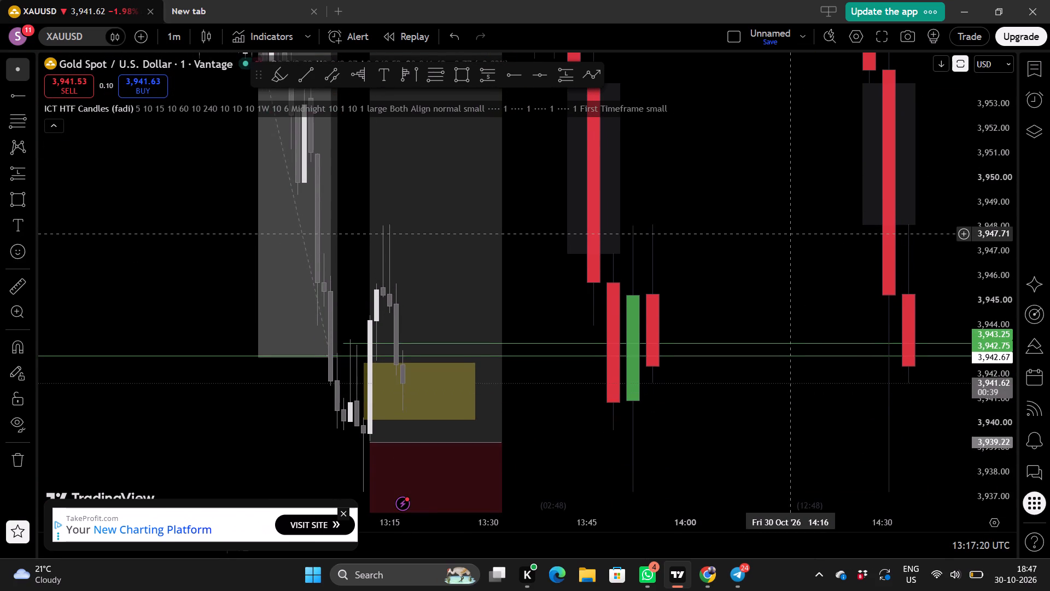
pyautogui.moveTo(790, 234); pyautogui.dragTo(812, 245)
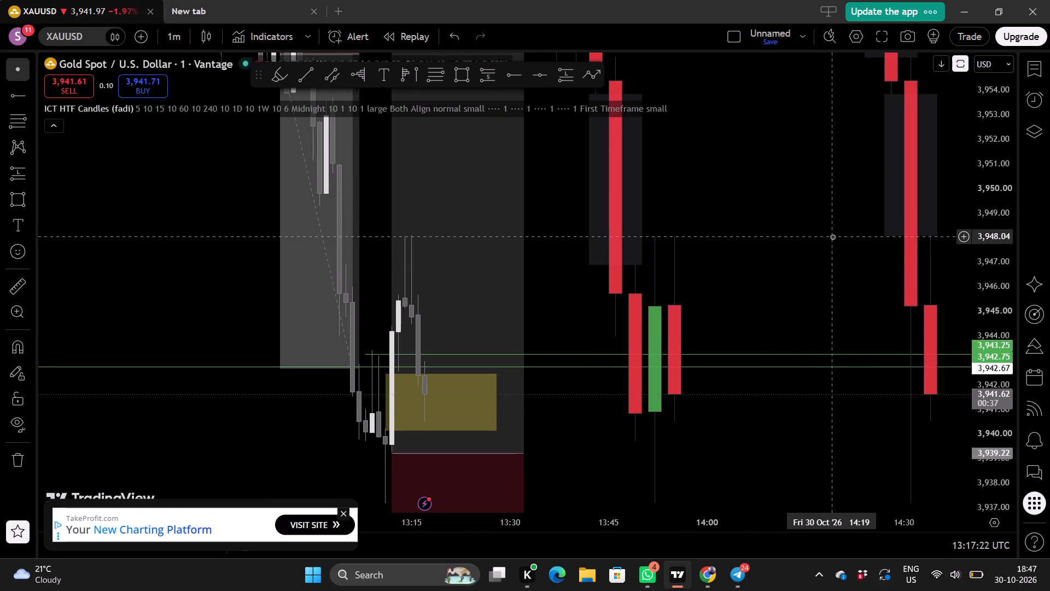
pyautogui.scroll(2, 836, 260)
pyautogui.moveTo(811, 268); pyautogui.dragTo(781, 259)
pyautogui.scroll(1, 805, 259)
pyautogui.moveTo(811, 240); pyautogui.dragTo(793, 235)
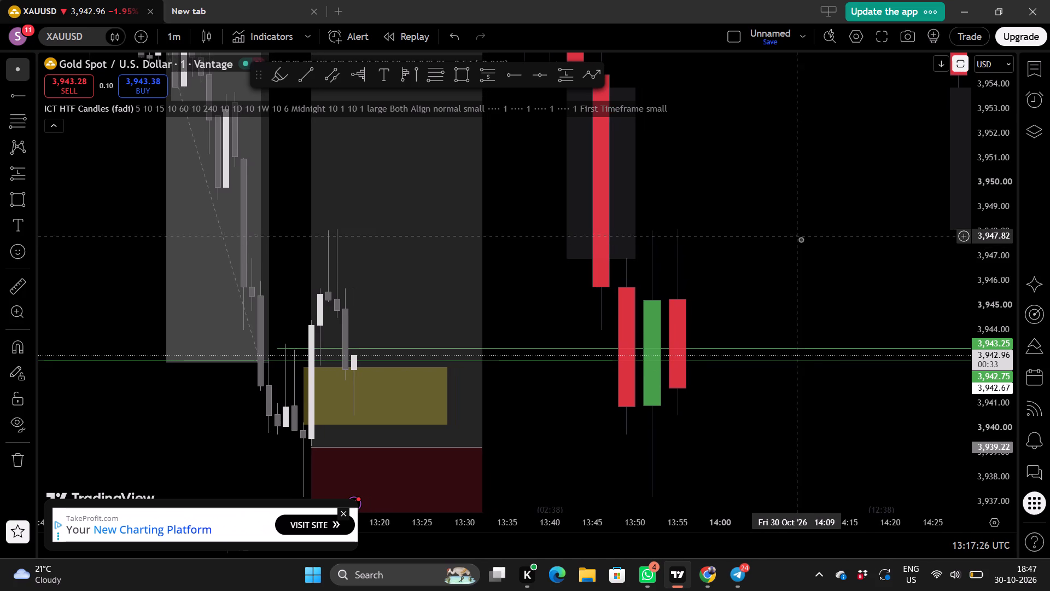
pyautogui.moveTo(808, 260); pyautogui.dragTo(967, 309)
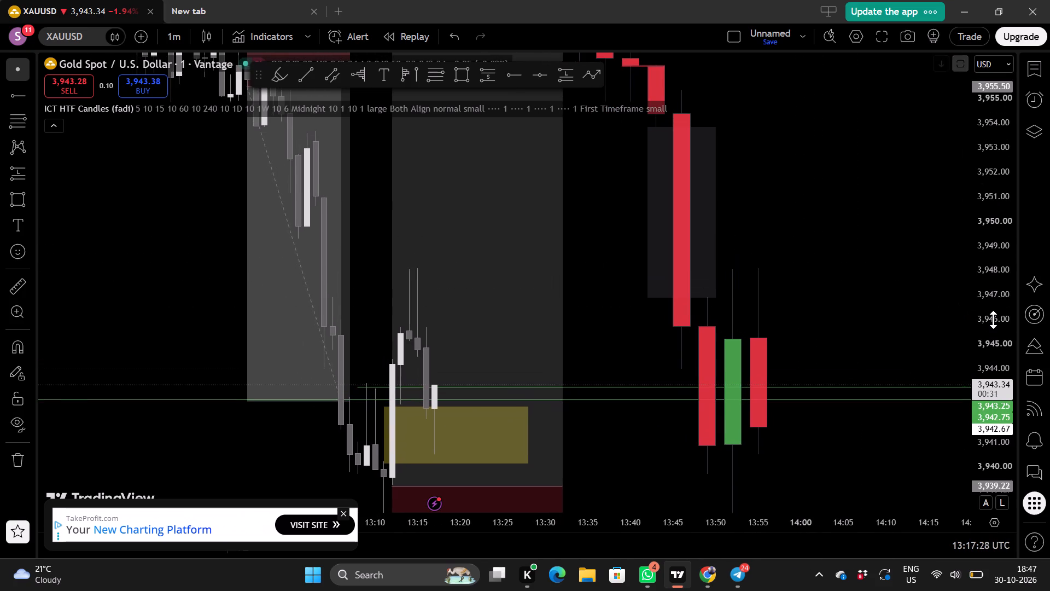
# Examine the wider 1-minute move across the short and long positions alongside the 5m and 15m candles.
pyautogui.scroll(-5, 993, 320)
pyautogui.moveTo(840, 252); pyautogui.dragTo(717, 373)
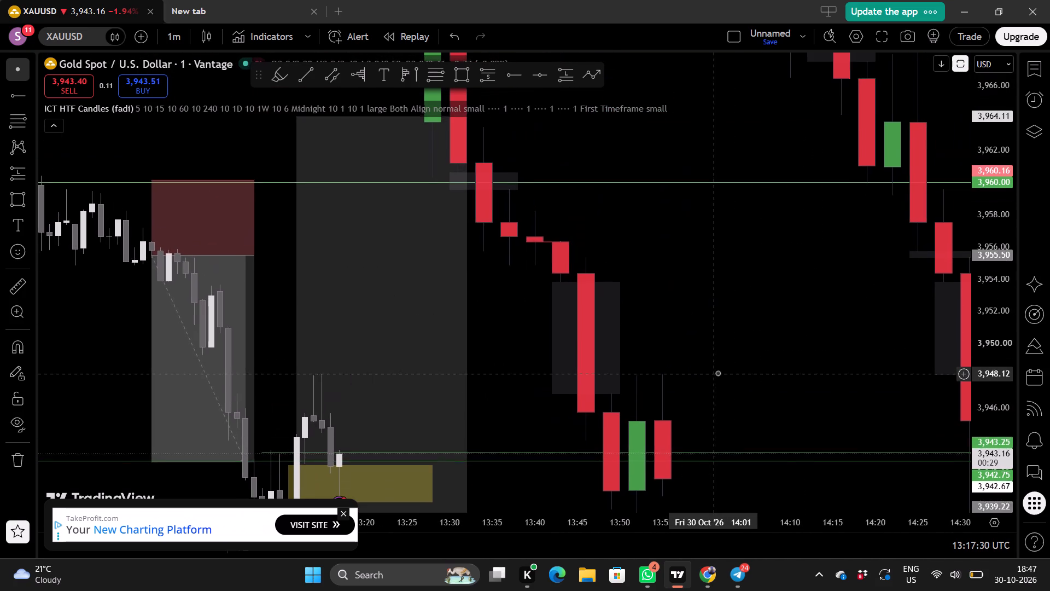
pyautogui.scroll(-4, 991, 376)
pyautogui.scroll(-1, 835, 341)
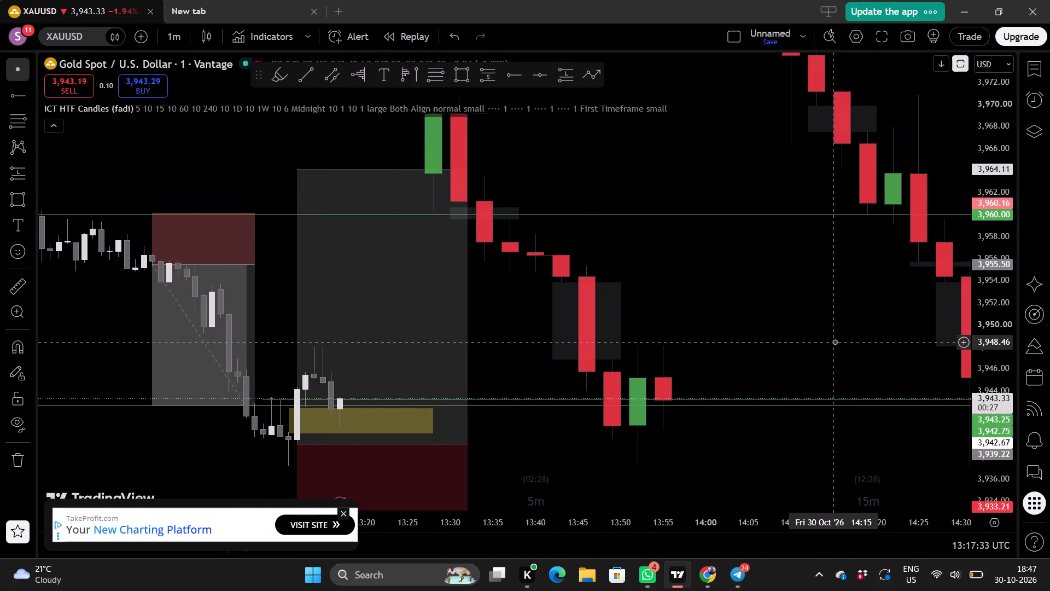
pyautogui.scroll(-1, 835, 341)
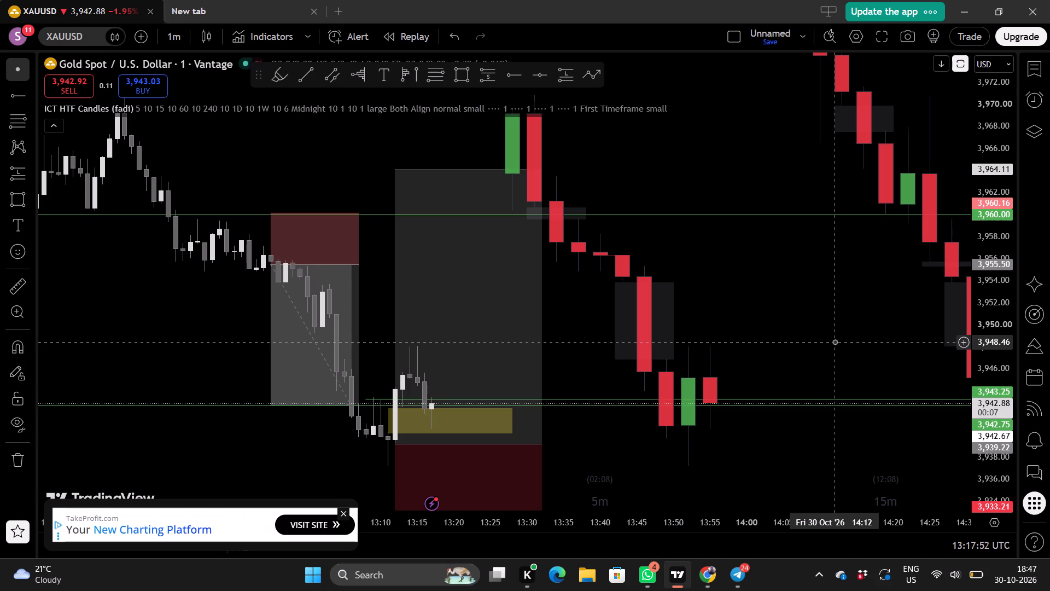
pyautogui.scroll(4, 1013, 305)
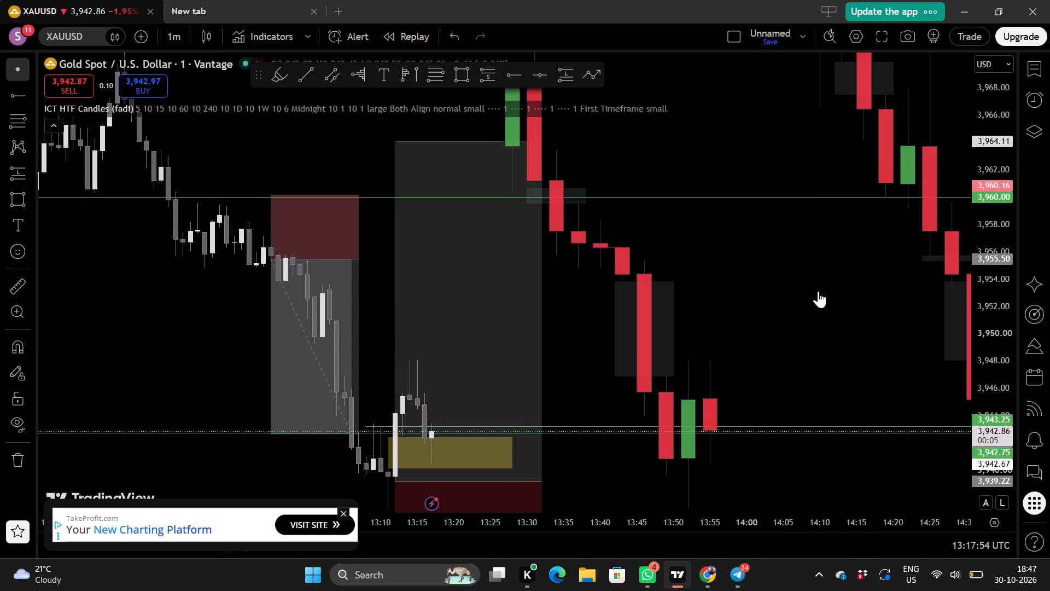
pyautogui.moveTo(812, 289); pyautogui.dragTo(736, 260)
pyautogui.scroll(-2, 767, 277)
pyautogui.scroll(1, 767, 277)
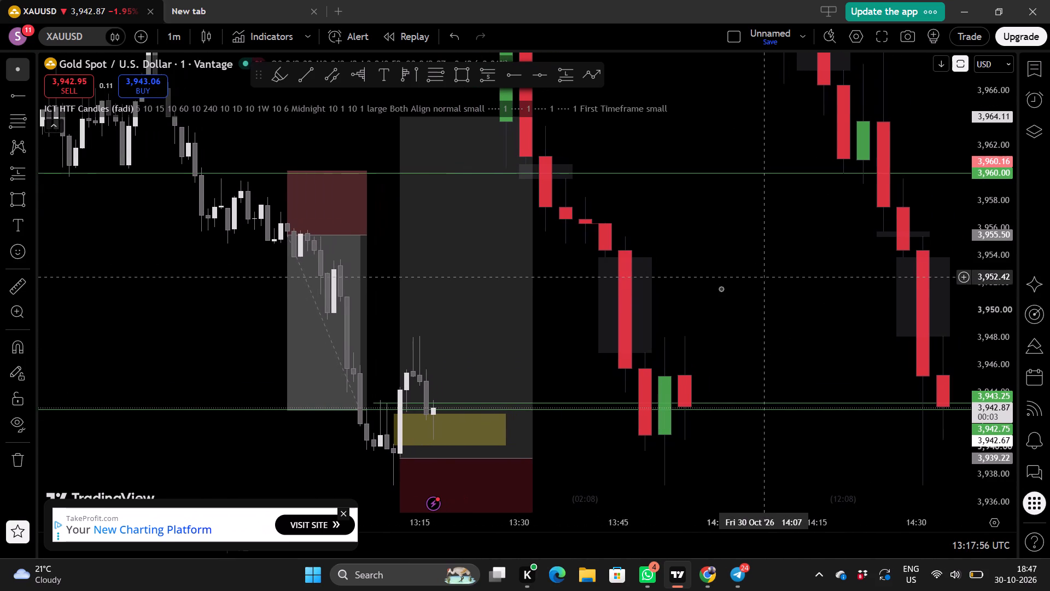
pyautogui.scroll(-1, 716, 289)
pyautogui.scroll(1, 764, 291)
pyautogui.scroll(-2, 769, 300)
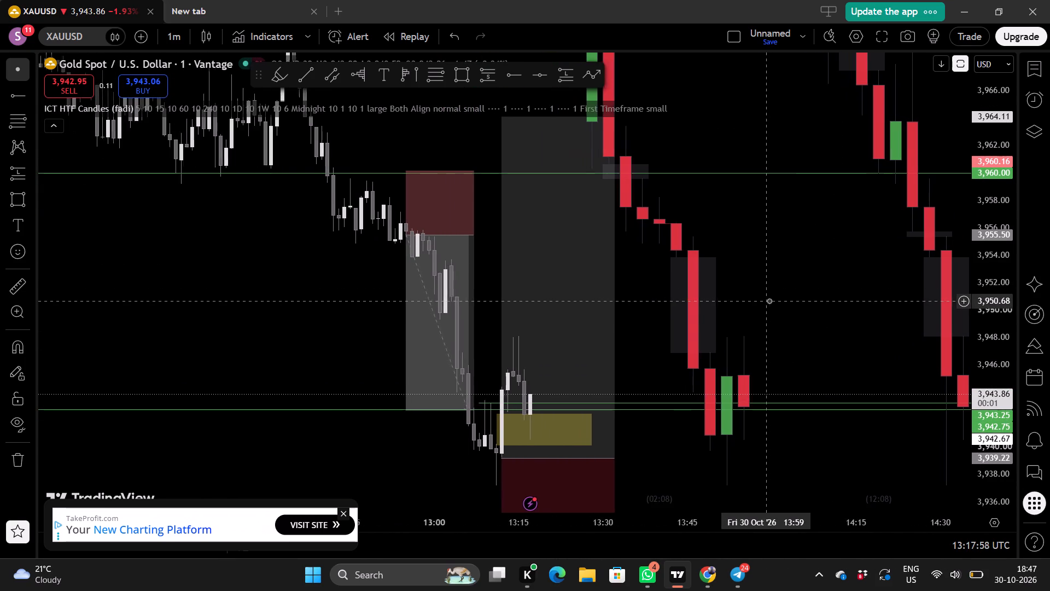
pyautogui.scroll(-1, 769, 300)
pyautogui.scroll(2, 784, 304)
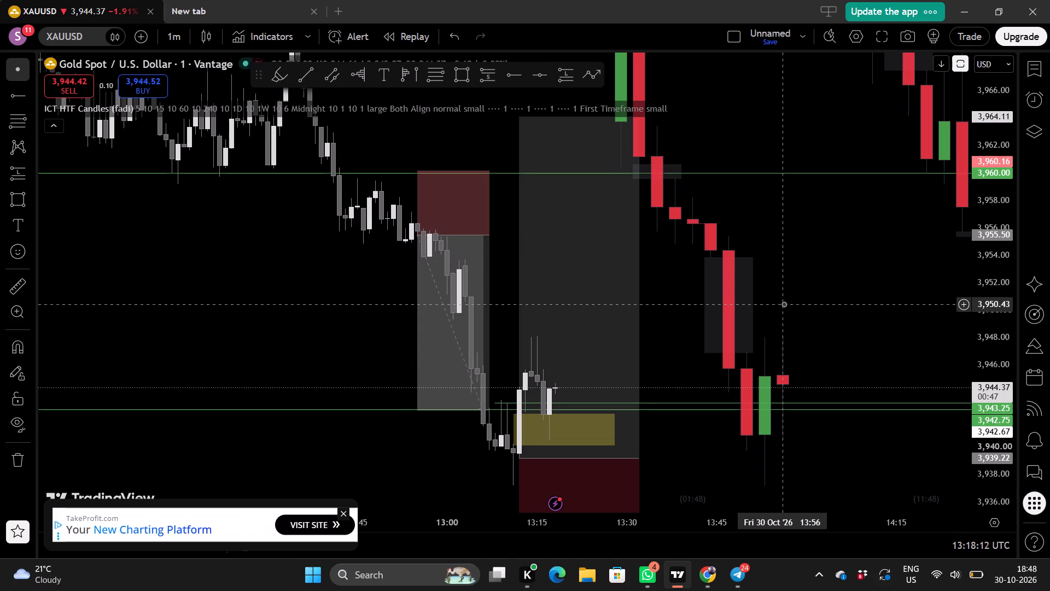
# Follow the newest 1-minute candle above the yellow zone and compare it with the current 5m and 15m candles.
pyautogui.scroll(-1, 848, 289)
pyautogui.scroll(5, 983, 296)
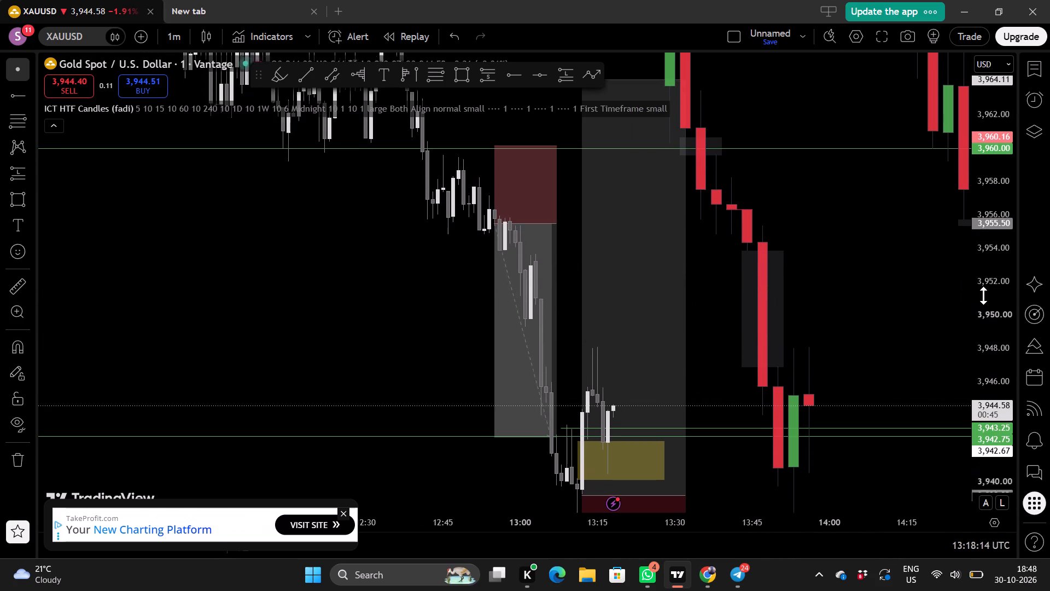
pyautogui.moveTo(902, 282); pyautogui.dragTo(799, 280)
pyautogui.scroll(1, 839, 287)
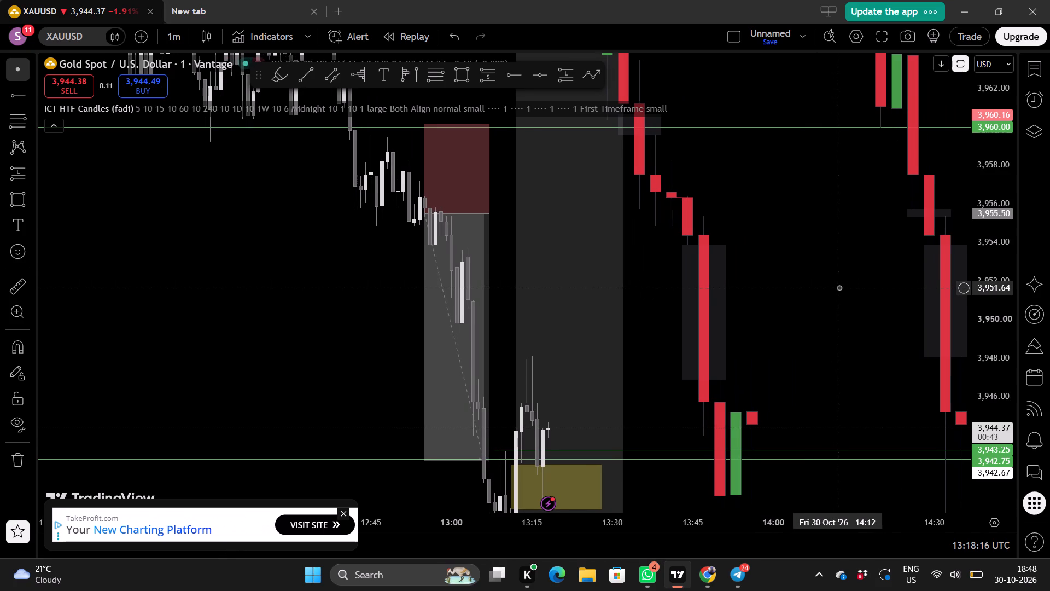
pyautogui.scroll(1, 839, 287)
pyautogui.scroll(-1, 842, 299)
pyautogui.click(842, 299)
pyautogui.moveTo(842, 299); pyautogui.dragTo(662, 250)
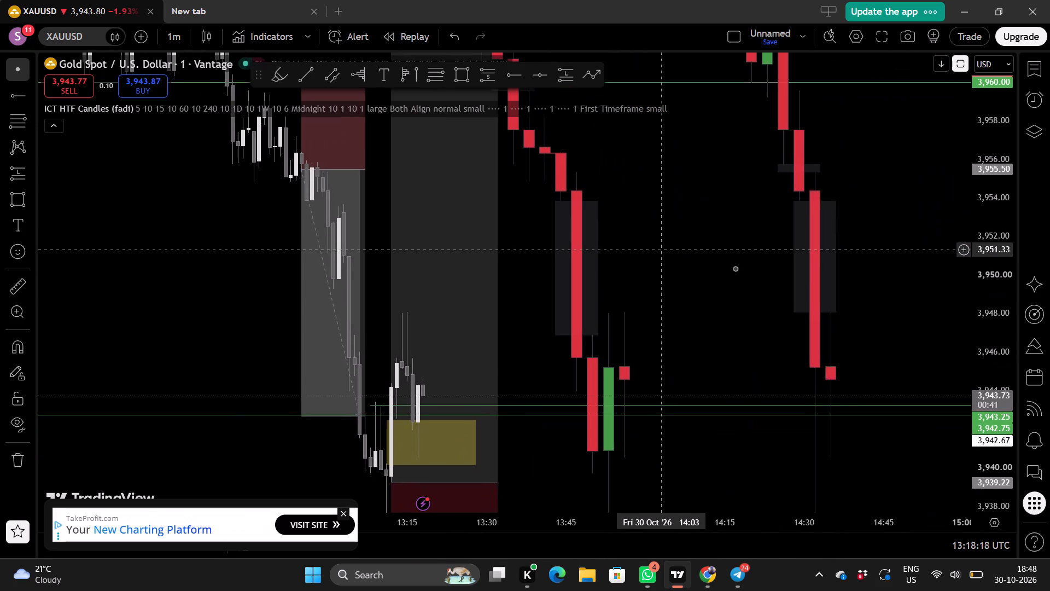
pyautogui.hscroll(1, 735, 268)
pyautogui.click(762, 303)
pyautogui.scroll(-1, 762, 303)
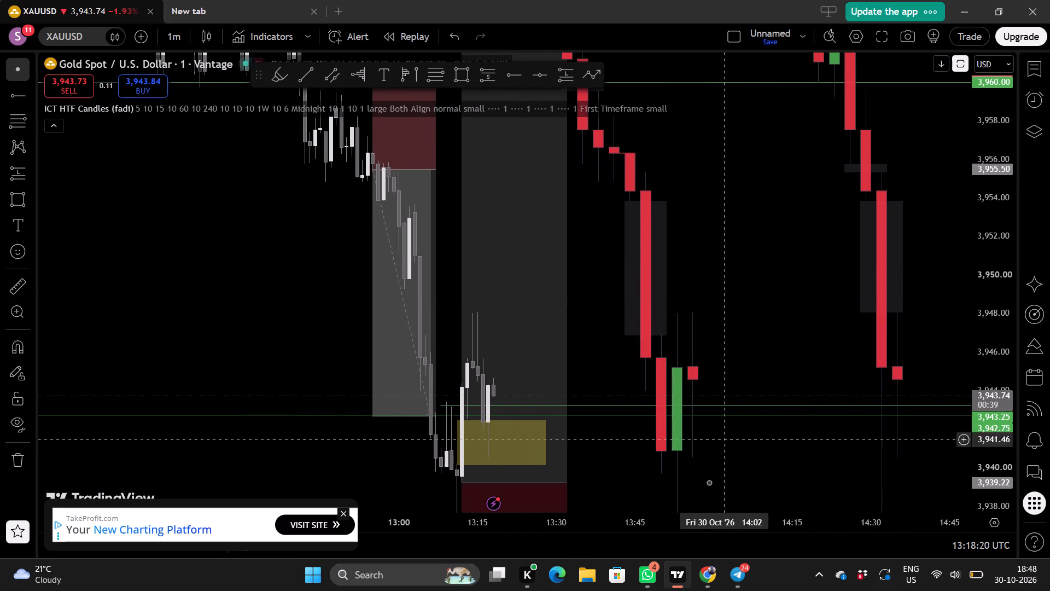
# Switch to the Chrome window with the YouTube pages.
pyautogui.click(708, 573)
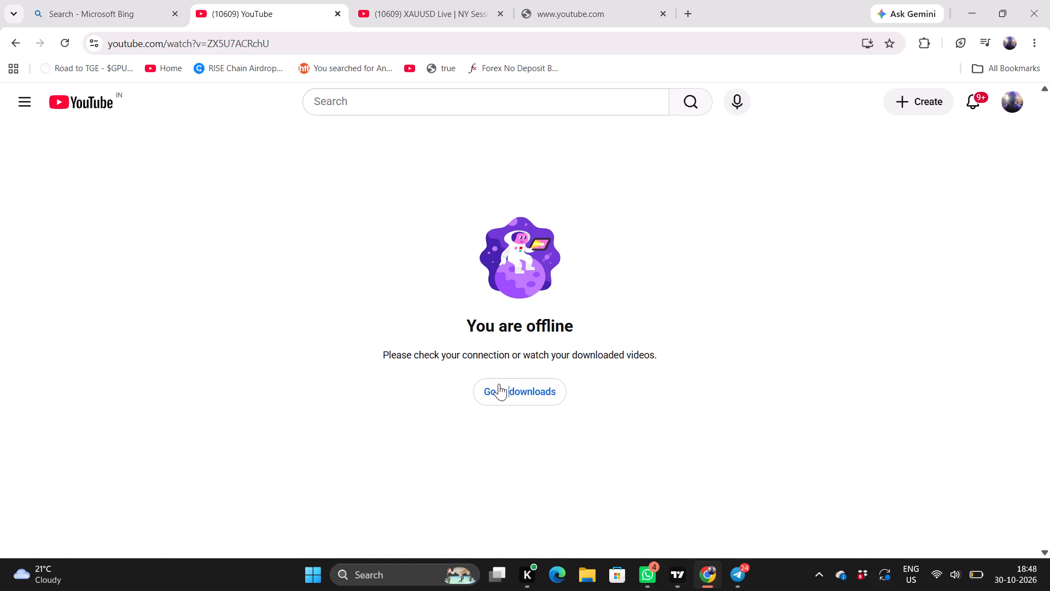
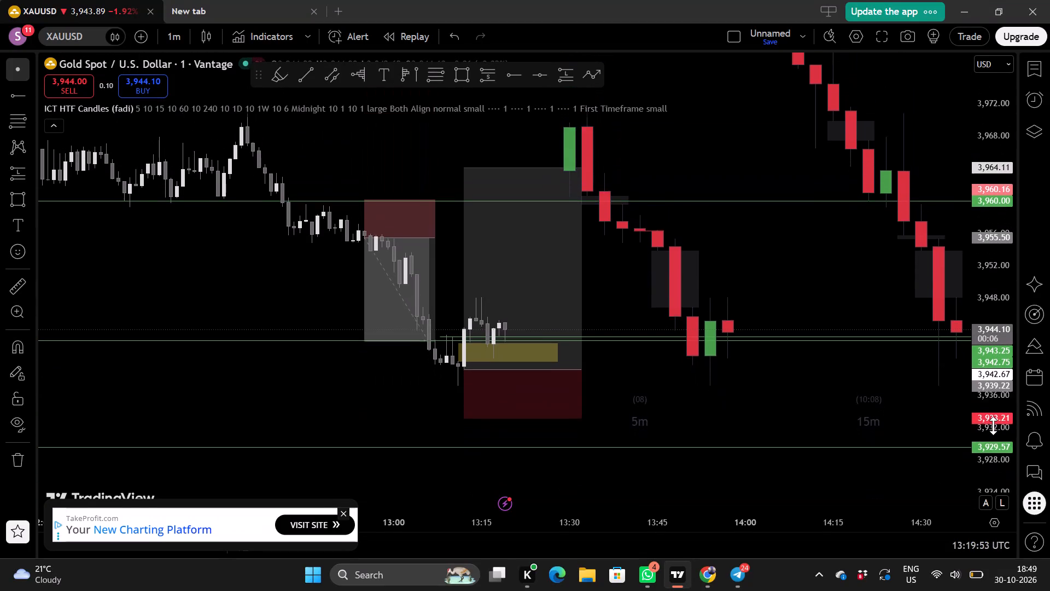
# Examine the 1-minute XAUUSD candles above the yellow zone and the 3,943.25 and 3,942.75 levels alongside the 5m and 15m candles.
pyautogui.scroll(7, 985, 414)
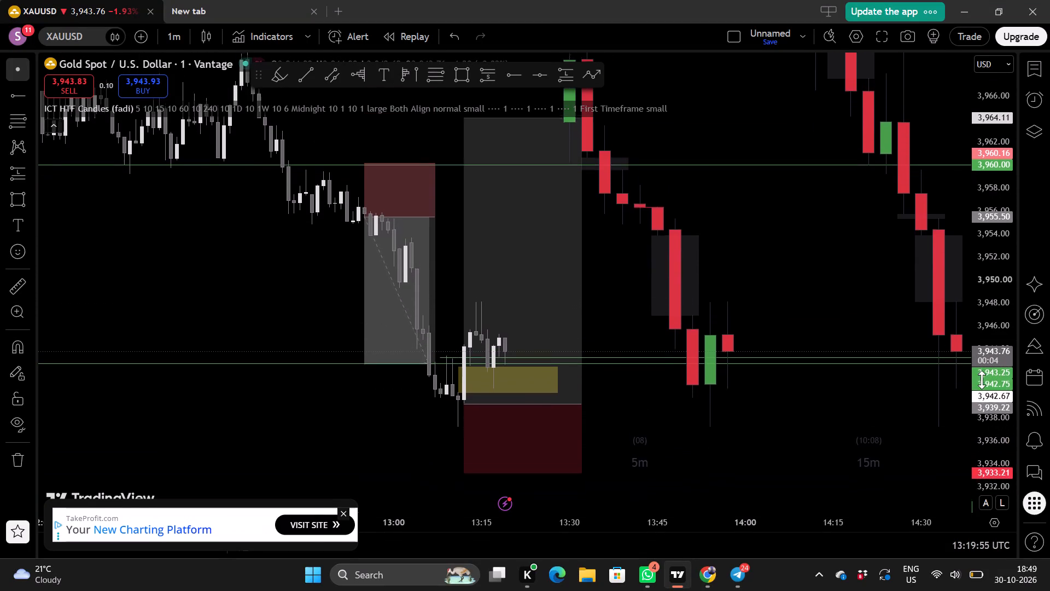
pyautogui.scroll(1, 982, 380)
pyautogui.moveTo(875, 347); pyautogui.dragTo(896, 373)
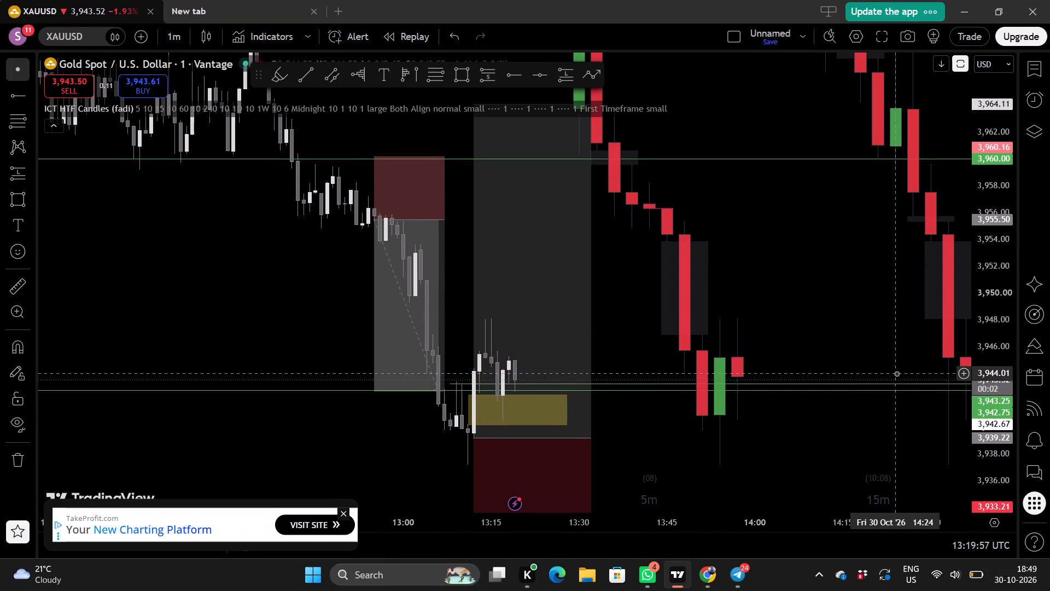
pyautogui.moveTo(866, 334); pyautogui.dragTo(849, 405)
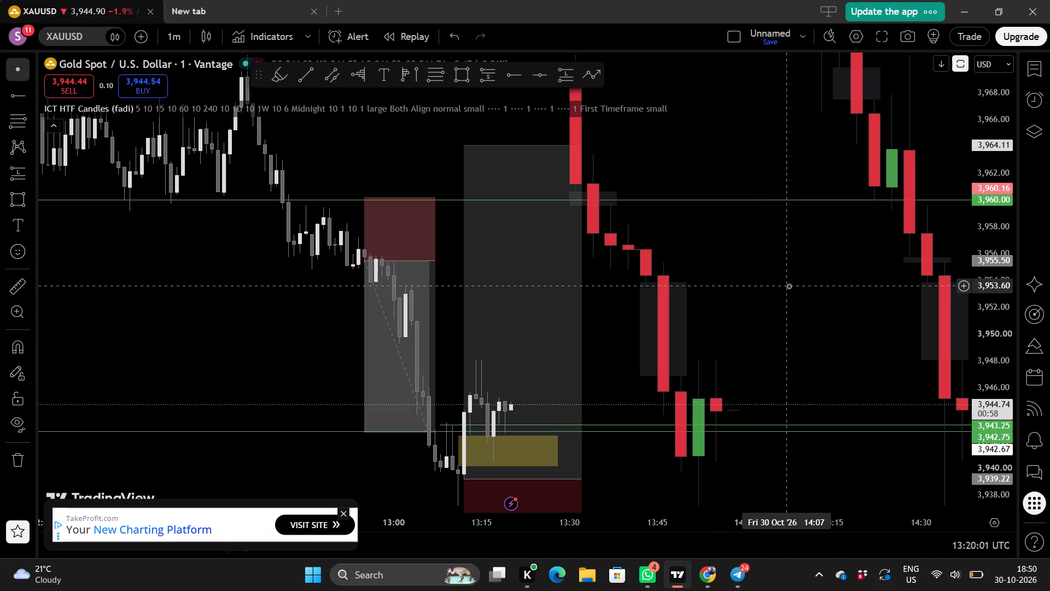
pyautogui.moveTo(809, 288); pyautogui.dragTo(804, 385)
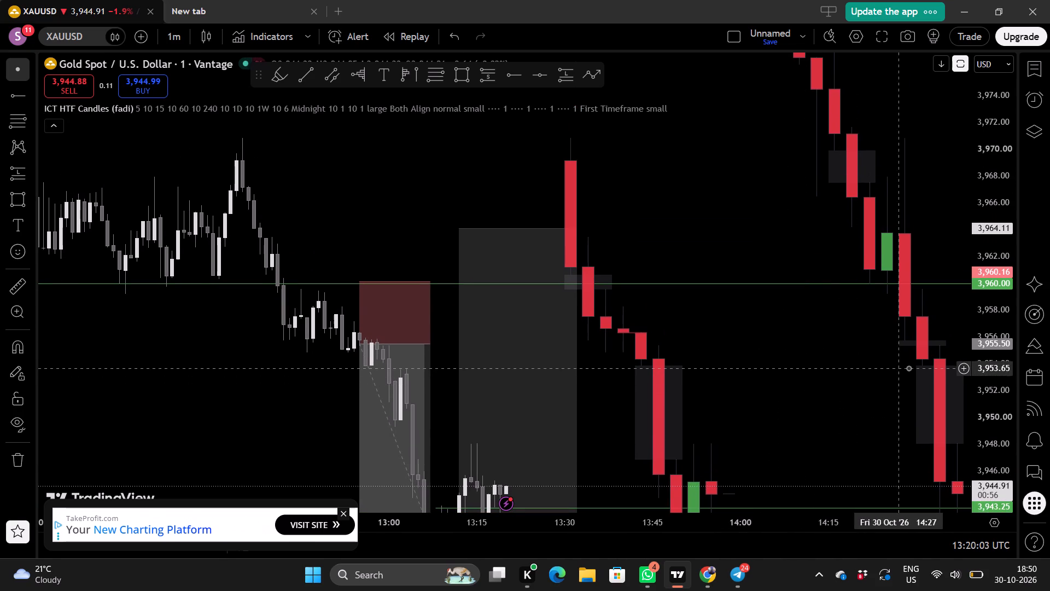
pyautogui.moveTo(879, 360); pyautogui.dragTo(877, 280)
pyautogui.scroll(-1, 885, 366)
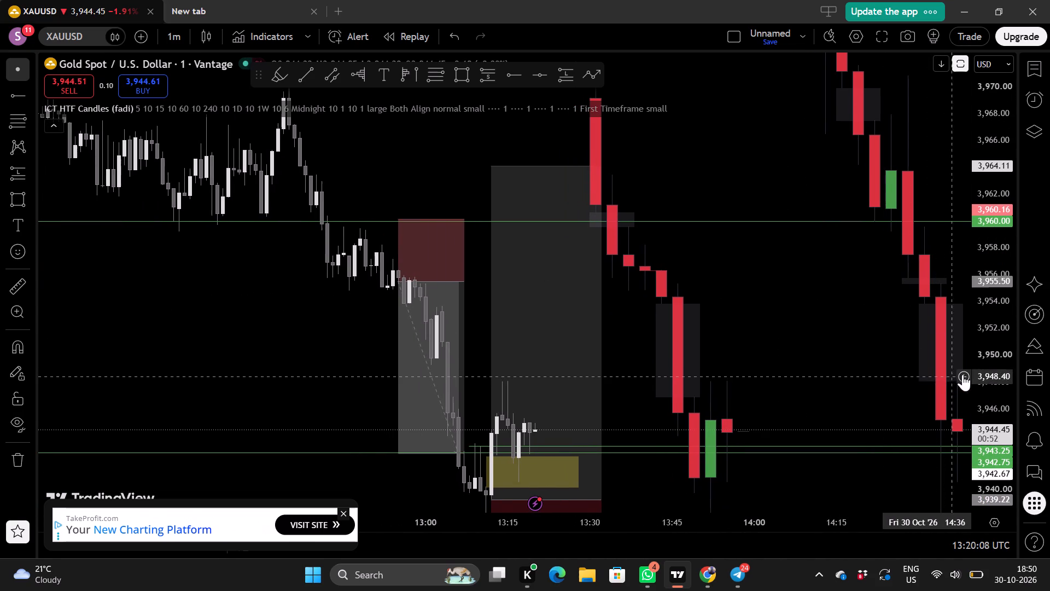
pyautogui.scroll(3, 995, 362)
pyautogui.moveTo(851, 358); pyautogui.dragTo(857, 280)
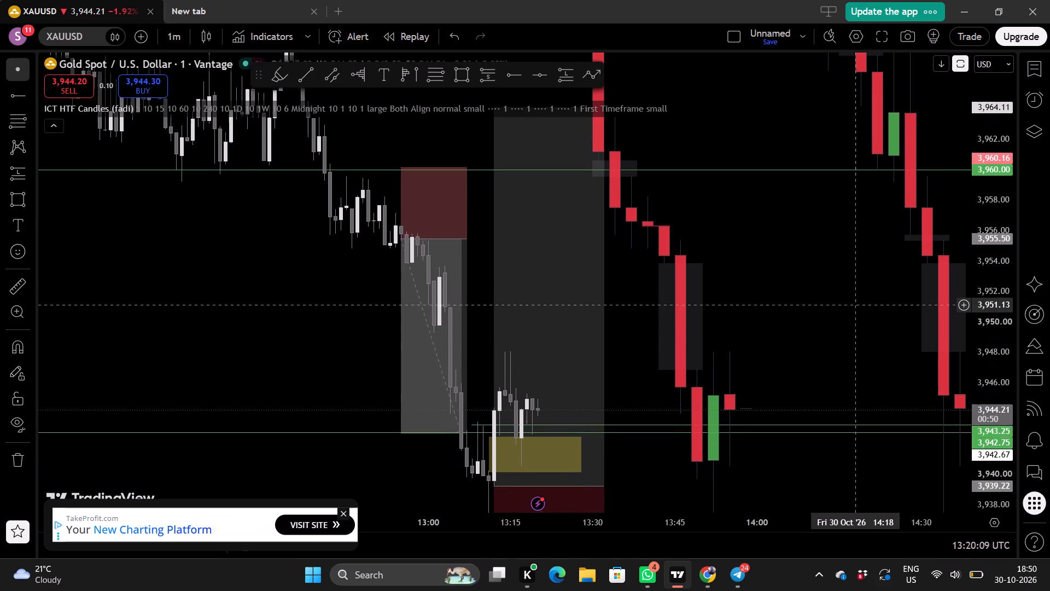
pyautogui.moveTo(857, 280); pyautogui.dragTo(858, 274)
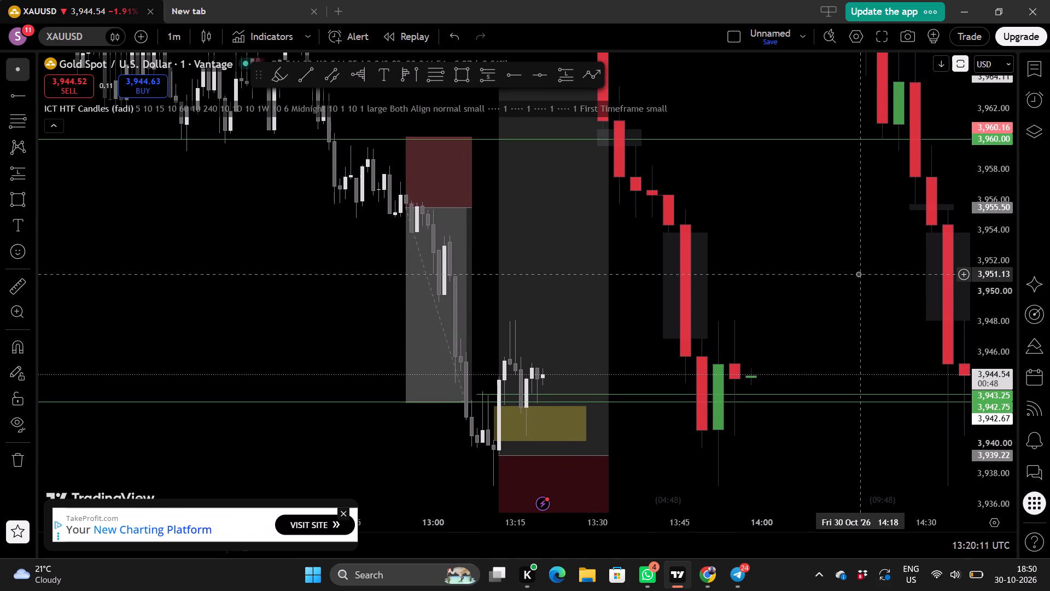
# Examine the newest 1-minute and 5m candles up close around the yellow zone and the long position's entry and stop.
pyautogui.scroll(1, 858, 274)
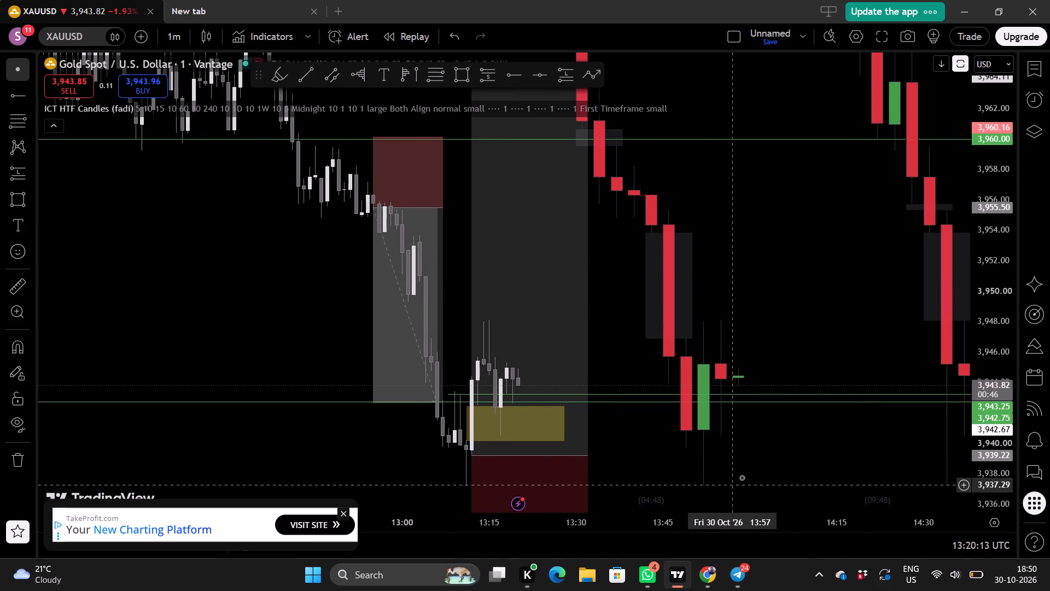
pyautogui.scroll(1, 795, 294)
pyautogui.moveTo(799, 295); pyautogui.dragTo(788, 236)
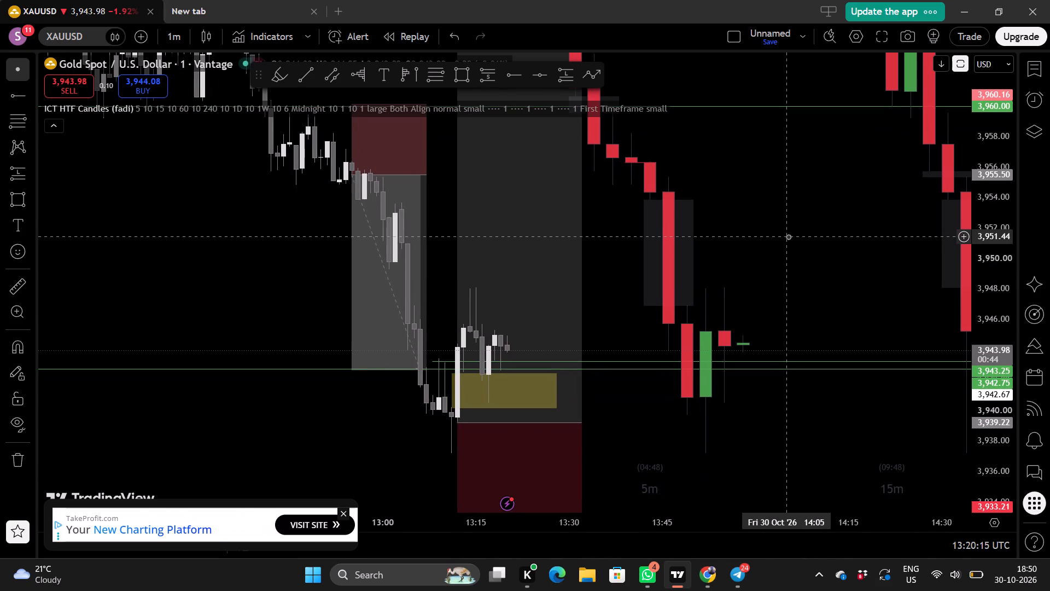
pyautogui.moveTo(804, 262); pyautogui.dragTo(803, 241)
pyautogui.scroll(2, 818, 250)
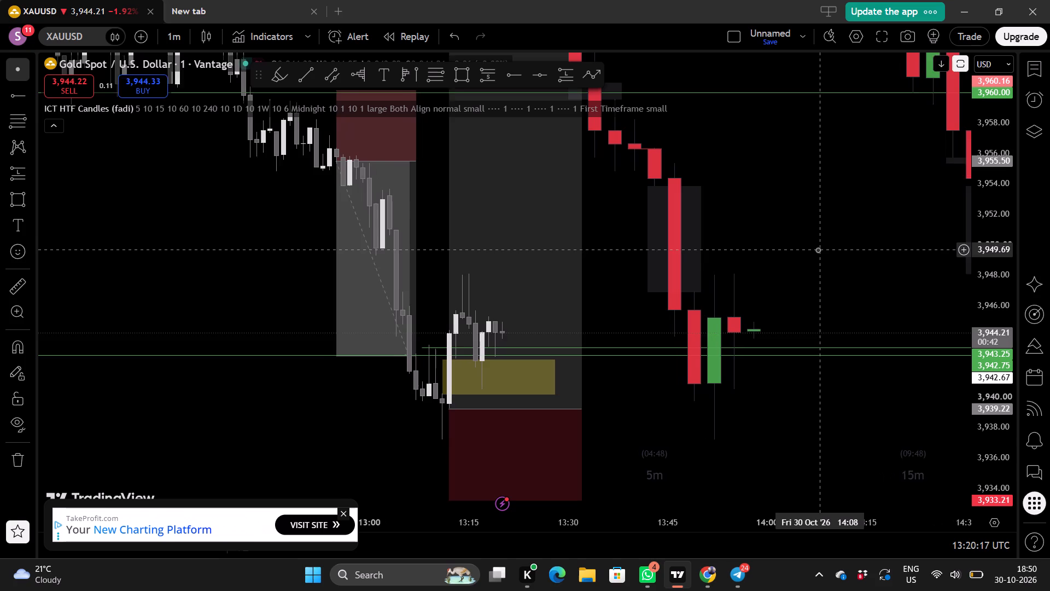
pyautogui.scroll(1, 818, 250)
pyautogui.moveTo(835, 251); pyautogui.dragTo(792, 246)
pyautogui.scroll(2, 991, 278)
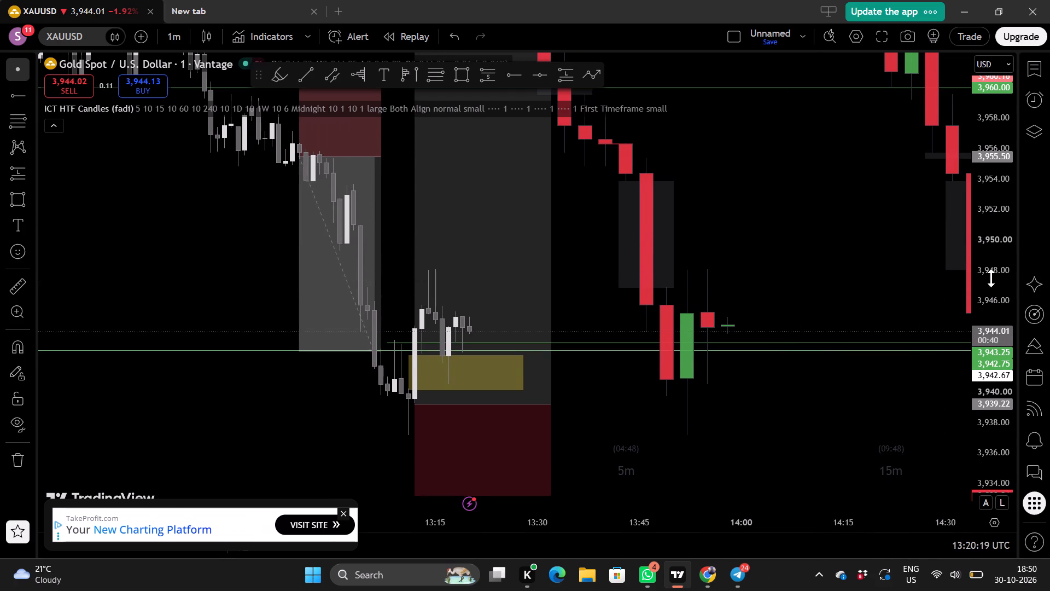
pyautogui.scroll(1, 991, 278)
pyautogui.scroll(1, 861, 279)
# Examine the wider 1-minute decline from the 3,960 level through the short position to the yellow zone, with the 5m and 15m candles.
pyautogui.moveTo(859, 275); pyautogui.dragTo(854, 400)
pyautogui.scroll(-1, 854, 400)
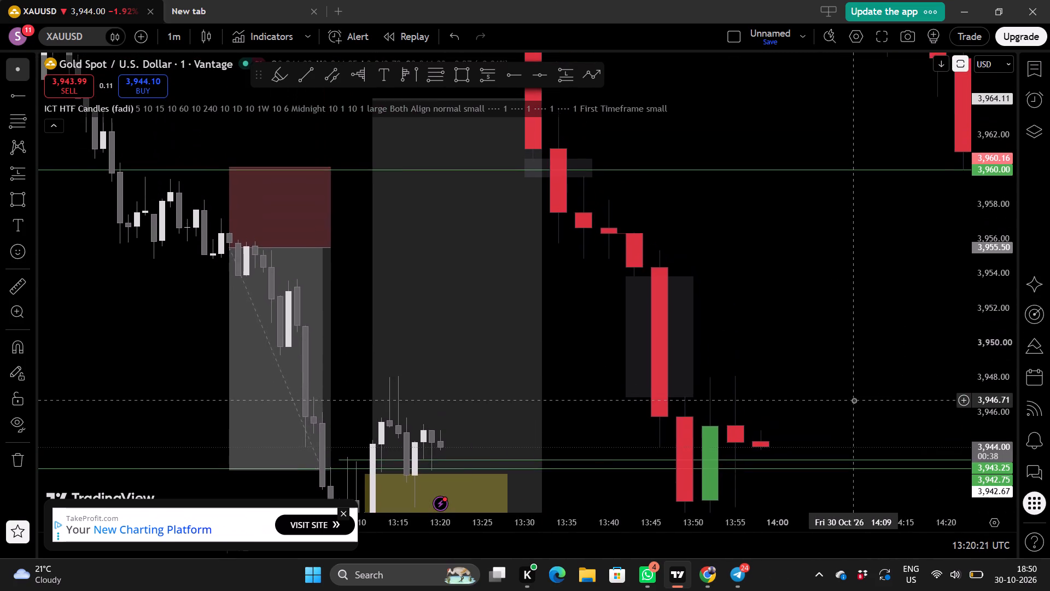
pyautogui.scroll(-1, 854, 400)
pyautogui.moveTo(897, 358); pyautogui.dragTo(827, 409)
pyautogui.scroll(-1, 863, 376)
pyautogui.moveTo(882, 377); pyautogui.dragTo(863, 369)
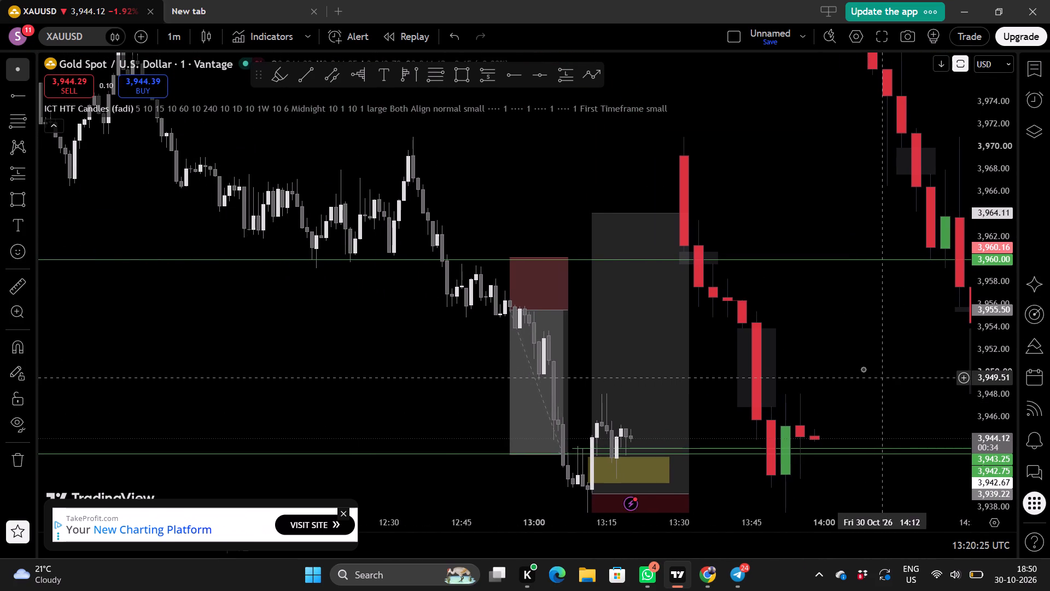
pyautogui.moveTo(863, 369); pyautogui.dragTo(824, 347)
pyautogui.scroll(-2, 978, 372)
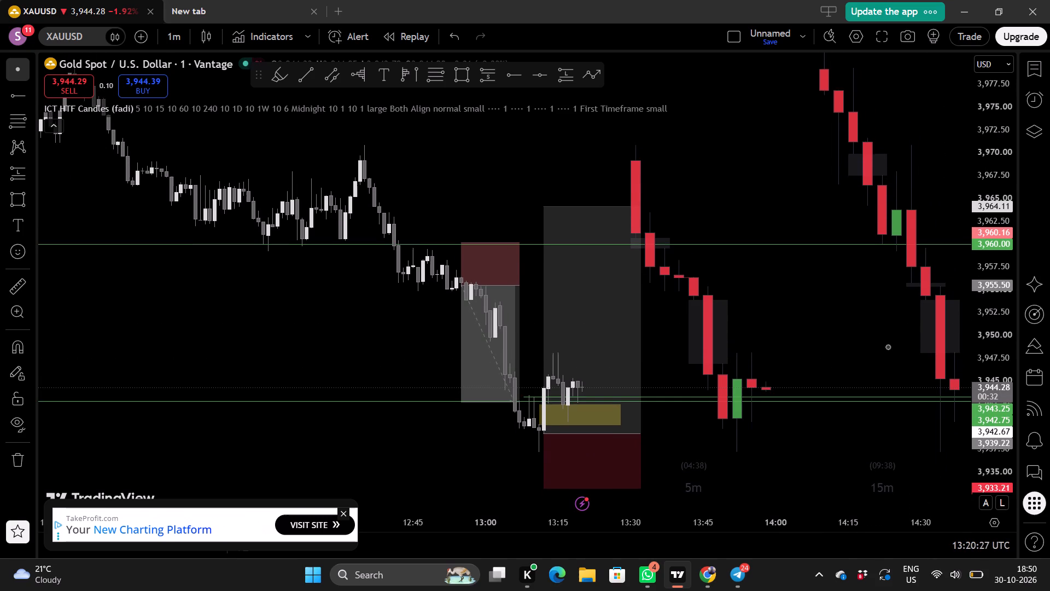
pyautogui.moveTo(831, 325); pyautogui.dragTo(741, 332)
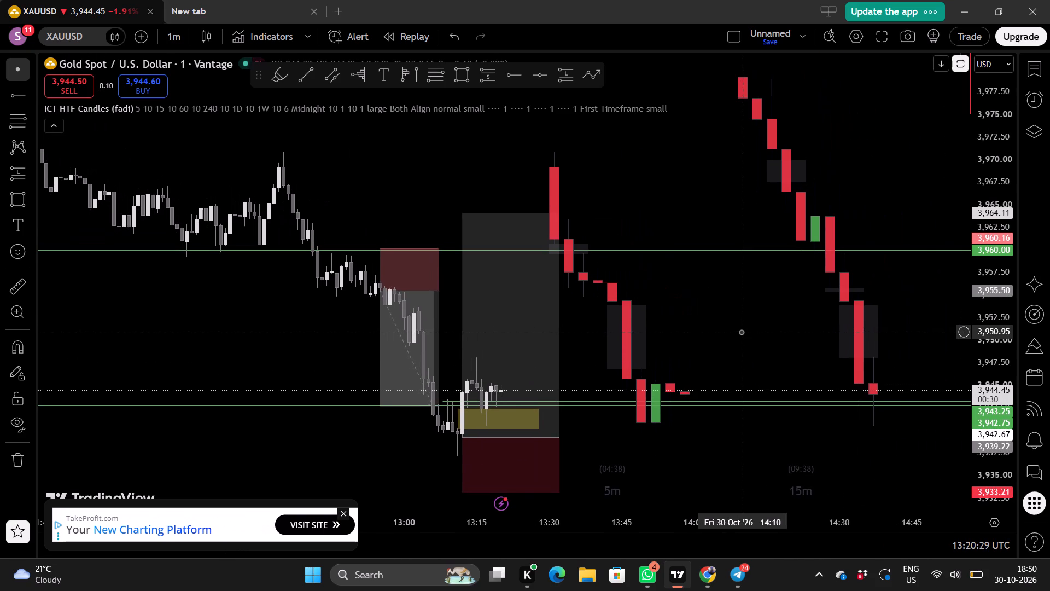
# Follow the current 1-minute candle above the yellow zone and compare it with the forming 5m and 15m candles.
pyautogui.scroll(2, 996, 326)
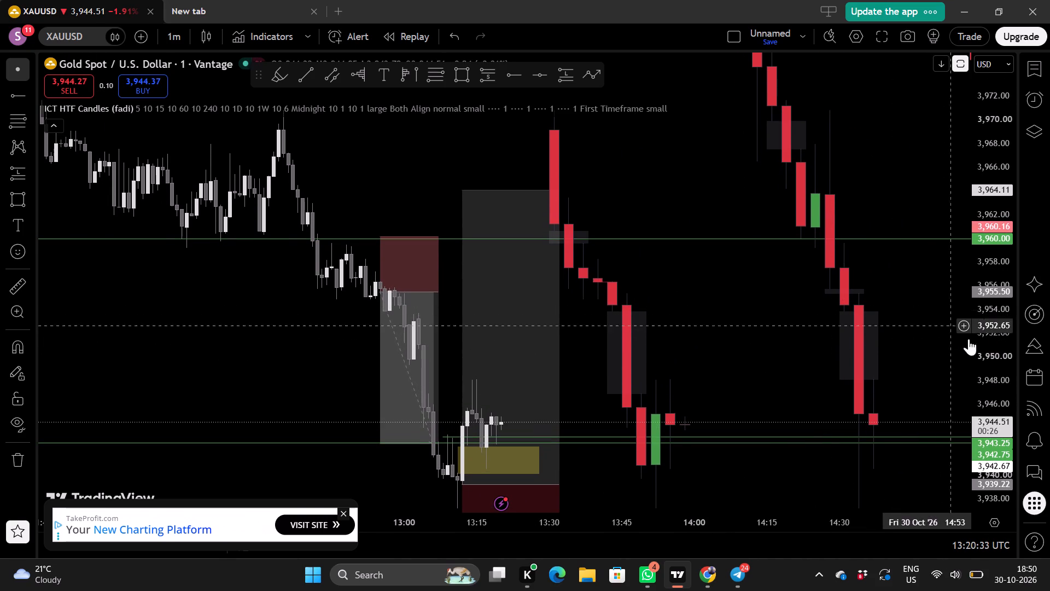
pyautogui.scroll(-1, 984, 358)
pyautogui.scroll(-1, 844, 350)
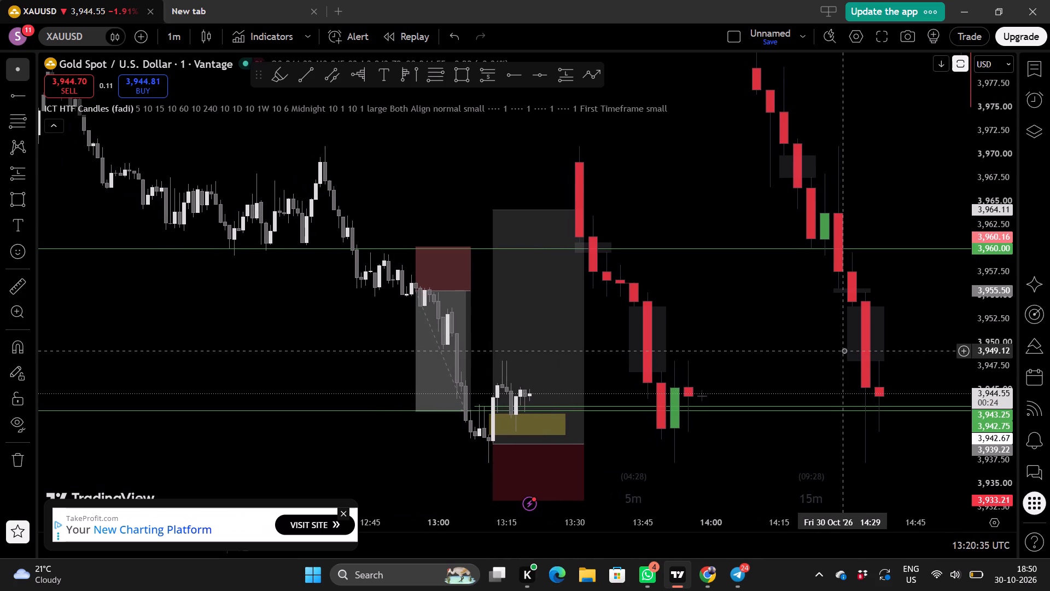
pyautogui.scroll(2, 990, 346)
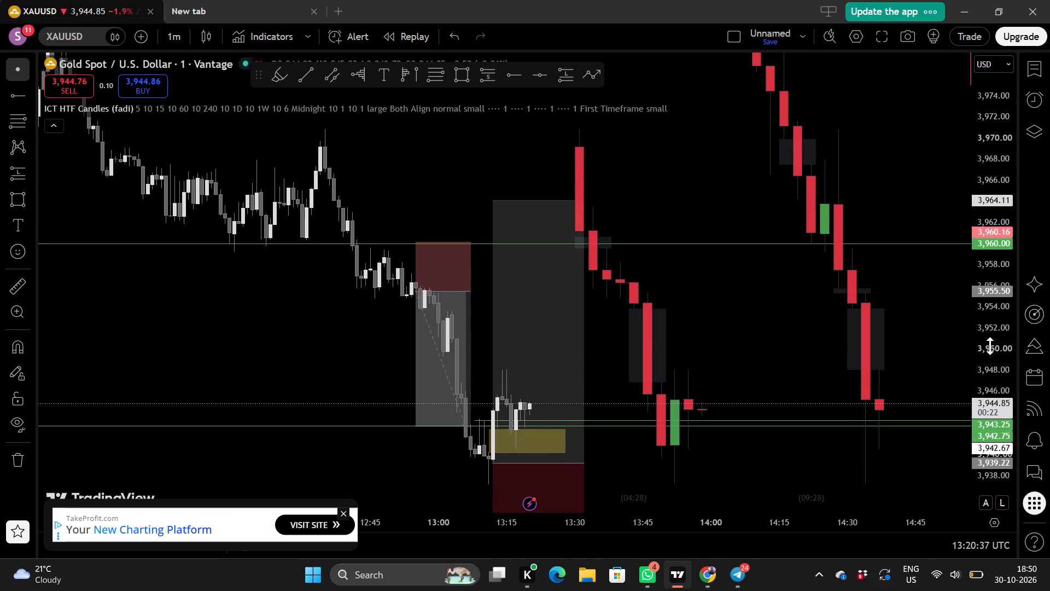
pyautogui.moveTo(845, 330); pyautogui.dragTo(848, 294)
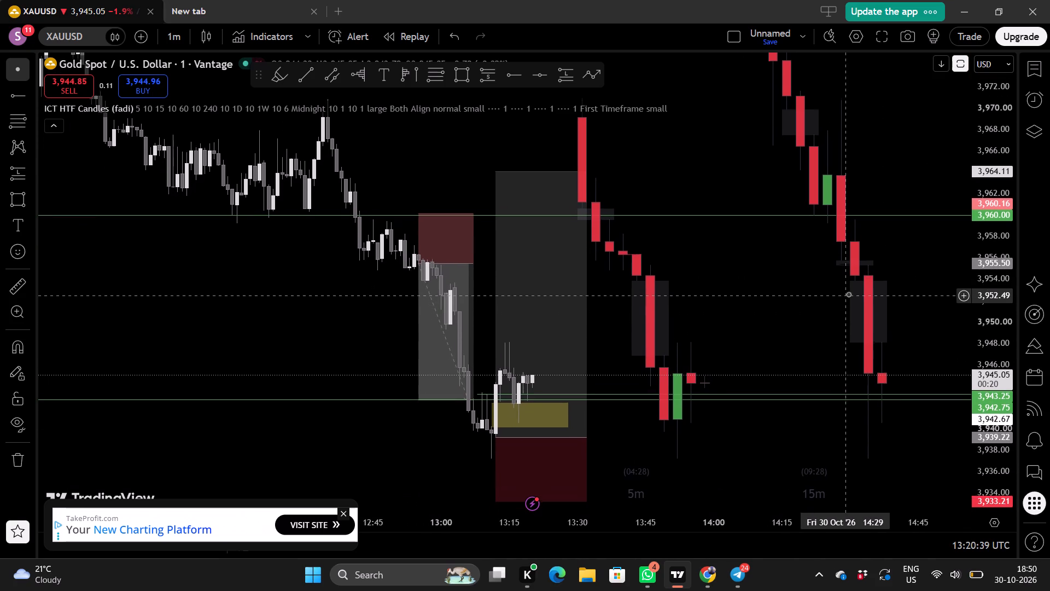
pyautogui.scroll(-2, 993, 347)
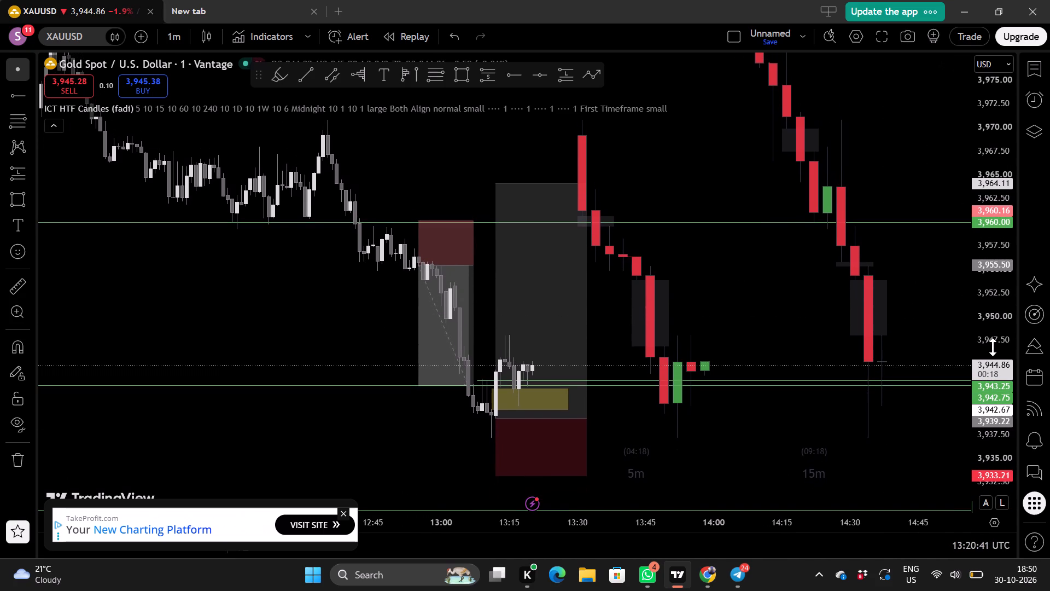
pyautogui.click(993, 347)
pyautogui.scroll(1, 993, 347)
pyautogui.scroll(1, 914, 354)
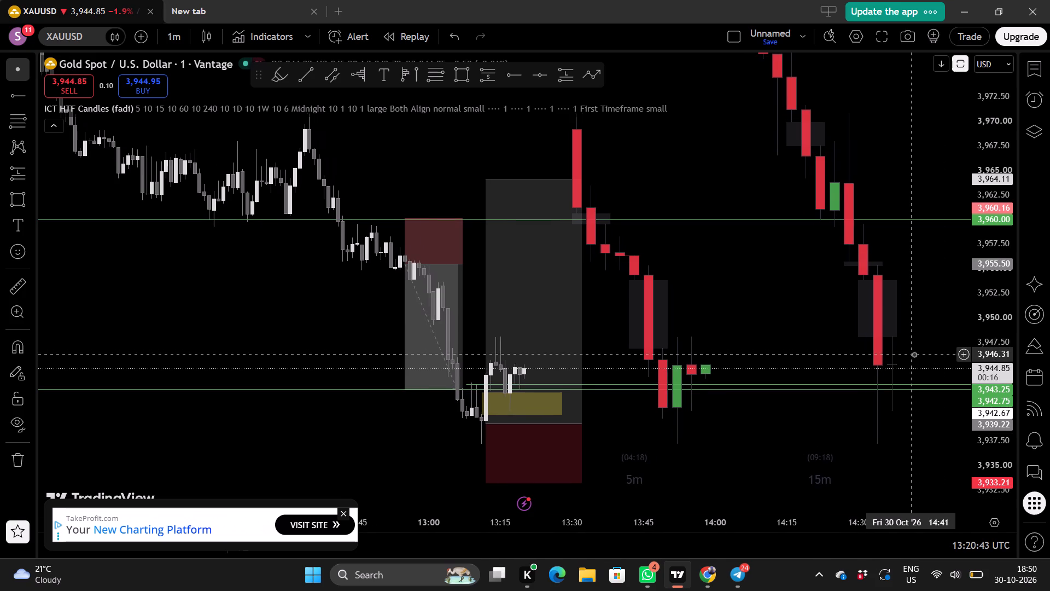
# Take a freeform screen snip of the XAUUSD chart, starting the outline beside the 1-minute decline before the short position.
pyautogui.press('Print')
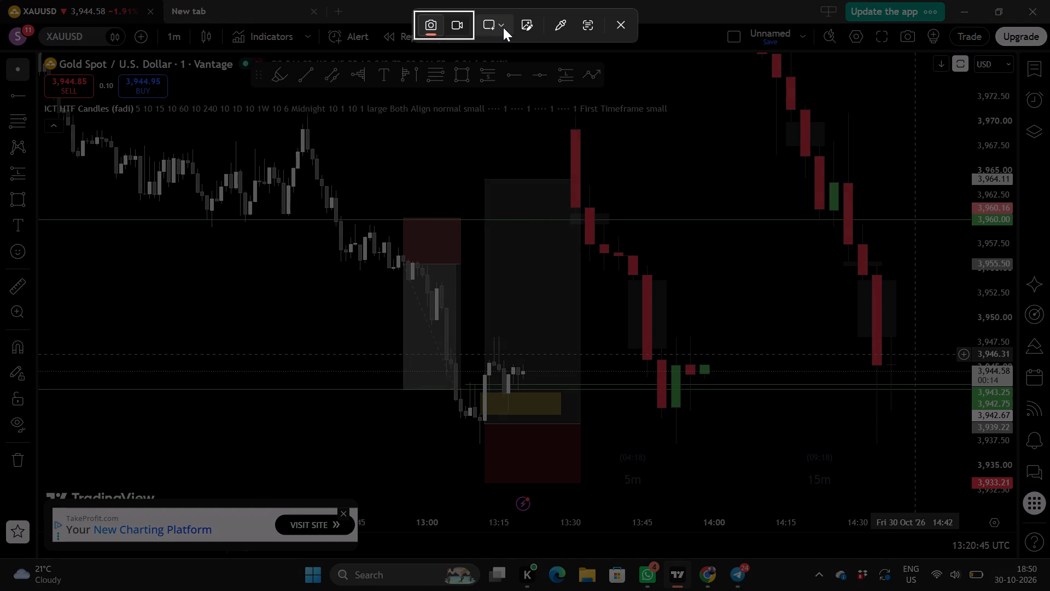
pyautogui.click(503, 27)
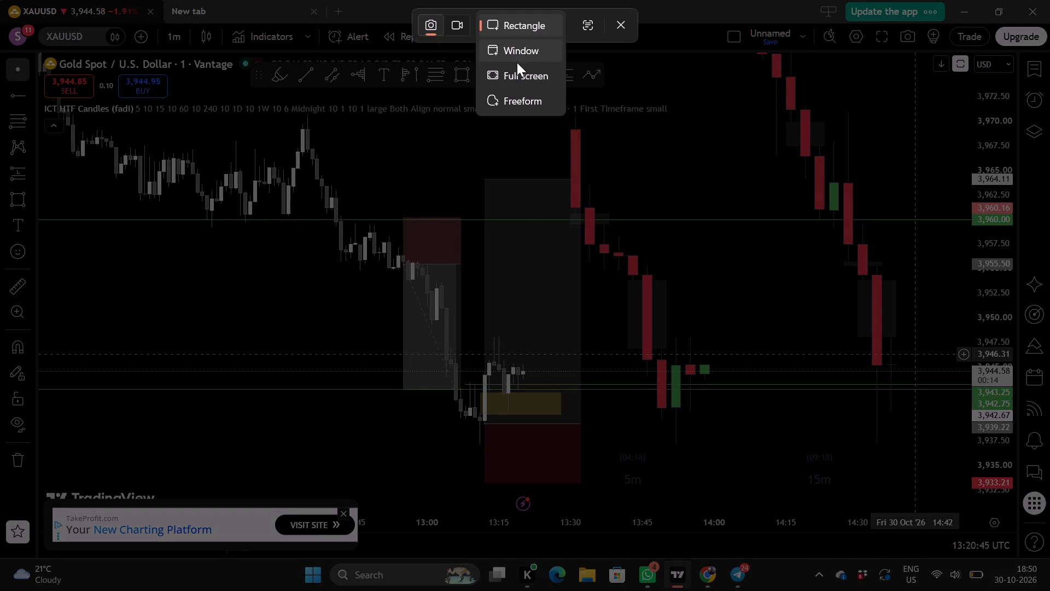
pyautogui.click(524, 101)
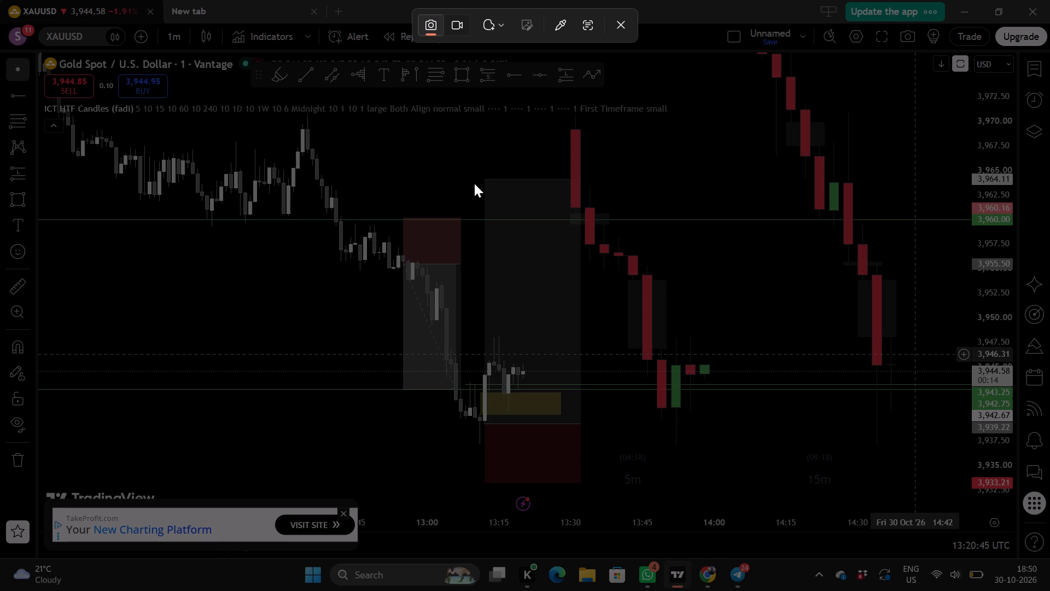
pyautogui.moveTo(342, 137); pyautogui.dragTo(355, 263)
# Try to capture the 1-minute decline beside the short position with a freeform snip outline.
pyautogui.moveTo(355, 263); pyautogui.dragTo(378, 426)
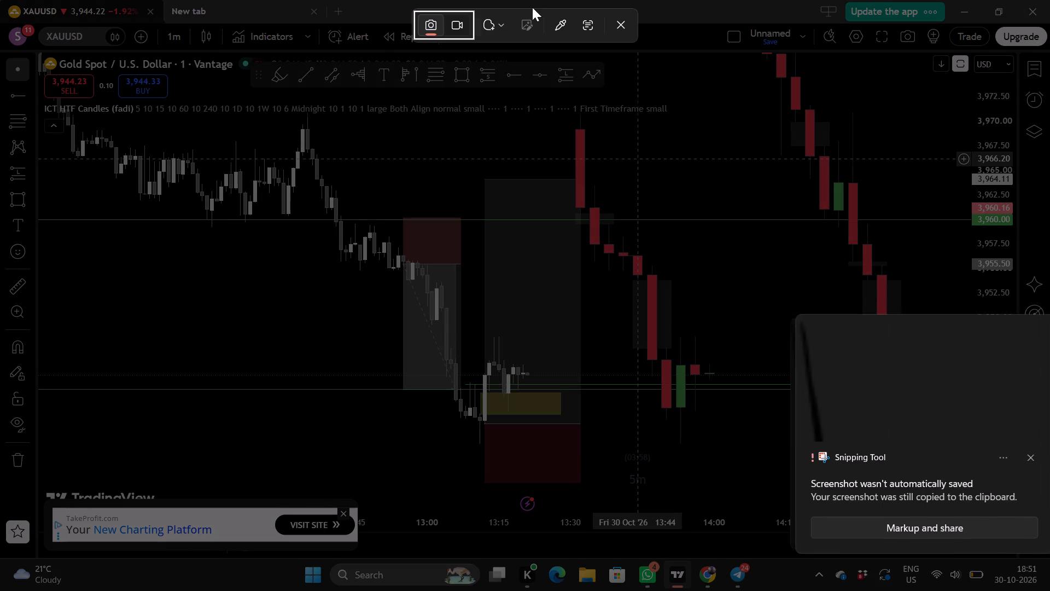
# Take a rectangular snip of the XAUUSD chart covering the short position, long position, yellow zone and most of the 5m candles.
pyautogui.click(501, 20)
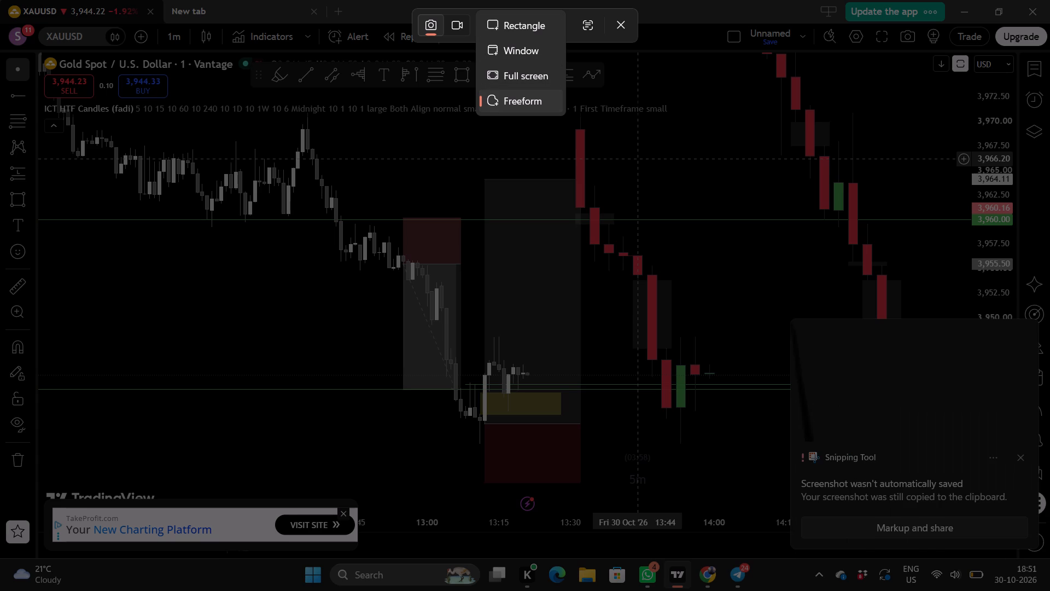
pyautogui.click(517, 21)
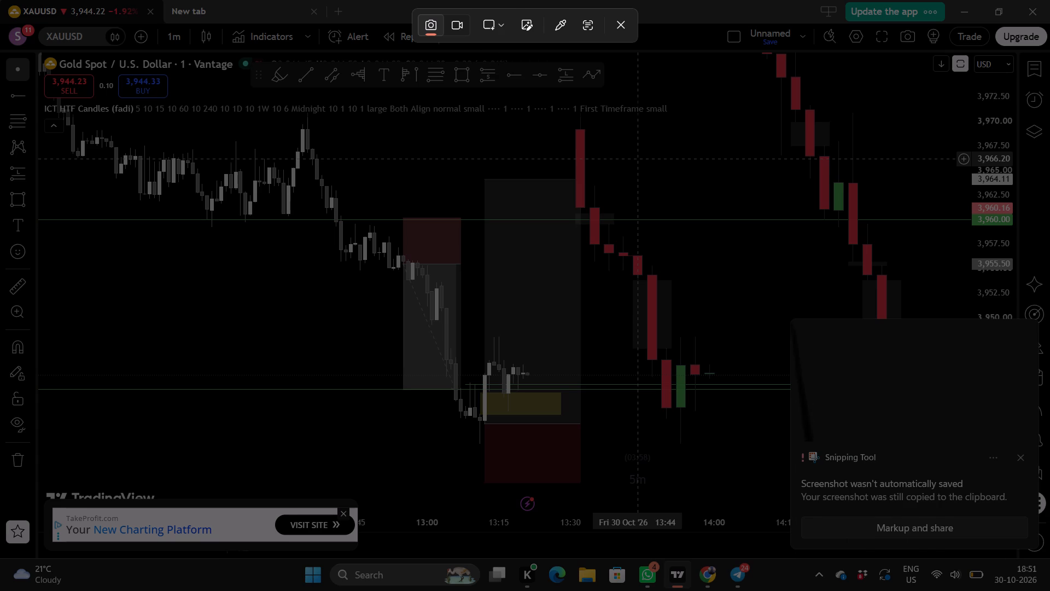
pyautogui.moveTo(346, 133); pyautogui.dragTo(345, 220)
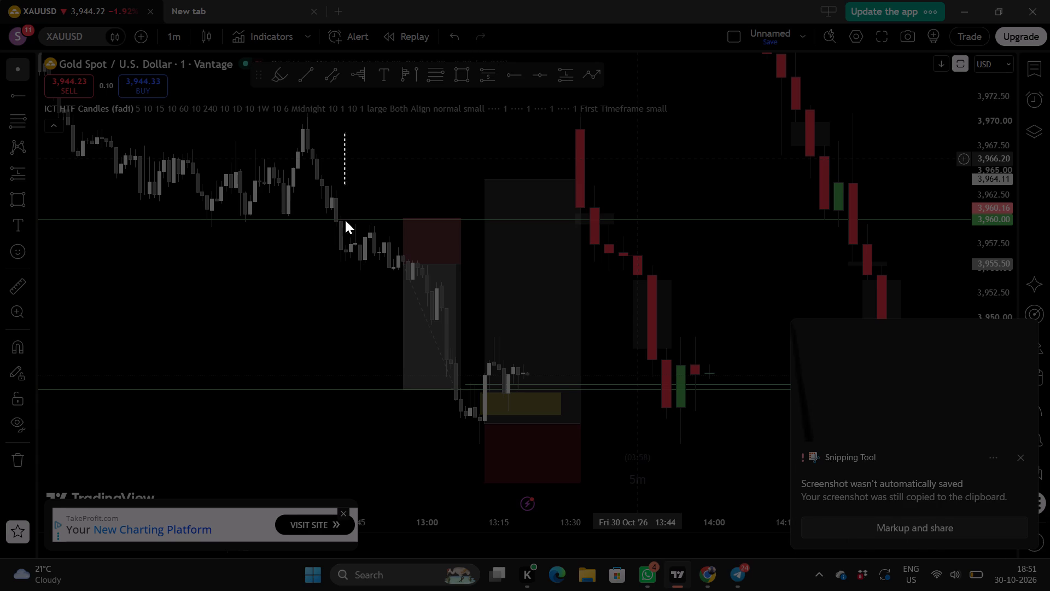
pyautogui.moveTo(345, 220); pyautogui.dragTo(602, 494)
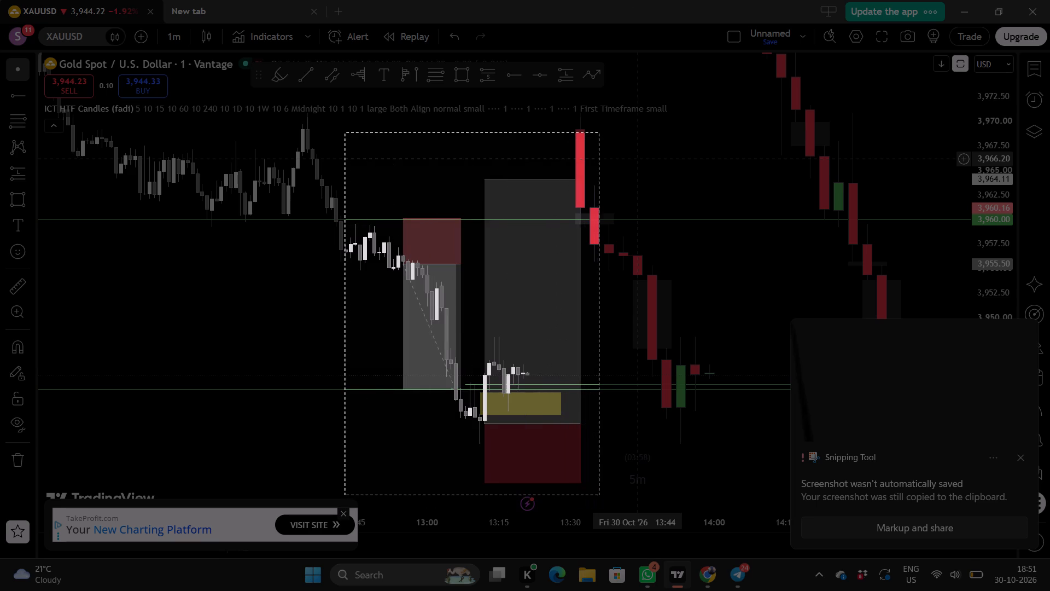
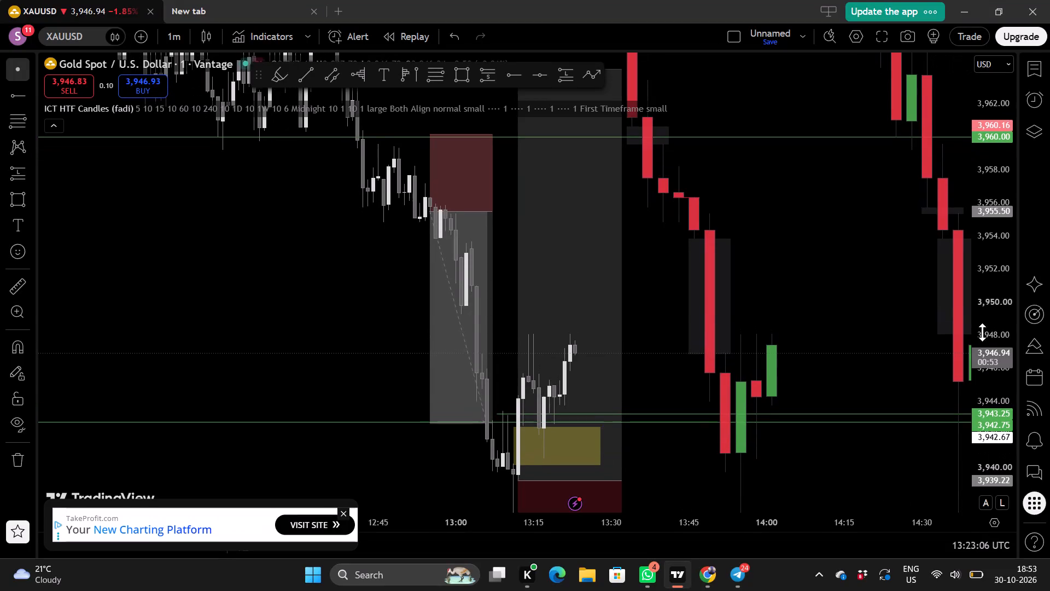
# Extend the long position's time span so its far edge reaches about 13:37 on the 1-minute chart.
pyautogui.scroll(1, 912, 322)
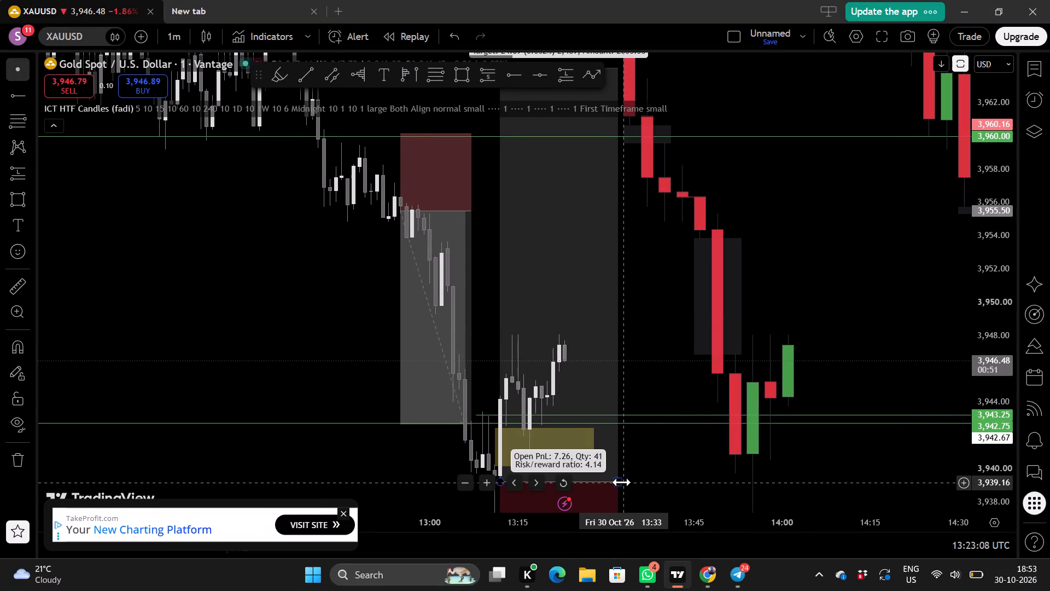
pyautogui.moveTo(619, 482); pyautogui.dragTo(645, 485)
pyautogui.moveTo(670, 334); pyautogui.dragTo(660, 269)
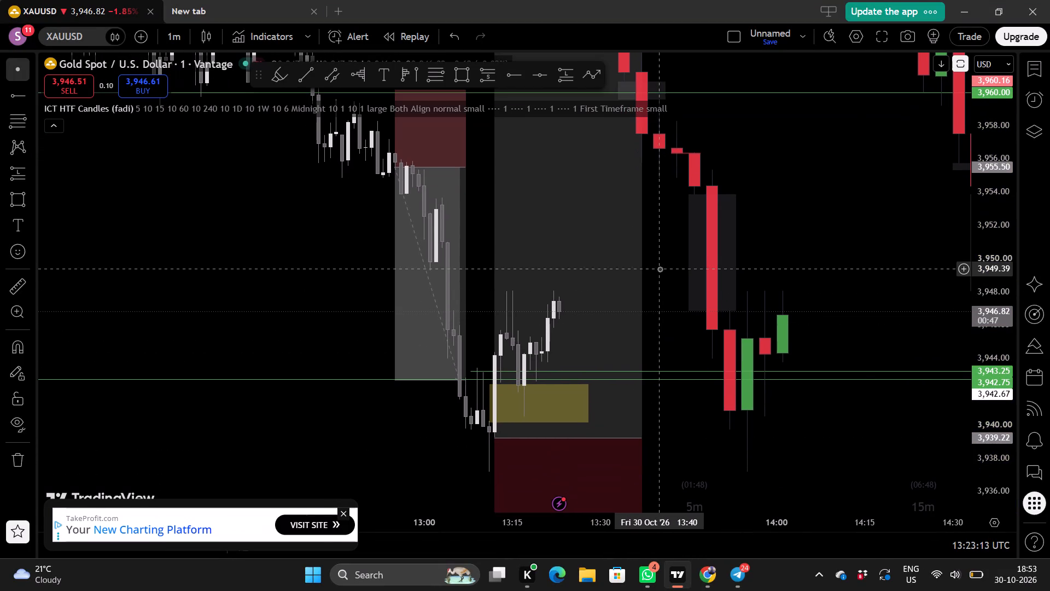
pyautogui.scroll(-5, 1000, 393)
pyautogui.scroll(-2, 934, 415)
pyautogui.moveTo(835, 401); pyautogui.dragTo(835, 491)
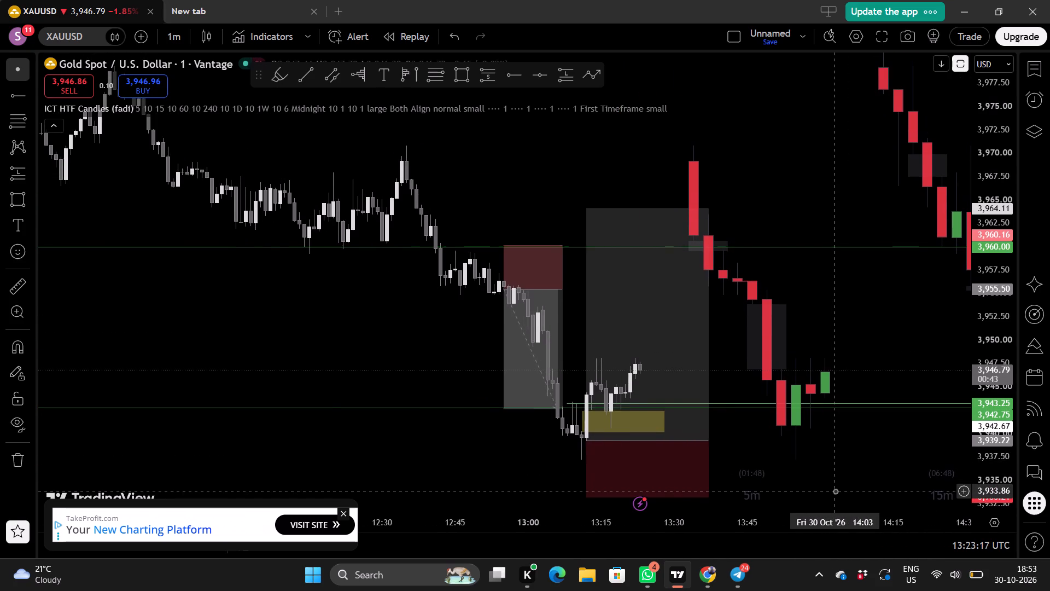
# Follow the 1-minute candles inside the long position above the yellow zone and compare them with the forming 5m candle.
pyautogui.scroll(-1, 835, 491)
pyautogui.click(882, 478)
pyautogui.scroll(1, 881, 478)
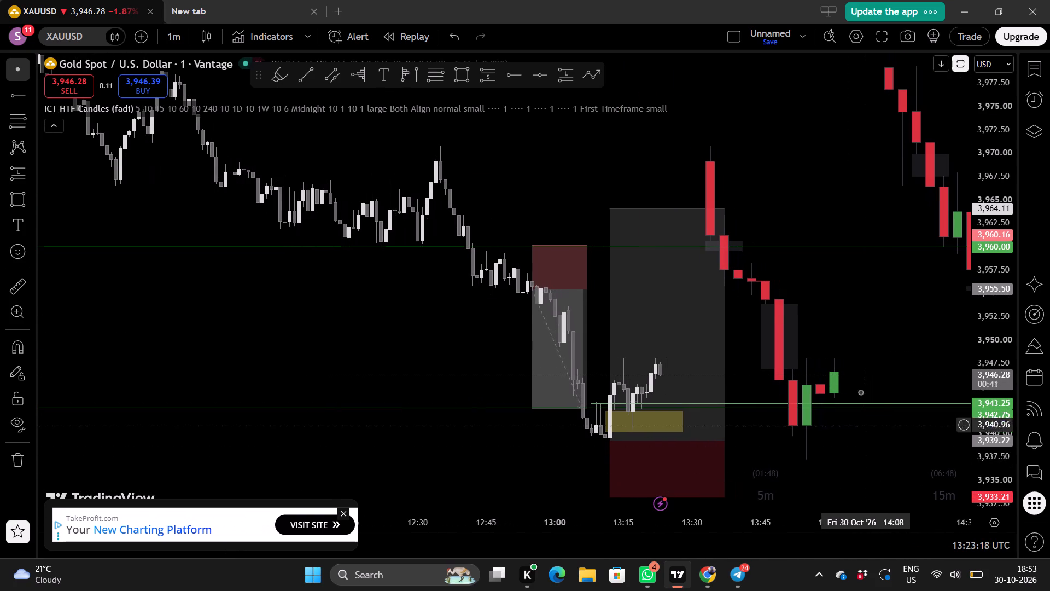
pyautogui.moveTo(860, 334); pyautogui.dragTo(809, 345)
pyautogui.scroll(1, 869, 339)
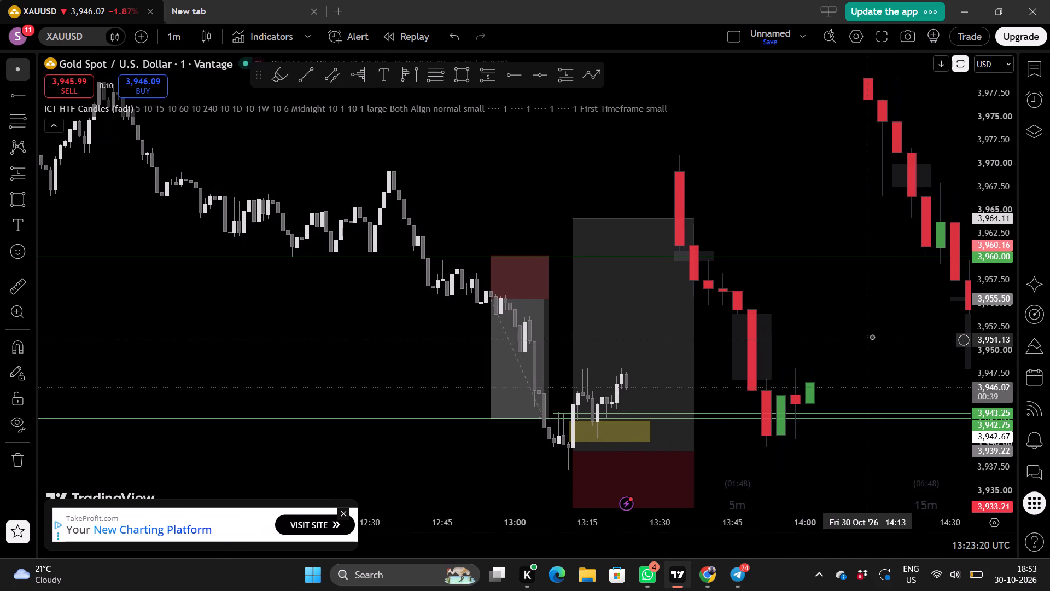
pyautogui.scroll(1, 873, 334)
pyautogui.scroll(2, 991, 373)
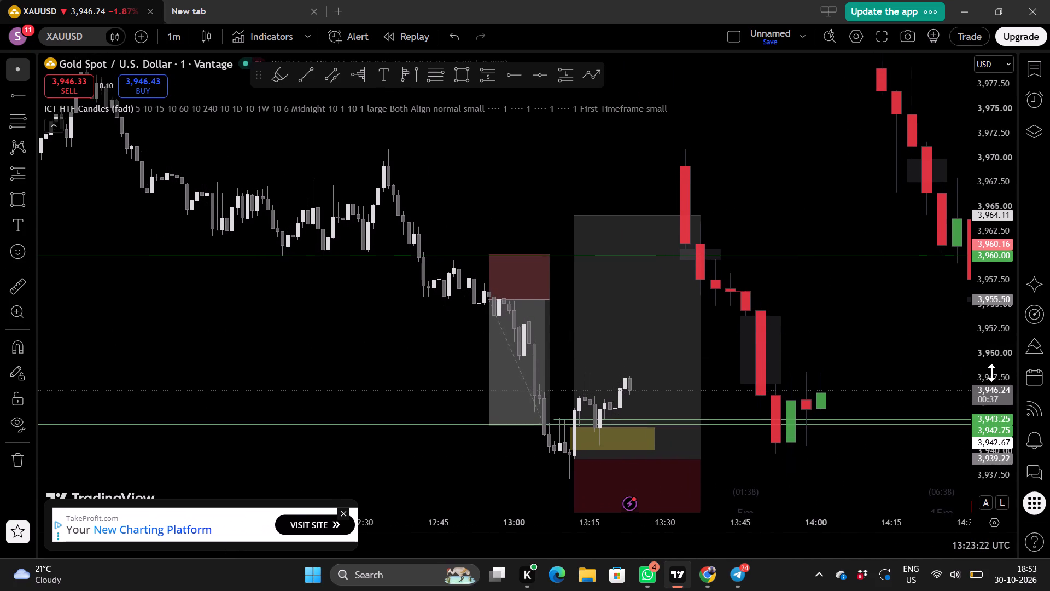
pyautogui.scroll(-1, 905, 348)
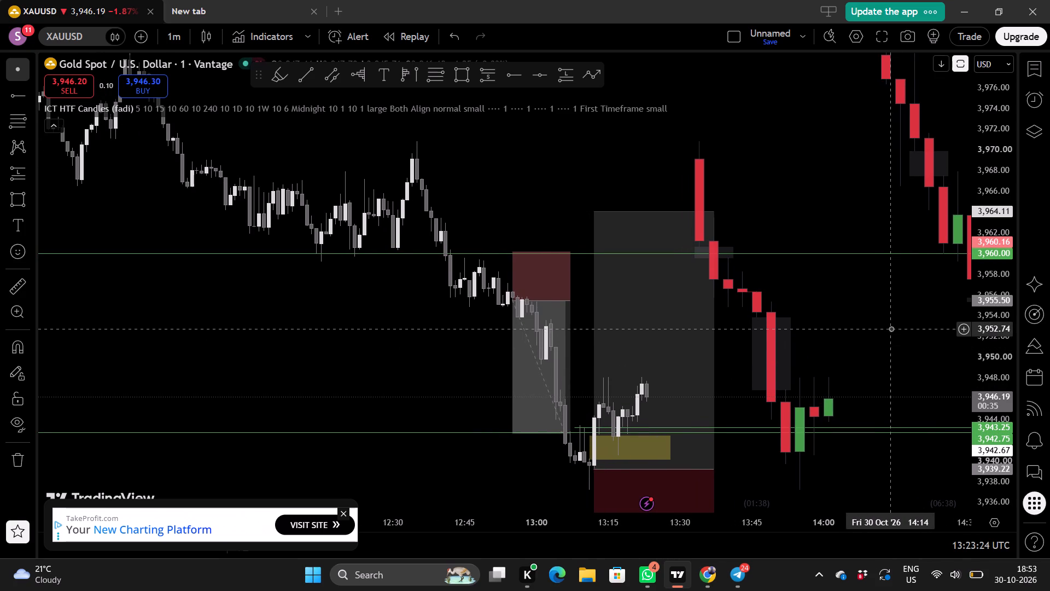
# Draw a yellow rectangle over the 1-minute consolidation before the short position, from about 3,968.6 down to 3,959.7, ending at about 12:52.
pyautogui.scroll(-1, 891, 328)
pyautogui.moveTo(891, 323); pyautogui.dragTo(823, 373)
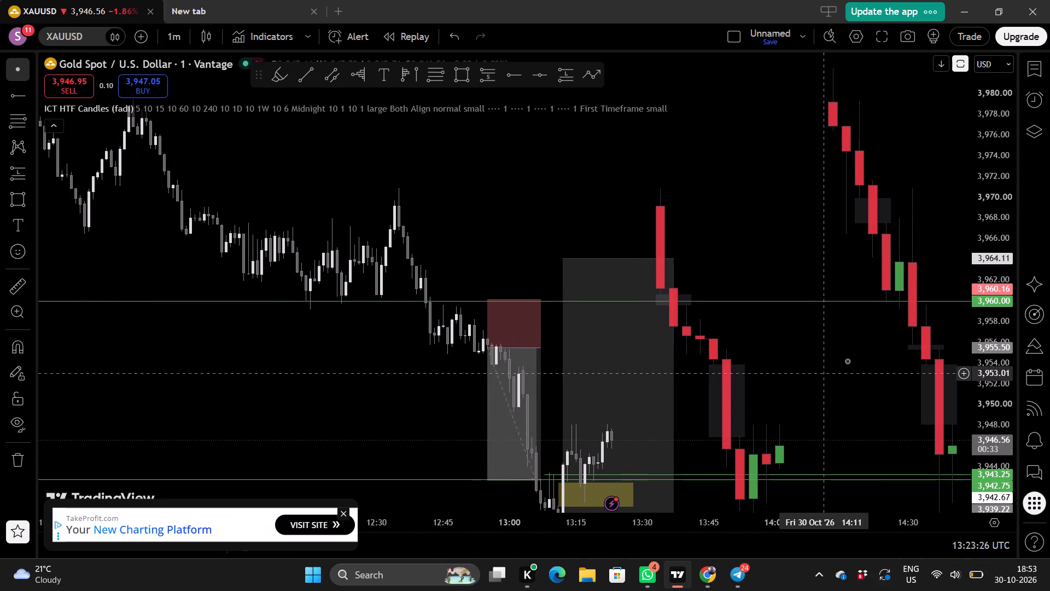
pyautogui.scroll(-4, 859, 357)
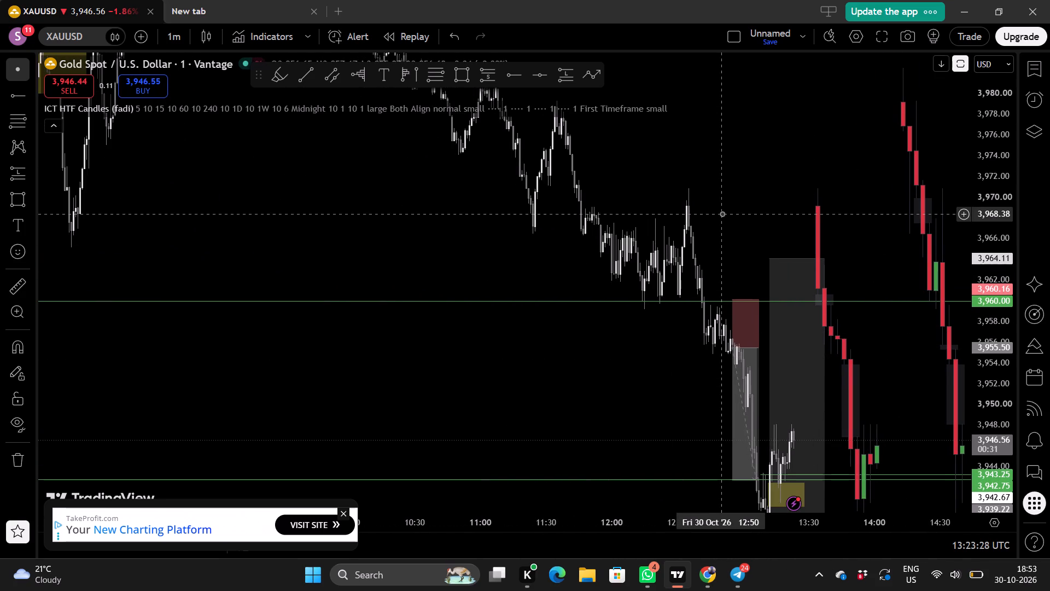
pyautogui.moveTo(722, 213); pyautogui.dragTo(657, 276)
pyautogui.scroll(3, 657, 276)
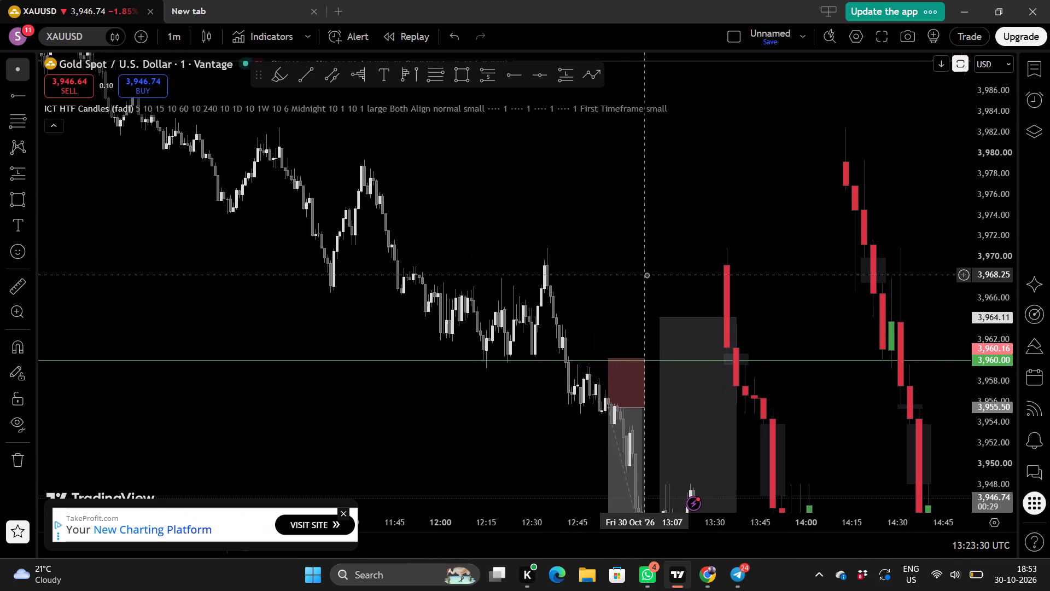
pyautogui.scroll(1, 614, 268)
pyautogui.moveTo(600, 262); pyautogui.dragTo(595, 257)
pyautogui.scroll(1, 595, 257)
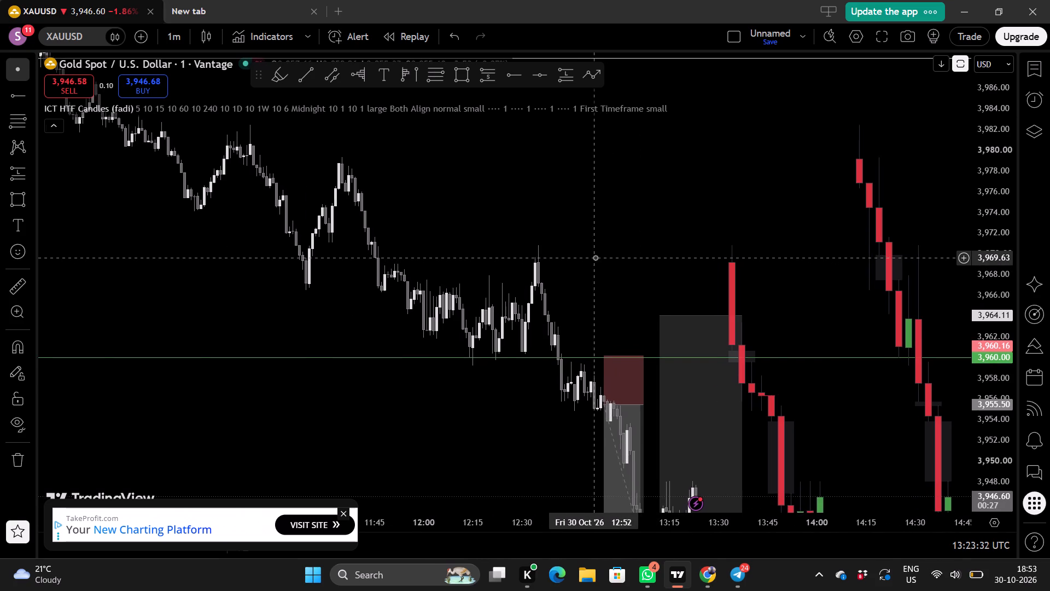
pyautogui.scroll(1, 595, 257)
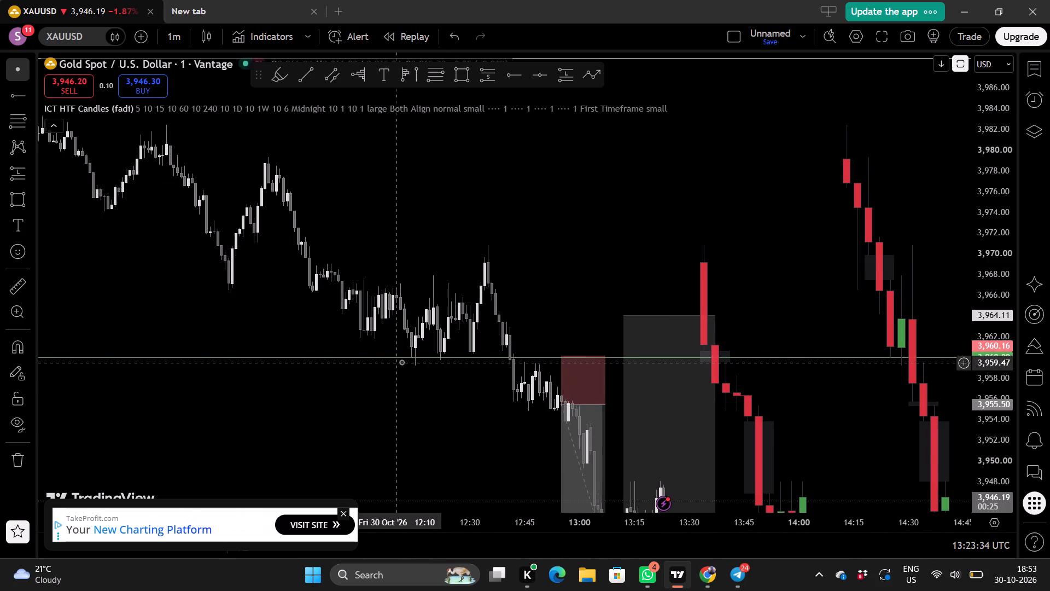
pyautogui.click(20, 205)
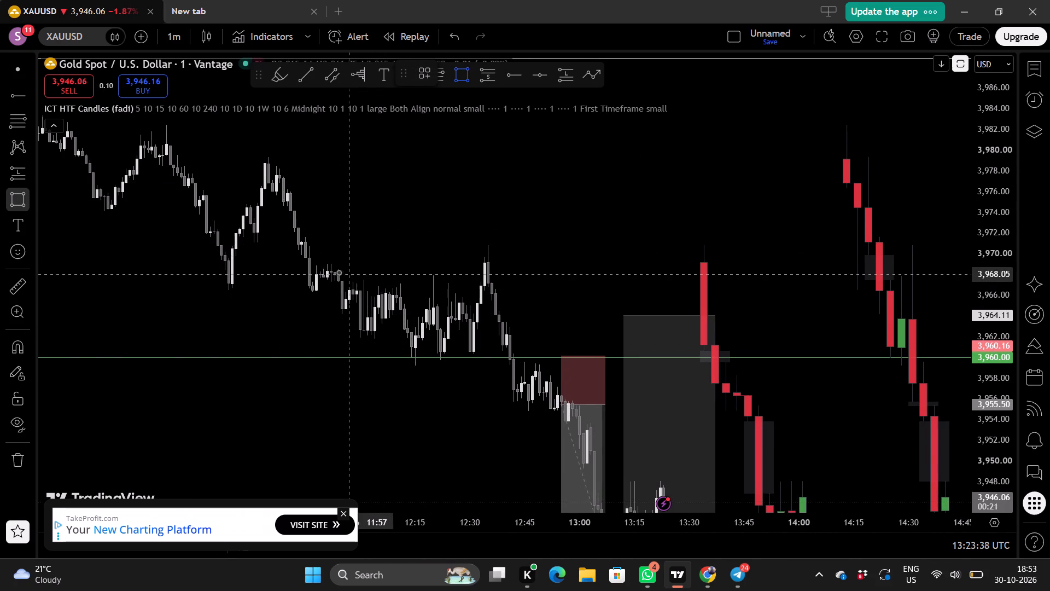
pyautogui.moveTo(322, 268); pyautogui.dragTo(545, 354)
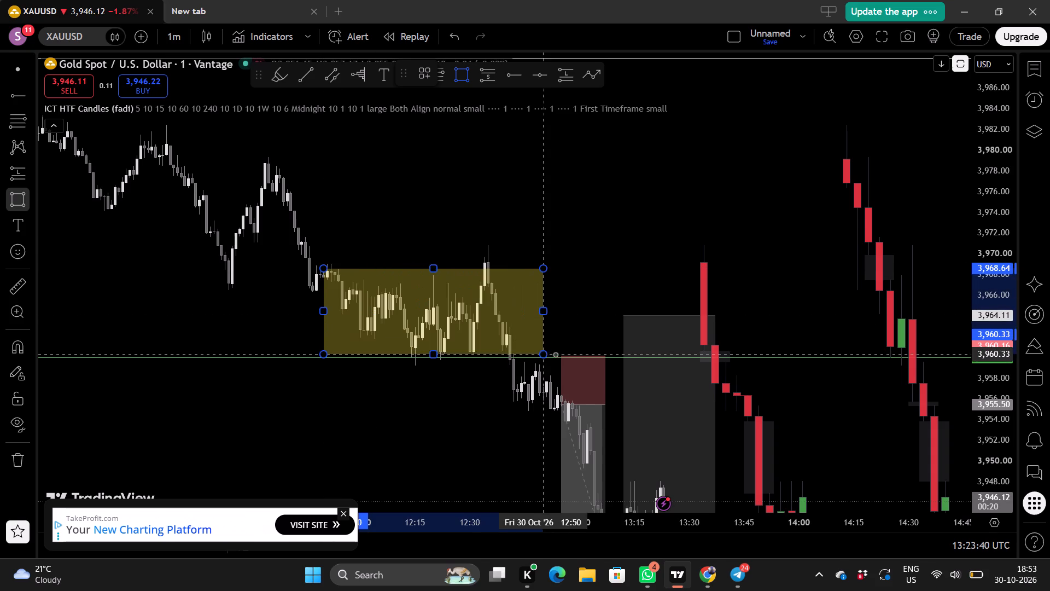
pyautogui.click(552, 361)
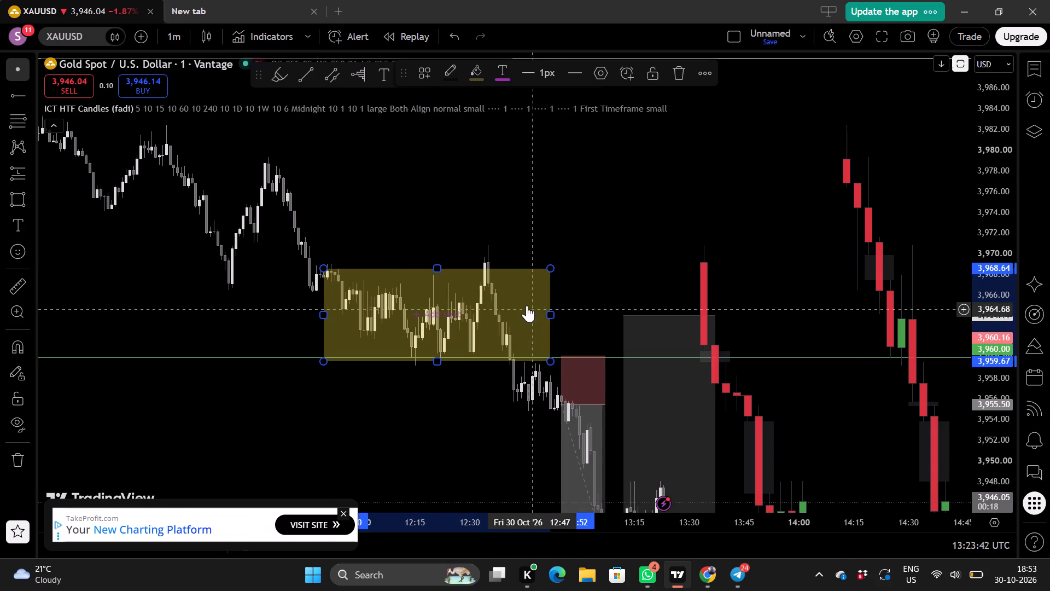
# Raise the top edge of the consolidation rectangle to about 3,970.2, near the swing high.
pyautogui.moveTo(549, 265); pyautogui.dragTo(551, 248)
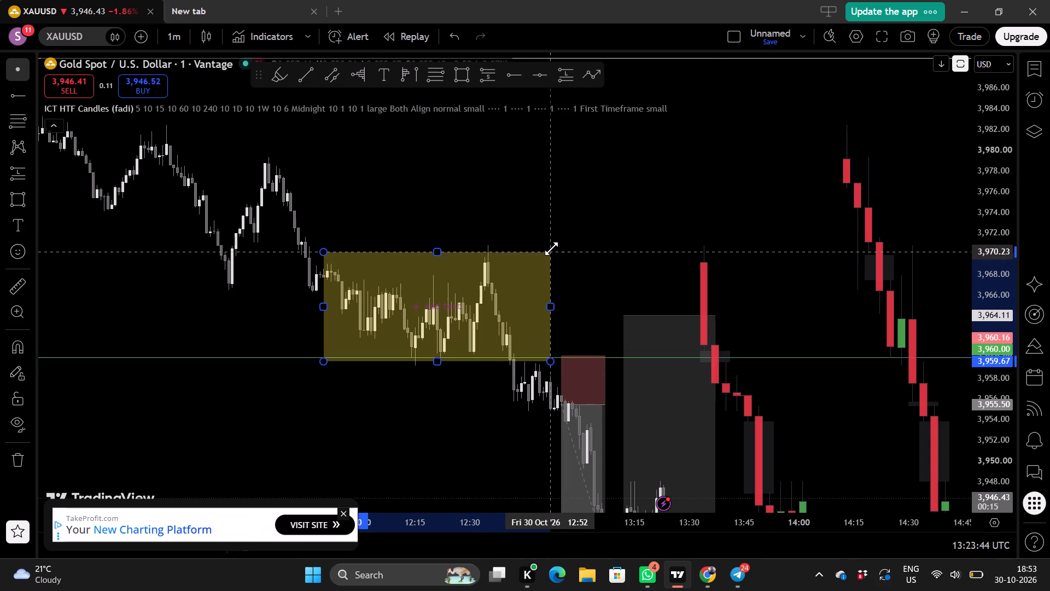
pyautogui.moveTo(551, 248); pyautogui.dragTo(551, 250)
pyautogui.click(551, 250)
# Compare the marked consolidation with the current 1-minute candles inside the long position and the forming 5m and 15m candles.
pyautogui.moveTo(585, 240); pyautogui.dragTo(568, 234)
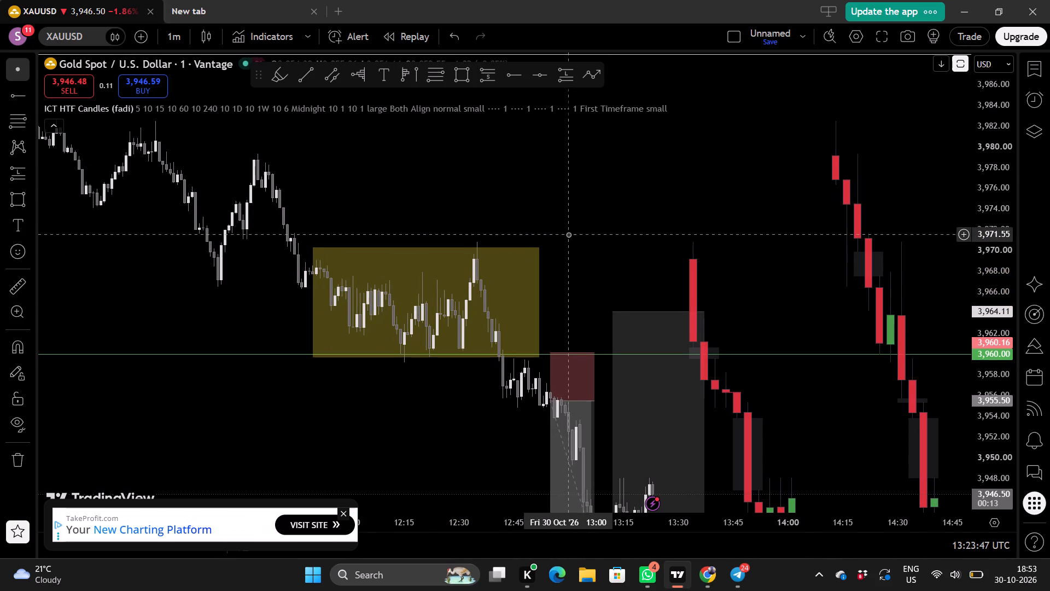
pyautogui.moveTo(575, 208); pyautogui.dragTo(506, 114)
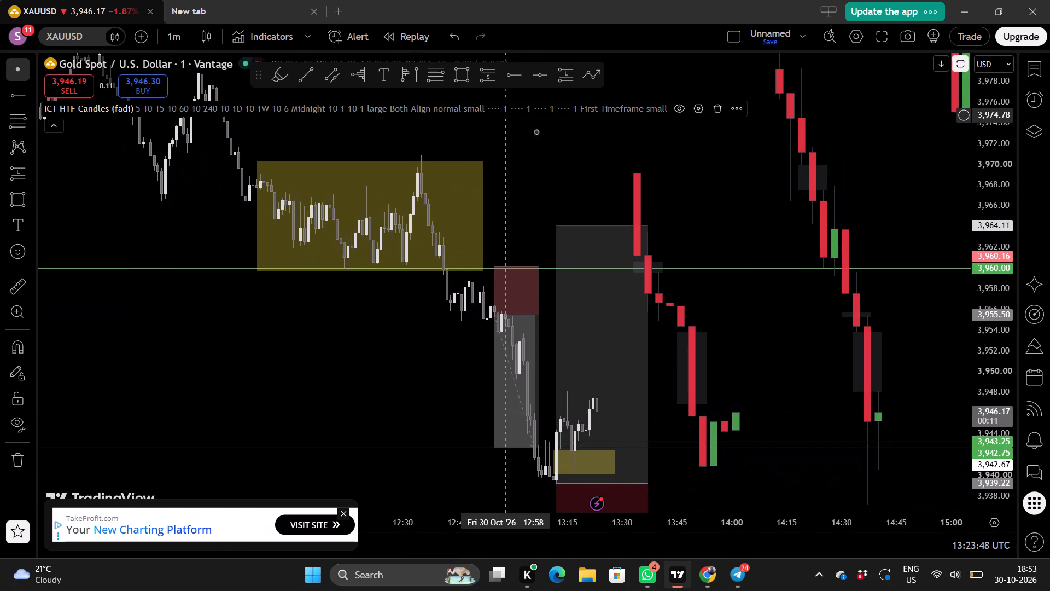
pyautogui.scroll(1, 623, 194)
pyautogui.scroll(1, 877, 317)
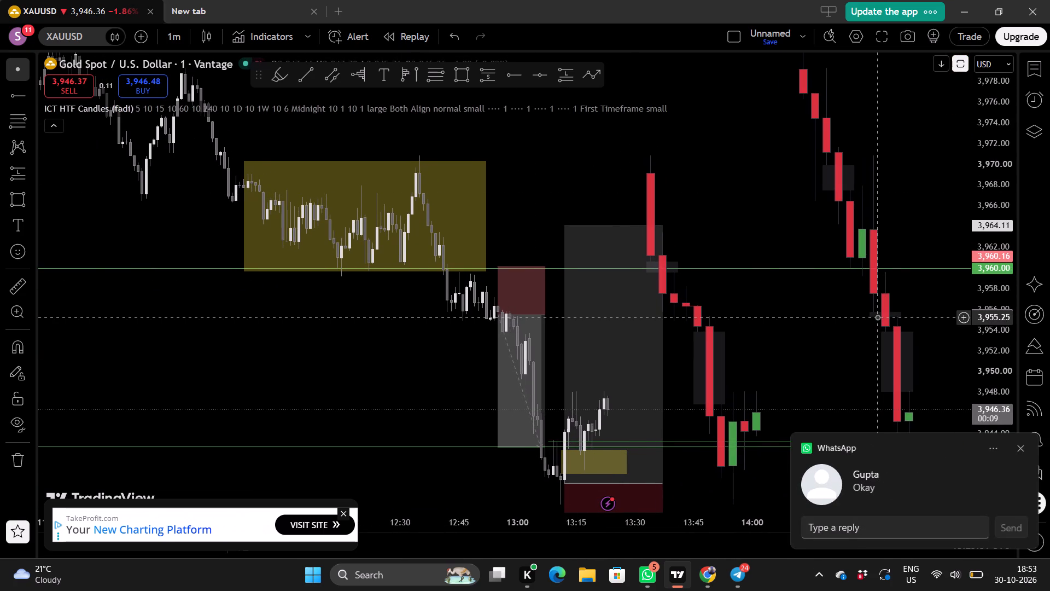
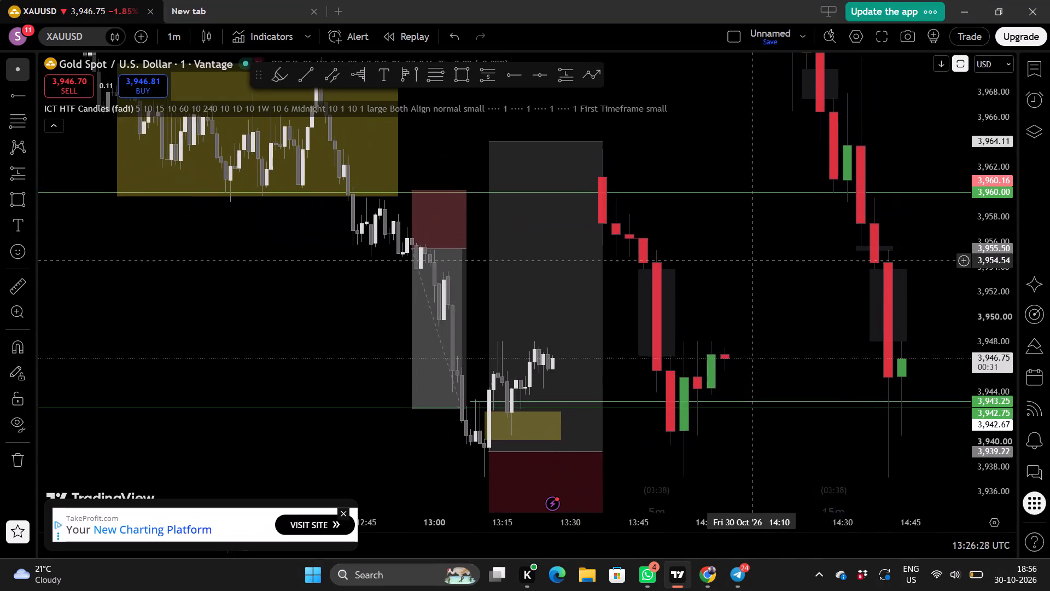
pyautogui.scroll(-1, 761, 257)
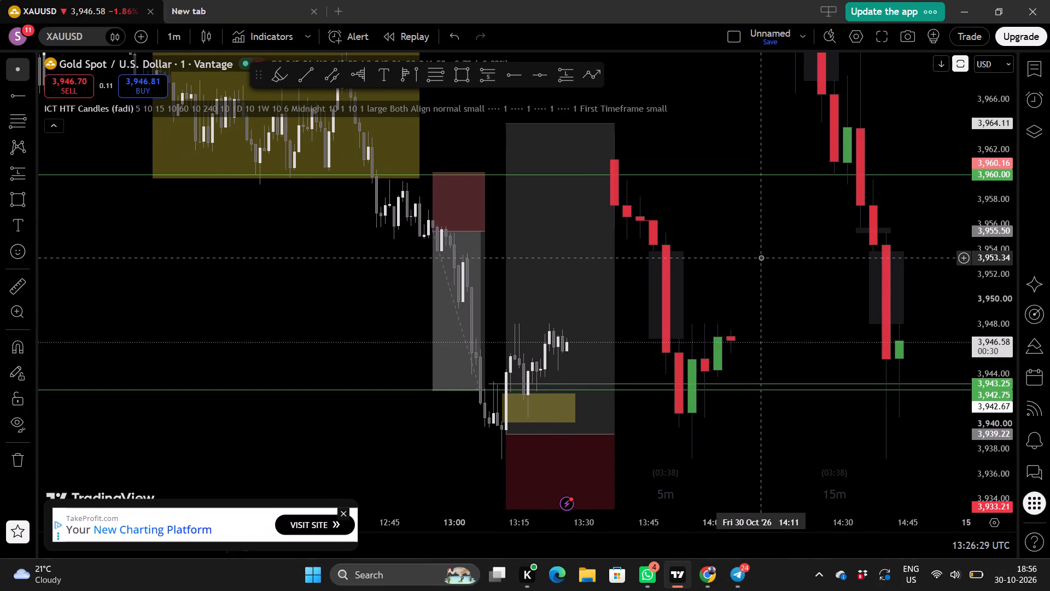
pyautogui.moveTo(754, 254); pyautogui.dragTo(651, 337)
pyautogui.scroll(-1, 651, 337)
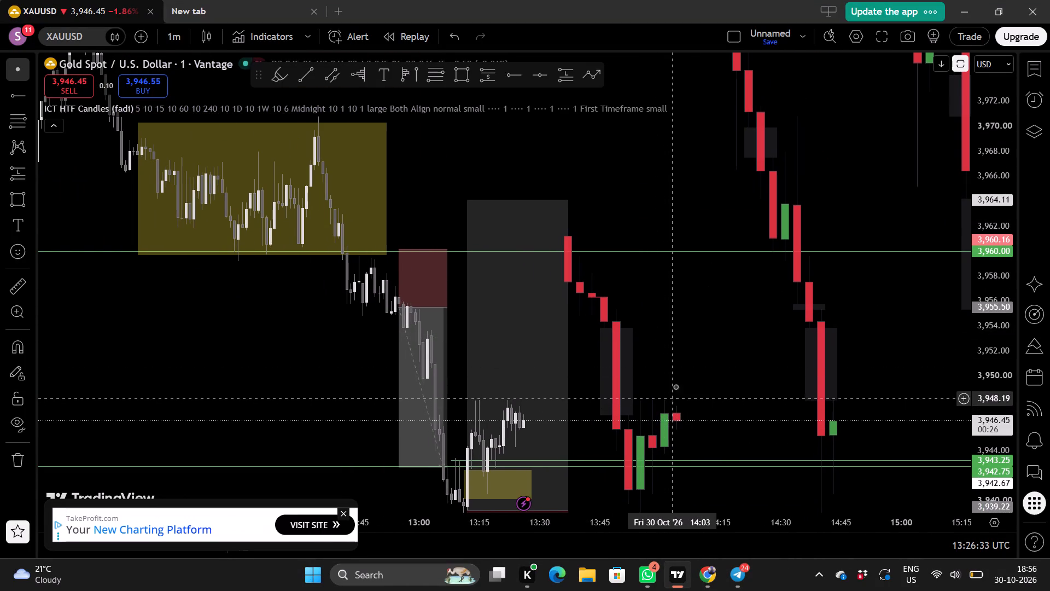
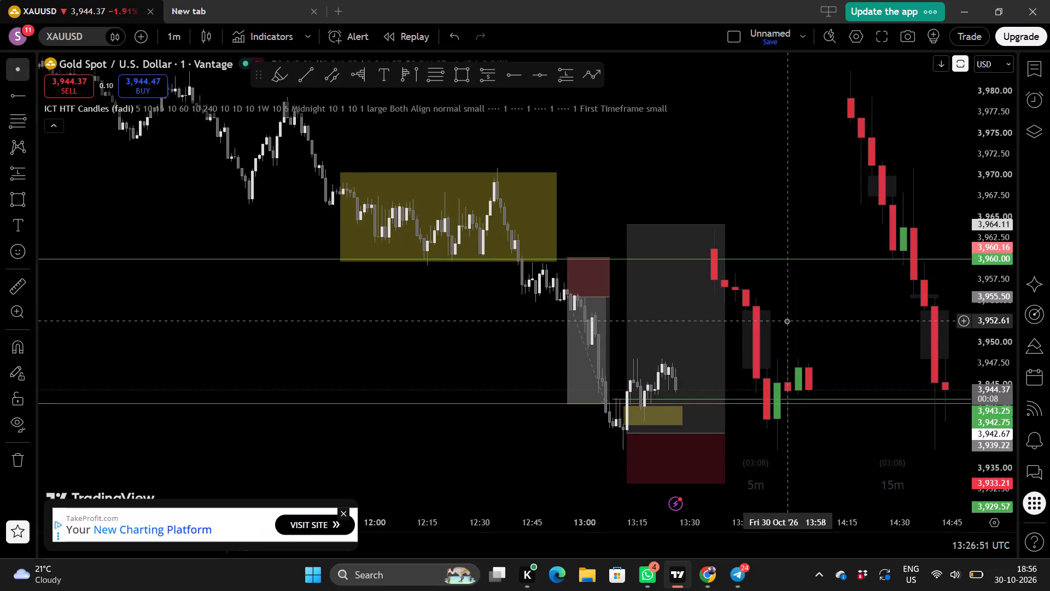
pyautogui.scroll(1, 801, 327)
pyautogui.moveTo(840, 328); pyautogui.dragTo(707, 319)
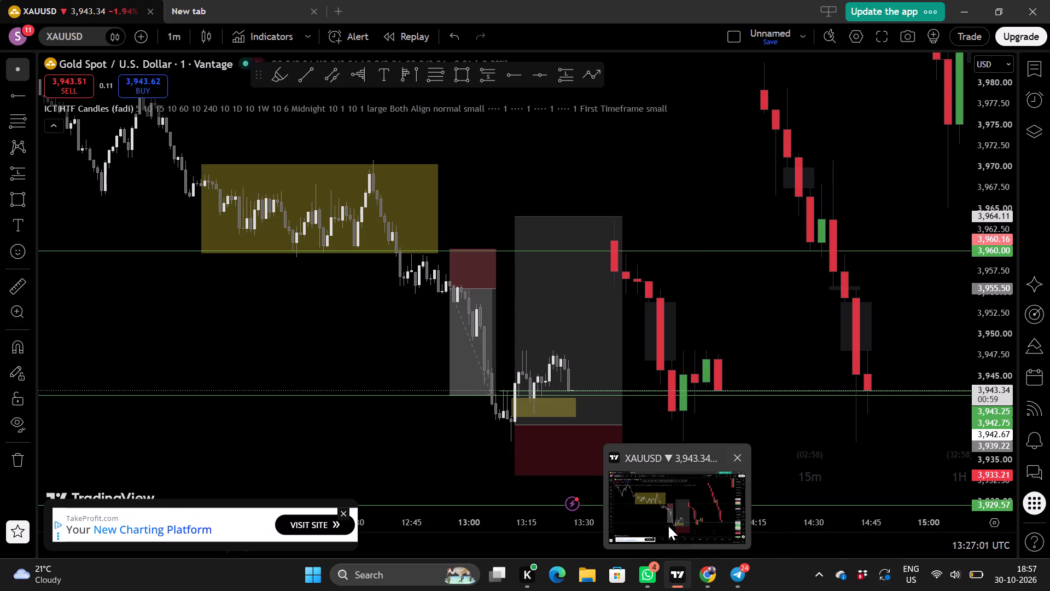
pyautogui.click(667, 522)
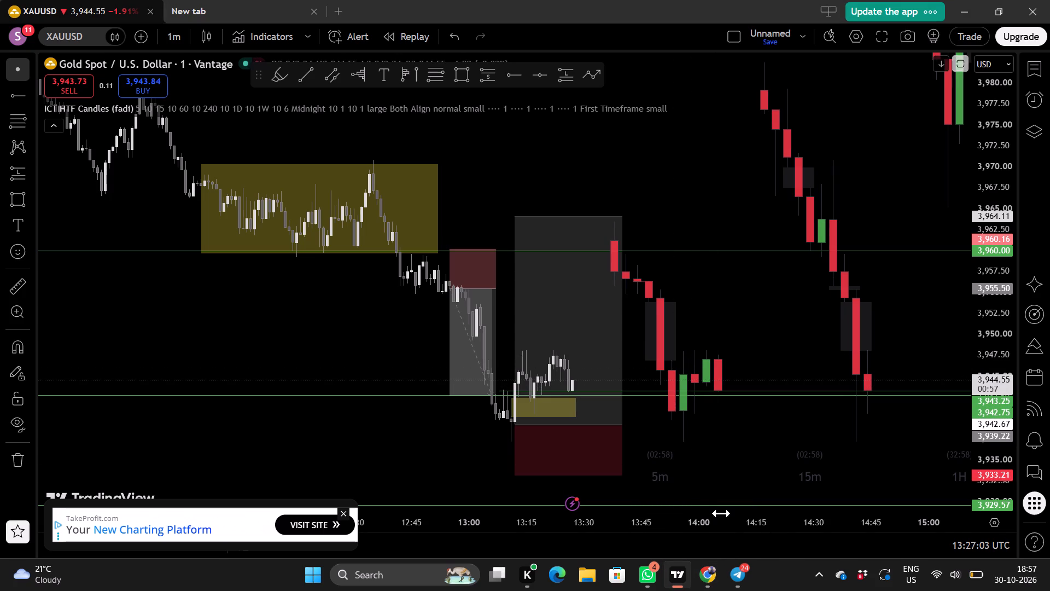
# Switch to Google Chrome and reload the offline YouTube video page.
pyautogui.click(714, 582)
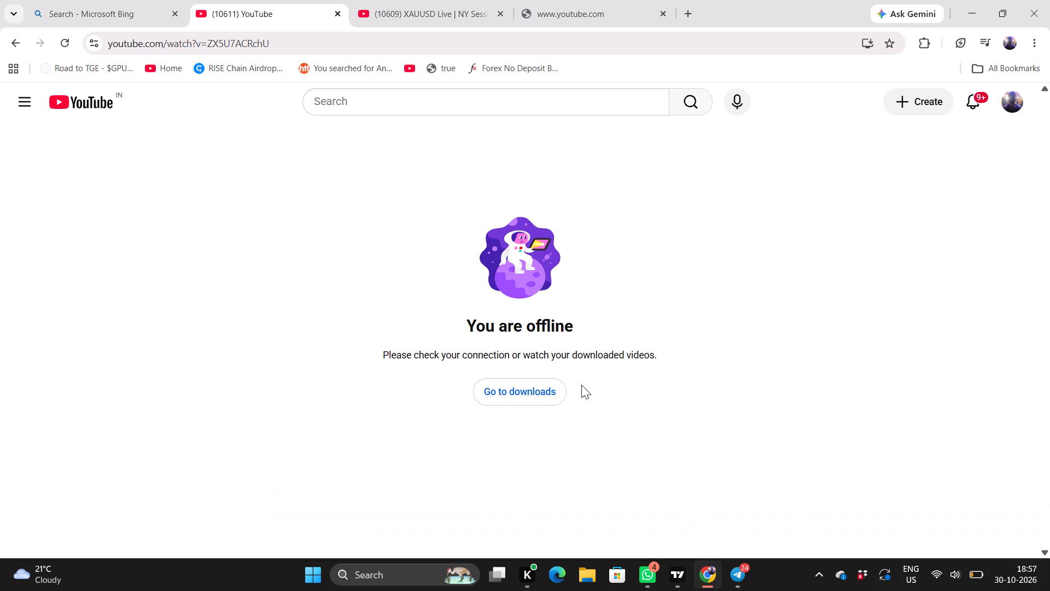
pyautogui.click(63, 45)
# Switch to Telegram and bring up its open windows.
pyautogui.click(733, 582)
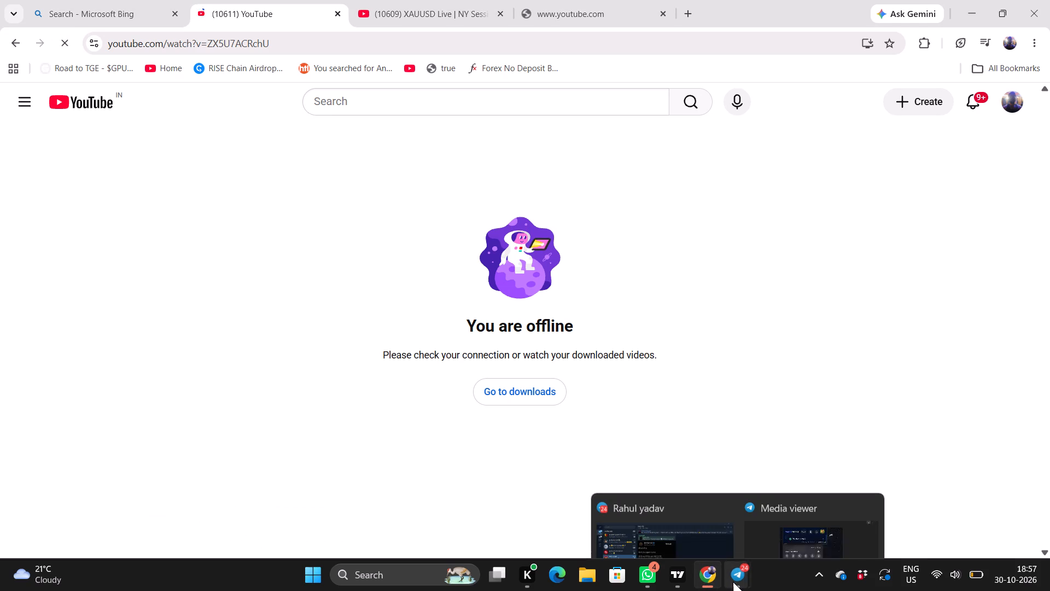
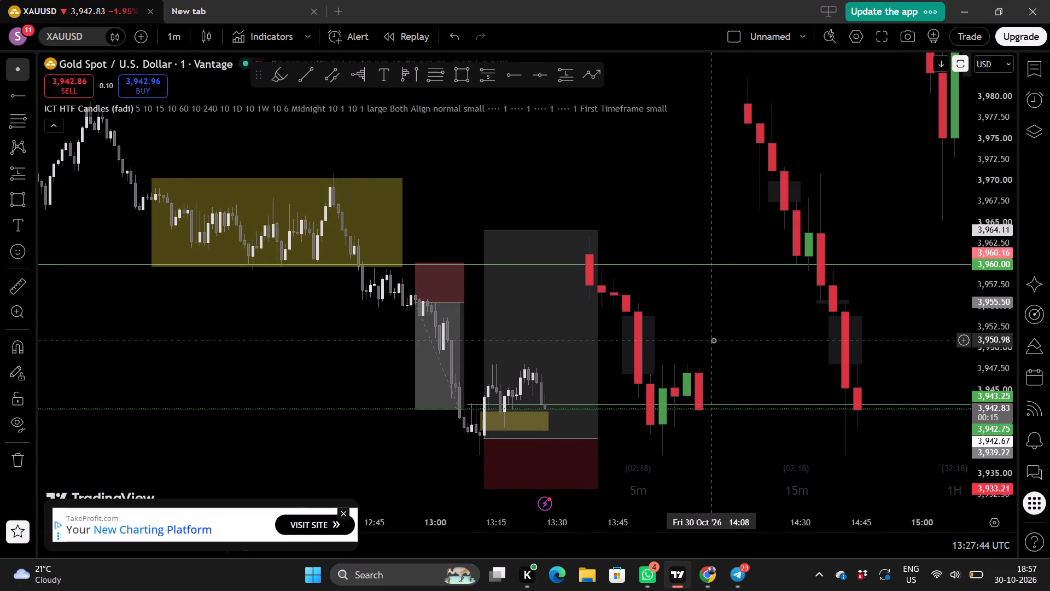
# Examine the 1-minute price action at the yellow zone inside the long position, alongside the 5m and 15m candles and the 3,960 level.
pyautogui.scroll(1, 713, 340)
pyautogui.scroll(-1, 733, 351)
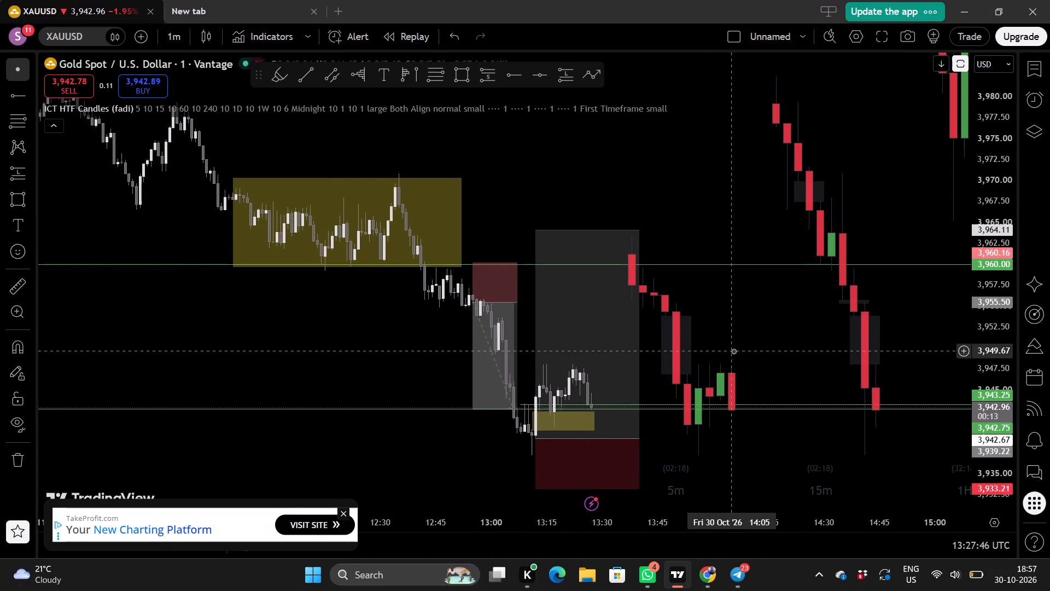
pyautogui.scroll(-1, 733, 351)
pyautogui.scroll(3, 995, 326)
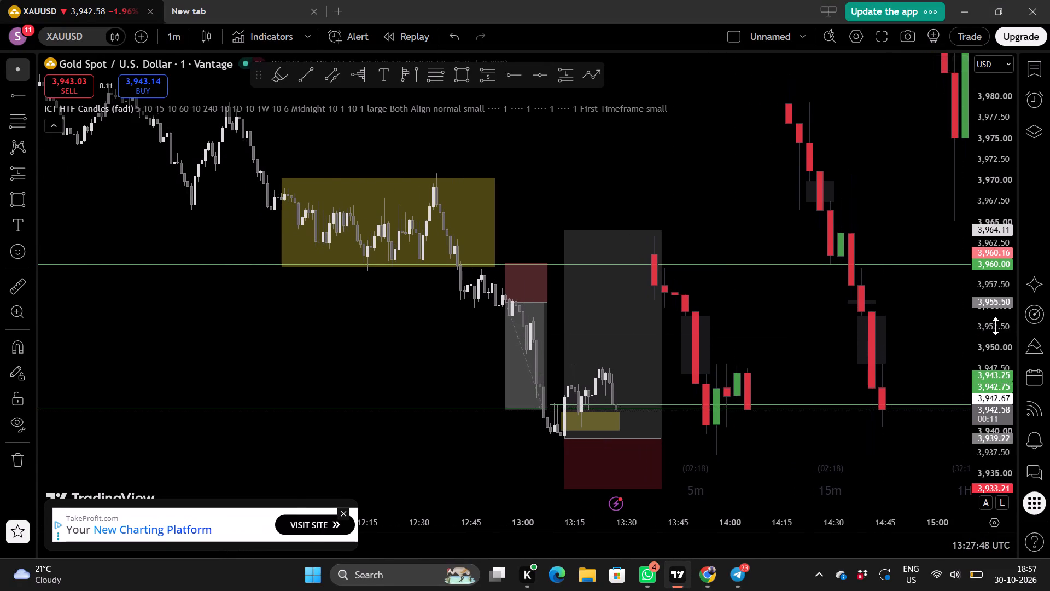
pyautogui.moveTo(837, 353); pyautogui.dragTo(796, 271)
pyautogui.hscroll(1, 769, 306)
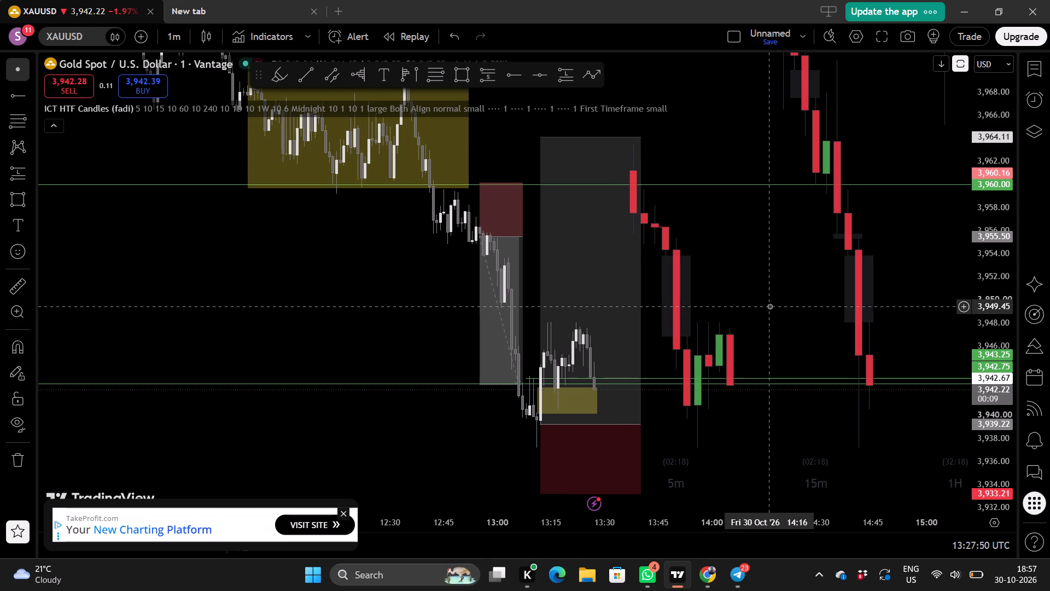
pyautogui.scroll(-1, 769, 306)
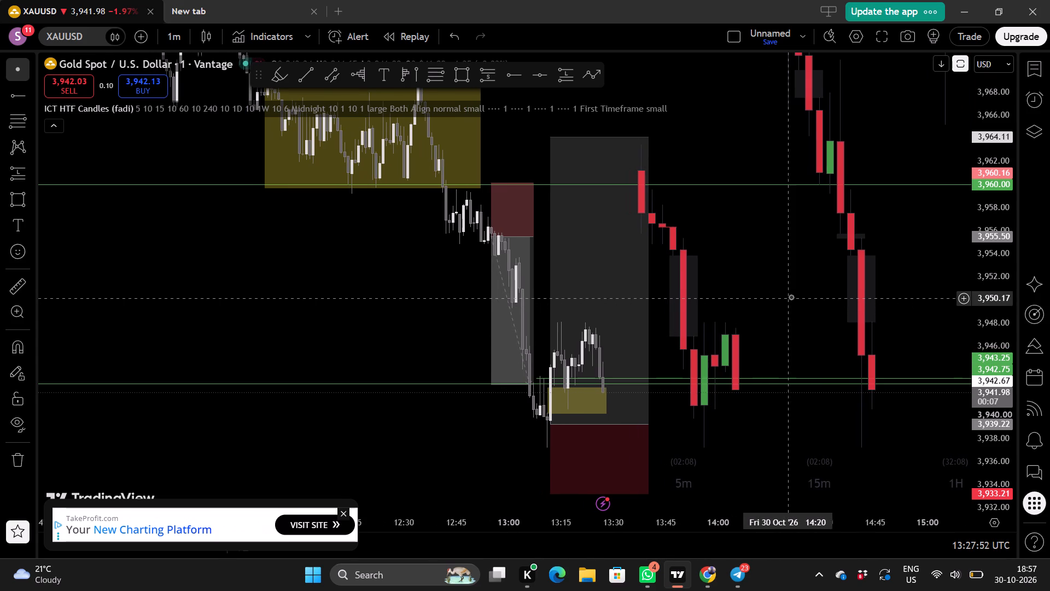
pyautogui.moveTo(791, 297); pyautogui.dragTo(769, 268)
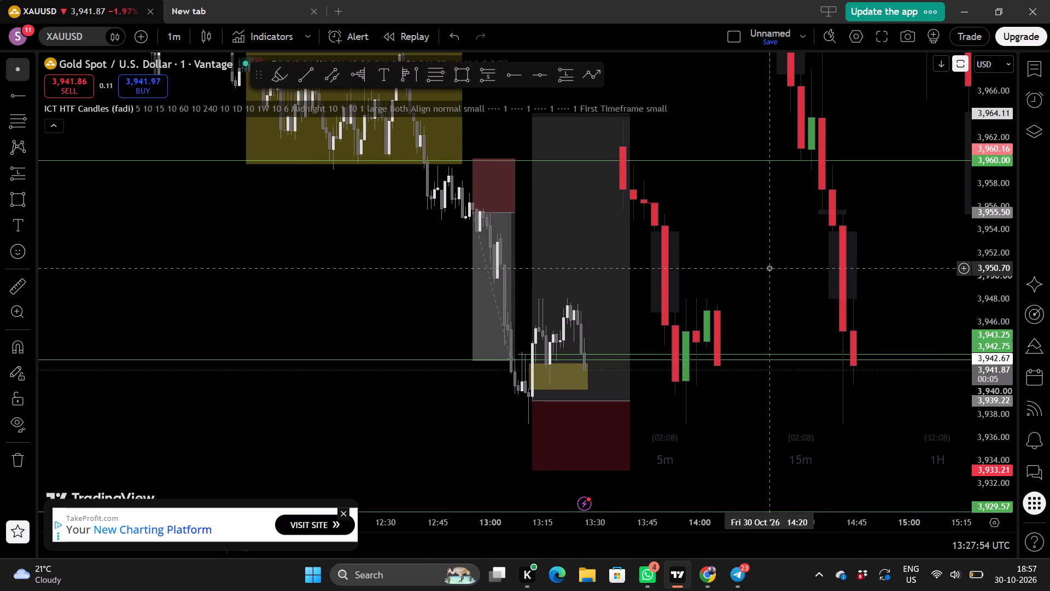
pyautogui.scroll(1, 769, 268)
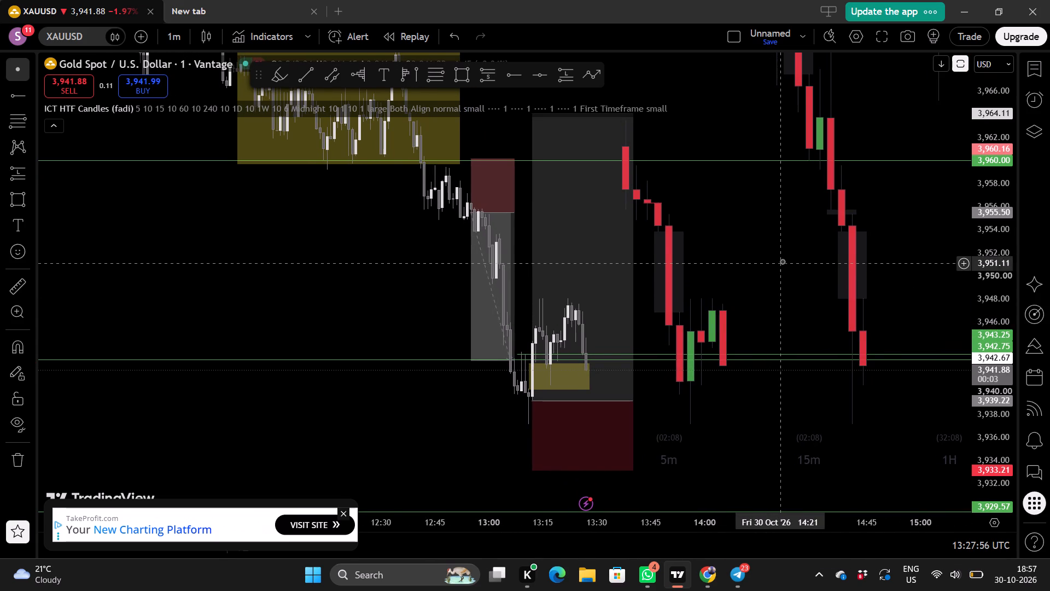
pyautogui.scroll(1, 782, 261)
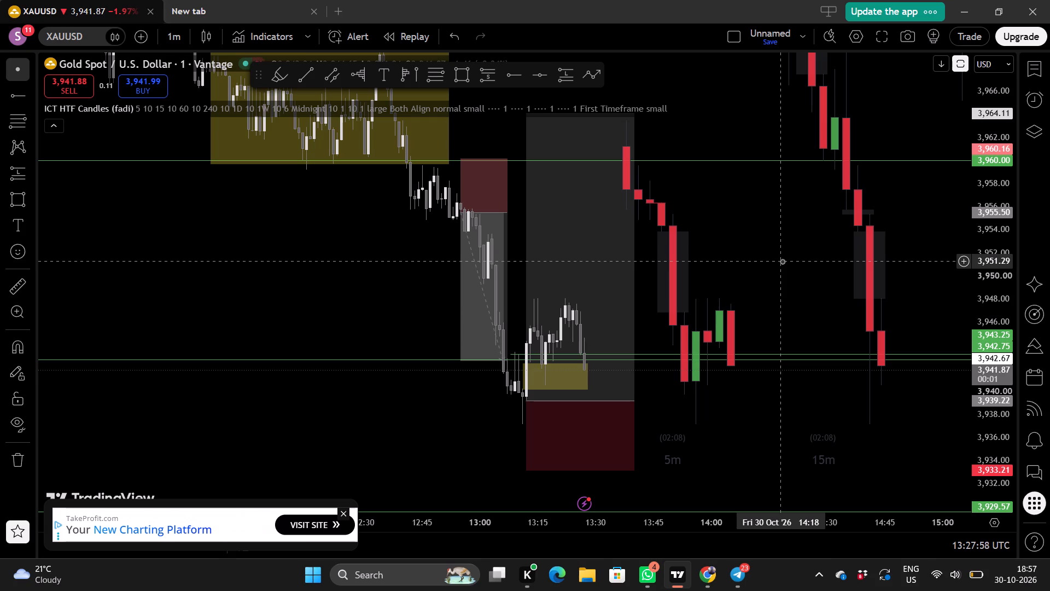
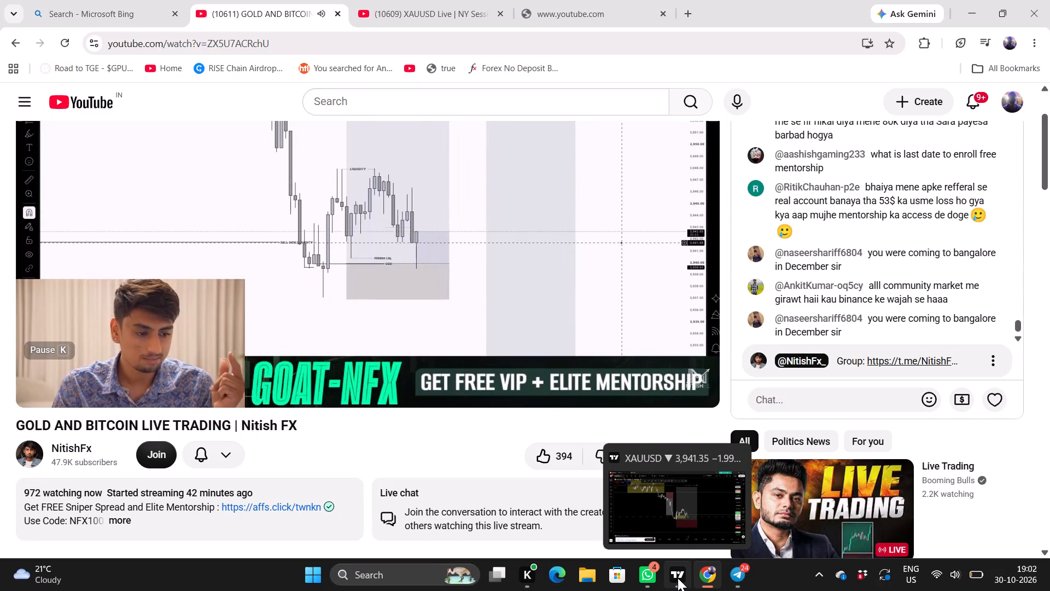
# Switch from the YouTube live stream back to the XAUUSD chart in TradingView.
pyautogui.click(674, 534)
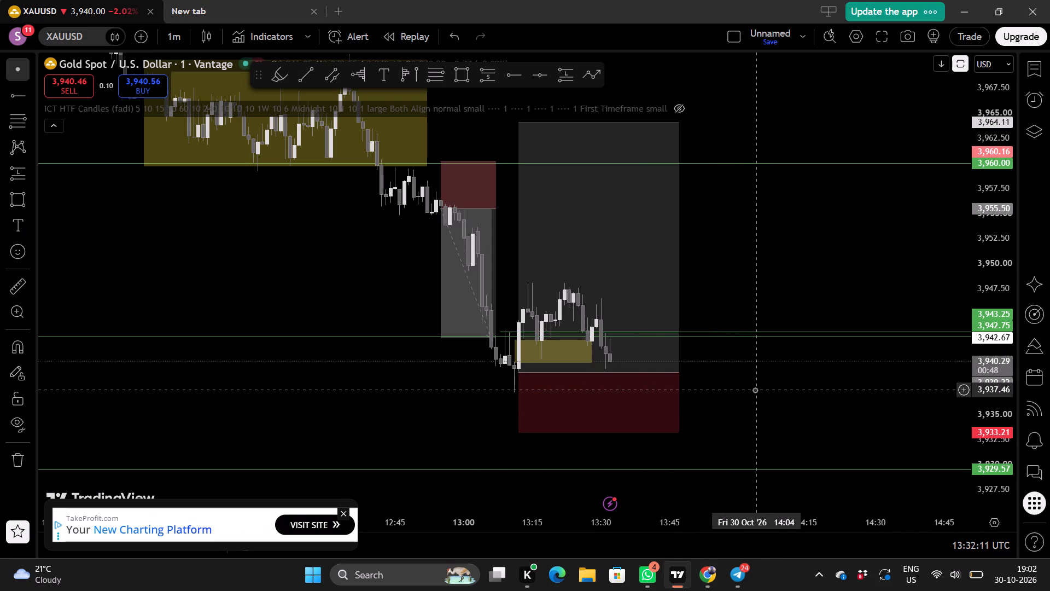
# Switch to the gold and bitcoin live trading stream in Chrome and bring its playback up to the live point.
pyautogui.scroll(-1, 755, 390)
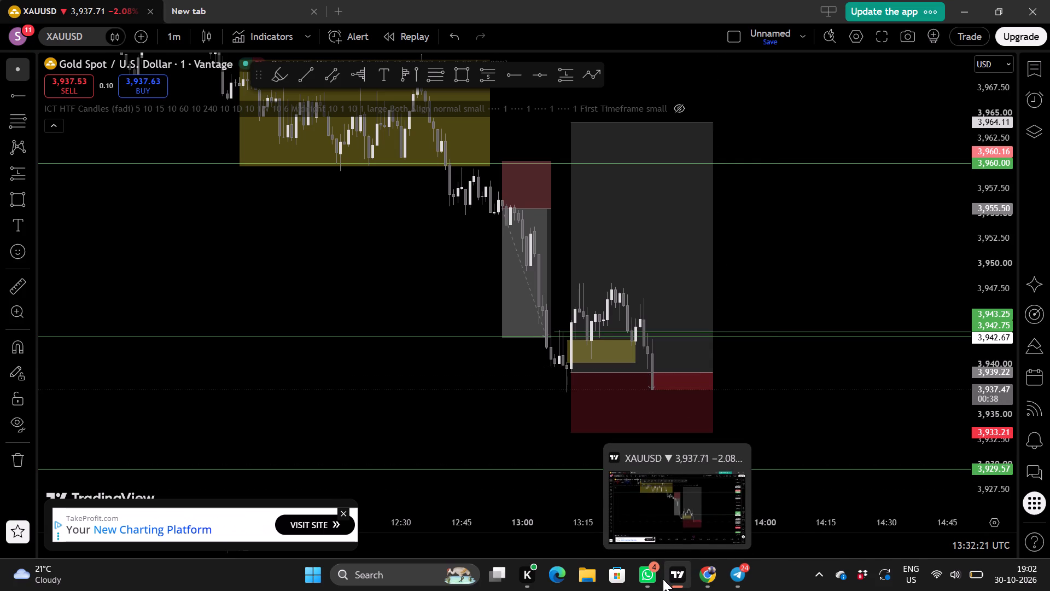
pyautogui.scroll(1, 805, 397)
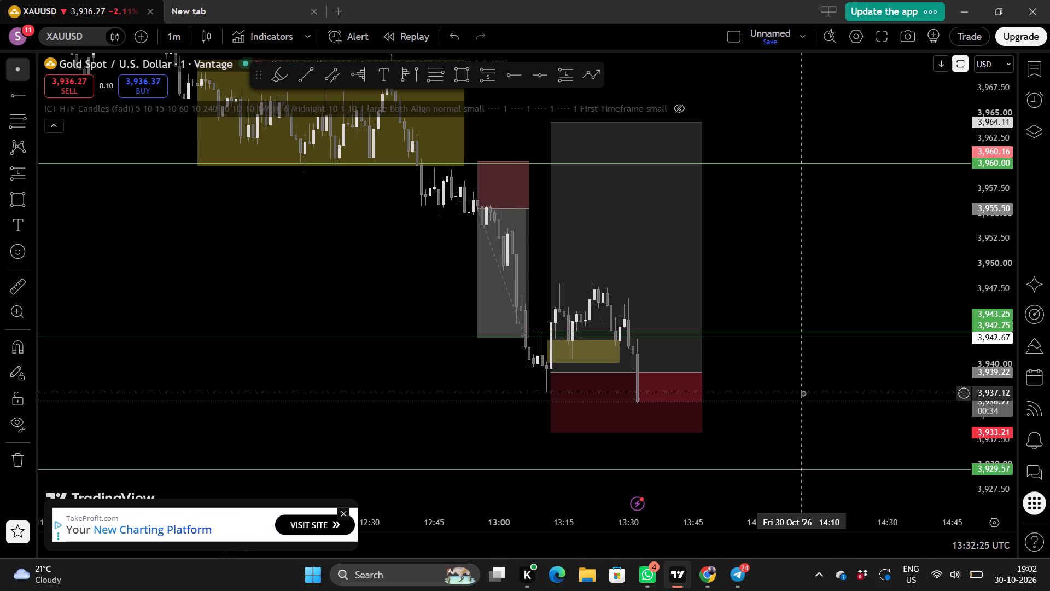
pyautogui.click(704, 575)
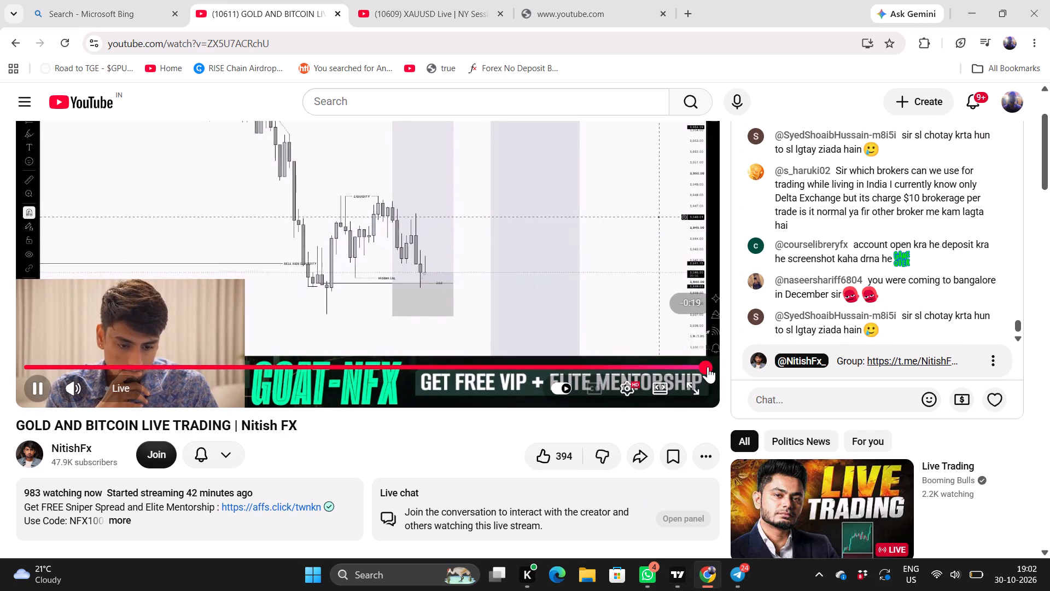
pyautogui.moveTo(708, 366); pyautogui.dragTo(720, 364)
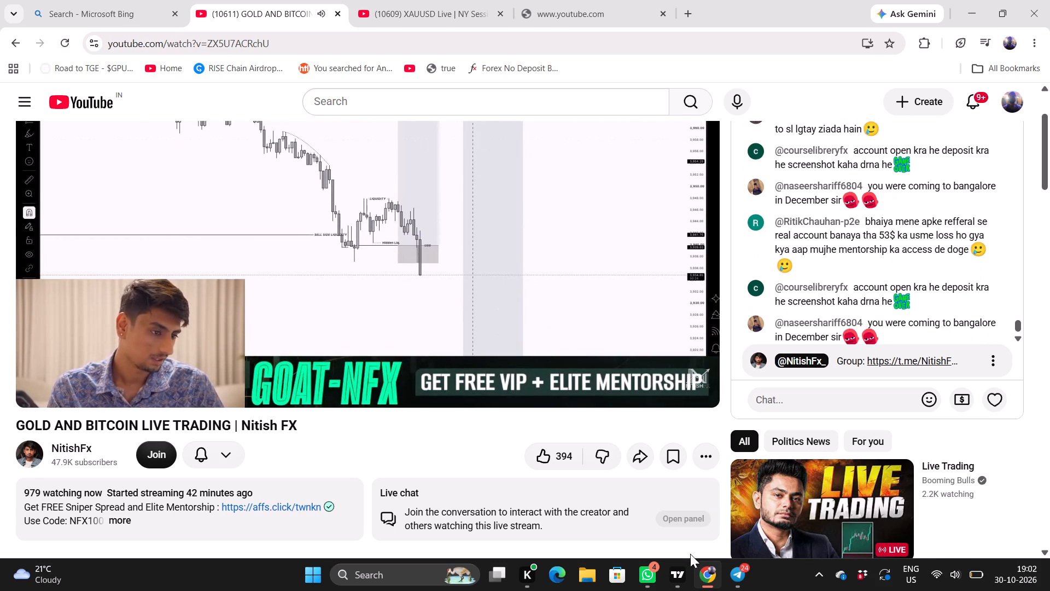
# Return to the XAUUSD chart in TradingView and extend the long position's later time edge to about 13:59.
pyautogui.click(681, 586)
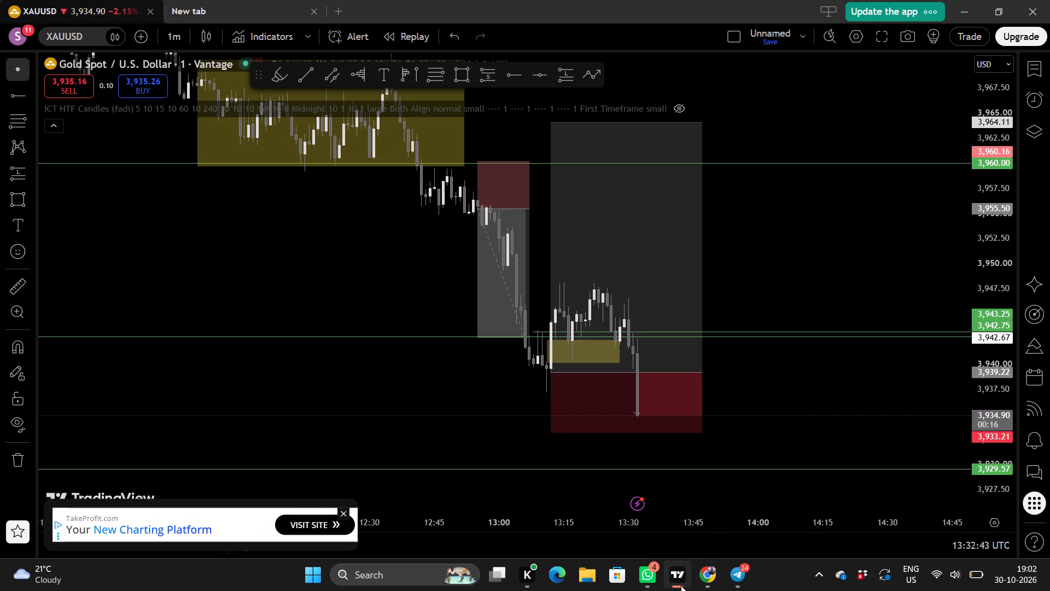
pyautogui.scroll(1, 791, 414)
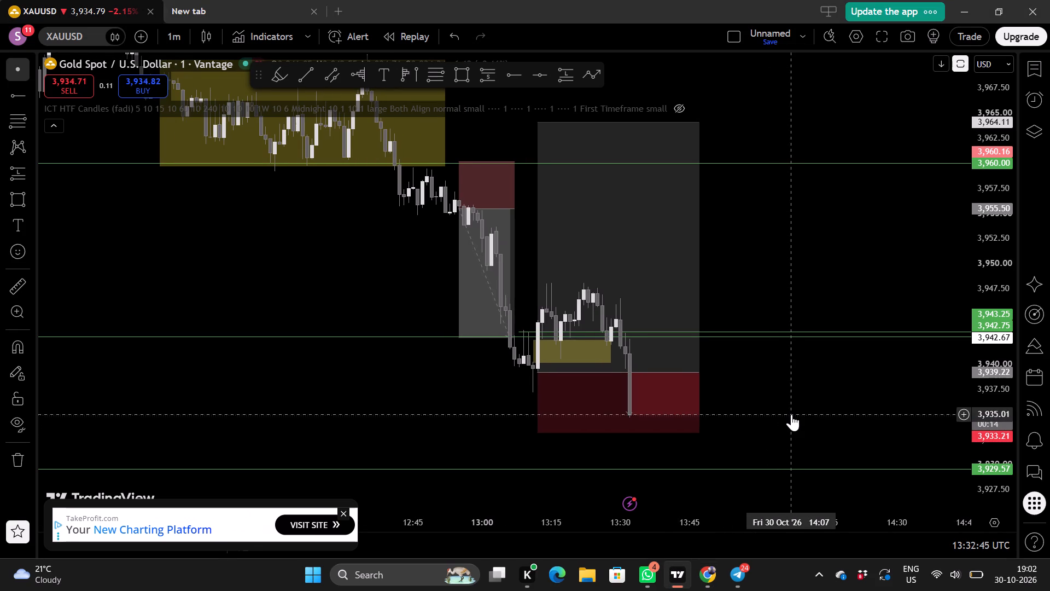
pyautogui.scroll(2, 791, 414)
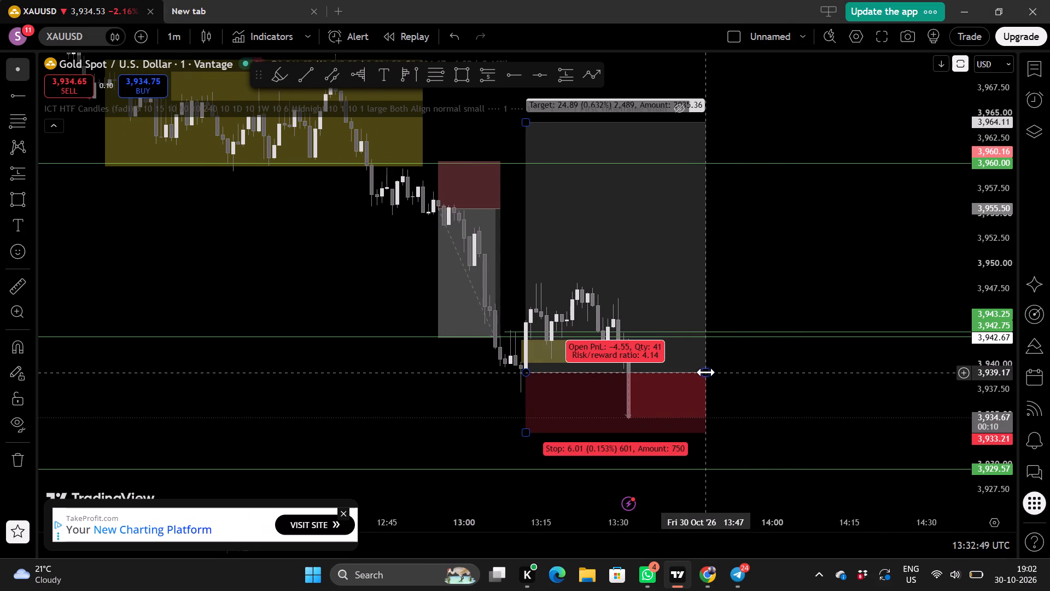
pyautogui.moveTo(705, 372); pyautogui.dragTo(768, 368)
# Examine the falling 1-minute candle against the long position's 3,933.21 stop and the 3,929.57 line below it.
pyautogui.moveTo(831, 395); pyautogui.dragTo(817, 343)
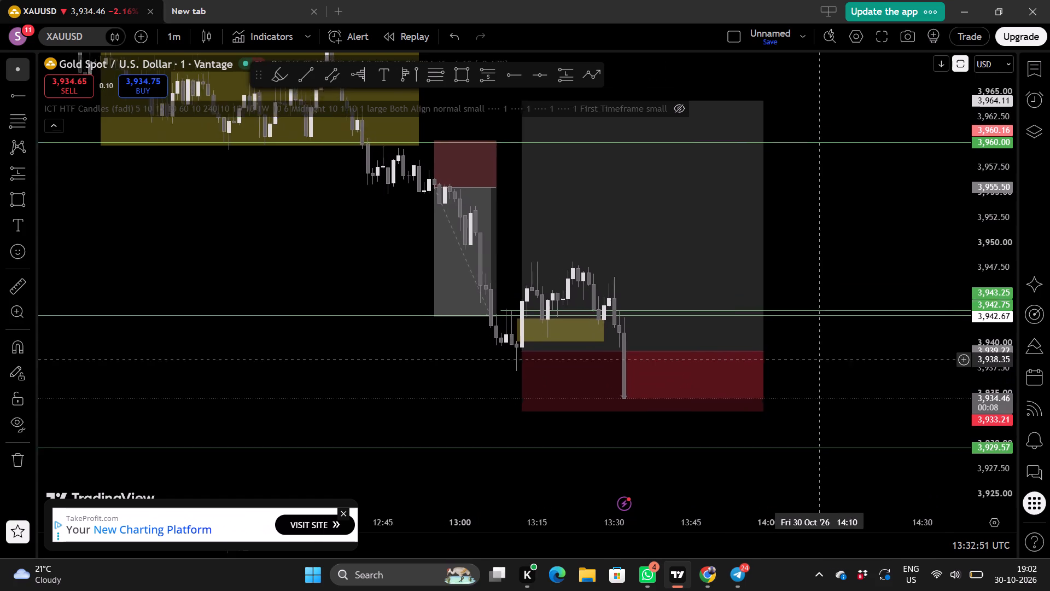
pyautogui.moveTo(817, 343); pyautogui.dragTo(814, 335)
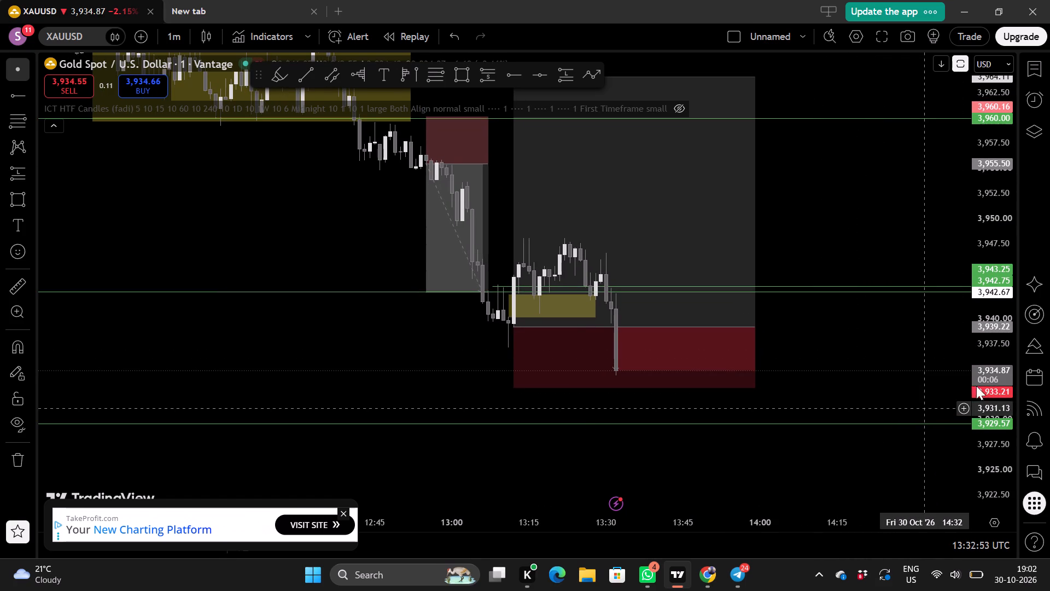
pyautogui.scroll(3, 990, 373)
pyautogui.click(900, 390)
pyautogui.moveTo(900, 390); pyautogui.dragTo(886, 333)
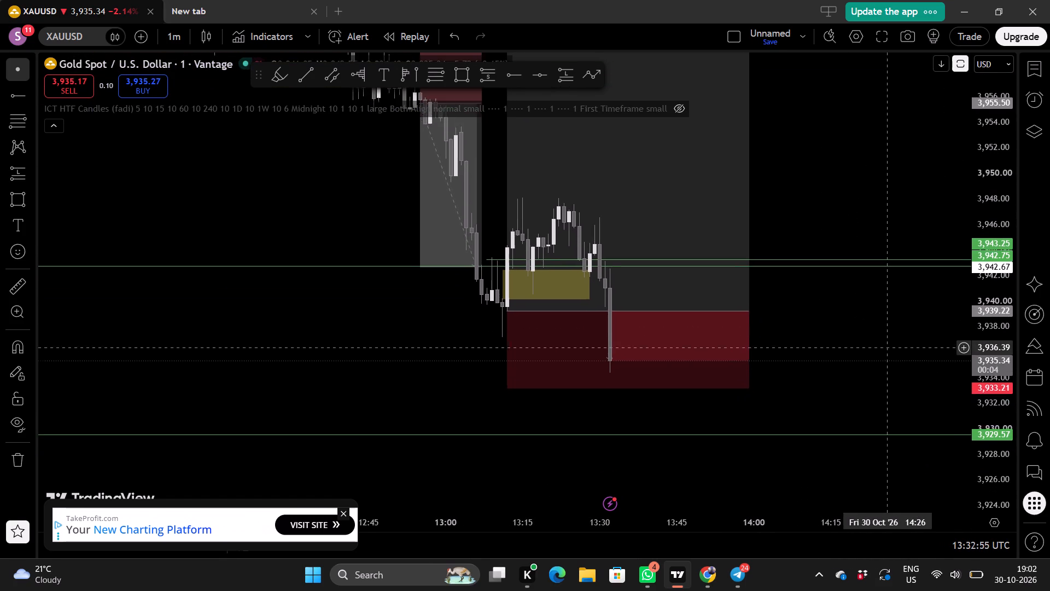
pyautogui.moveTo(886, 333); pyautogui.dragTo(885, 332)
pyautogui.scroll(-2, 983, 366)
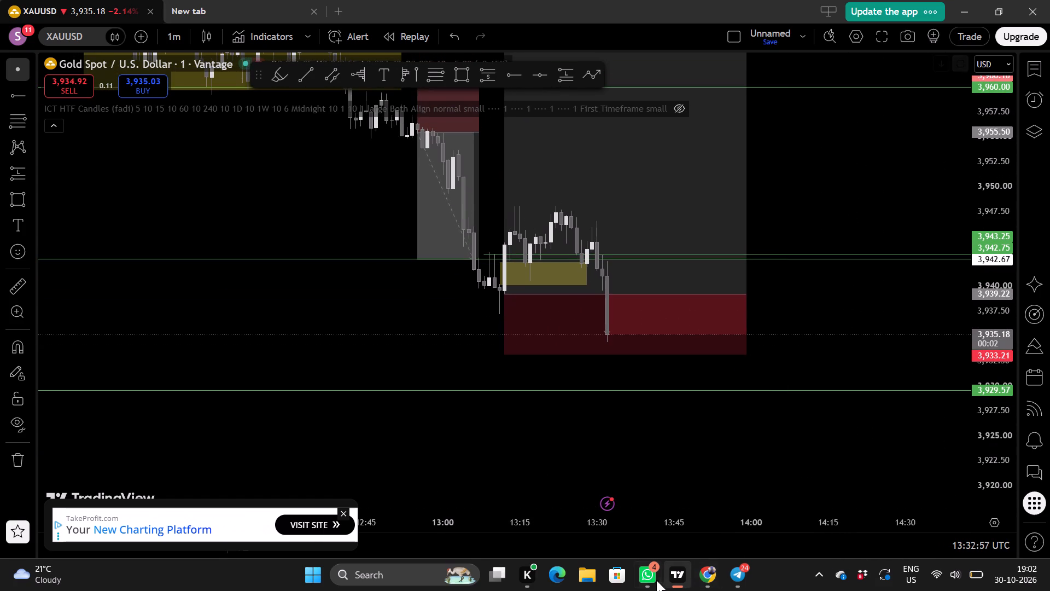
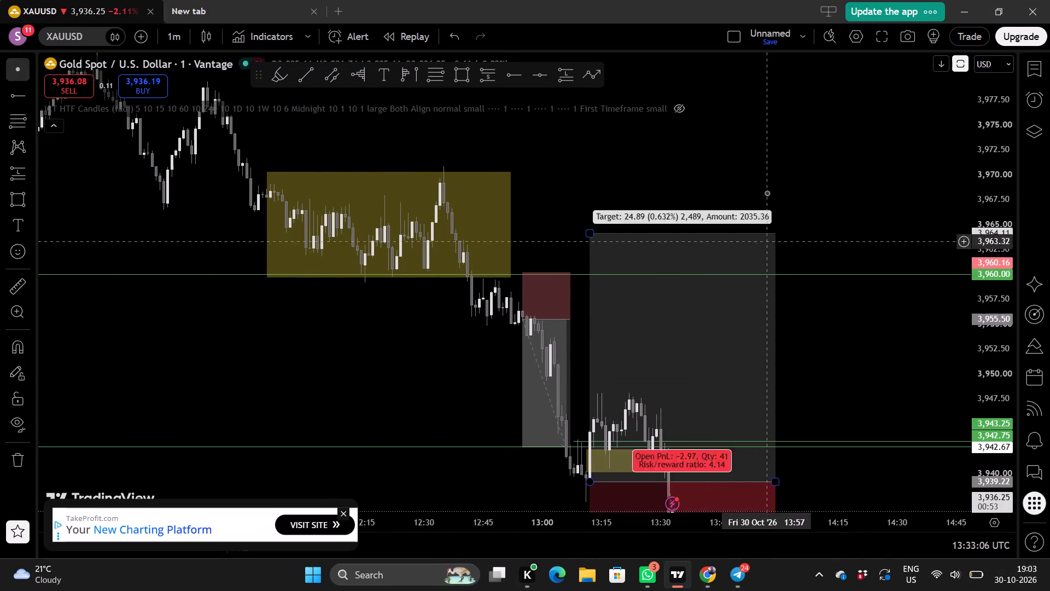
# Examine the wider 1-minute XAUUSD decline around the 3,960 line and the planned long position.
pyautogui.moveTo(760, 151); pyautogui.dragTo(757, 260)
pyautogui.scroll(-2, 757, 260)
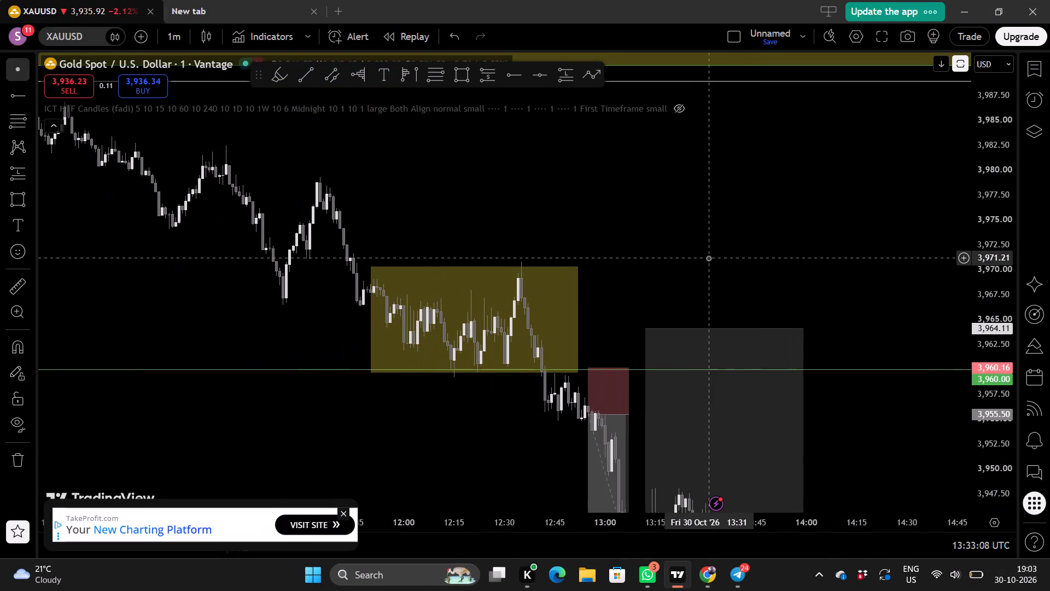
pyautogui.scroll(-2, 708, 258)
pyautogui.moveTo(751, 202); pyautogui.dragTo(637, 228)
pyautogui.scroll(-1, 593, 234)
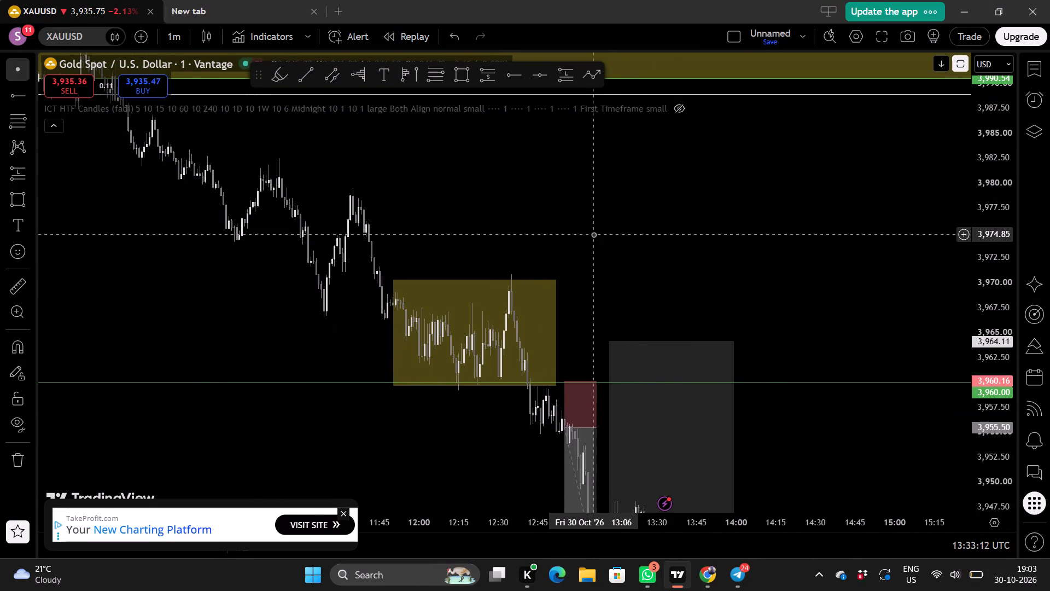
pyautogui.scroll(-1, 593, 234)
pyautogui.moveTo(669, 223); pyautogui.dragTo(502, 263)
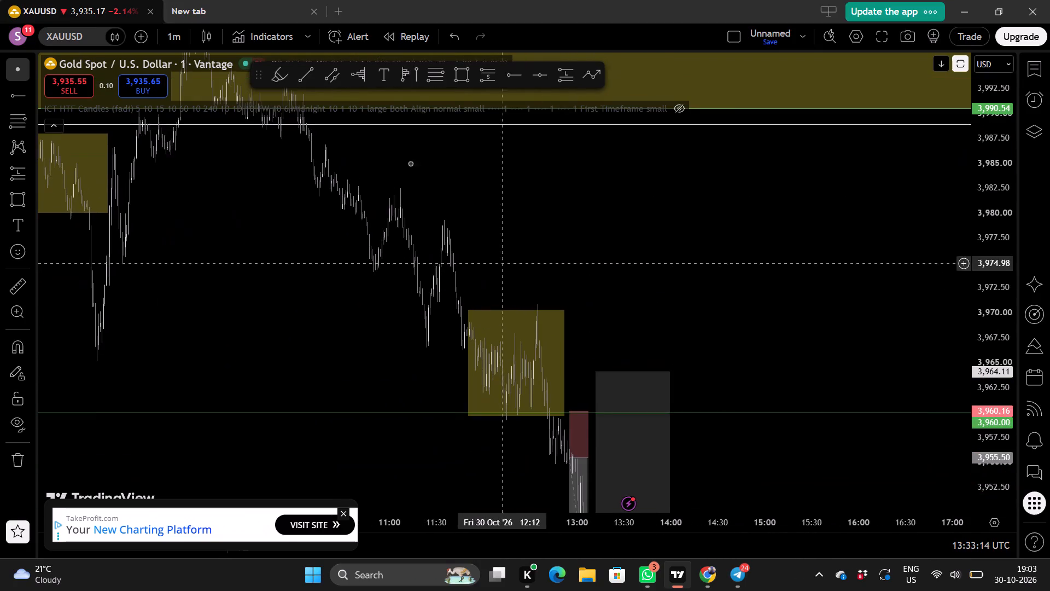
# Change the XAUUSD chart to the 30-minute timeframe and examine the falling candle against the 3,933.21 stop and 3,929.57 line.
pyautogui.click(167, 37)
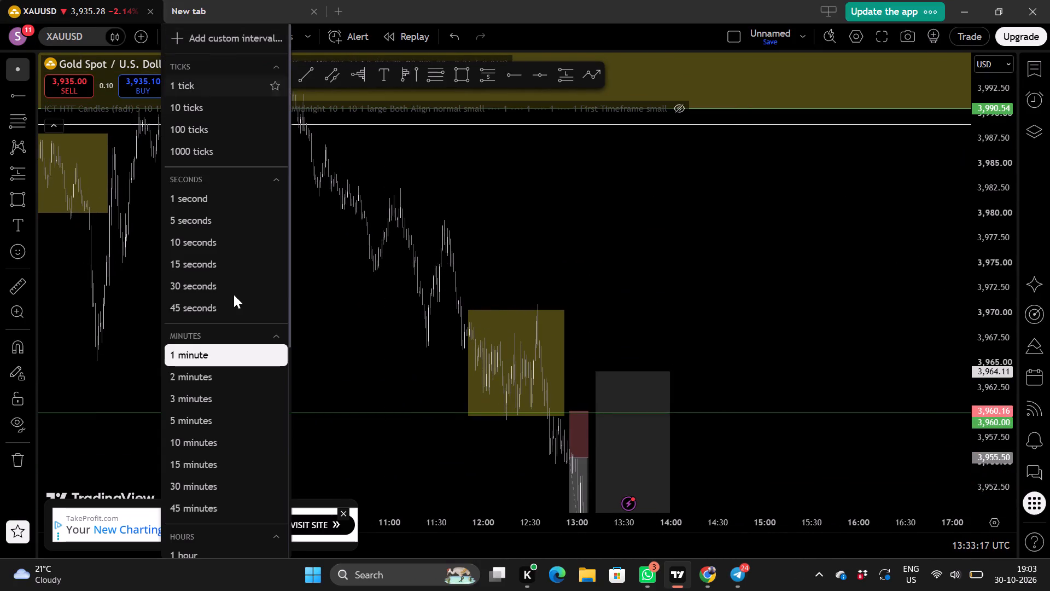
pyautogui.scroll(-1, 234, 294)
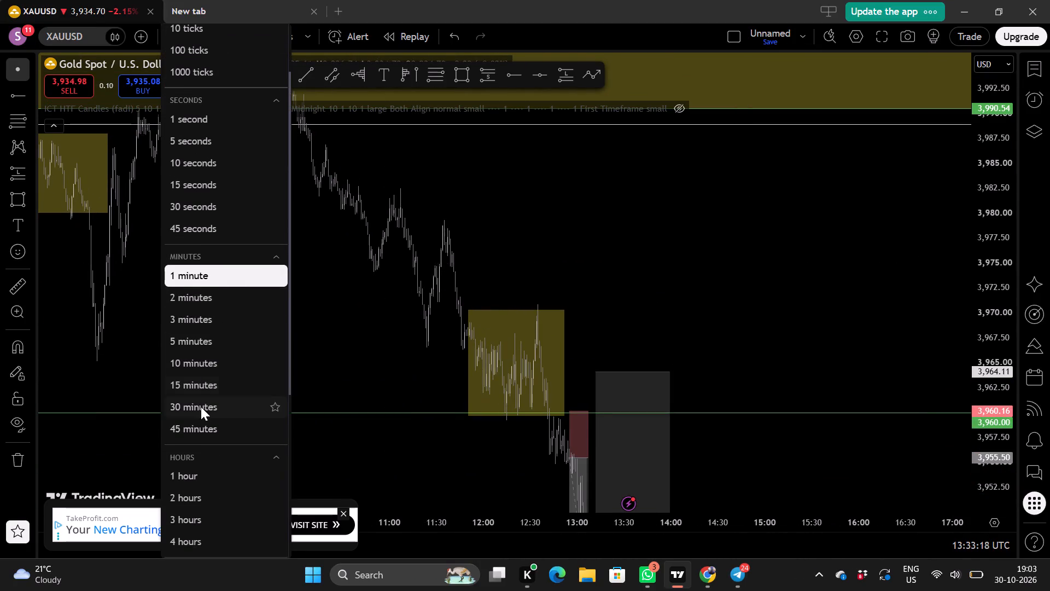
pyautogui.click(201, 407)
pyautogui.scroll(6, 546, 303)
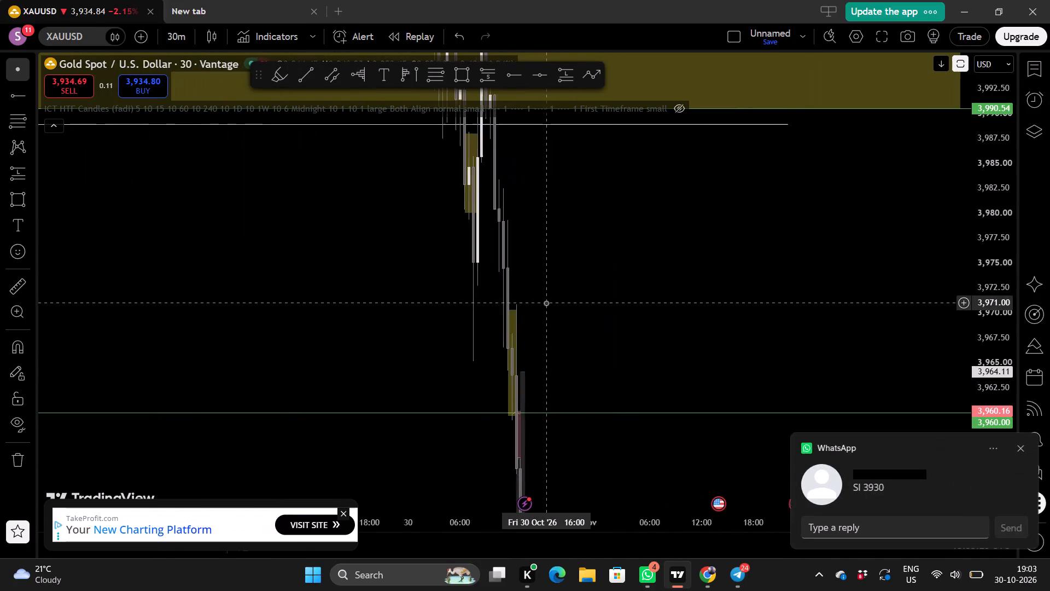
pyautogui.scroll(1, 546, 303)
pyautogui.moveTo(665, 266); pyautogui.dragTo(693, 315)
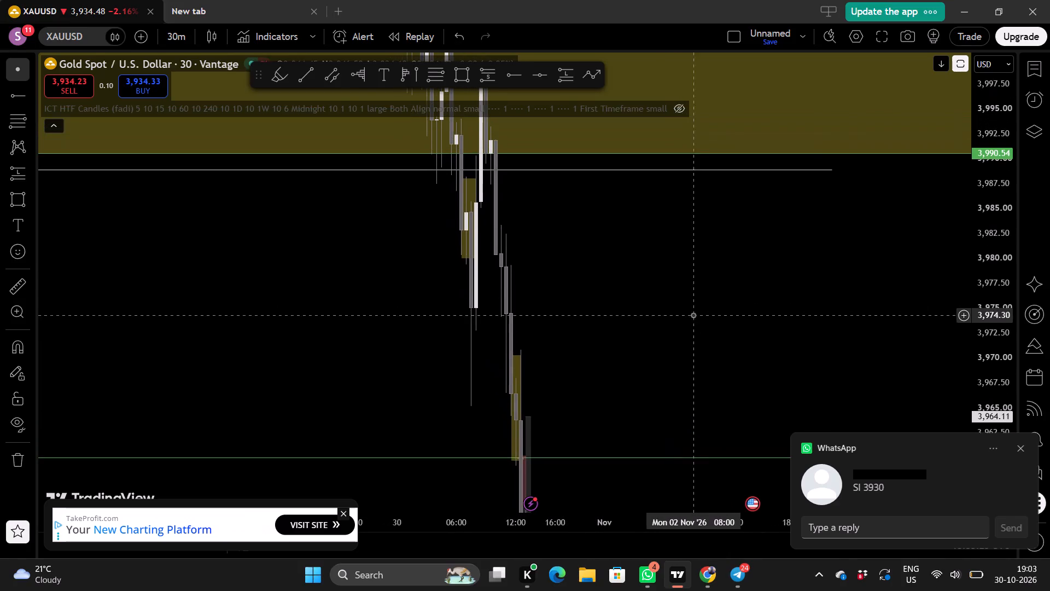
pyautogui.scroll(-4, 982, 350)
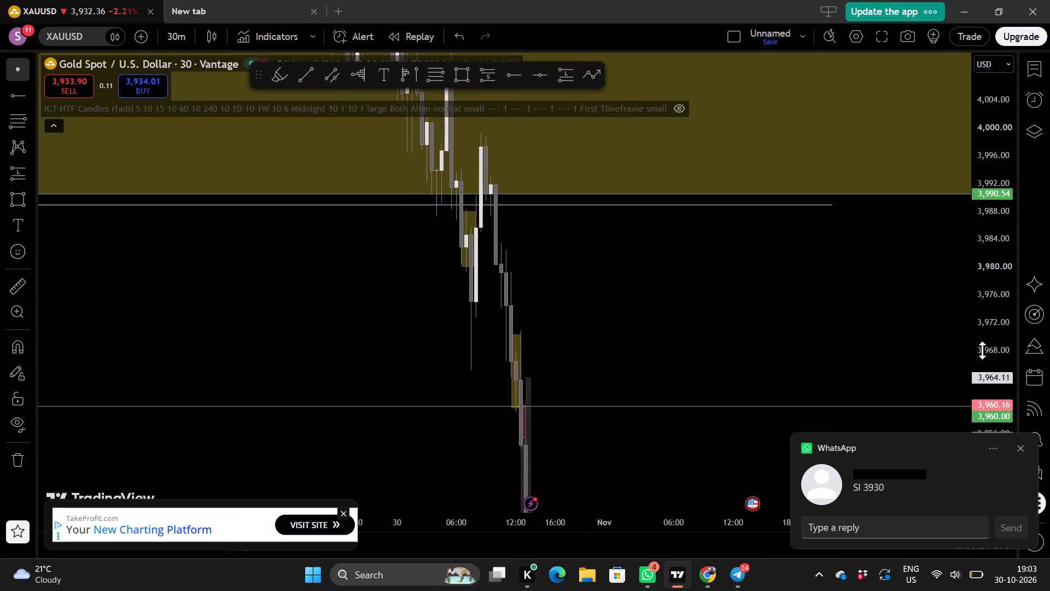
pyautogui.scroll(1, 840, 322)
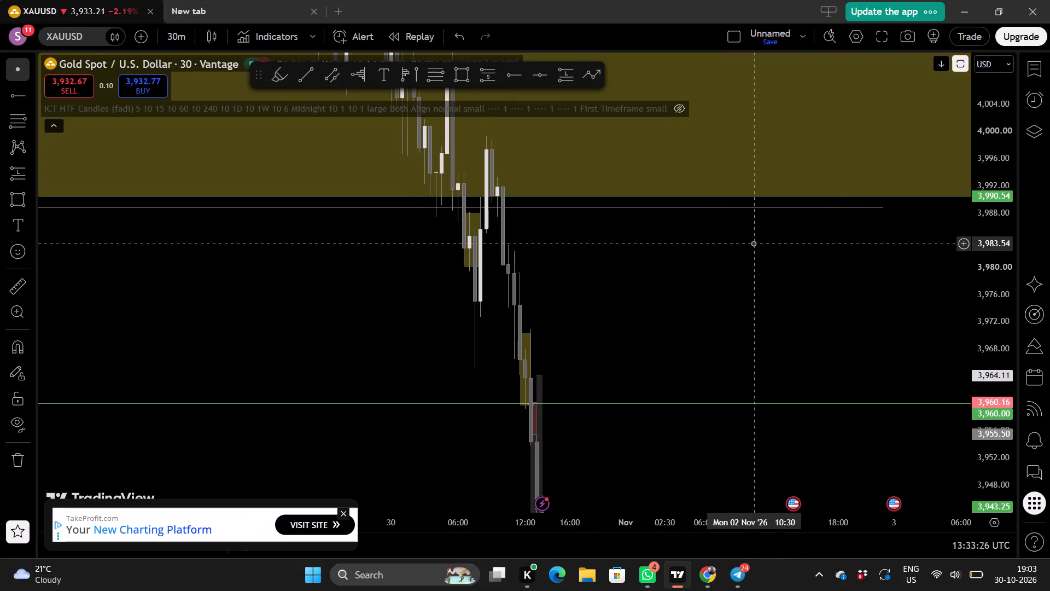
pyautogui.moveTo(766, 288); pyautogui.dragTo(757, 264)
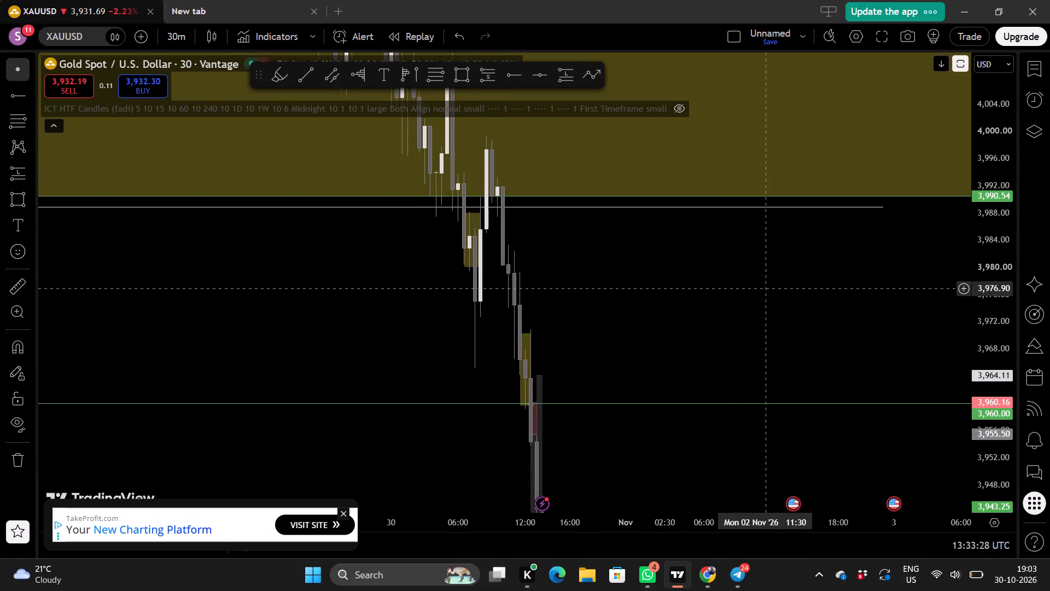
pyautogui.moveTo(757, 264); pyautogui.dragTo(742, 197)
pyautogui.moveTo(772, 305); pyautogui.dragTo(766, 195)
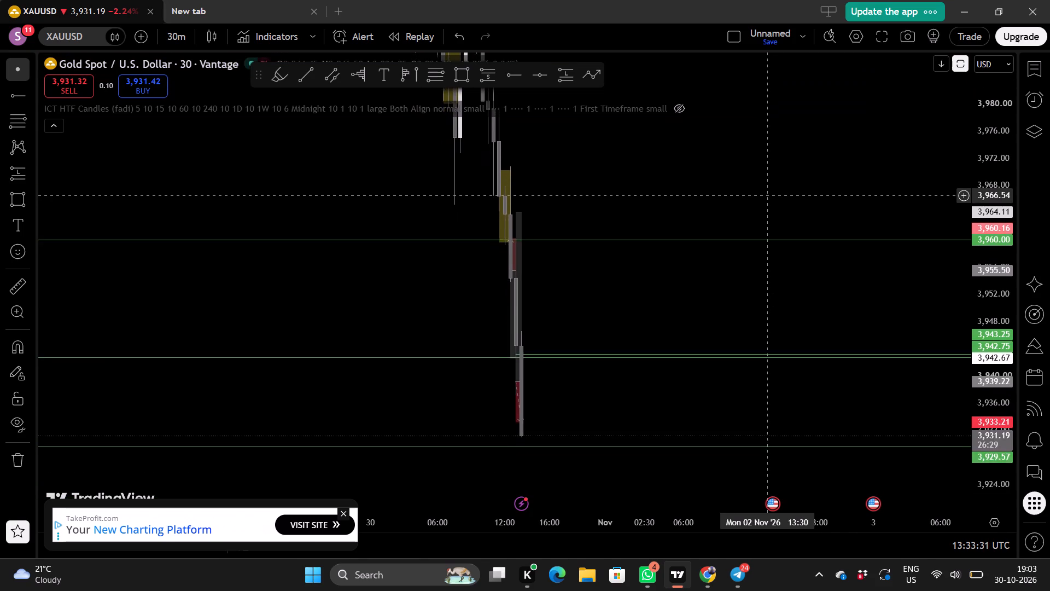
pyautogui.moveTo(766, 195); pyautogui.dragTo(801, 318)
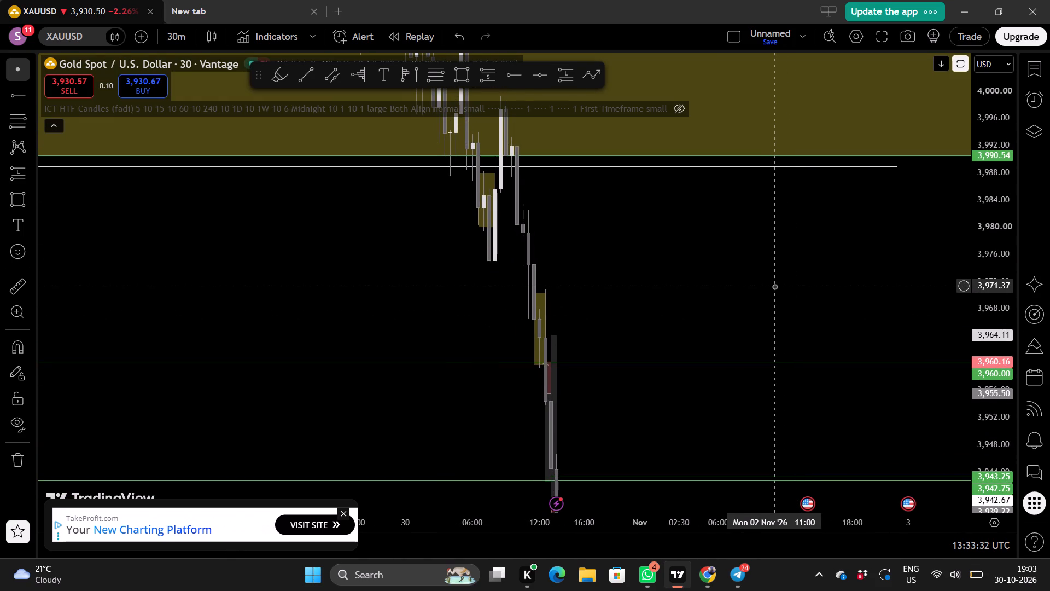
pyautogui.click(758, 220)
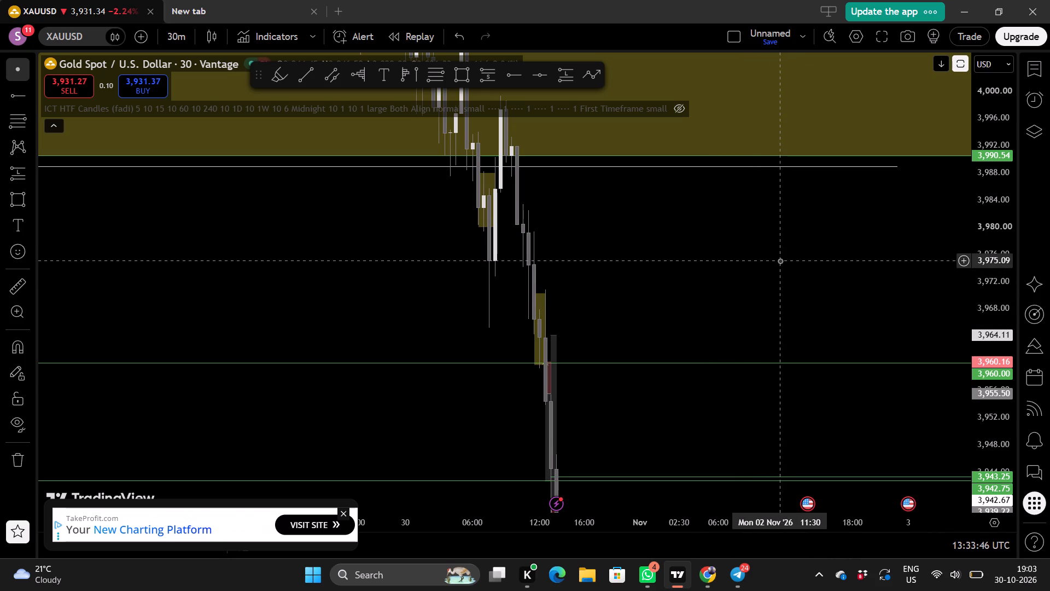
pyautogui.moveTo(767, 276); pyautogui.dragTo(756, 152)
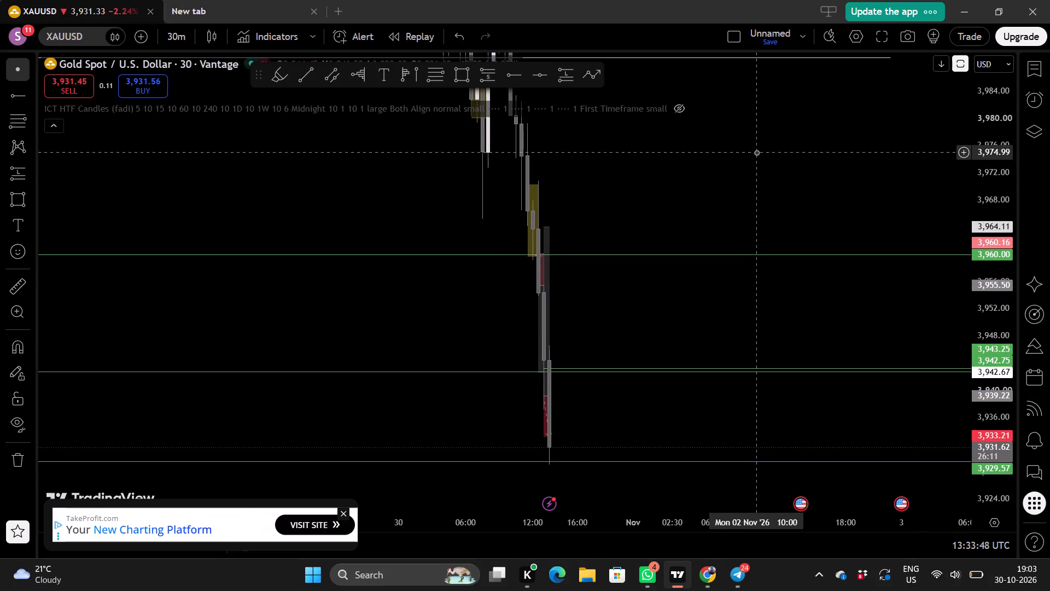
pyautogui.scroll(1, 752, 346)
pyautogui.scroll(1, 696, 304)
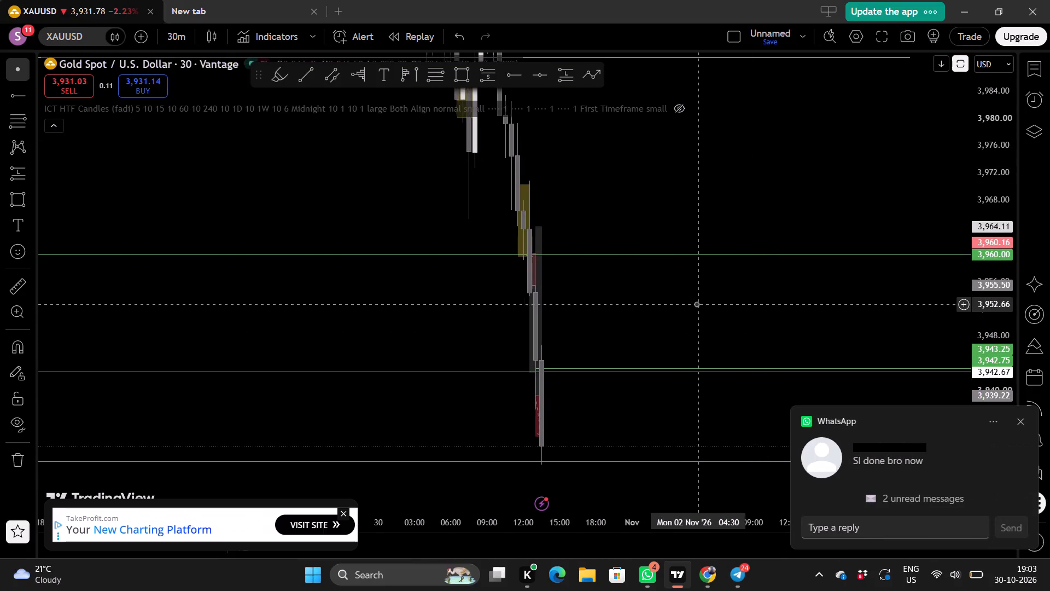
pyautogui.scroll(1, 696, 304)
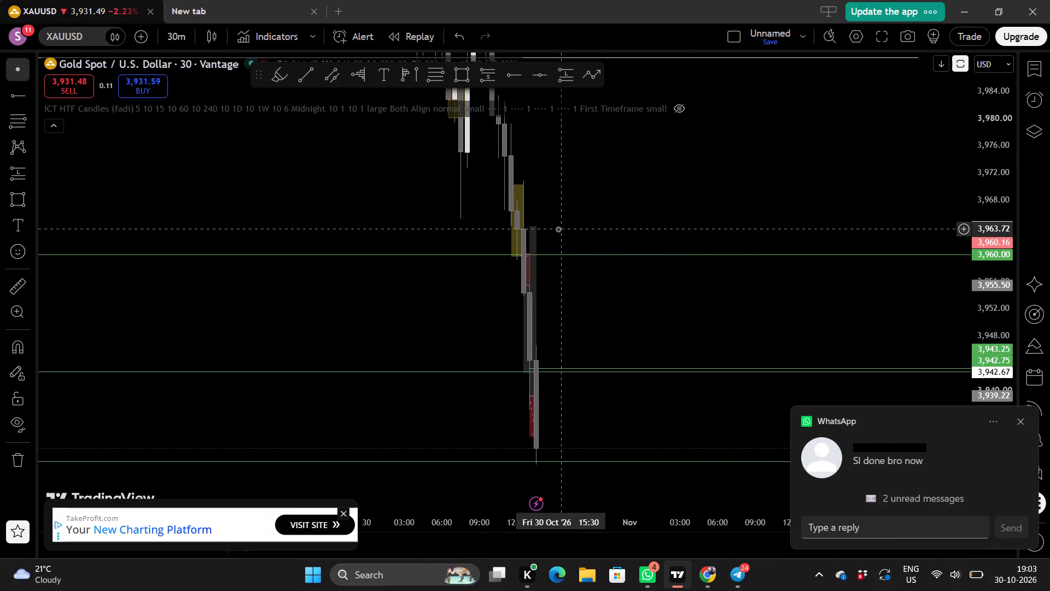
# Change the chart to the 5-minute timeframe and examine the drop through the long position towards the 3,929.57 line.
pyautogui.click(177, 35)
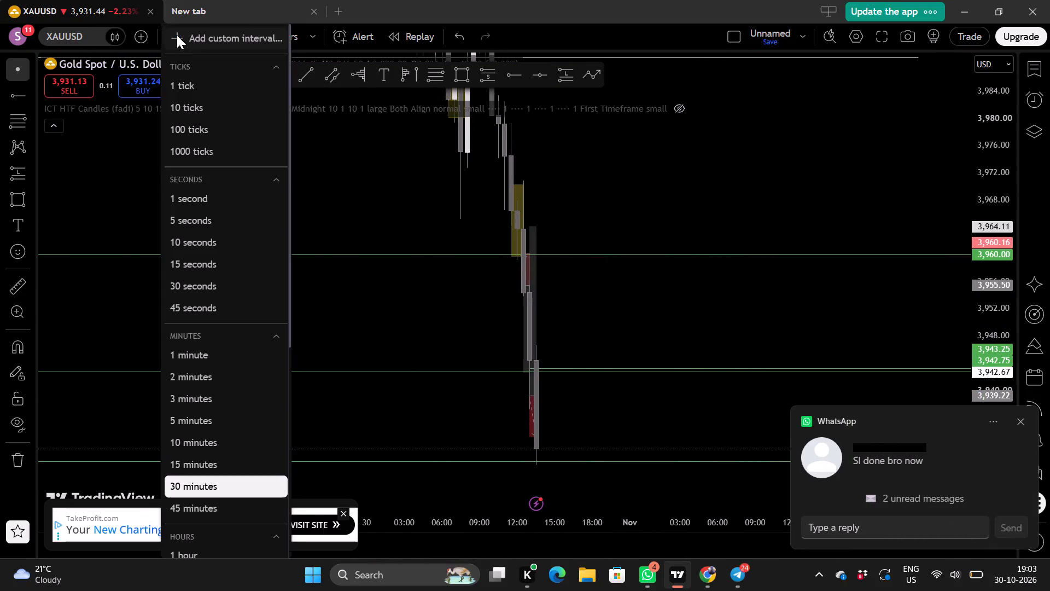
pyautogui.scroll(-1, 226, 268)
pyautogui.click(198, 342)
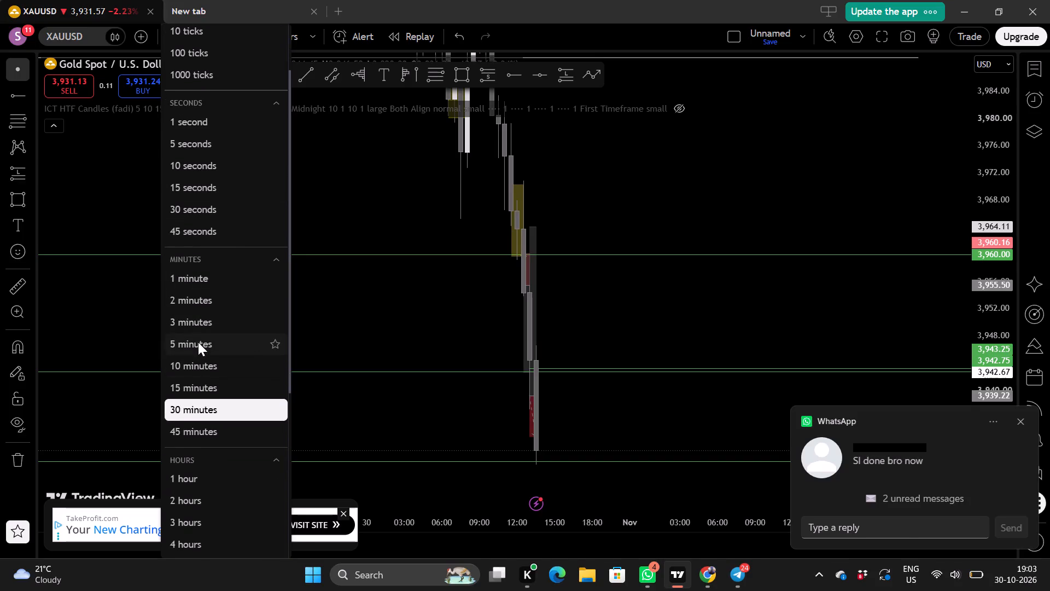
pyautogui.scroll(1, 697, 436)
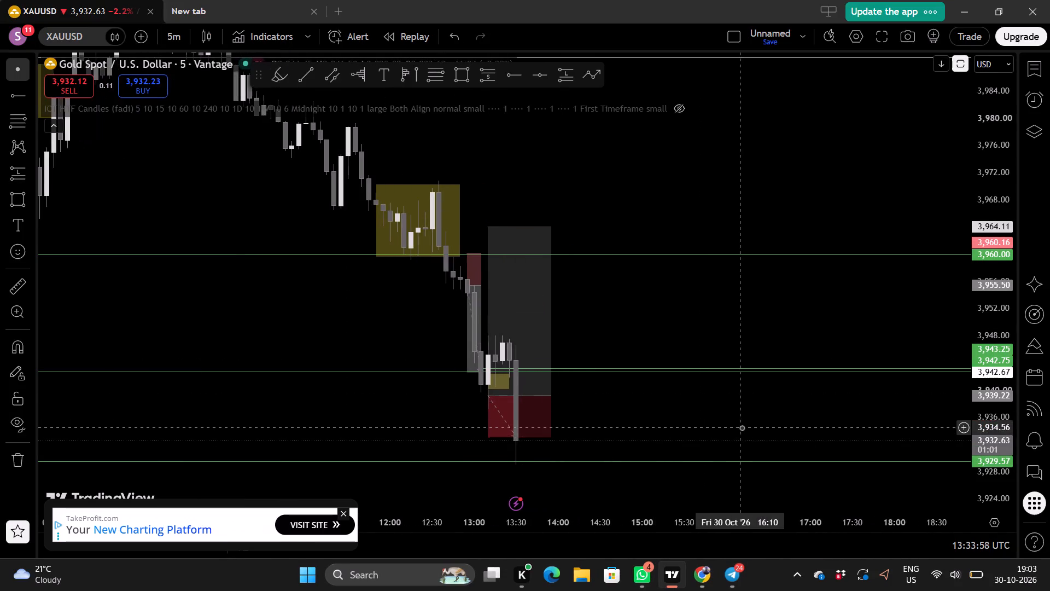
pyautogui.scroll(4, 742, 427)
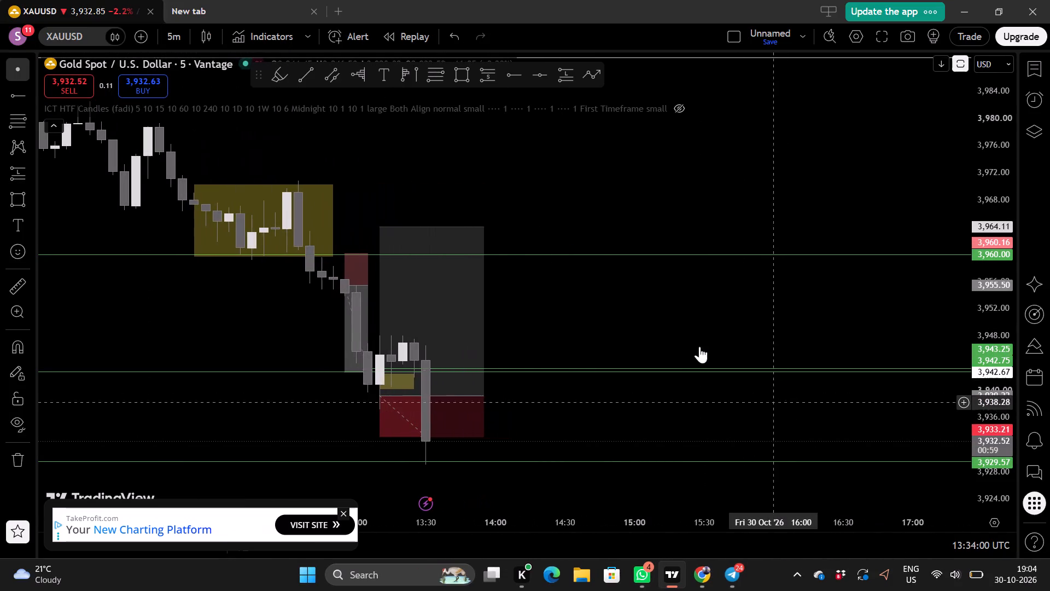
pyautogui.moveTo(672, 322); pyautogui.dragTo(733, 287)
pyautogui.hscroll(1, 733, 287)
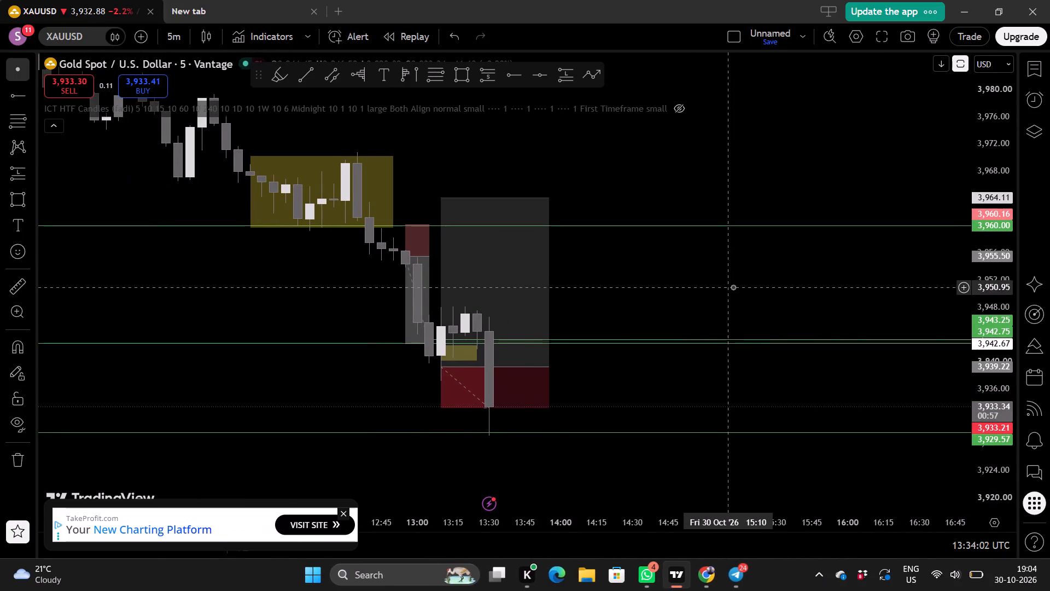
pyautogui.scroll(1, 733, 287)
pyautogui.scroll(2, 997, 328)
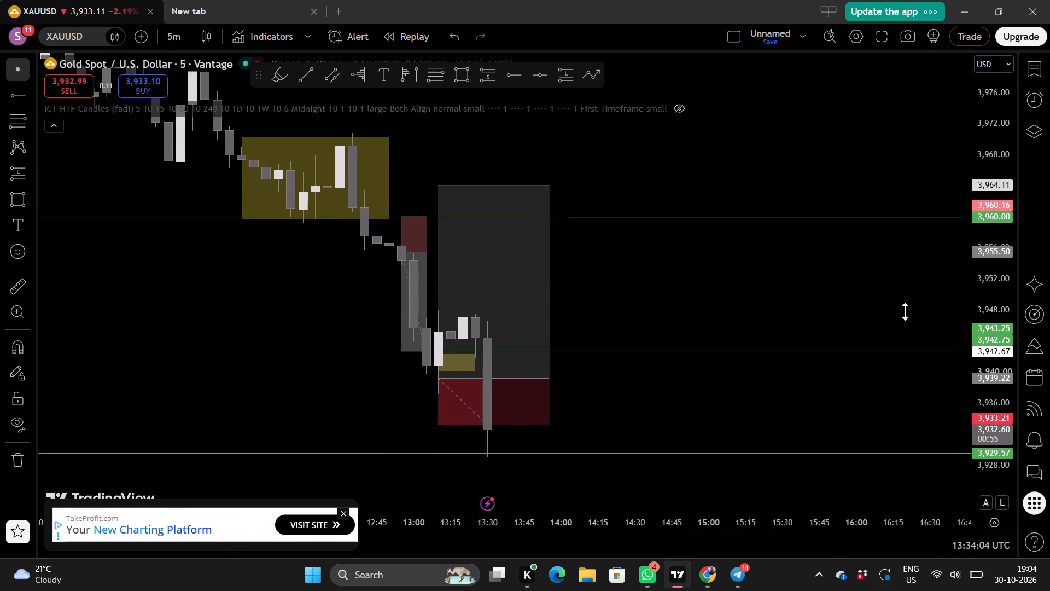
pyautogui.moveTo(828, 303); pyautogui.dragTo(787, 291)
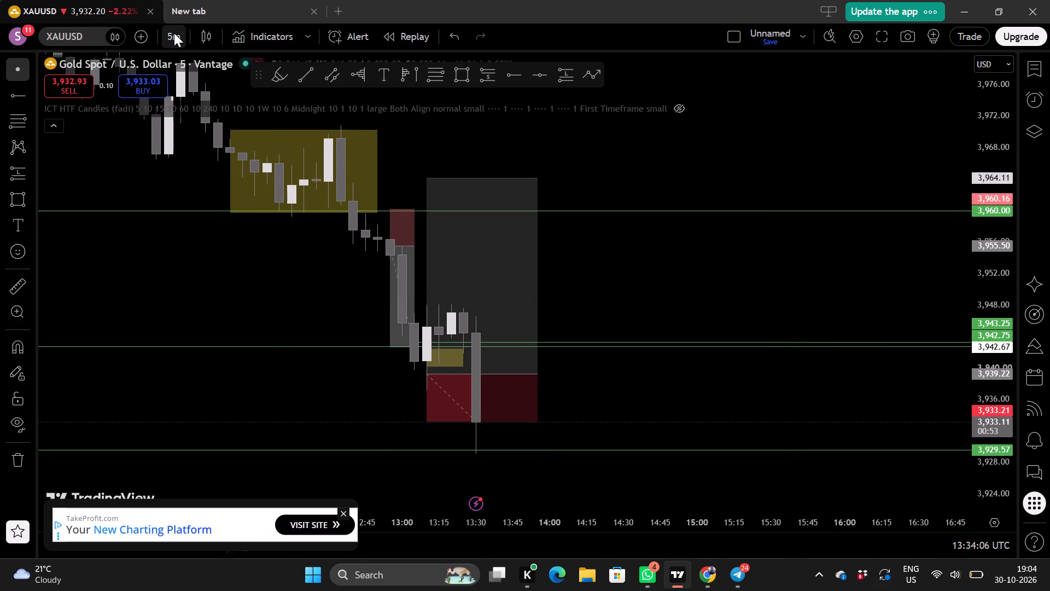
# Return to the 1-minute chart and move the long position to 13:30, with entry about 3,933.8, stop 3,927.82 and target 3,958.72.
pyautogui.click(174, 33)
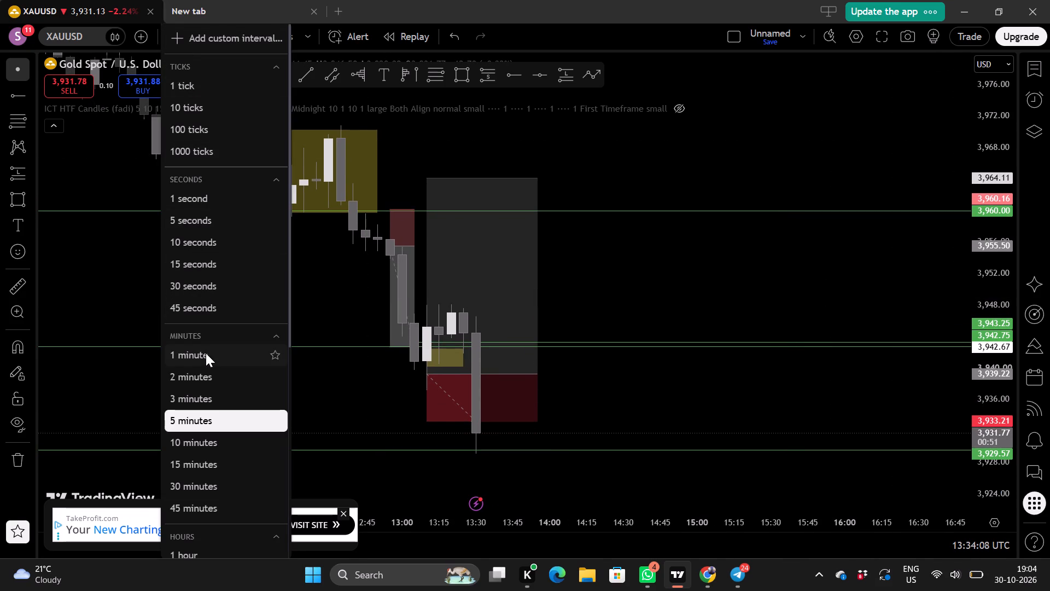
pyautogui.click(206, 353)
pyautogui.scroll(-1, 585, 432)
pyautogui.moveTo(644, 433); pyautogui.dragTo(516, 398)
pyautogui.scroll(-3, 561, 438)
pyautogui.moveTo(590, 438); pyautogui.dragTo(454, 416)
pyautogui.moveTo(621, 330); pyautogui.dragTo(728, 367)
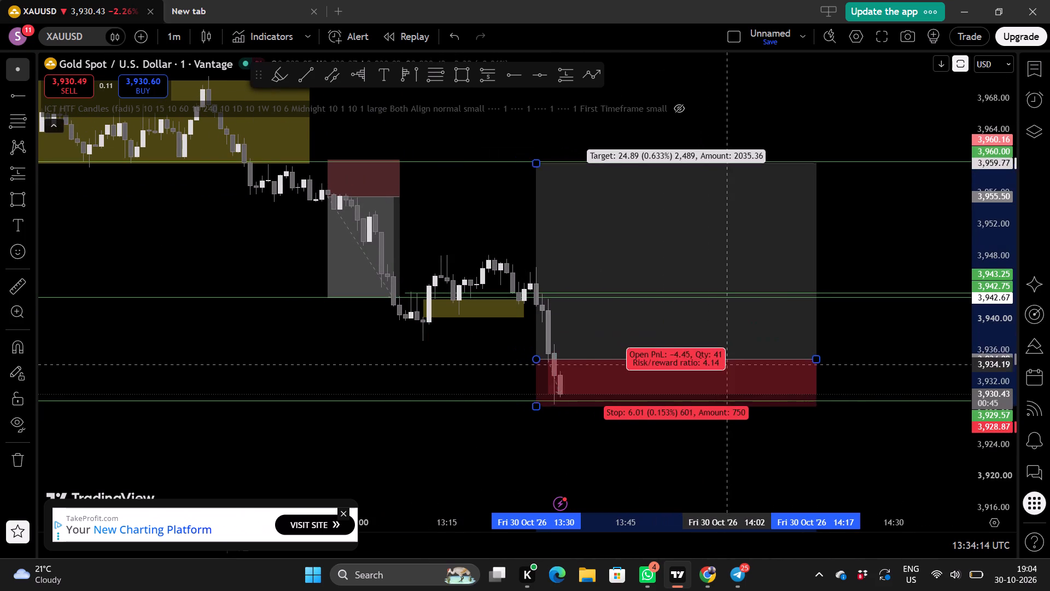
pyautogui.moveTo(728, 367); pyautogui.dragTo(729, 373)
# Narrow the long position to run from 13:33 to about 13:55, with its entry at 3,933.67.
pyautogui.moveTo(537, 369); pyautogui.dragTo(541, 369)
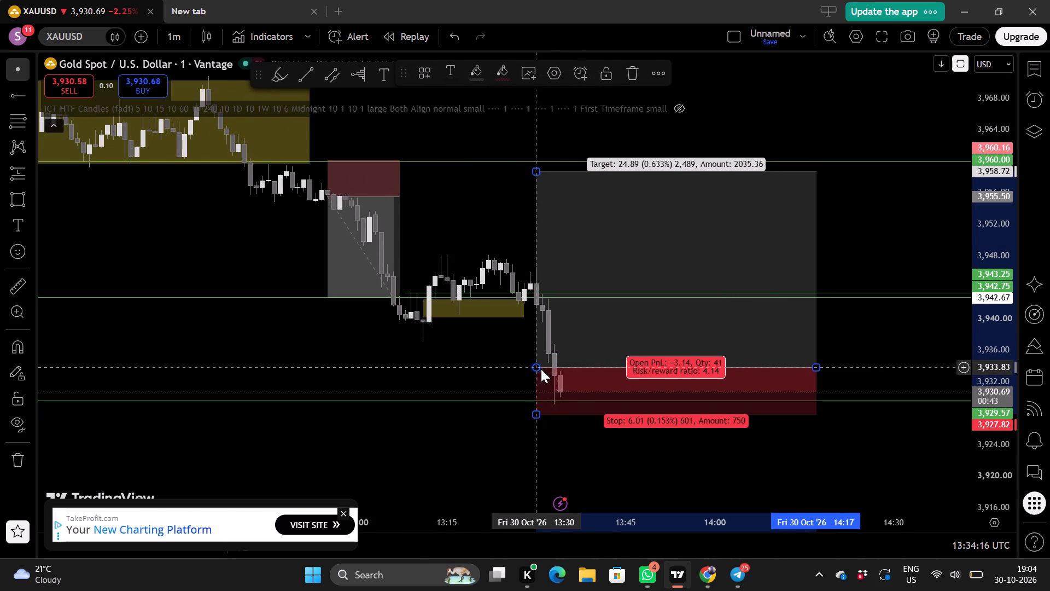
pyautogui.moveTo(541, 369); pyautogui.dragTo(552, 368)
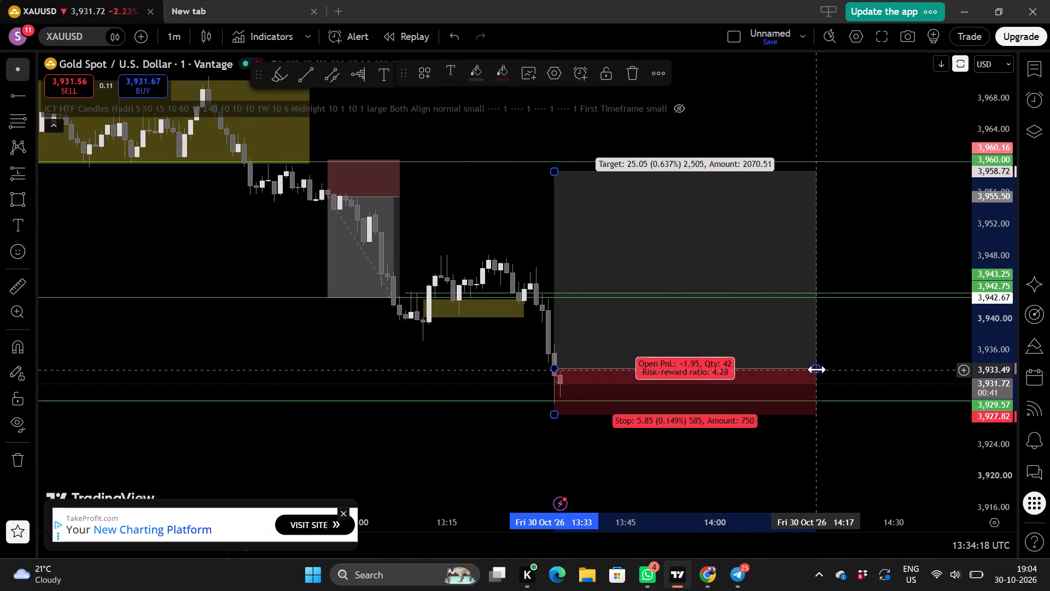
pyautogui.moveTo(817, 369); pyautogui.dragTo(686, 376)
pyautogui.moveTo(749, 365); pyautogui.dragTo(731, 374)
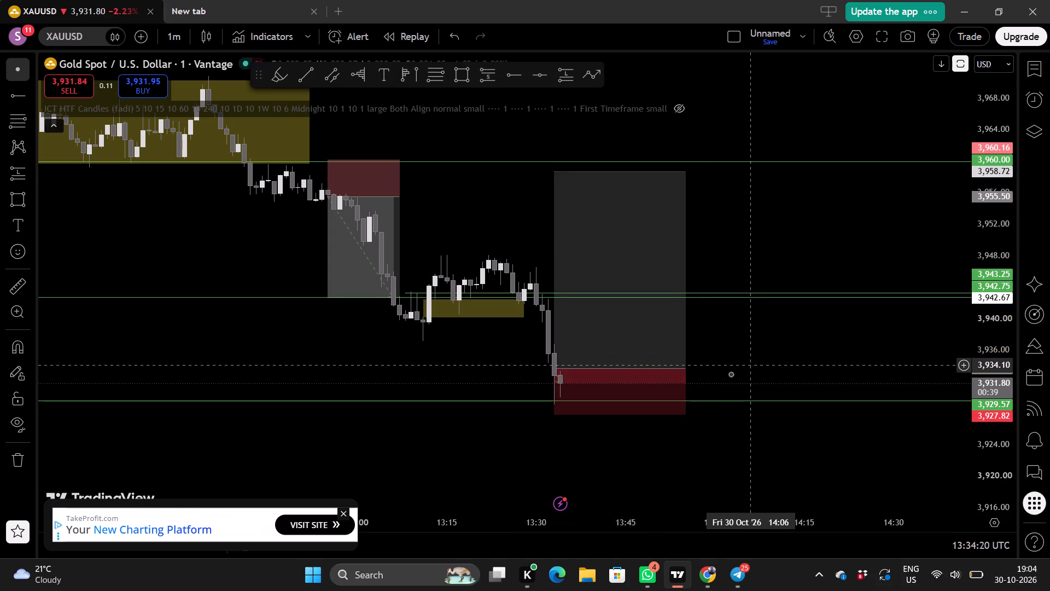
pyautogui.moveTo(731, 374); pyautogui.dragTo(696, 396)
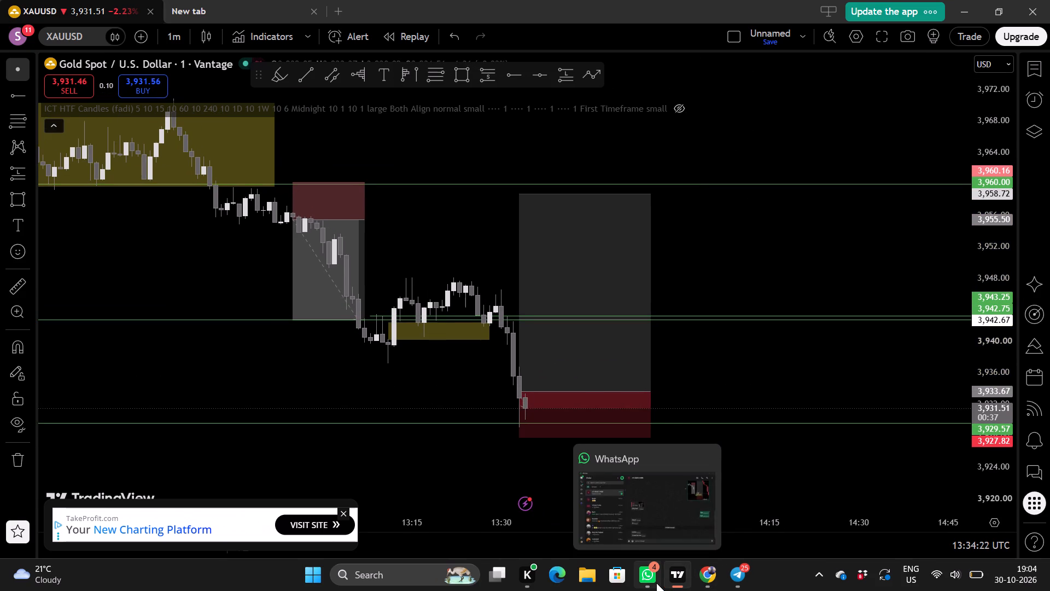
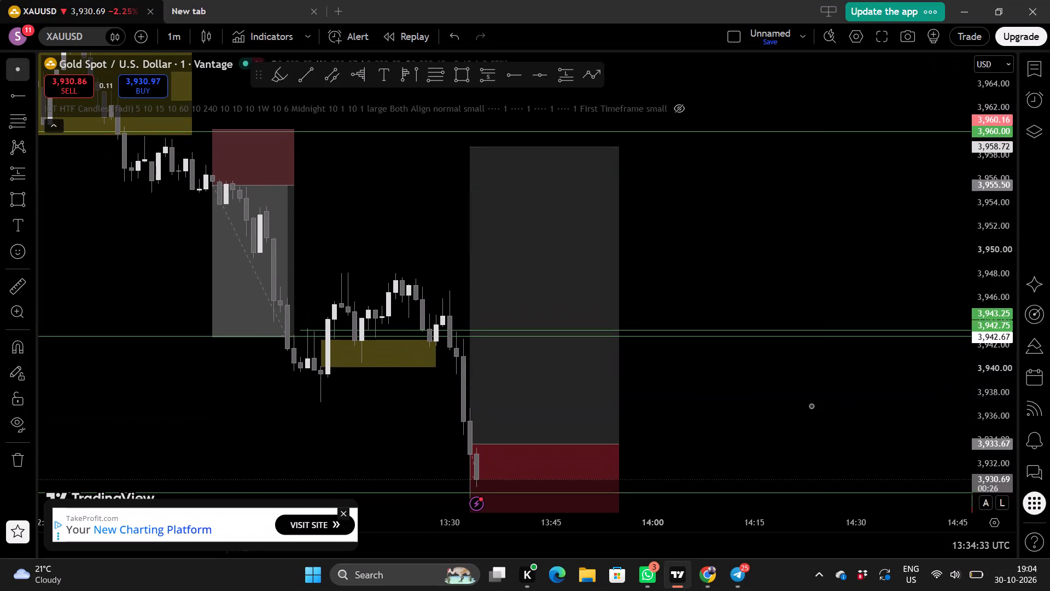
# Examine the latest 1-minute XAUUSD candles against the long position's 3,933.67 entry, its 3,927.82 stop and the 3,929.57 line.
pyautogui.moveTo(811, 405); pyautogui.dragTo(752, 369)
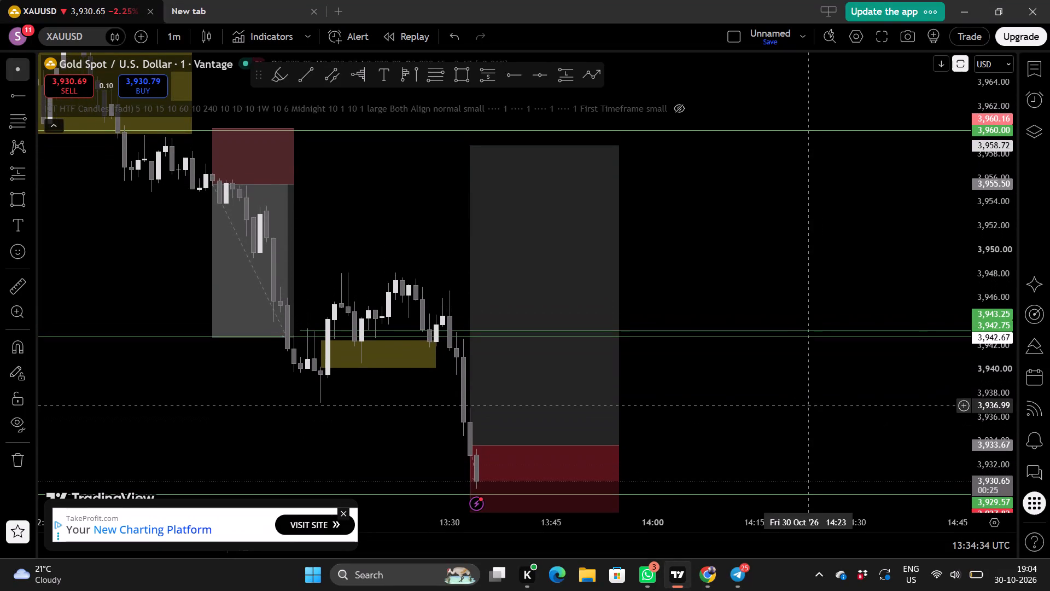
pyautogui.moveTo(752, 369); pyautogui.dragTo(717, 355)
pyautogui.scroll(-2, 727, 375)
pyautogui.scroll(1, 727, 375)
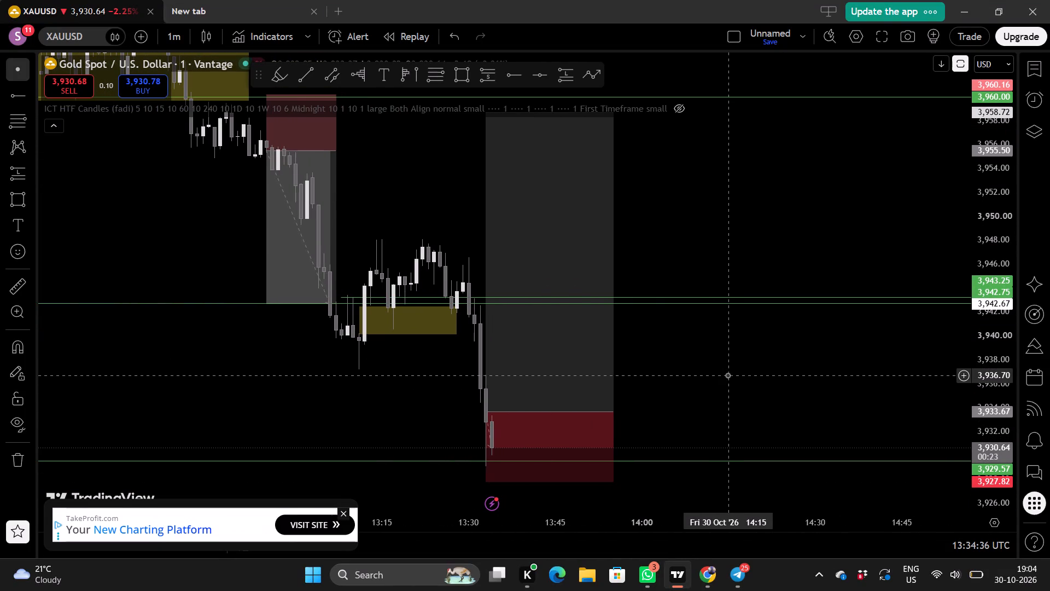
pyautogui.moveTo(744, 391); pyautogui.dragTo(710, 339)
pyautogui.scroll(1, 710, 339)
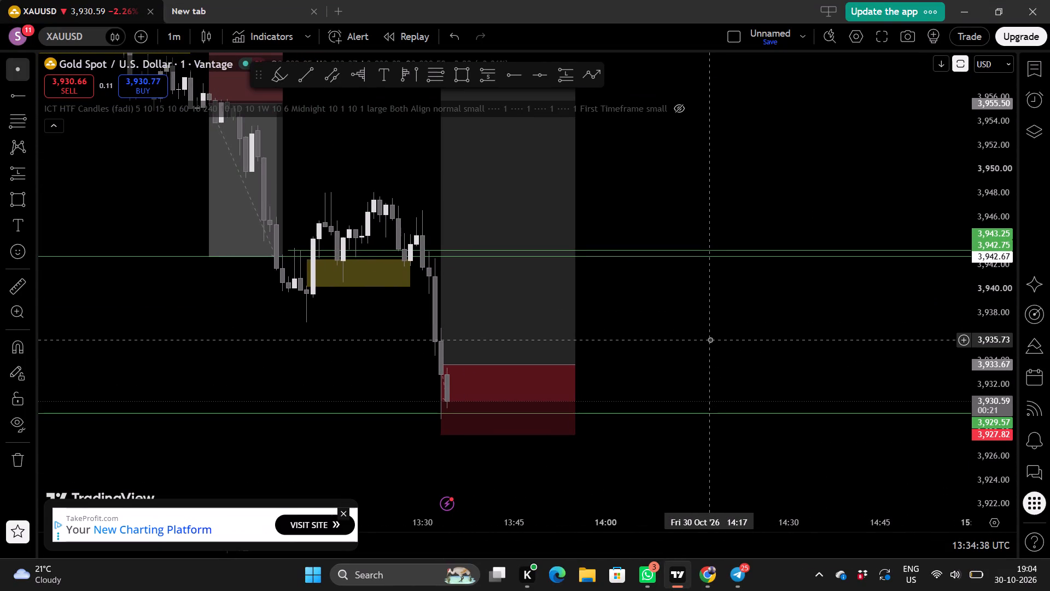
pyautogui.scroll(1, 710, 339)
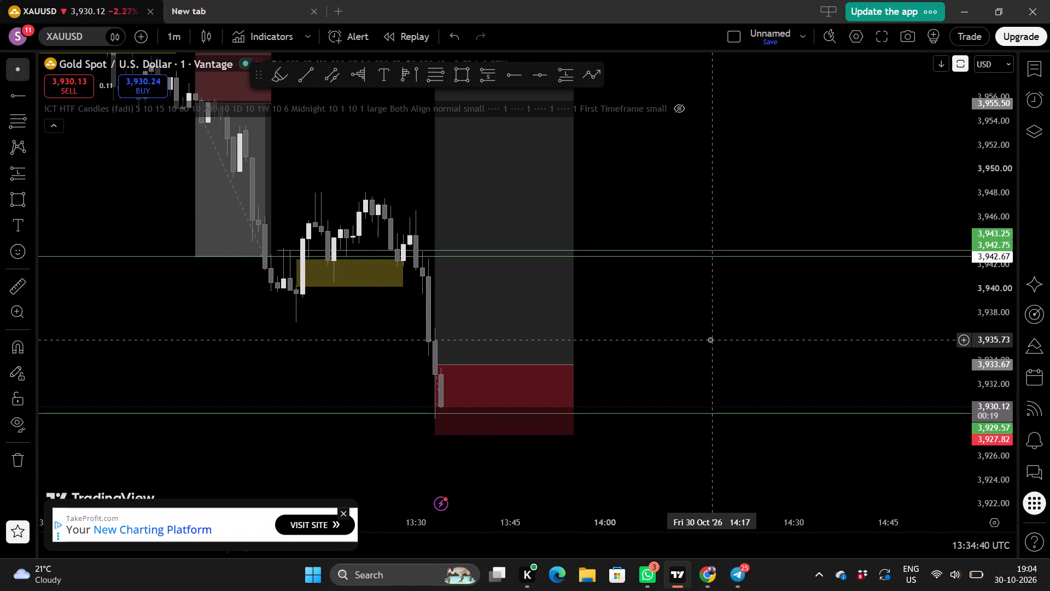
pyautogui.scroll(1, 710, 339)
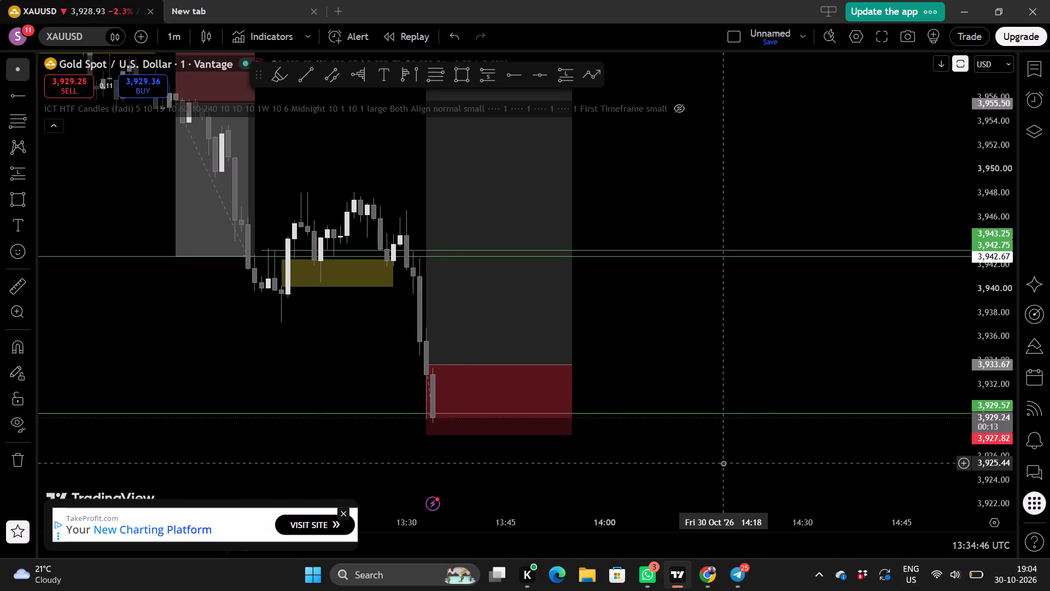
pyautogui.scroll(-1, 723, 463)
pyautogui.moveTo(722, 356); pyautogui.dragTo(709, 273)
pyautogui.moveTo(744, 428); pyautogui.dragTo(727, 396)
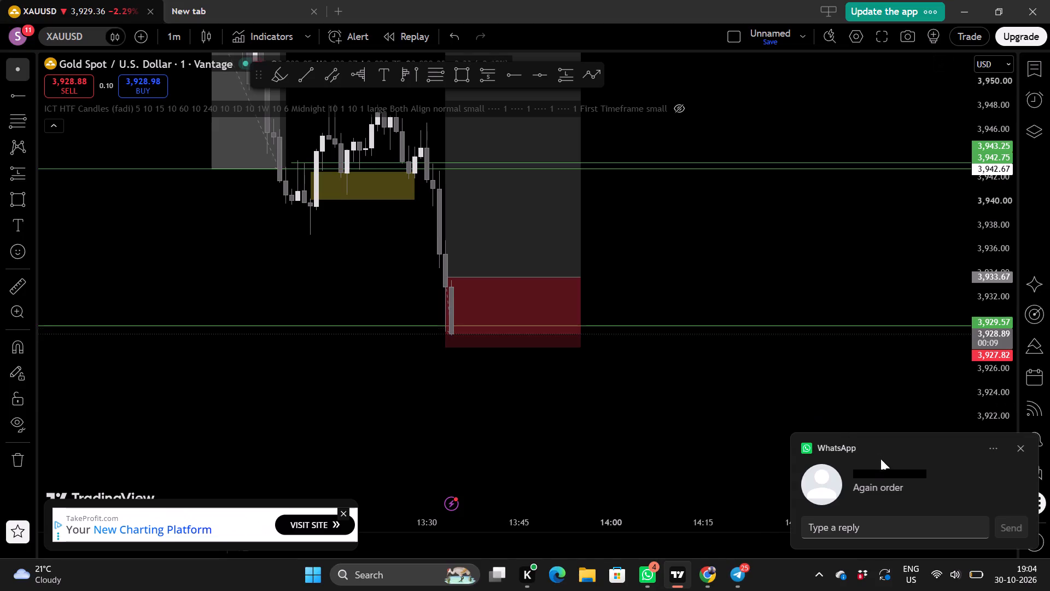
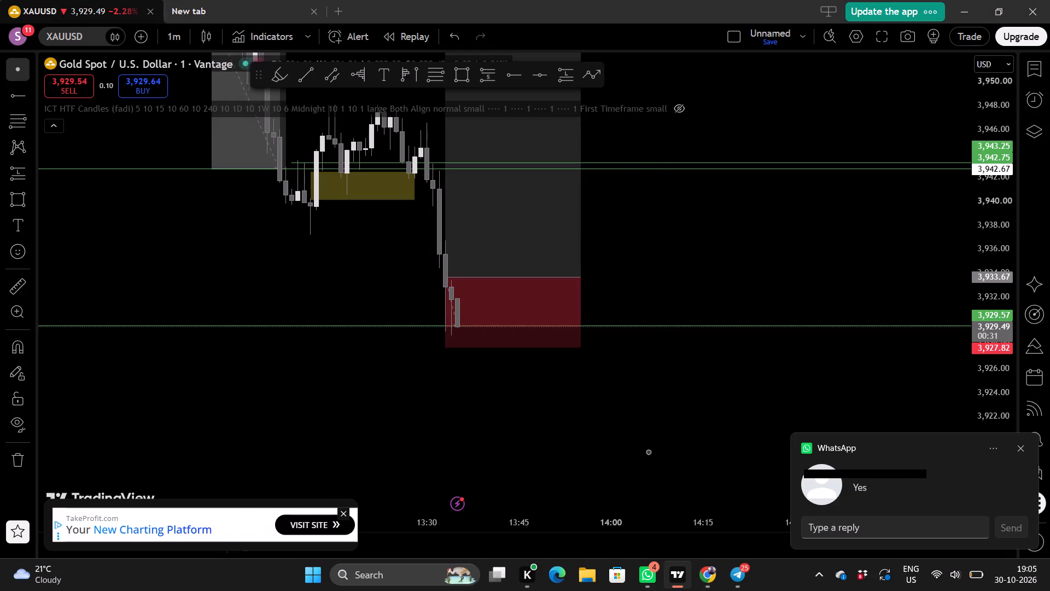
pyautogui.scroll(1, 666, 404)
pyautogui.click(721, 264)
pyautogui.moveTo(721, 264); pyautogui.dragTo(709, 323)
pyautogui.scroll(-1, 709, 323)
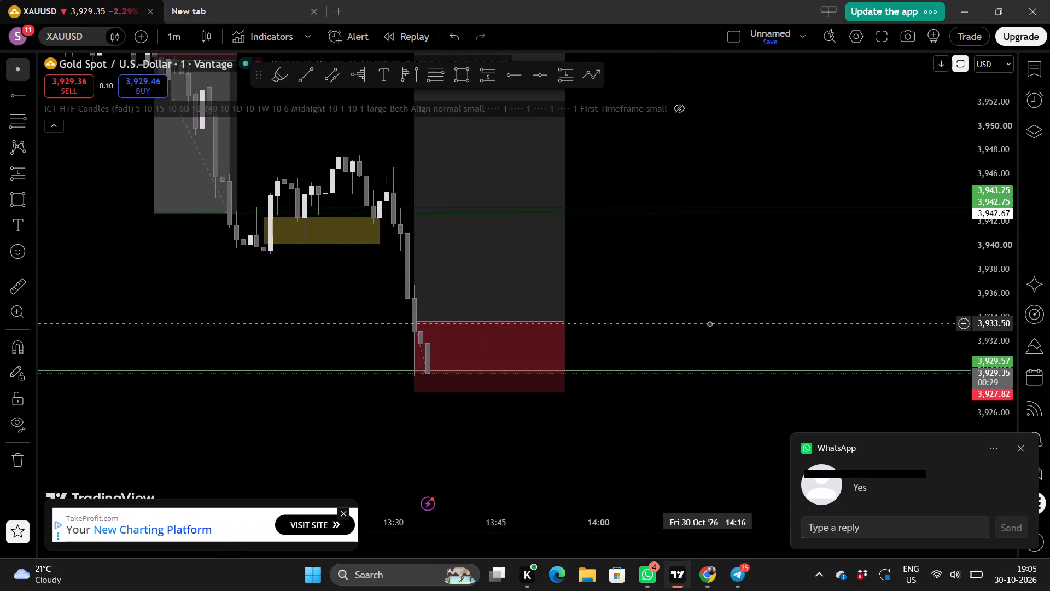
pyautogui.scroll(-2, 709, 323)
pyautogui.scroll(1, 760, 316)
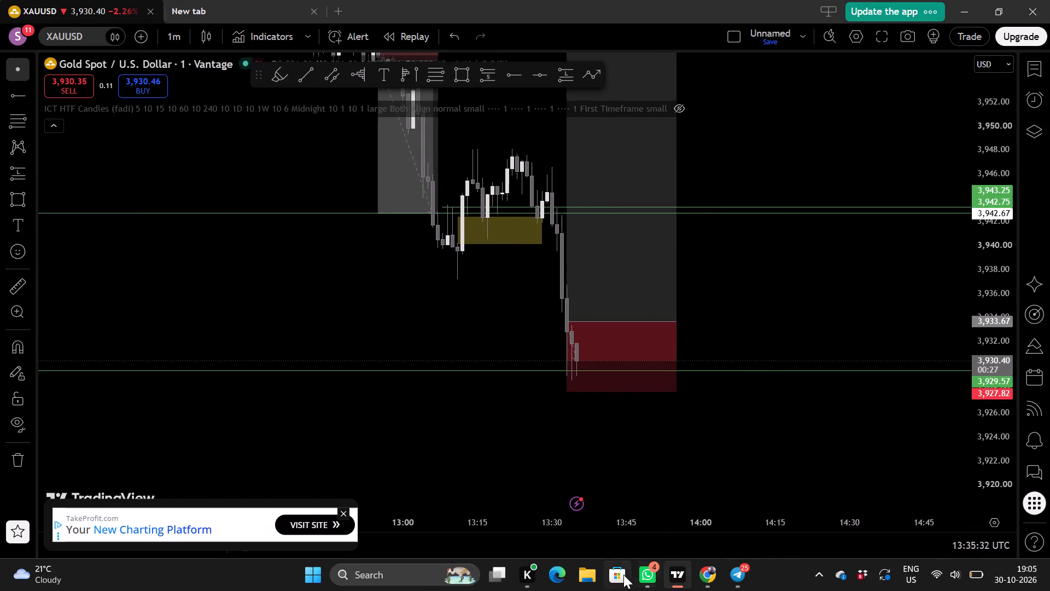
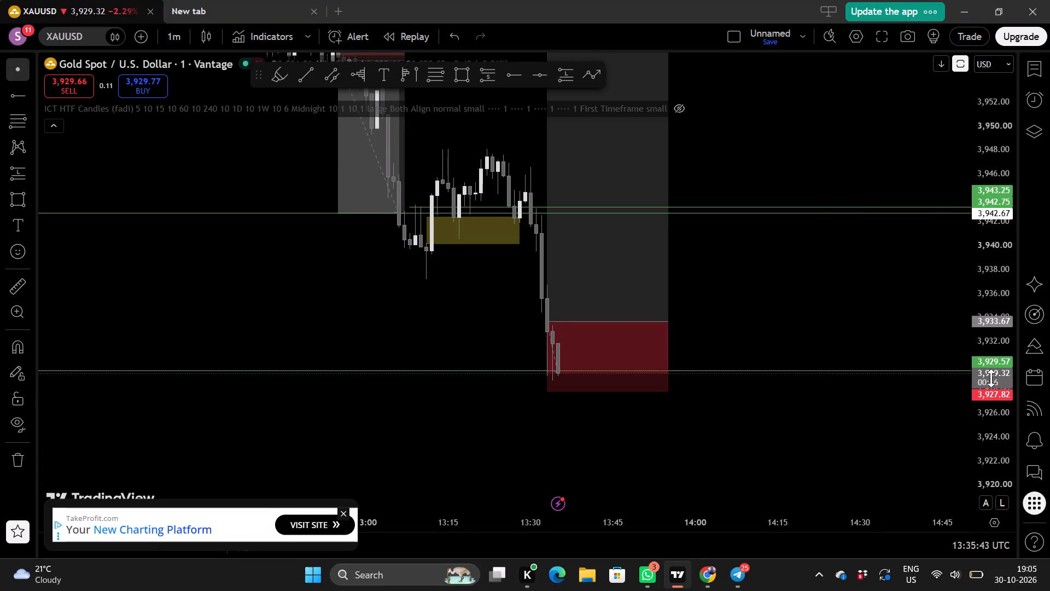
# Change the XAUUSD chart to the 1-day timeframe.
pyautogui.scroll(3, 994, 374)
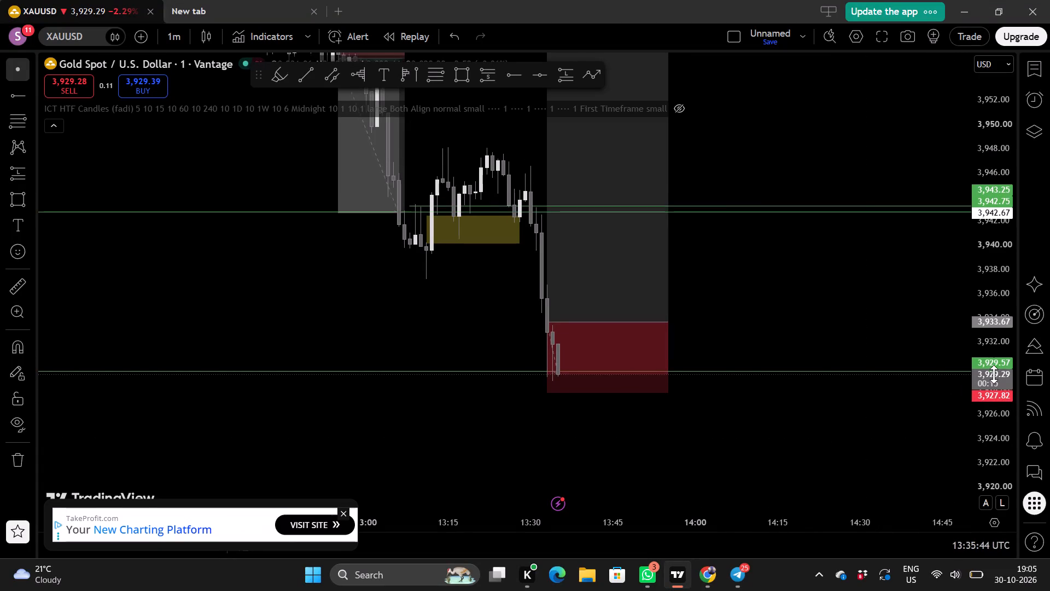
pyautogui.scroll(-3, 847, 355)
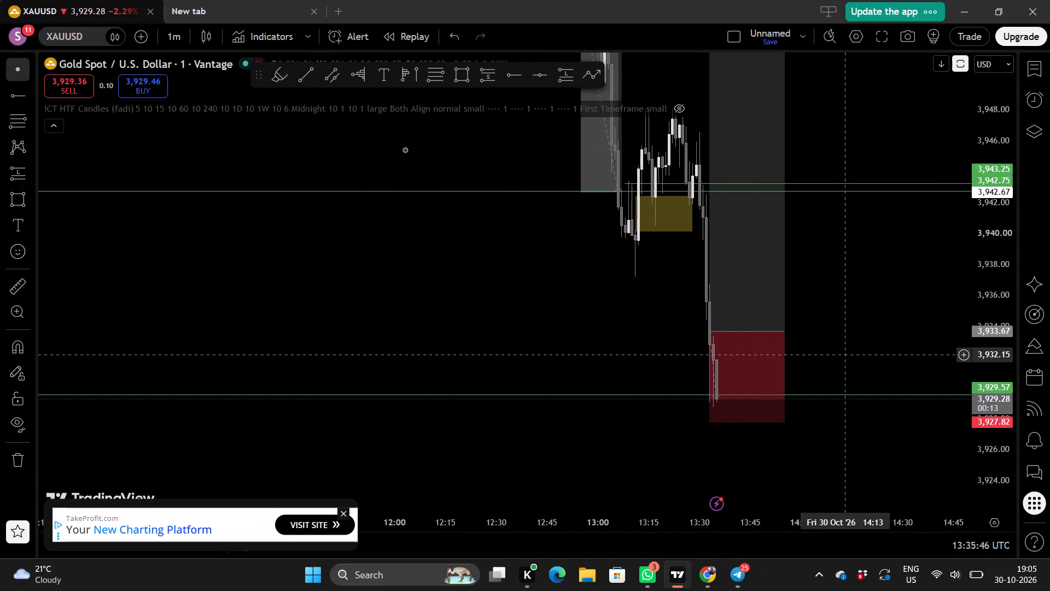
pyautogui.click(179, 35)
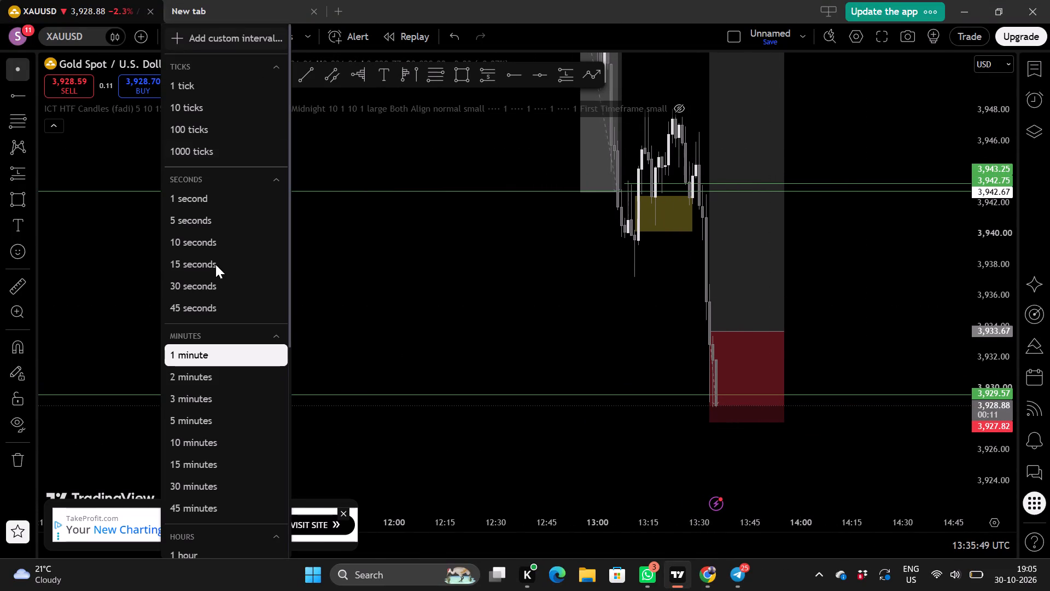
pyautogui.scroll(-1, 215, 264)
pyautogui.scroll(-1, 224, 359)
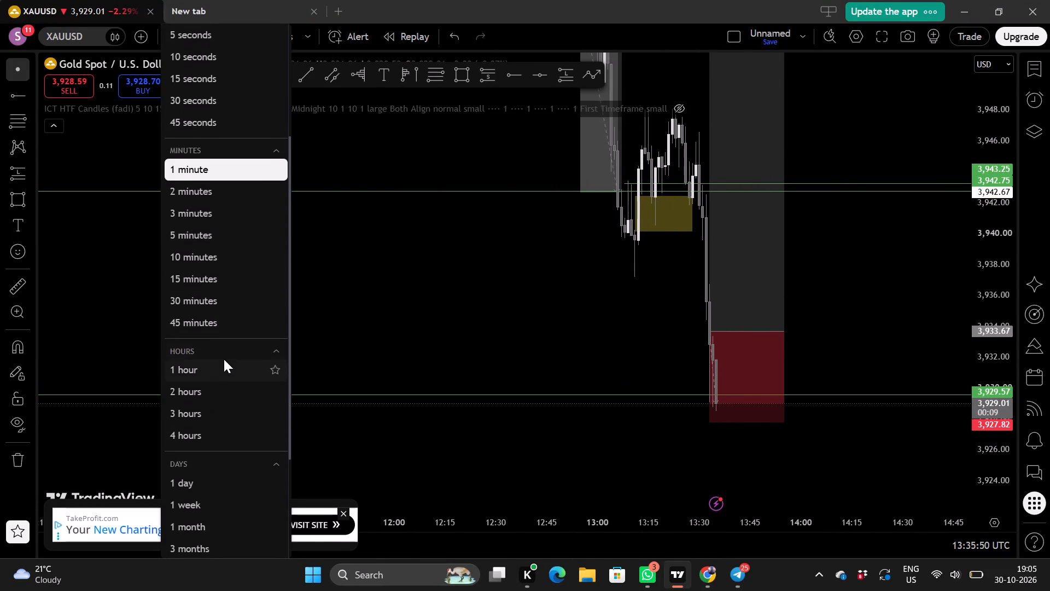
pyautogui.scroll(-1, 209, 409)
pyautogui.scroll(-1, 201, 474)
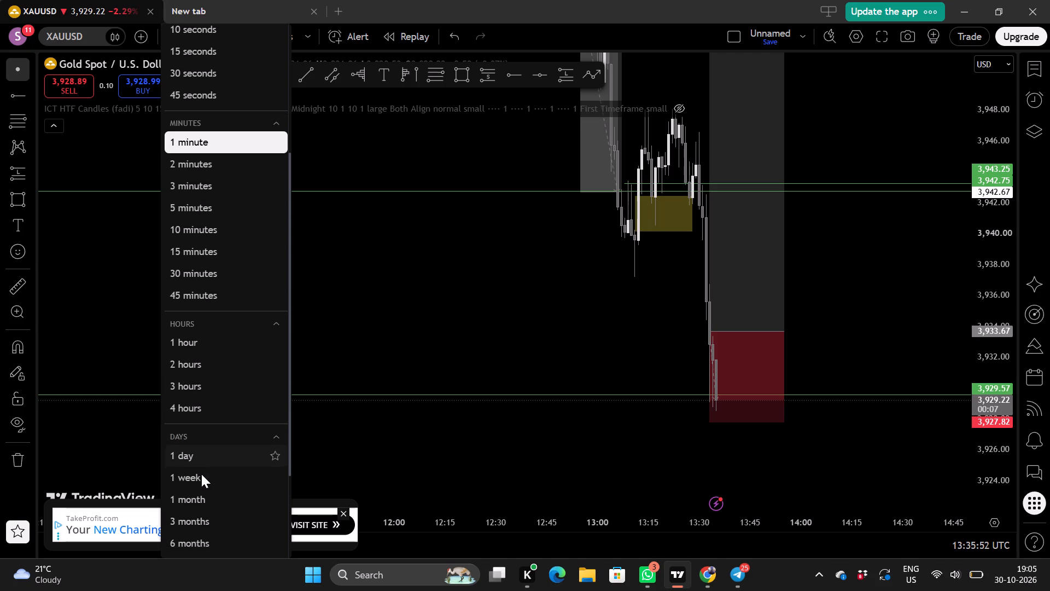
pyautogui.click(189, 457)
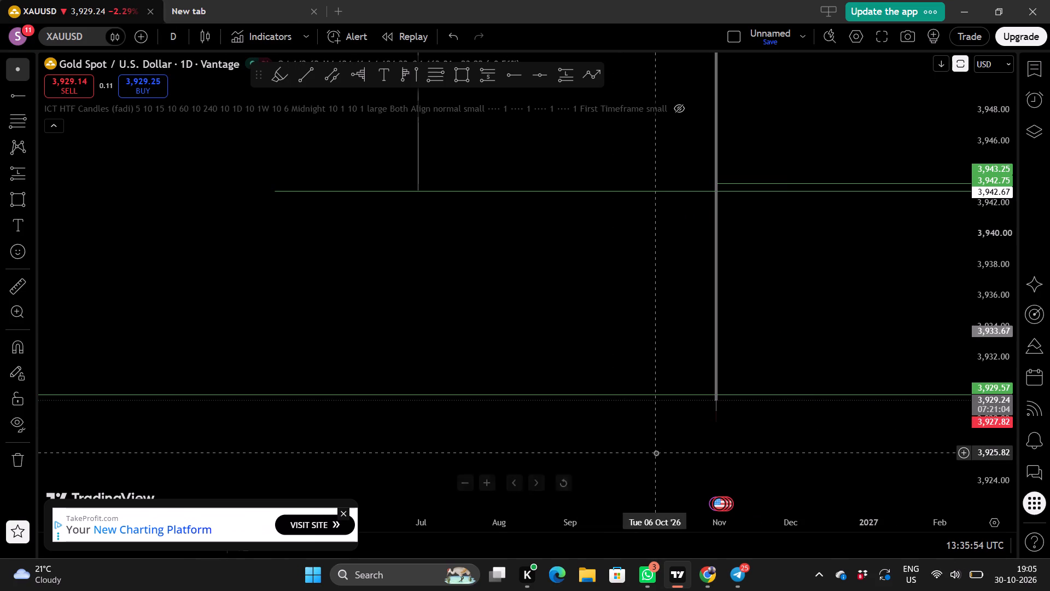
# Move the 3,929.57 horizontal ray down to 3,928.85, at the low of the early-November 2025 daily candles.
pyautogui.scroll(-4, 656, 453)
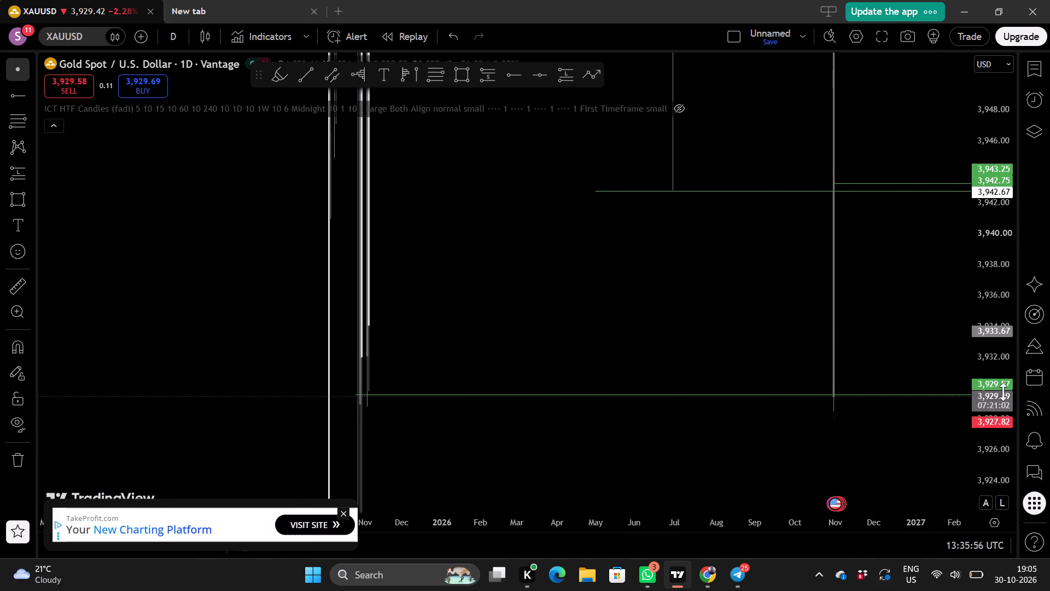
pyautogui.scroll(-3, 1003, 392)
pyautogui.hscroll(1, 749, 412)
pyautogui.scroll(4, 749, 412)
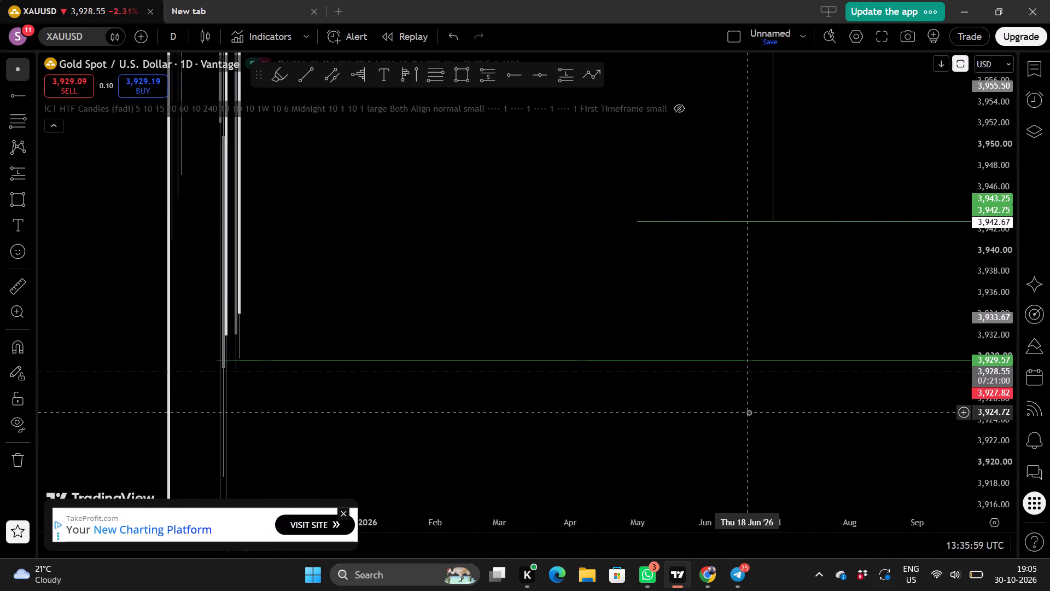
pyautogui.scroll(2, 424, 361)
pyautogui.hscroll(1, 424, 361)
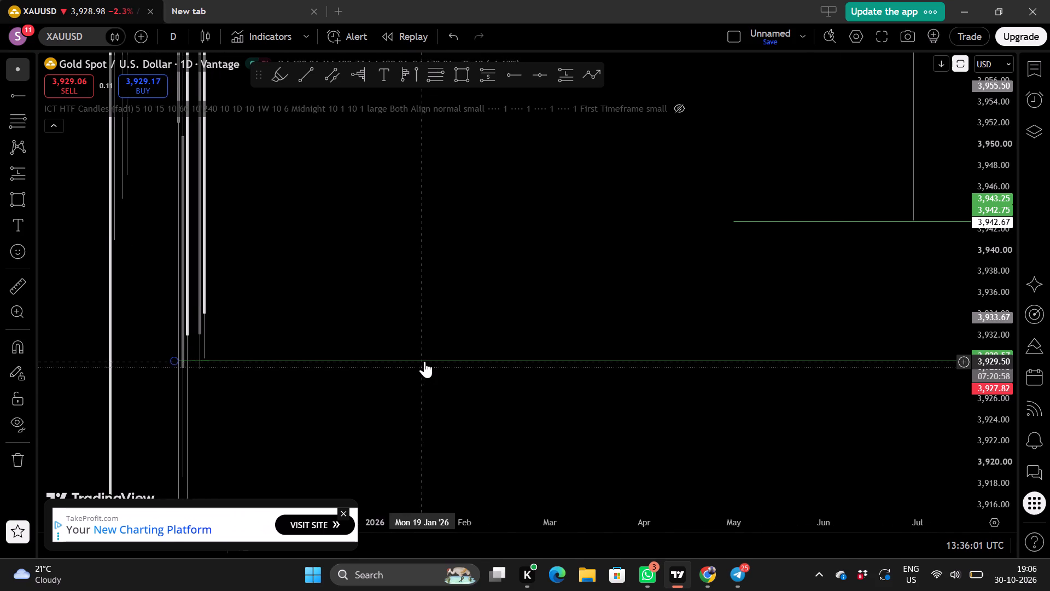
pyautogui.hscroll(2, 334, 361)
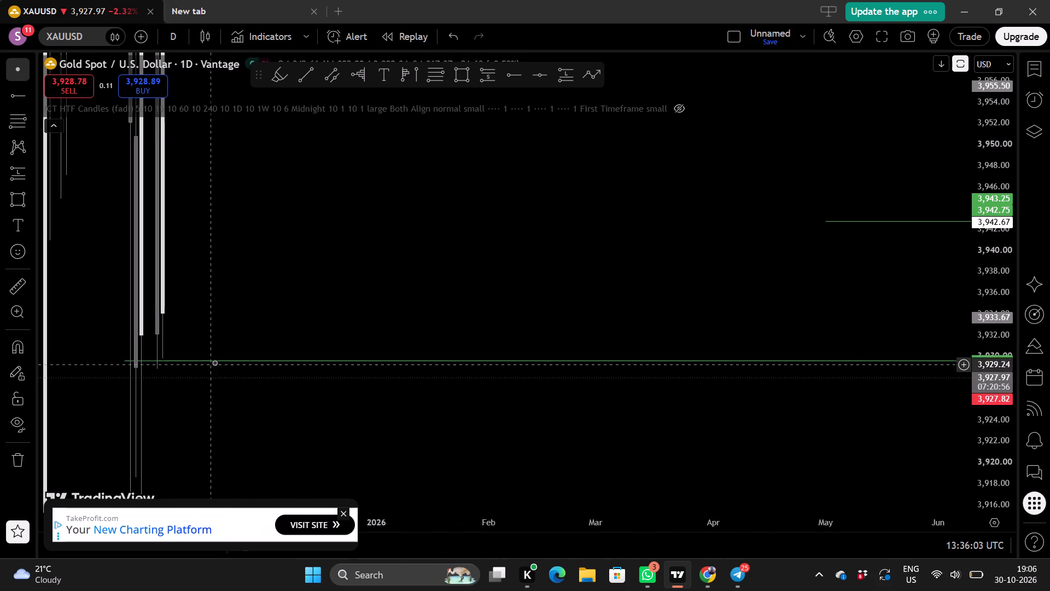
pyautogui.moveTo(214, 361); pyautogui.dragTo(240, 368)
pyautogui.moveTo(265, 390); pyautogui.dragTo(272, 325)
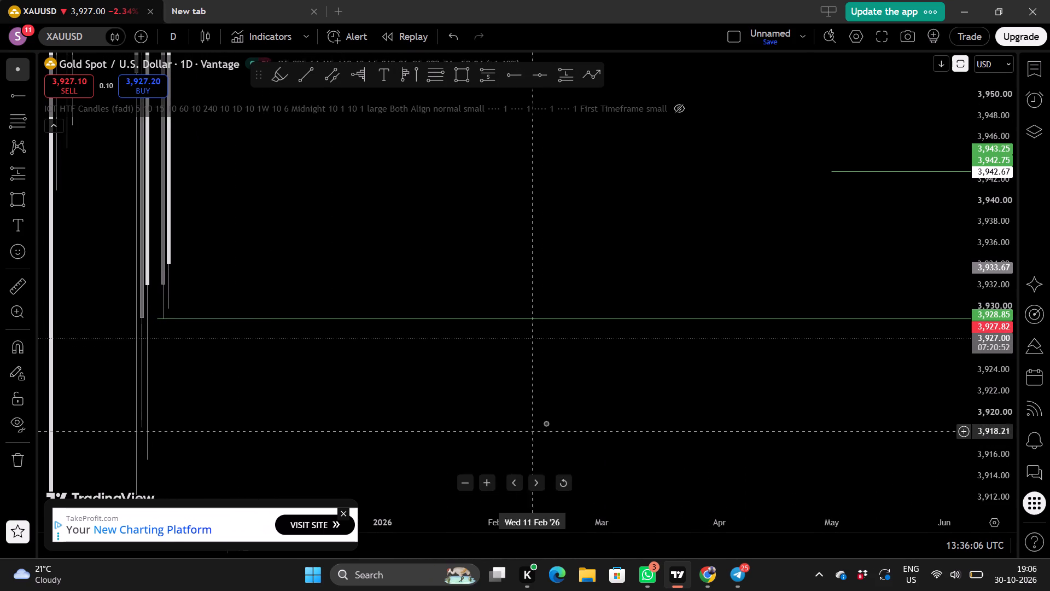
# Examine the daily lows from October 2025 to July 2026 around and below the 3,928.85 ray.
pyautogui.moveTo(388, 383); pyautogui.dragTo(306, 351)
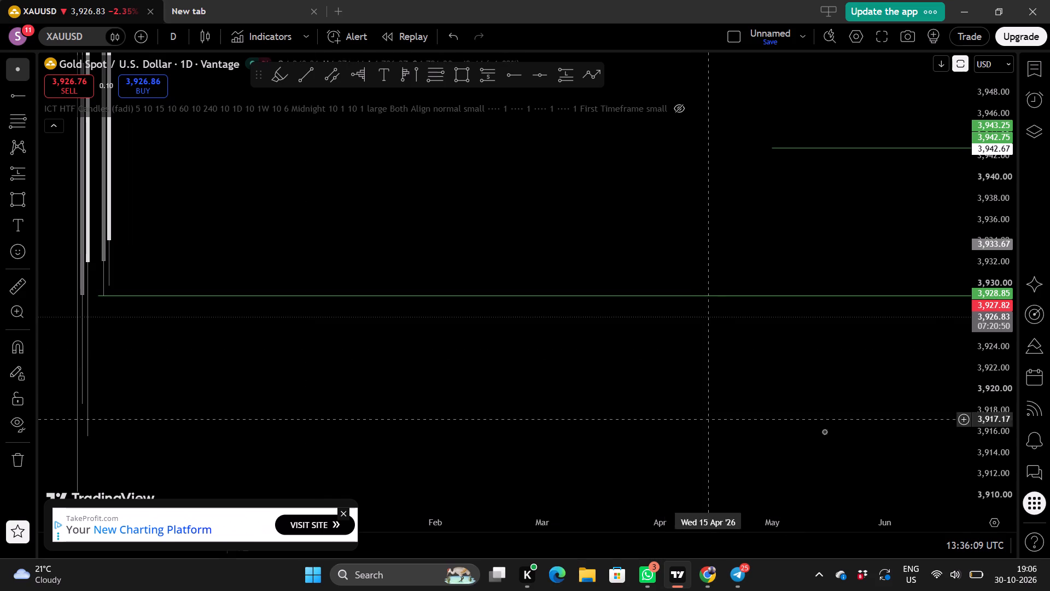
pyautogui.scroll(-3, 999, 396)
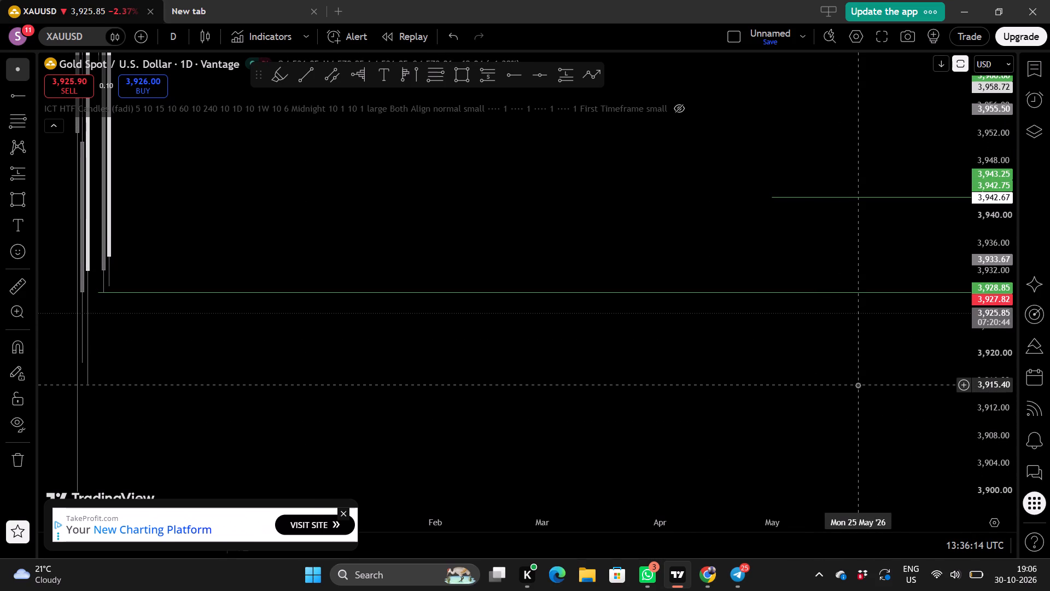
pyautogui.moveTo(845, 385); pyautogui.dragTo(918, 287)
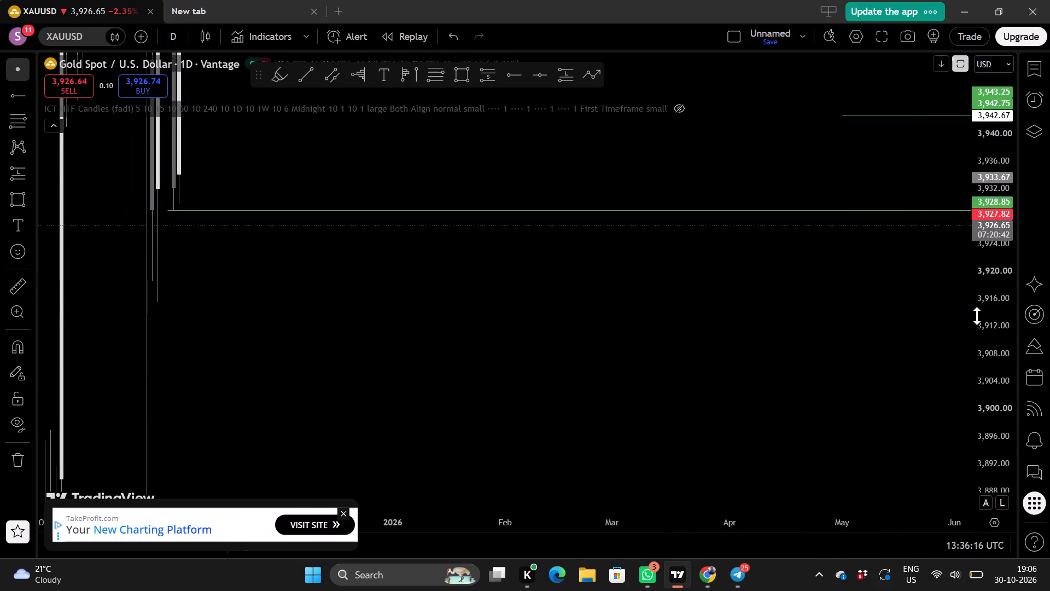
pyautogui.scroll(-7, 987, 325)
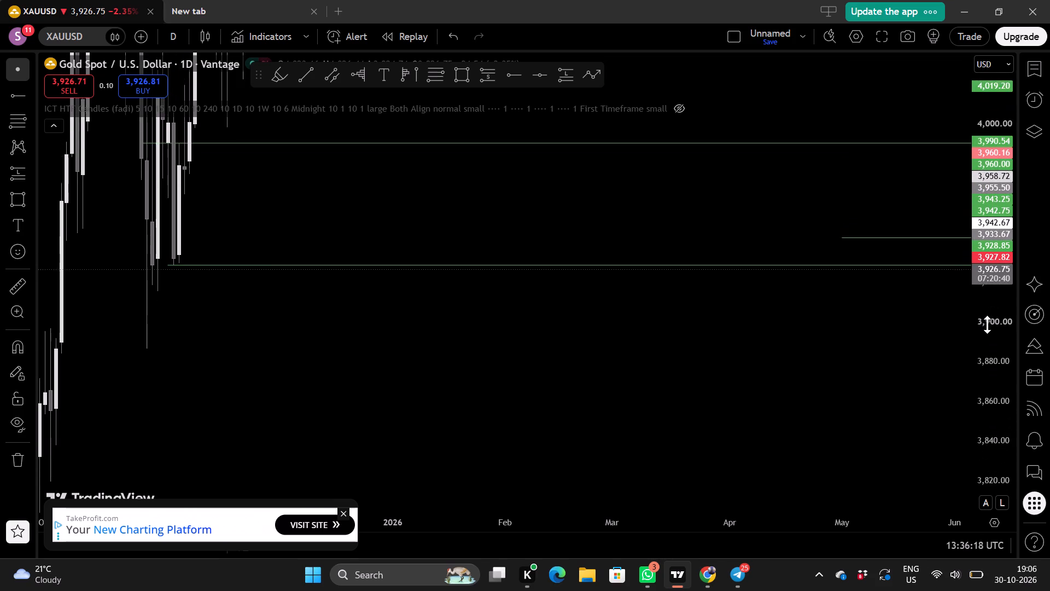
pyautogui.scroll(-1, 561, 303)
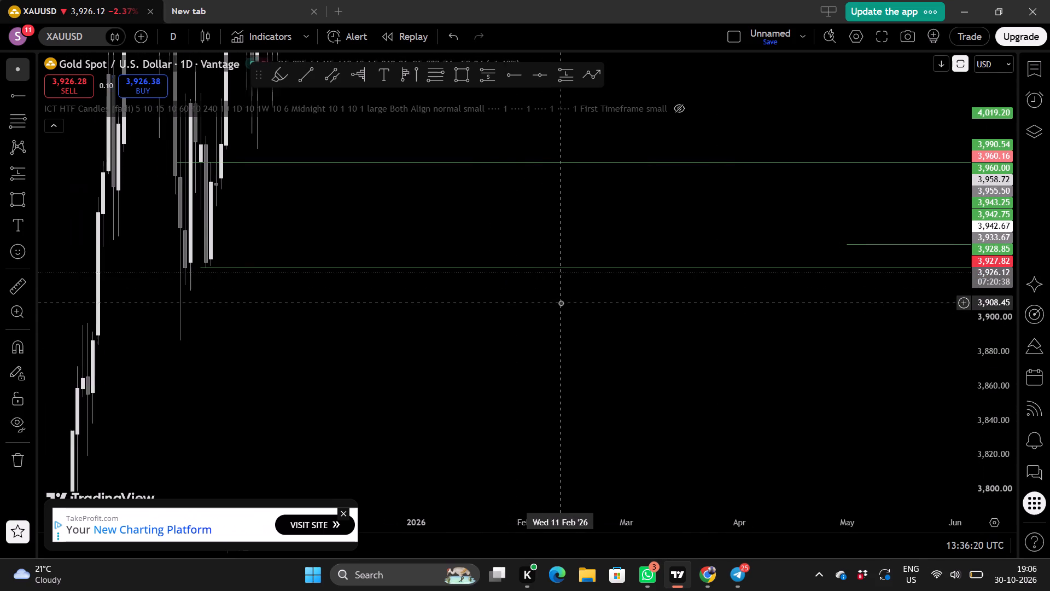
pyautogui.scroll(-3, 561, 303)
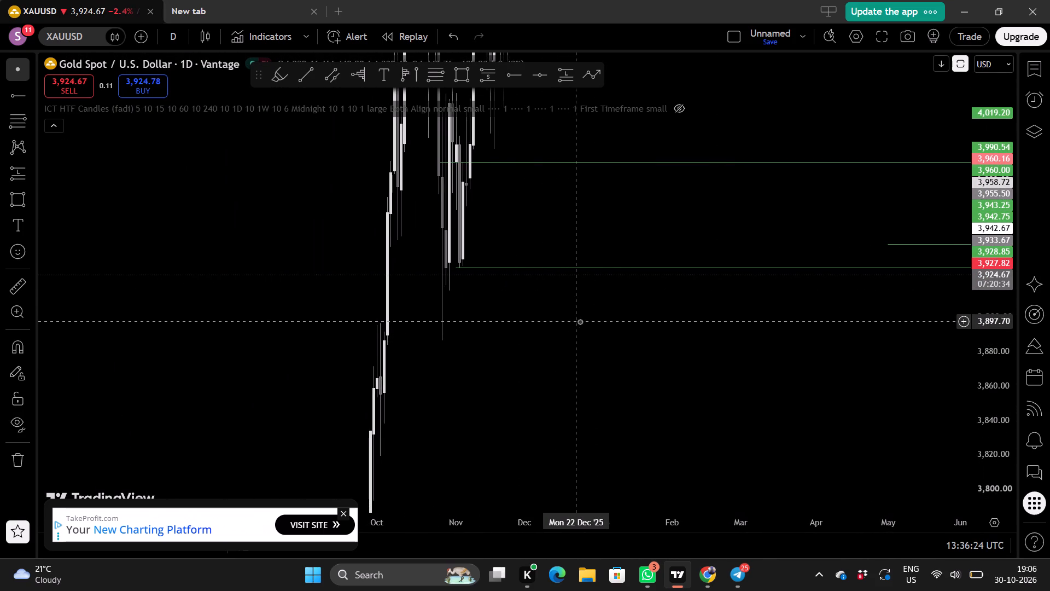
pyautogui.scroll(3, 600, 316)
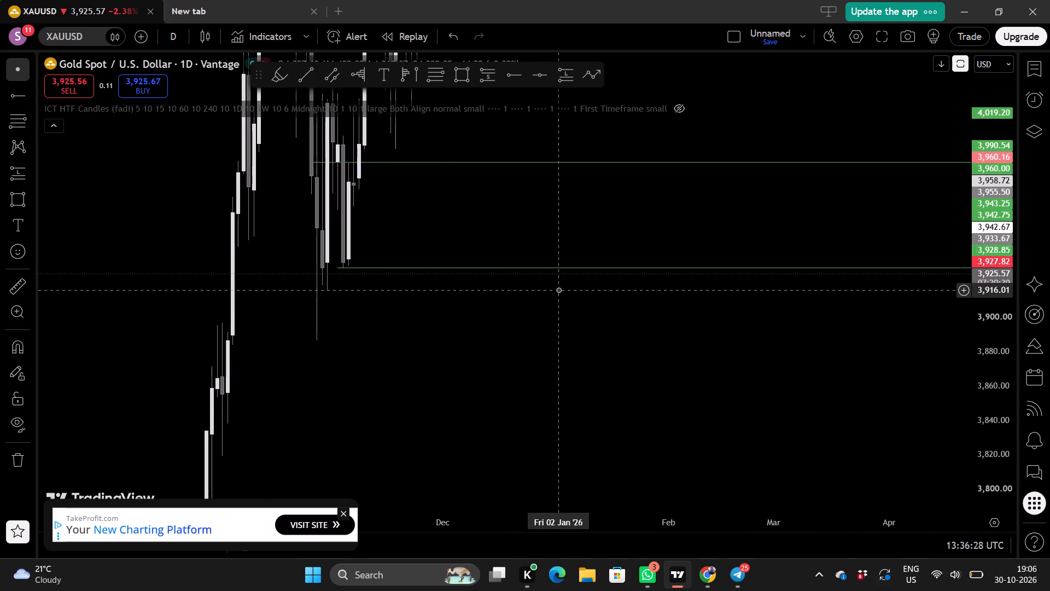
pyautogui.click(571, 292)
pyautogui.scroll(2, 571, 292)
pyautogui.moveTo(474, 223); pyautogui.dragTo(469, 306)
pyautogui.click(561, 296)
pyautogui.scroll(-1, 585, 297)
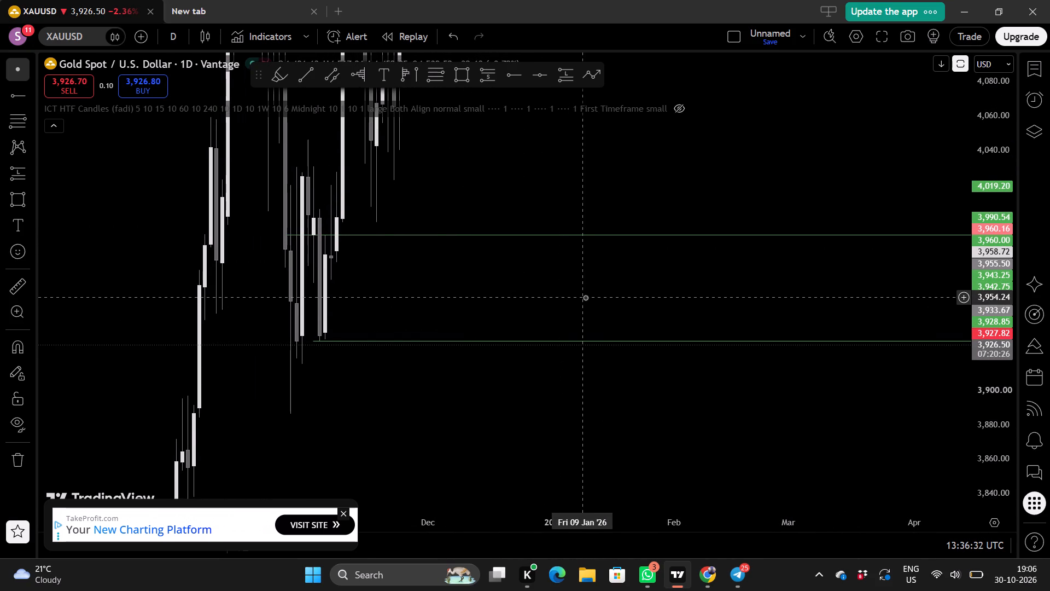
pyautogui.scroll(-1, 585, 297)
pyautogui.moveTo(627, 297); pyautogui.dragTo(267, 266)
pyautogui.scroll(-2, 582, 289)
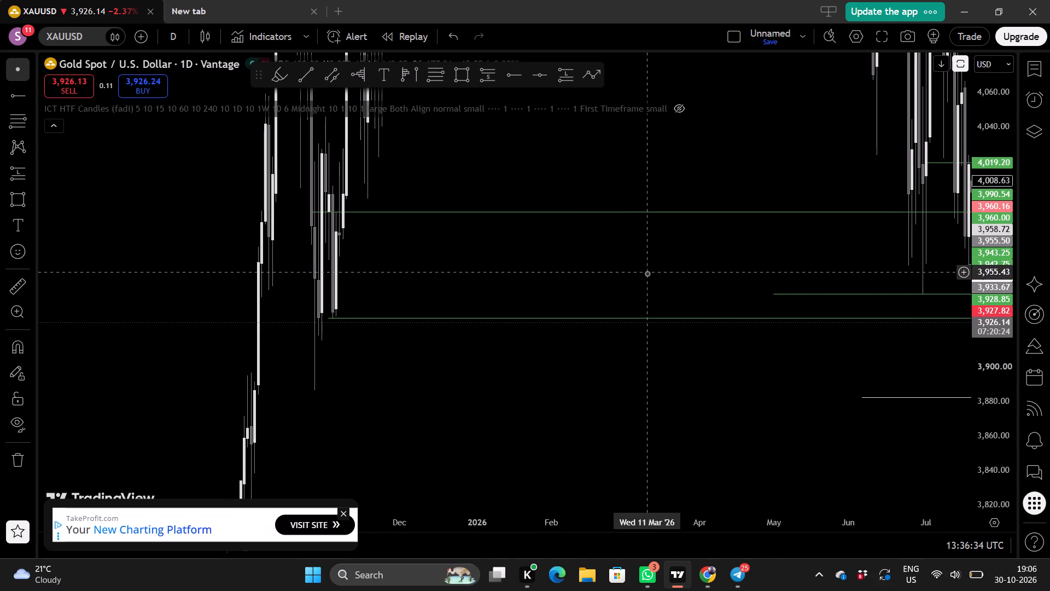
pyautogui.moveTo(471, 241); pyautogui.dragTo(245, 210)
pyautogui.scroll(1, 696, 412)
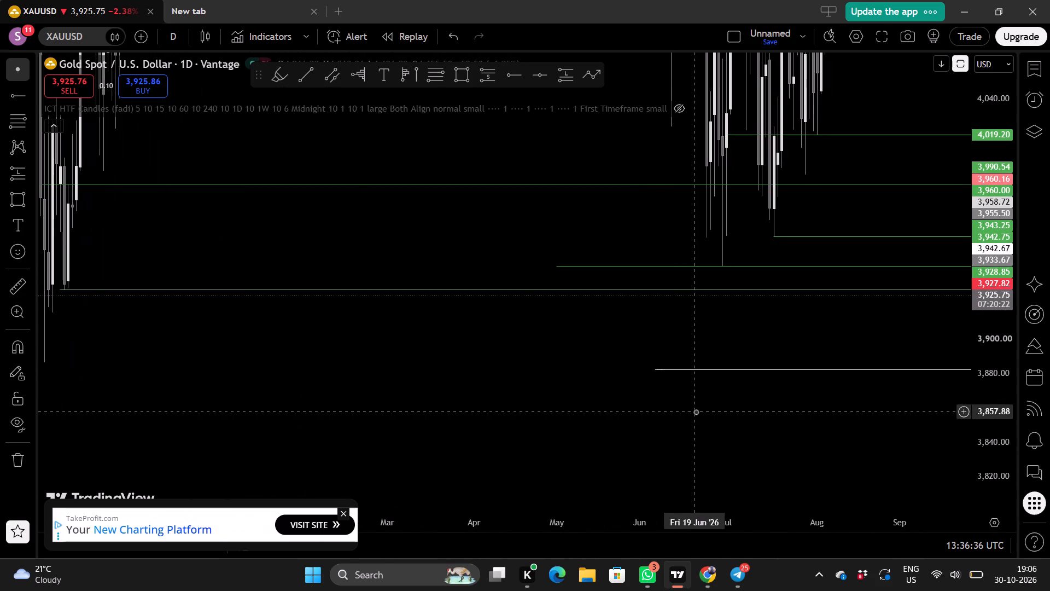
# Draw a horizontal ray at 3,915.61 from the late-October 2025 daily lows.
pyautogui.hscroll(1, 560, 352)
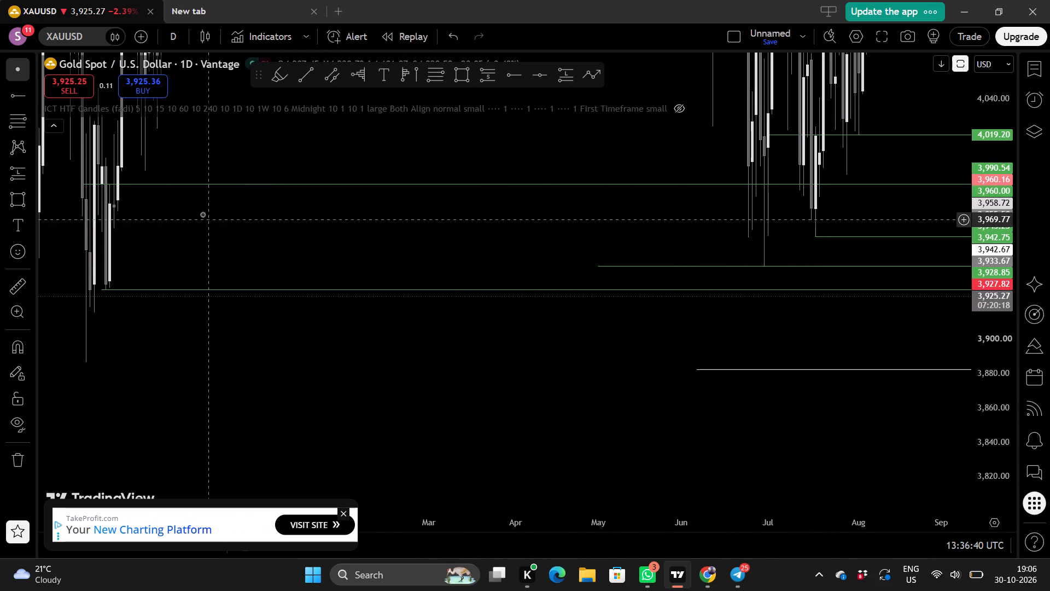
pyautogui.click(20, 96)
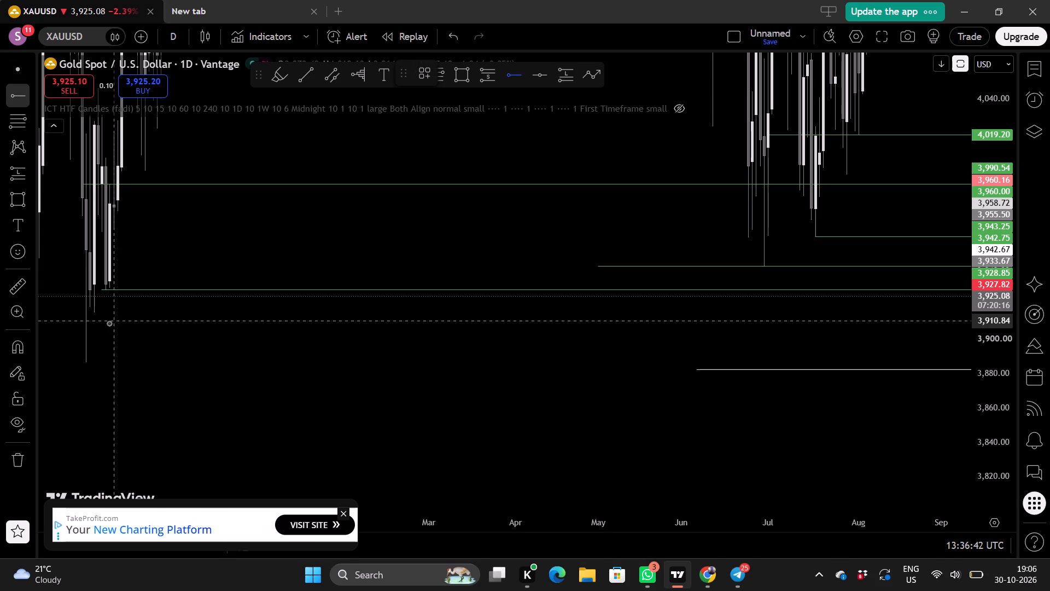
pyautogui.click(88, 312)
pyautogui.click(201, 370)
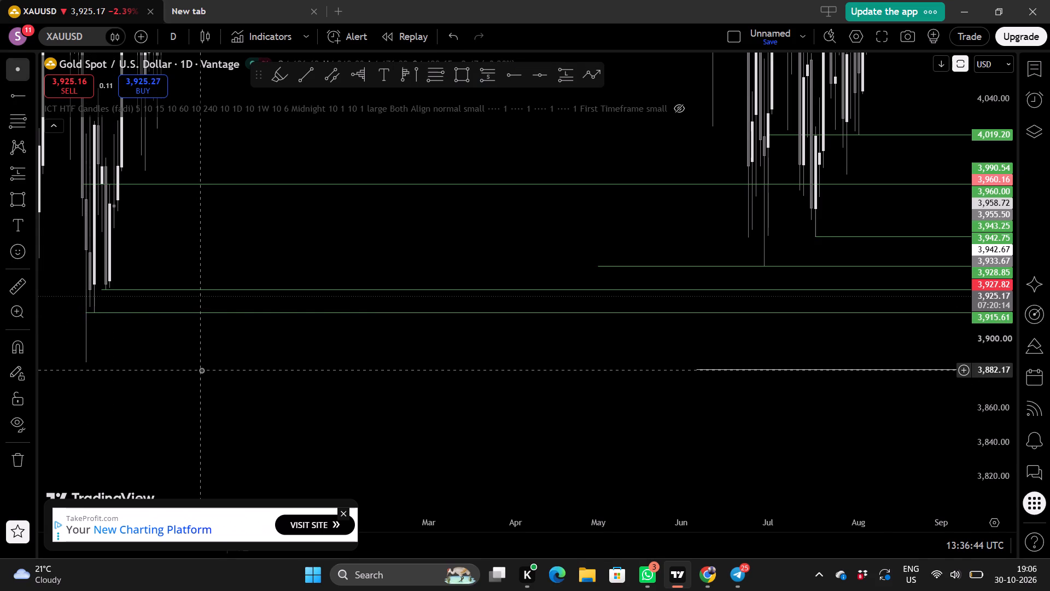
# Examine the current daily candle against the 3,928.85 and 3,915.61 rays, dismissing the low-battery dialog.
pyautogui.scroll(1, 313, 380)
pyautogui.moveTo(377, 254); pyautogui.dragTo(416, 329)
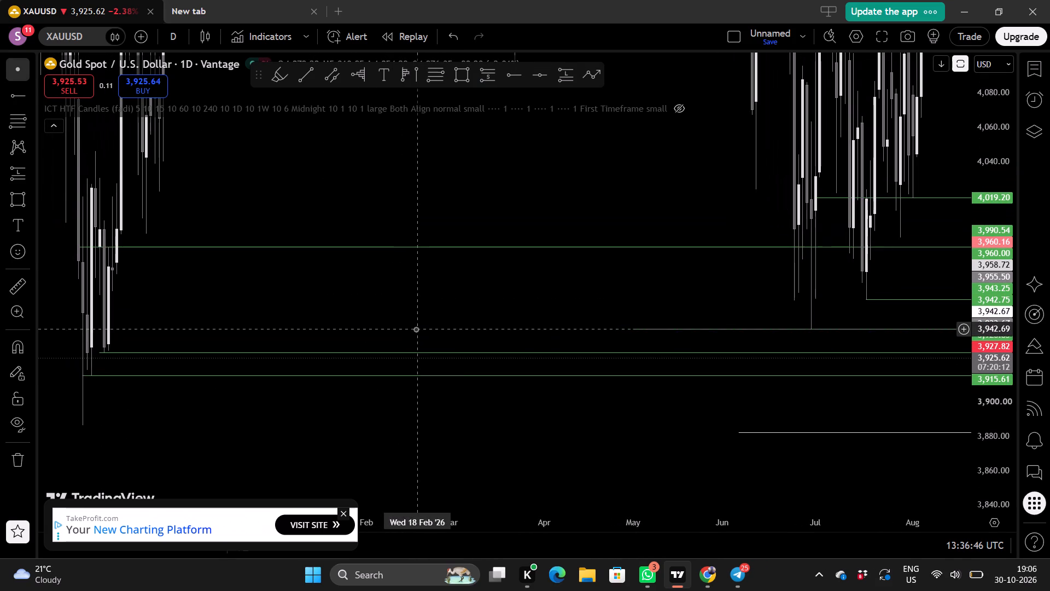
pyautogui.scroll(-5, 1001, 397)
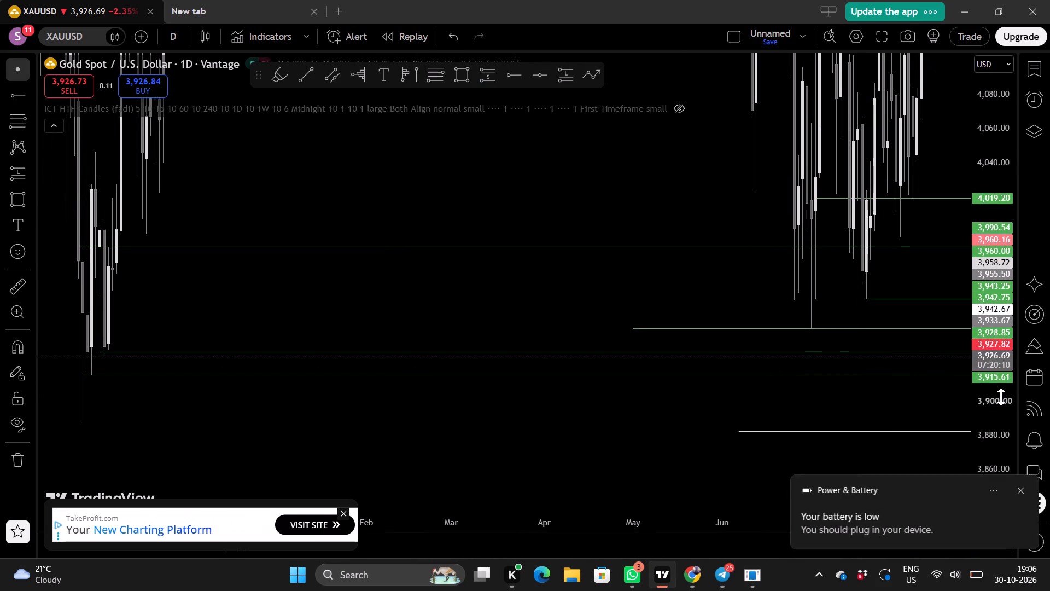
pyautogui.scroll(-1, 1001, 397)
pyautogui.click(585, 316)
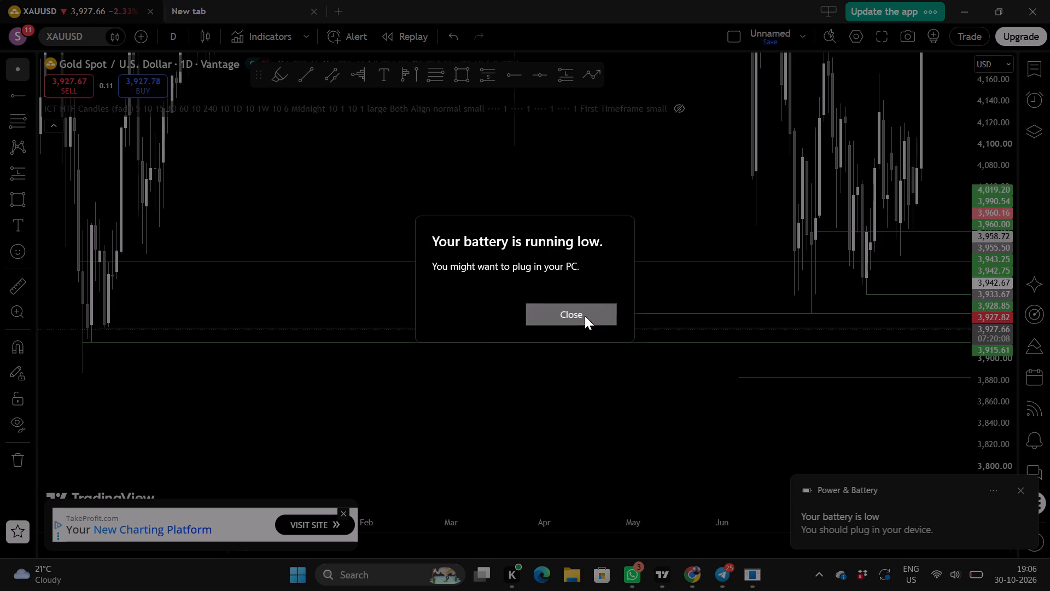
pyautogui.moveTo(610, 414); pyautogui.dragTo(534, 405)
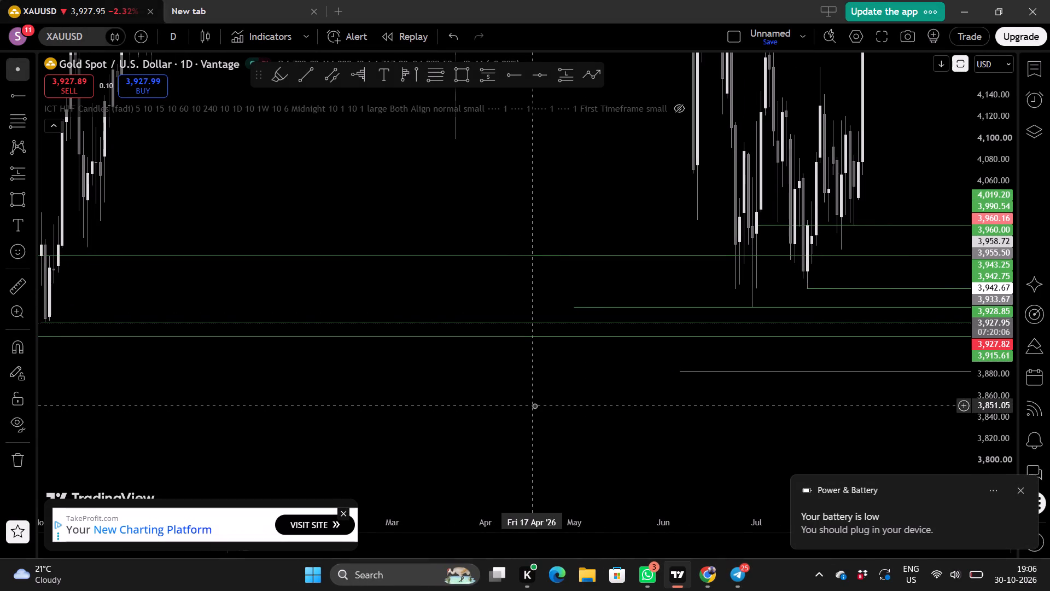
pyautogui.moveTo(569, 426); pyautogui.dragTo(282, 354)
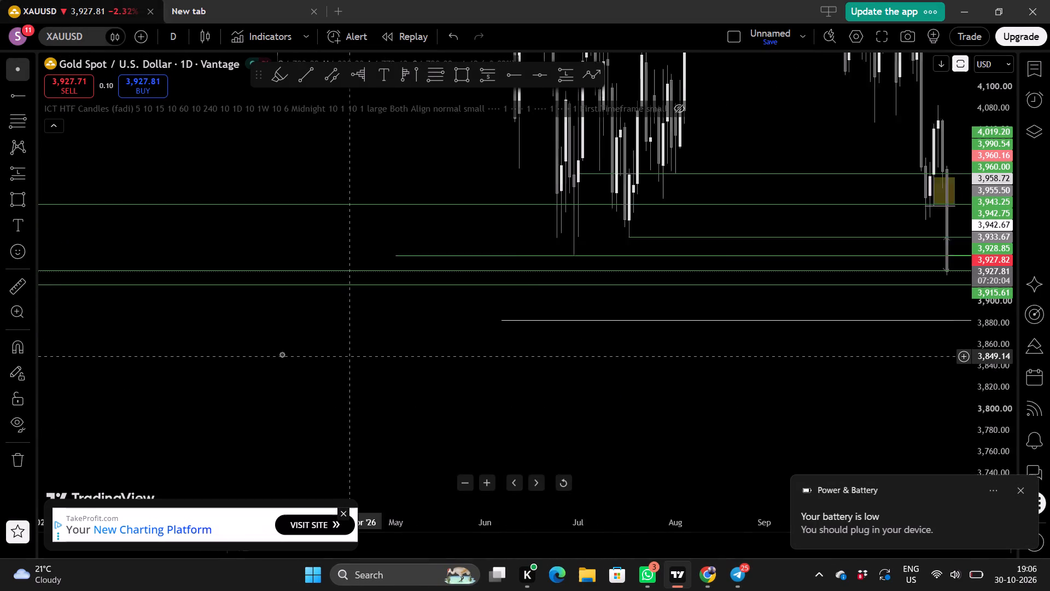
pyautogui.moveTo(698, 393); pyautogui.dragTo(590, 402)
pyautogui.scroll(3, 709, 386)
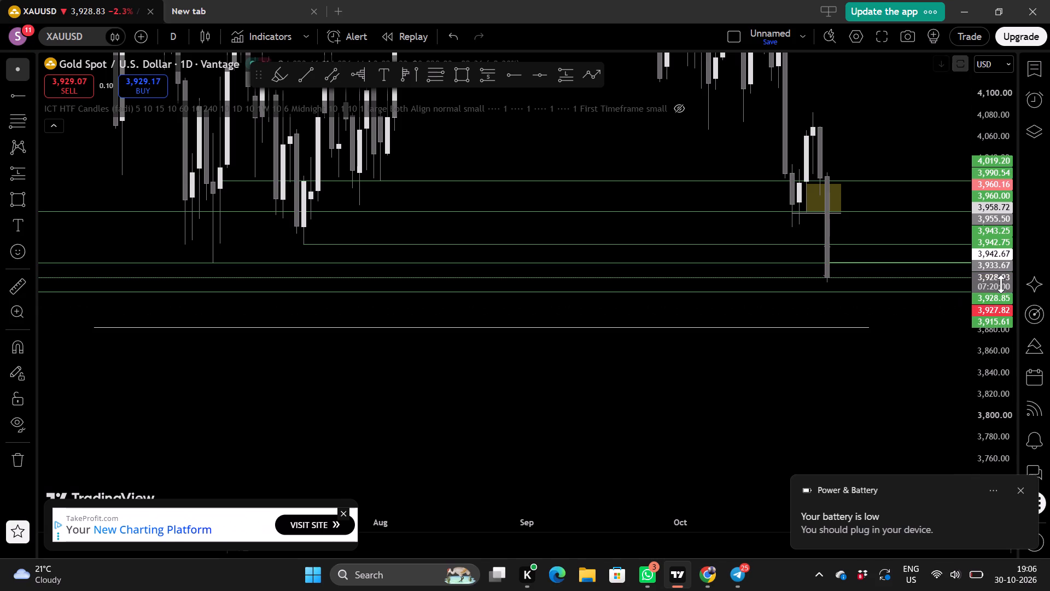
pyautogui.scroll(10, 1001, 282)
pyautogui.scroll(1, 929, 285)
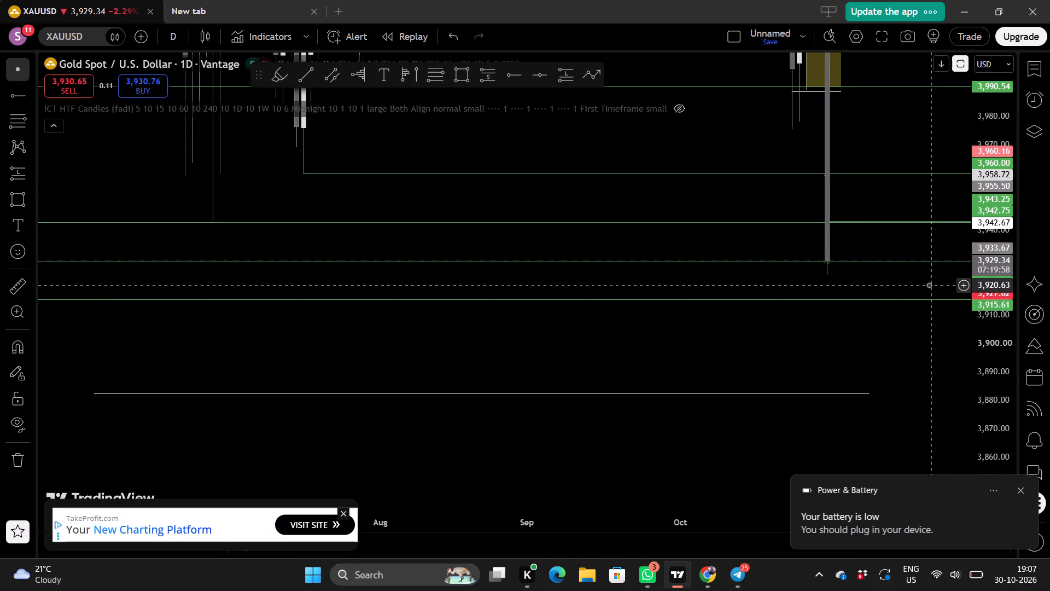
pyautogui.moveTo(892, 281); pyautogui.dragTo(736, 326)
pyautogui.scroll(1, 736, 326)
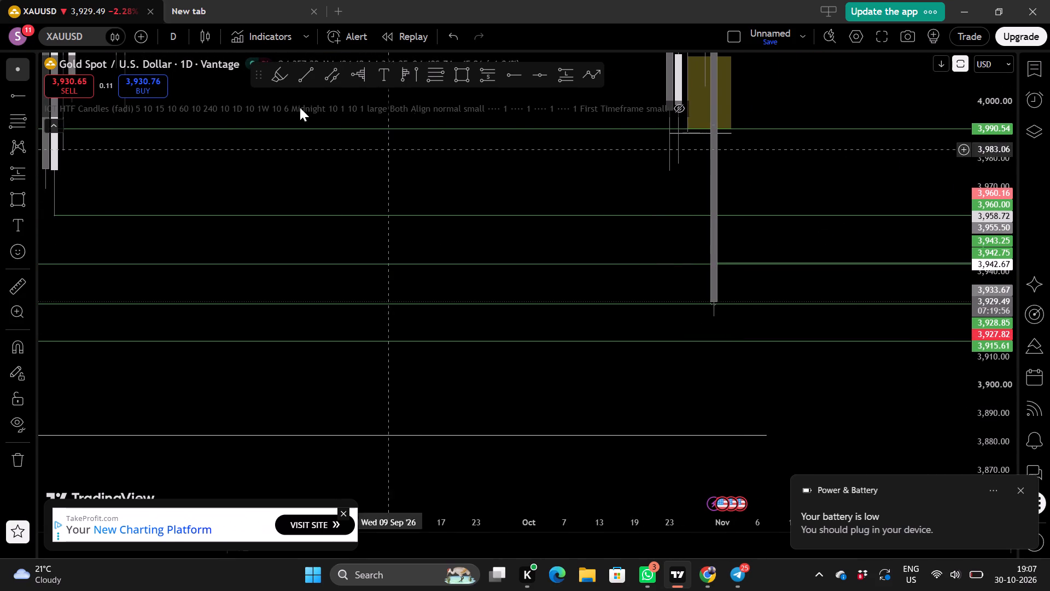
# Return the chart to the 1-minute timeframe and examine the latest candles against the long position's 3,927.82 stop and the 3,928.85 ray.
pyautogui.click(183, 38)
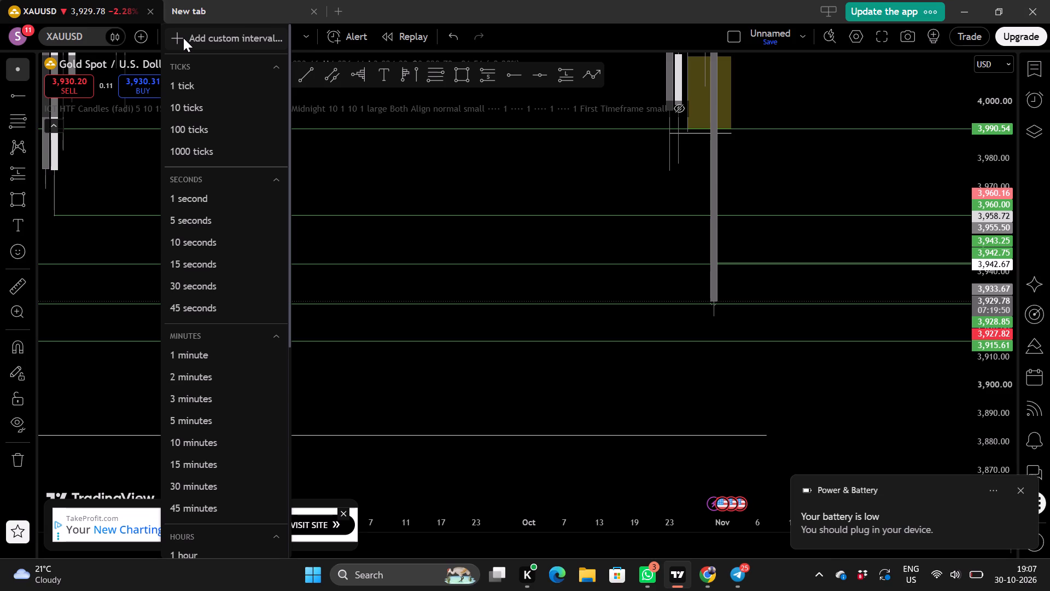
pyautogui.click(195, 358)
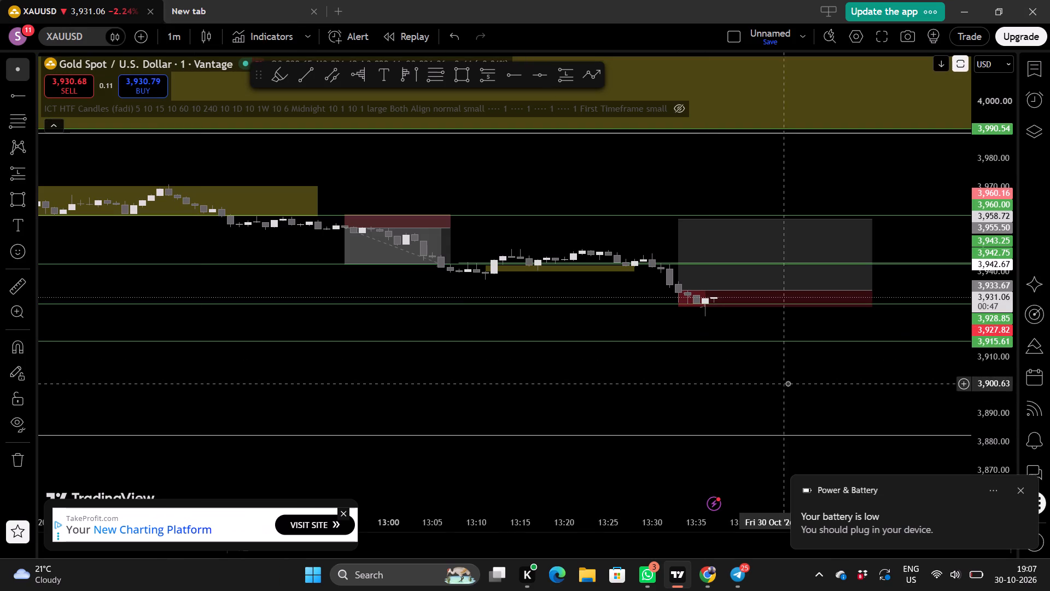
pyautogui.scroll(17, 989, 317)
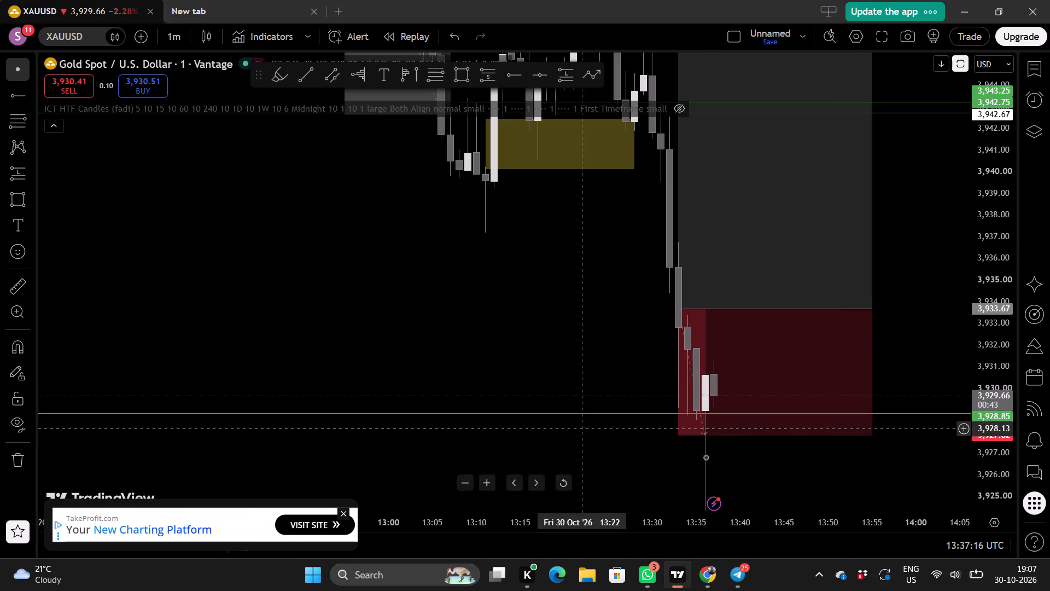
pyautogui.moveTo(812, 466); pyautogui.dragTo(508, 407)
pyautogui.scroll(-1, 710, 480)
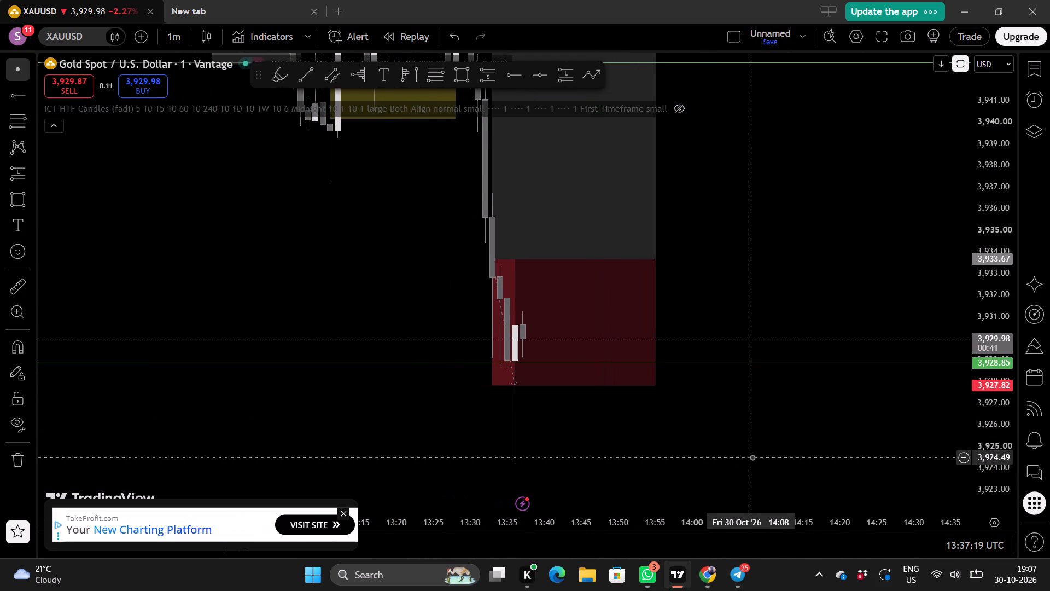
pyautogui.moveTo(729, 452); pyautogui.dragTo(720, 451)
pyautogui.moveTo(720, 451); pyautogui.dragTo(640, 413)
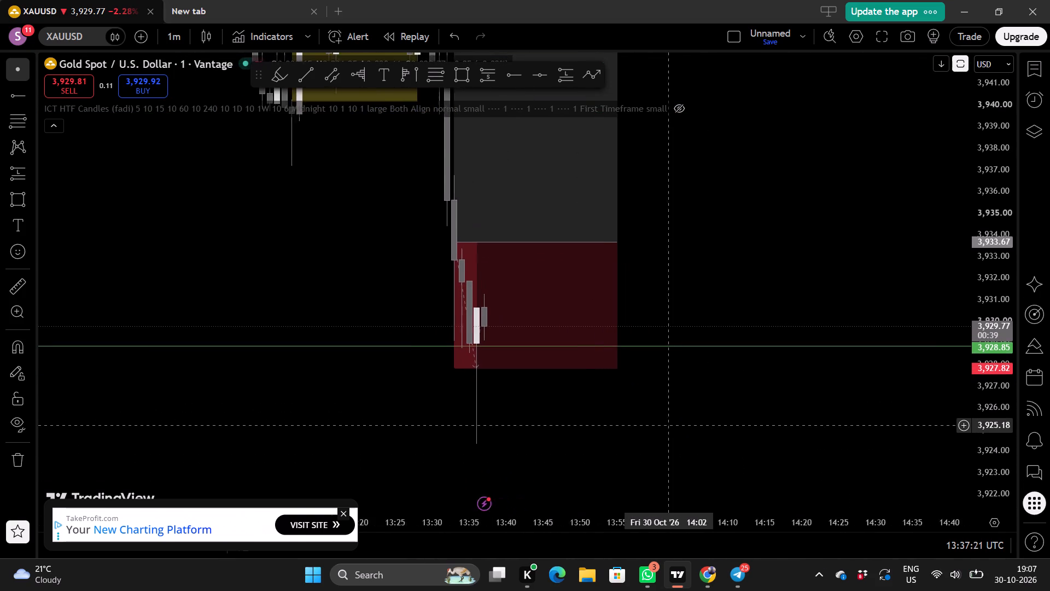
pyautogui.moveTo(640, 413); pyautogui.dragTo(636, 409)
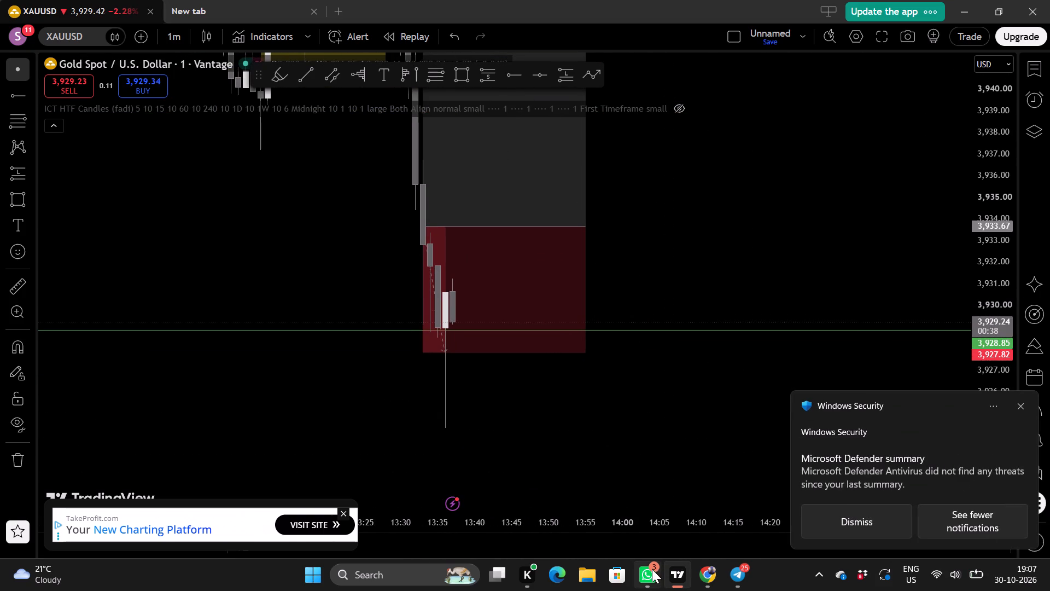
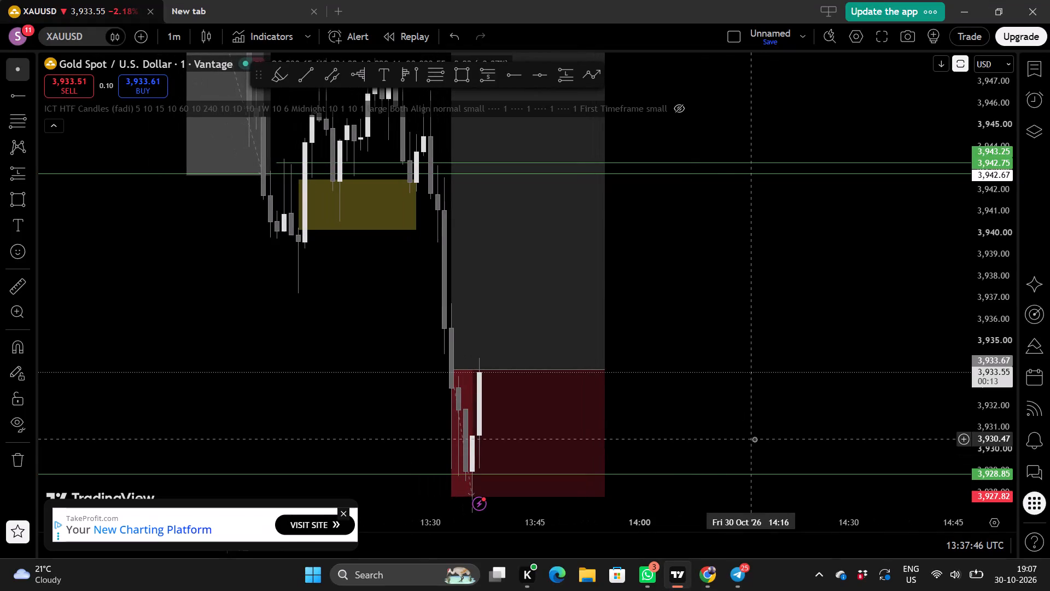
# Examine the latest 1-minute candles around the long position's entry and stop, the 3,928.85 ray, and the 3,942.67–3,943.25 levels above.
pyautogui.click(733, 323)
pyautogui.moveTo(733, 323); pyautogui.dragTo(709, 230)
pyautogui.scroll(1, 755, 357)
pyautogui.scroll(1, 720, 248)
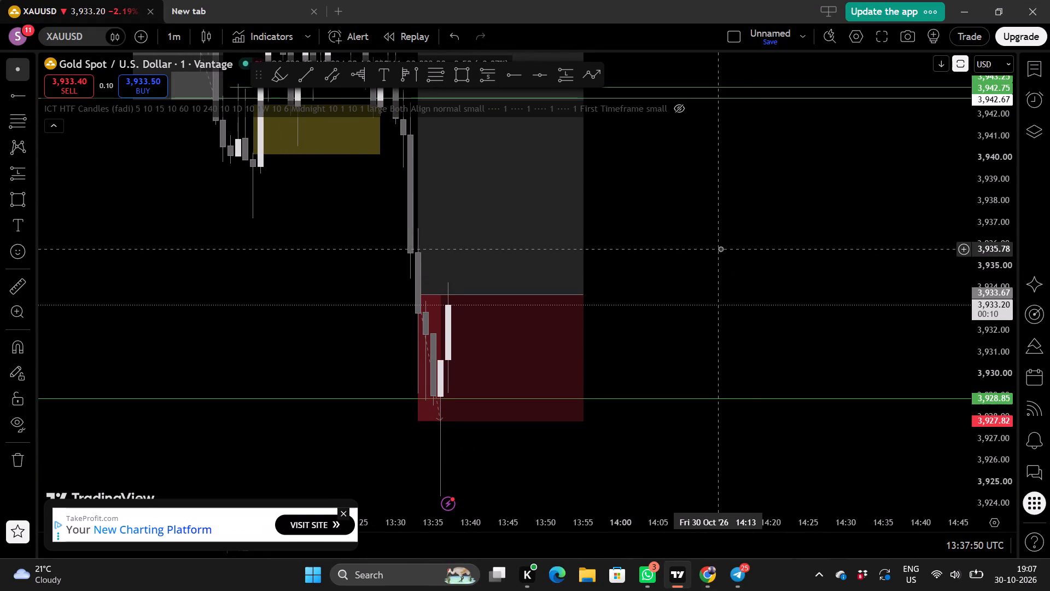
pyautogui.scroll(2, 720, 248)
pyautogui.moveTo(727, 339); pyautogui.dragTo(722, 305)
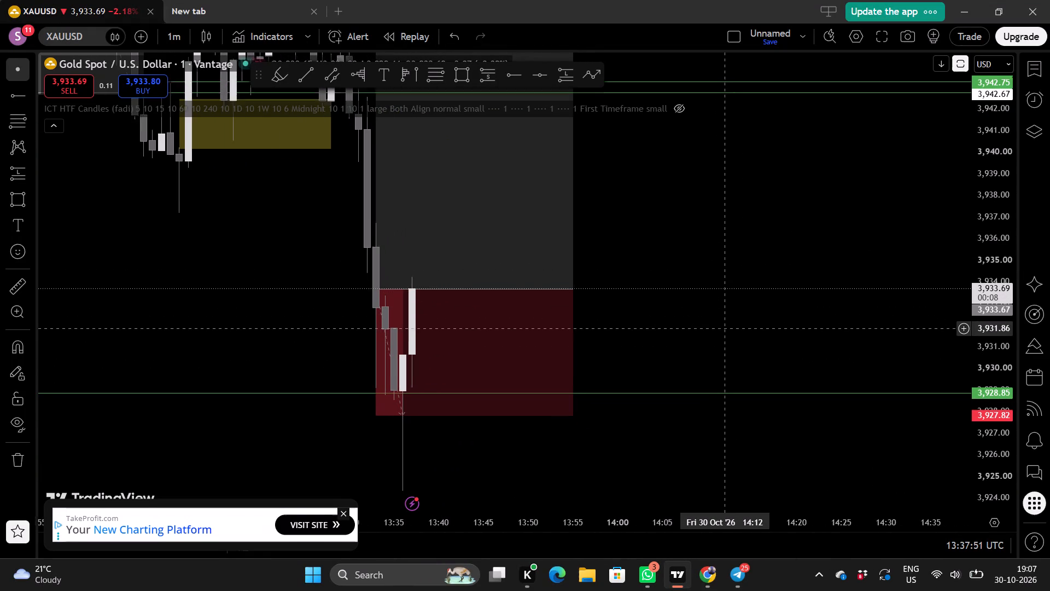
pyautogui.moveTo(722, 305); pyautogui.dragTo(721, 302)
pyautogui.moveTo(735, 314); pyautogui.dragTo(754, 420)
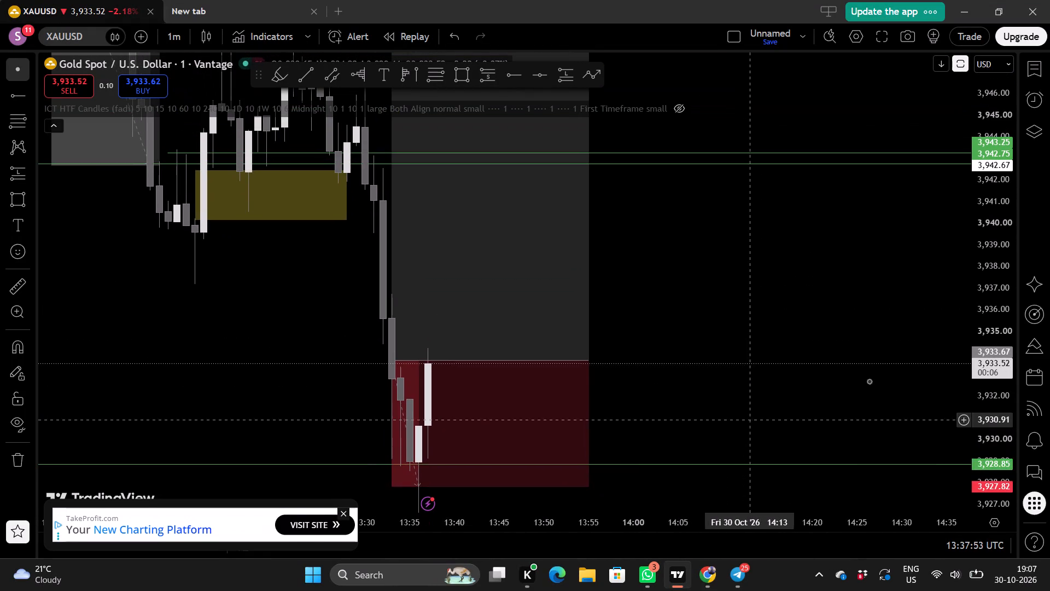
pyautogui.scroll(-7, 994, 365)
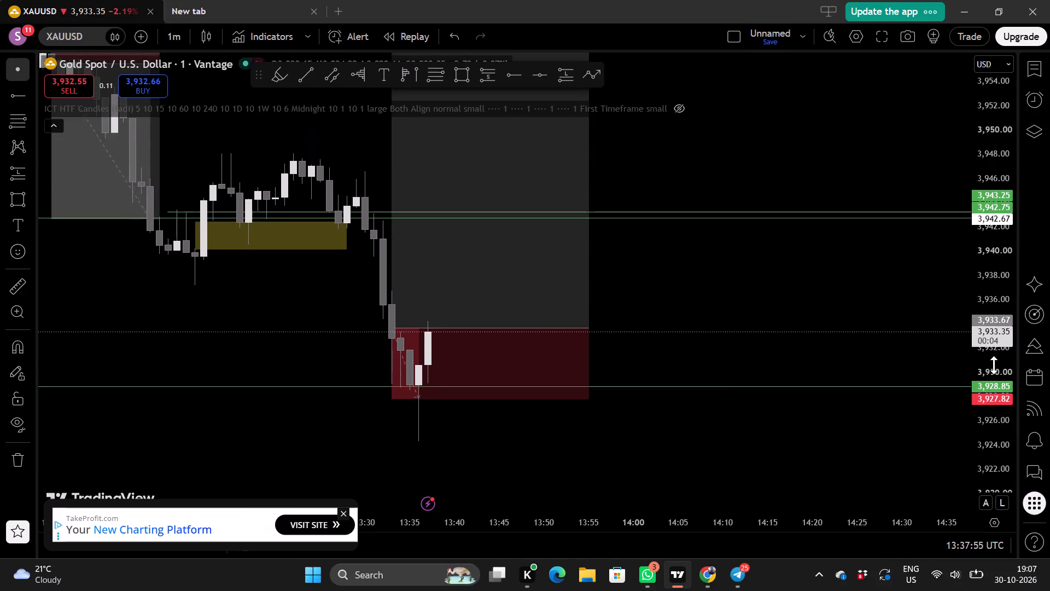
# Move the long position to start at the 13:36 candle, with entry at 3,932.82 and target at 3,957.87.
pyautogui.moveTo(767, 274); pyautogui.dragTo(738, 317)
pyautogui.moveTo(489, 387); pyautogui.dragTo(523, 396)
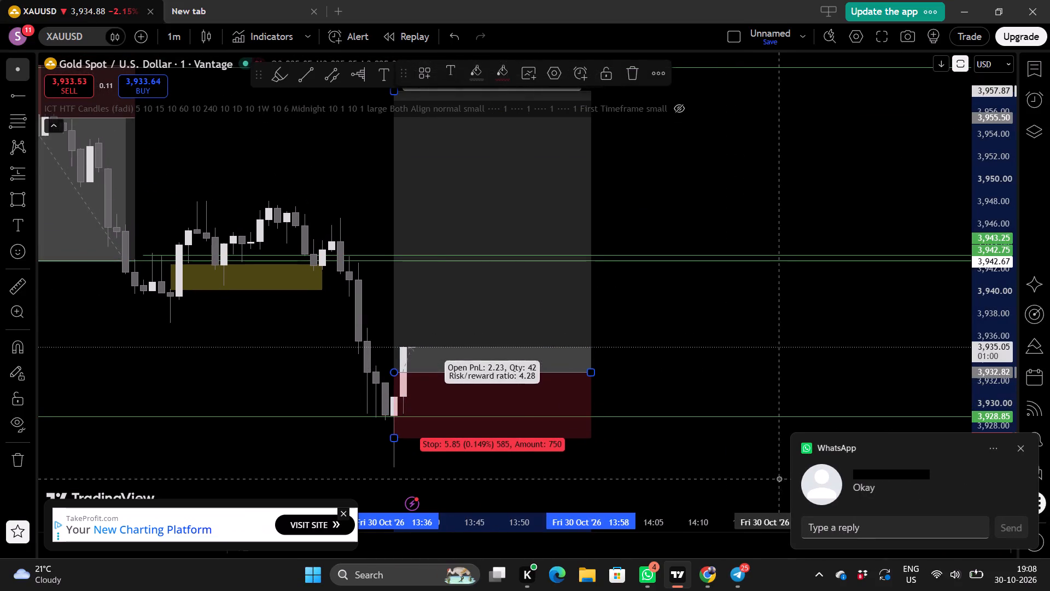
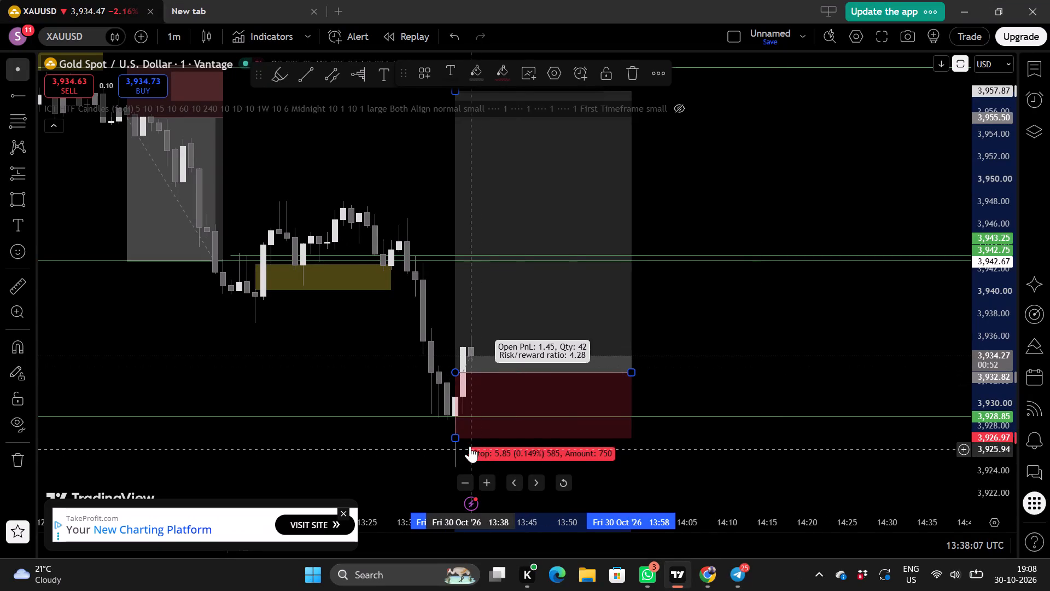
# Lower the long position's stop level to 3,926.43, keeping its entry and target in place.
pyautogui.moveTo(456, 438); pyautogui.dragTo(457, 444)
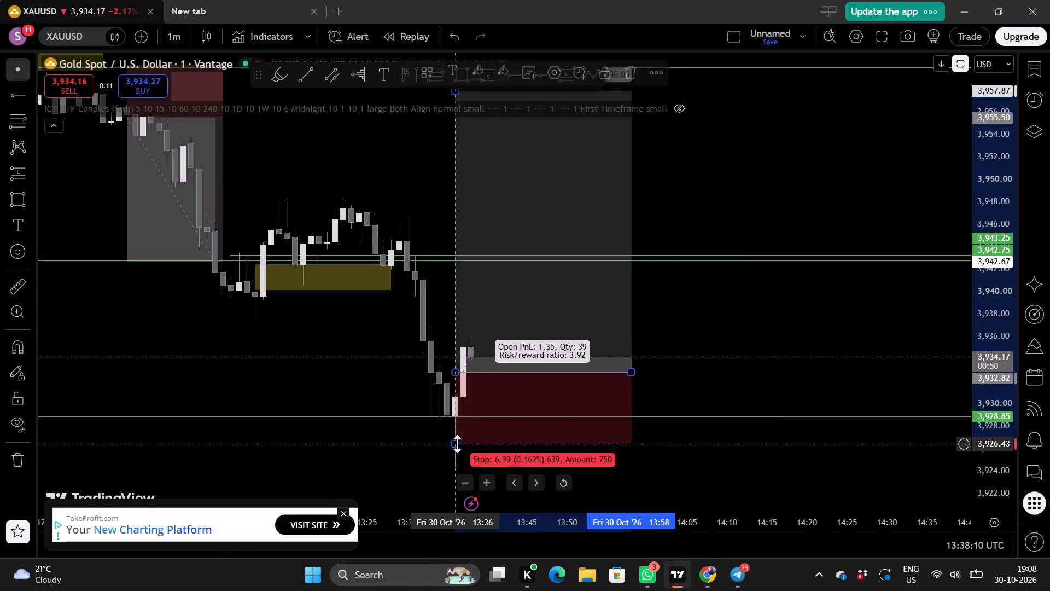
pyautogui.doubleClick(674, 455)
pyautogui.moveTo(693, 456); pyautogui.dragTo(687, 457)
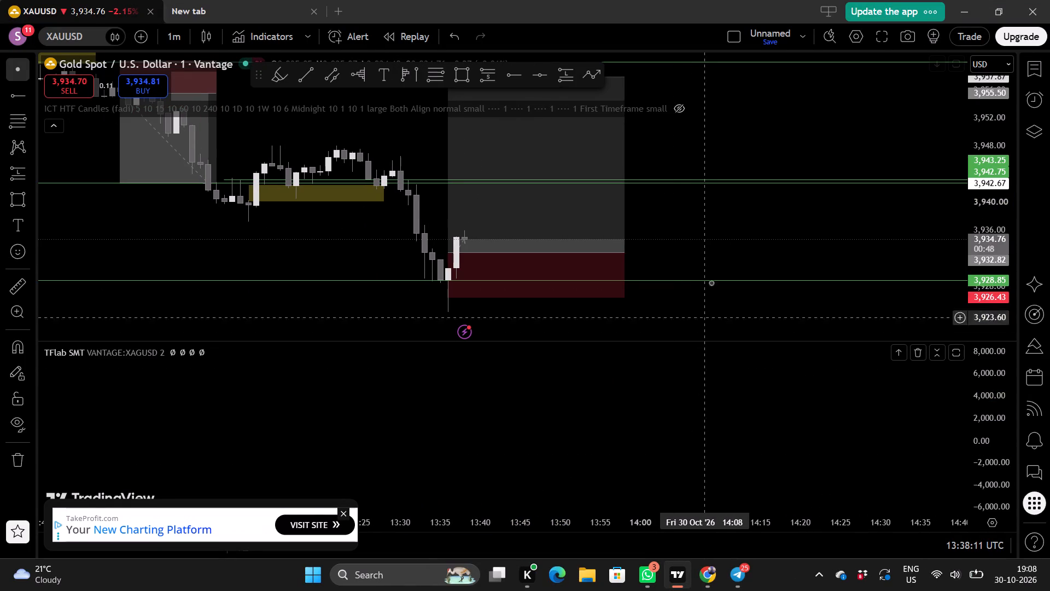
pyautogui.doubleClick(716, 265)
# Examine the wider 1-minute price action around the long position, from the 3,928.85 support up to the 3,960.00 level.
pyautogui.scroll(-2, 732, 333)
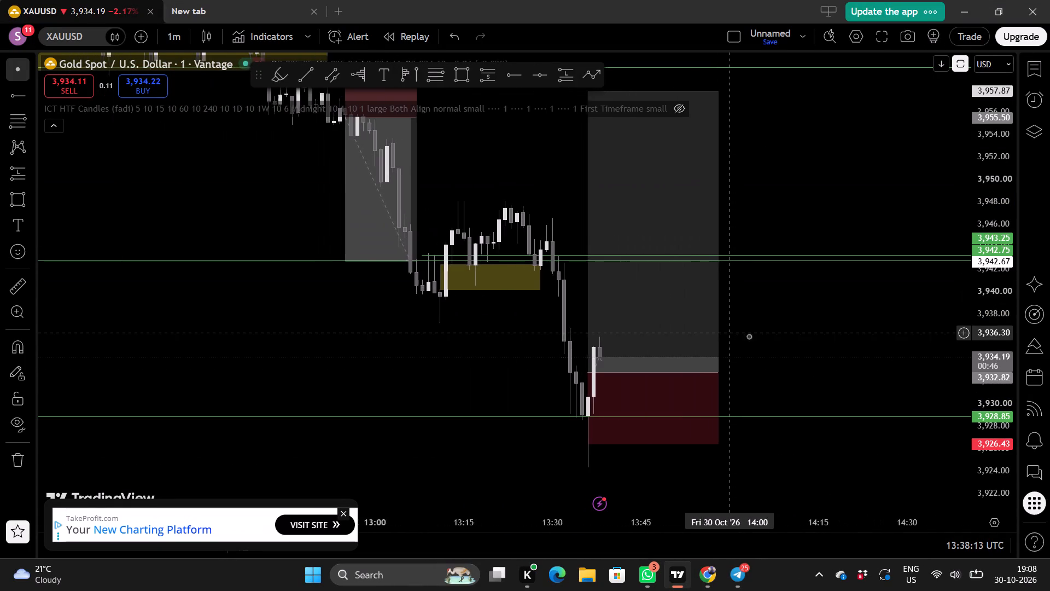
pyautogui.moveTo(793, 348); pyautogui.dragTo(718, 401)
pyautogui.scroll(-1, 718, 401)
pyautogui.moveTo(759, 393); pyautogui.dragTo(742, 379)
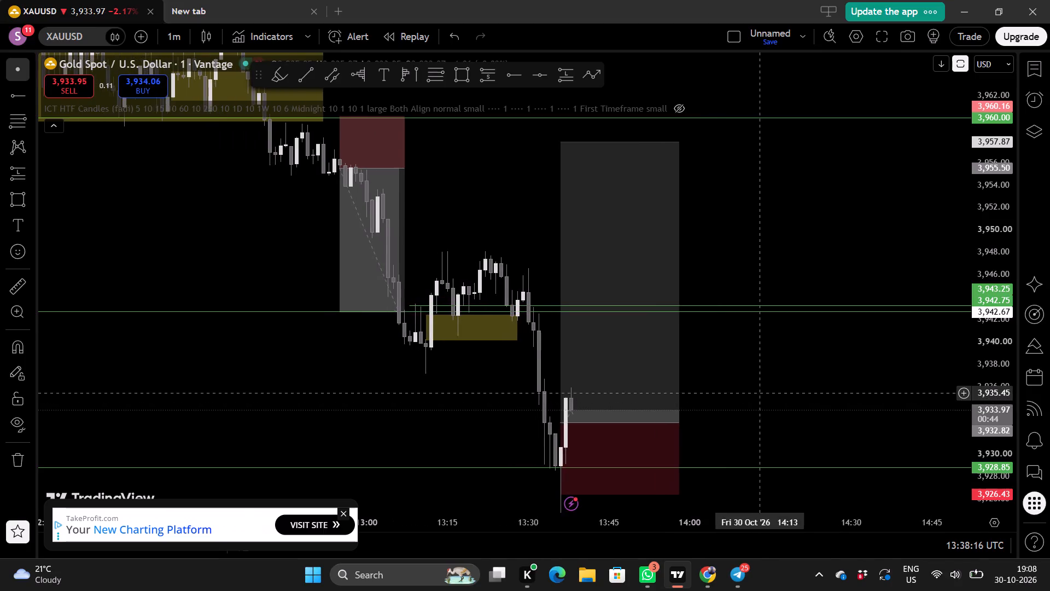
pyautogui.moveTo(742, 379); pyautogui.dragTo(690, 338)
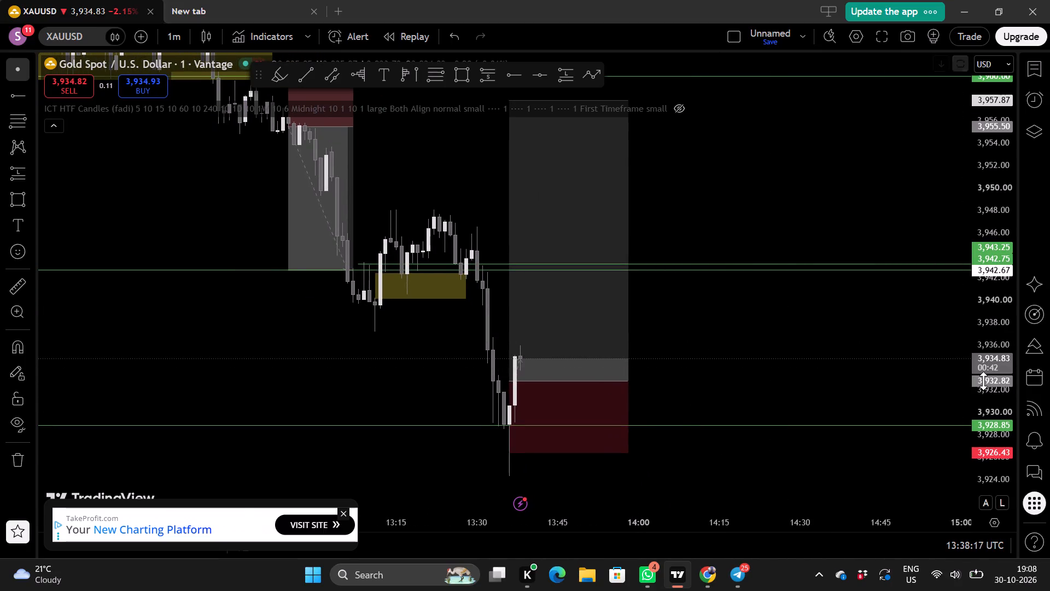
pyautogui.scroll(-4, 983, 381)
pyautogui.scroll(-2, 900, 360)
pyautogui.moveTo(858, 339); pyautogui.dragTo(748, 407)
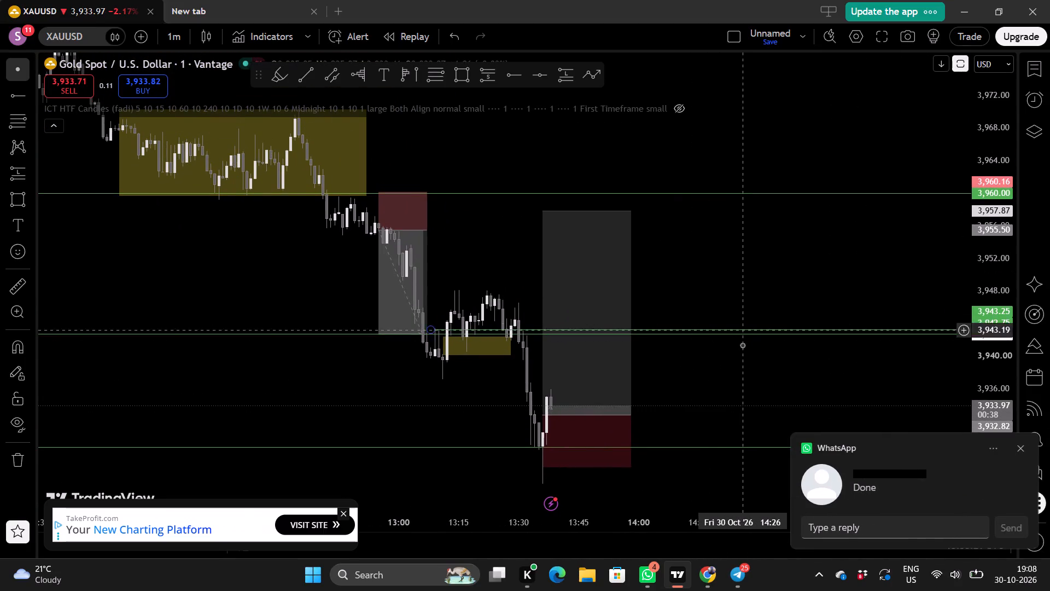
pyautogui.hscroll(1, 739, 308)
pyautogui.scroll(1, 739, 308)
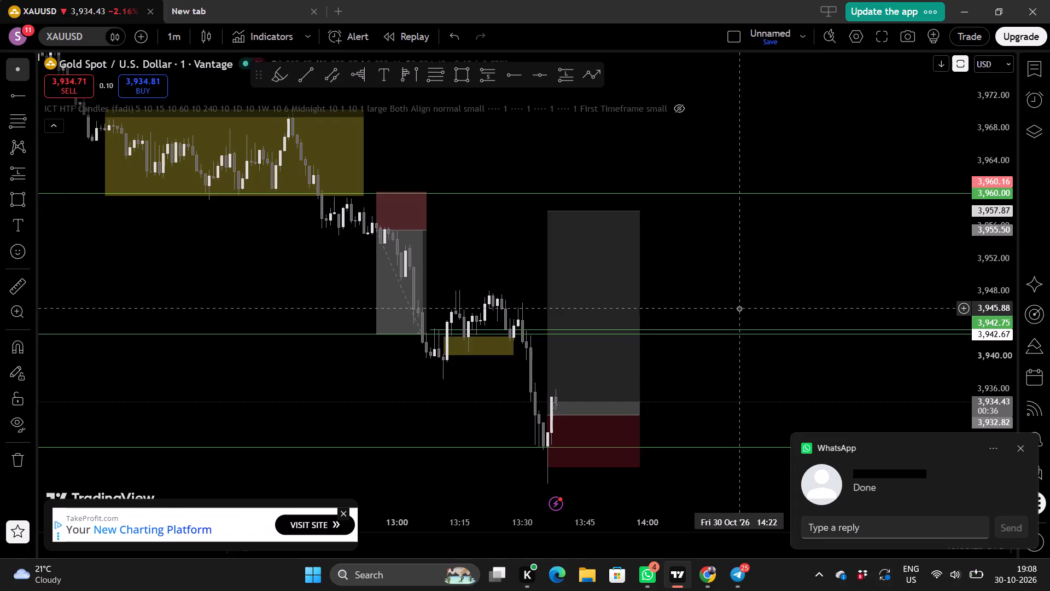
pyautogui.scroll(2, 739, 308)
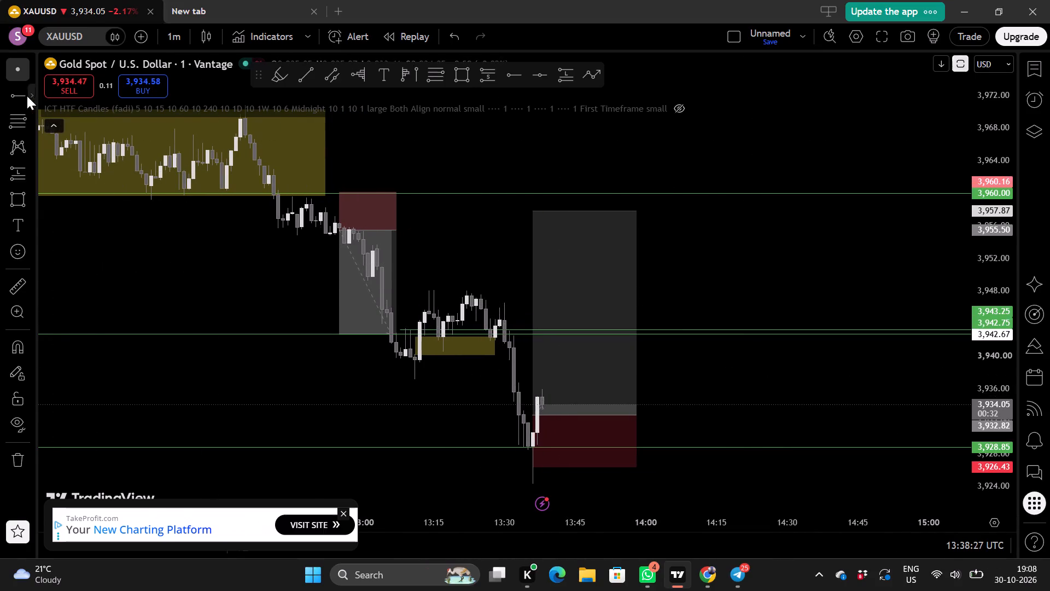
# Draw a horizontal trendline at about 3,937.23 from the 13:11 candle's low across to the far edge of the long position.
pyautogui.click(32, 96)
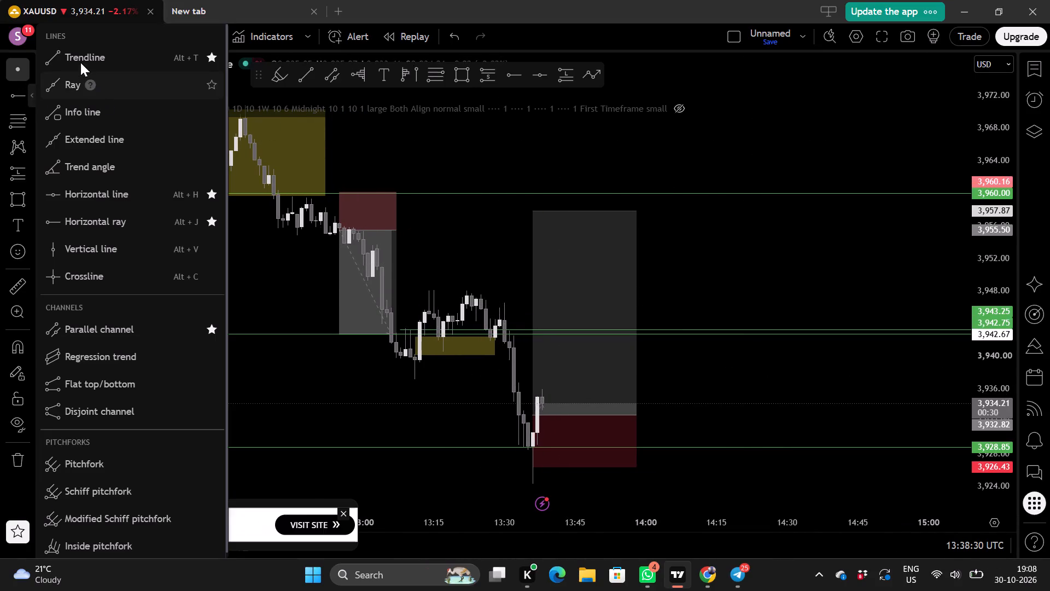
pyautogui.click(80, 62)
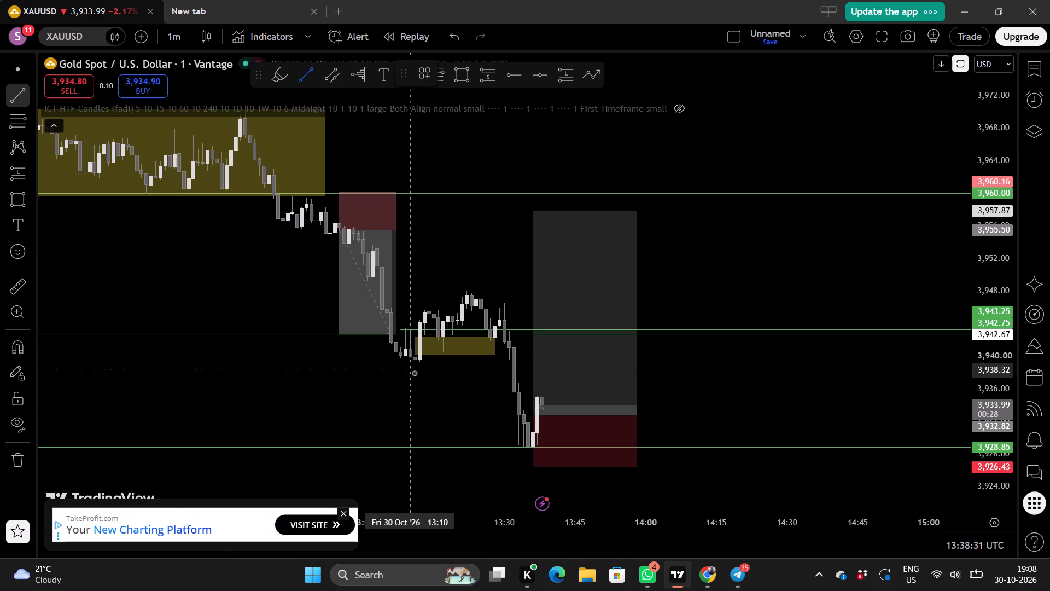
pyautogui.moveTo(413, 379); pyautogui.dragTo(588, 379)
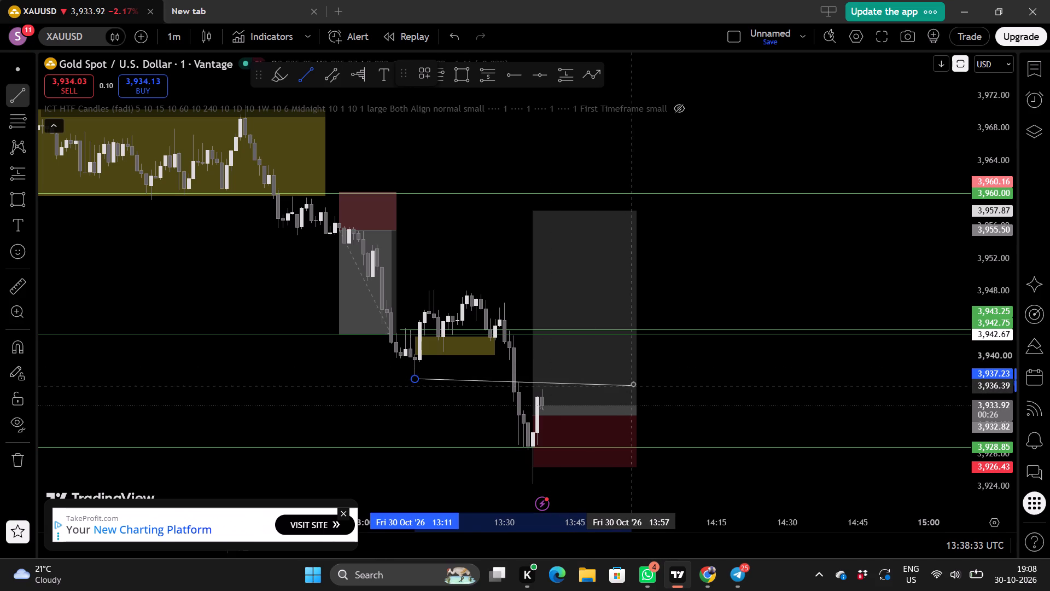
pyautogui.click(640, 379)
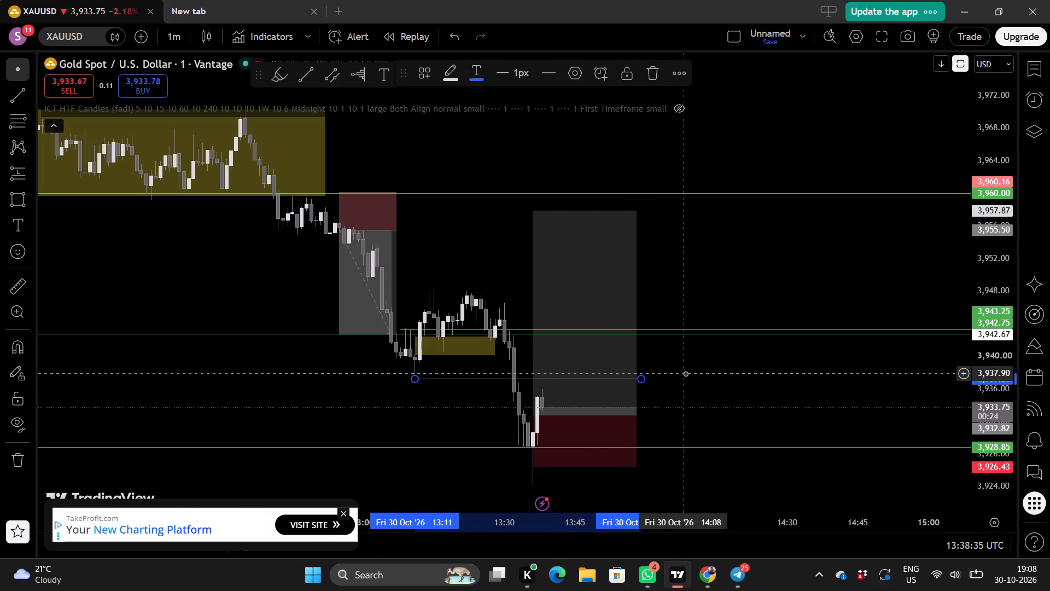
pyautogui.click(685, 373)
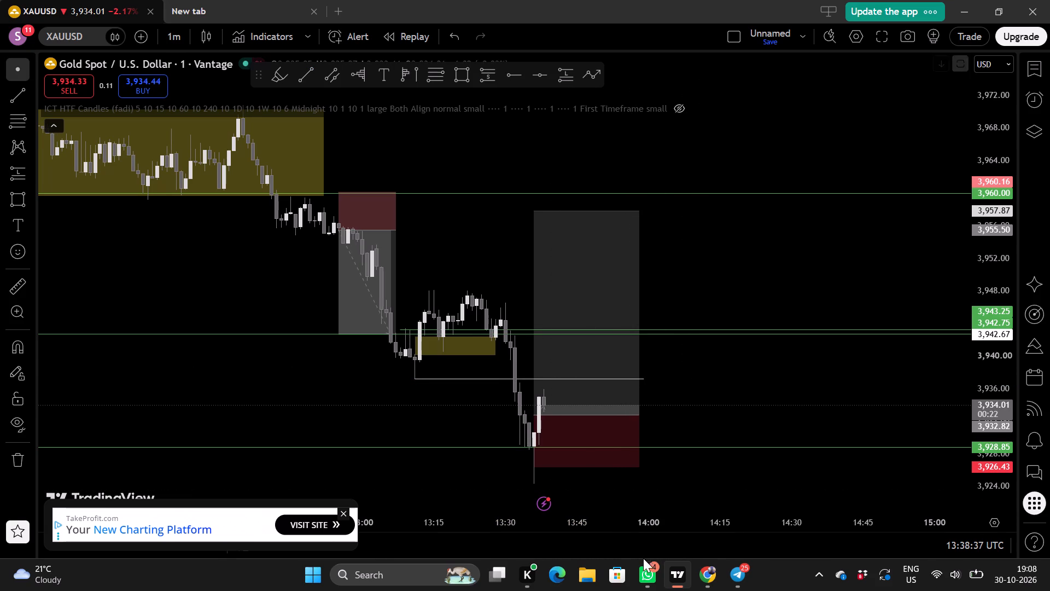
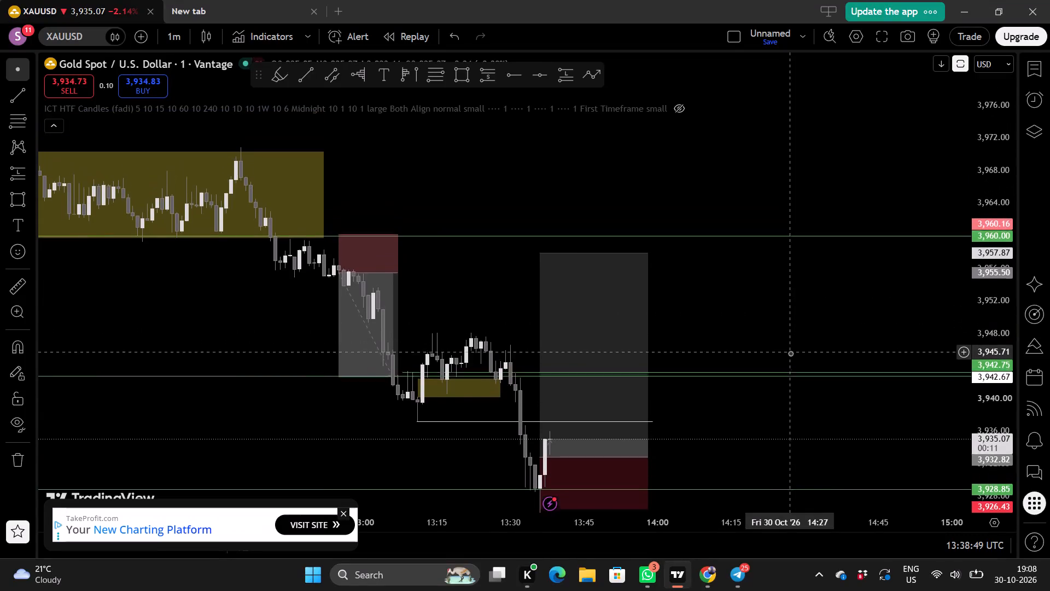
# Examine the newest 1-minute candles inside the long position, between its 3,932.82 entry and the trendline drawn from the 13:11 low.
pyautogui.scroll(-1, 790, 353)
pyautogui.moveTo(838, 326); pyautogui.dragTo(777, 293)
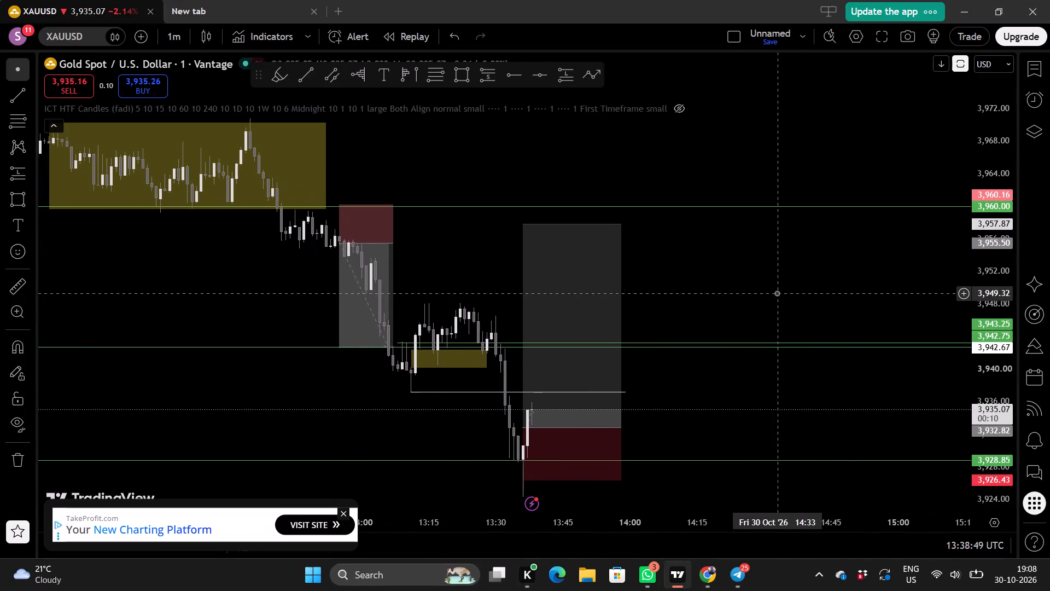
pyautogui.scroll(2, 795, 294)
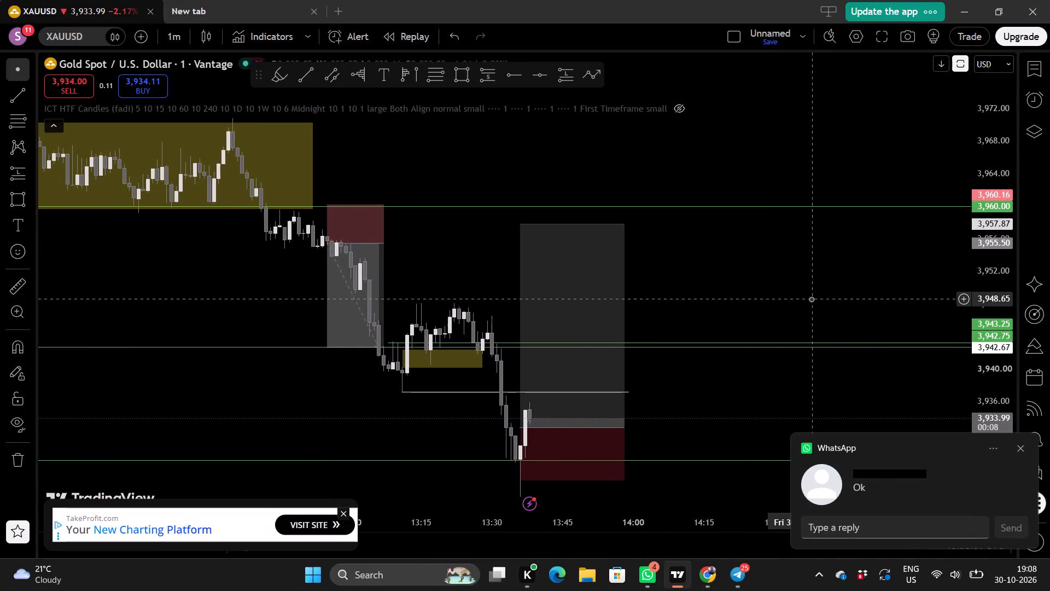
pyautogui.scroll(1, 784, 307)
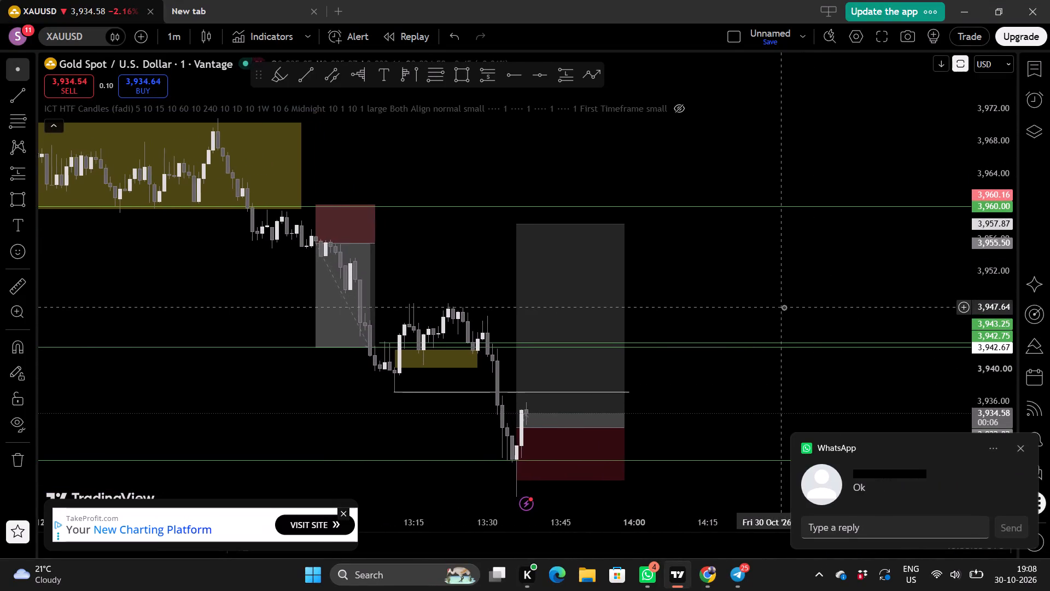
pyautogui.scroll(2, 985, 317)
pyautogui.scroll(1, 868, 283)
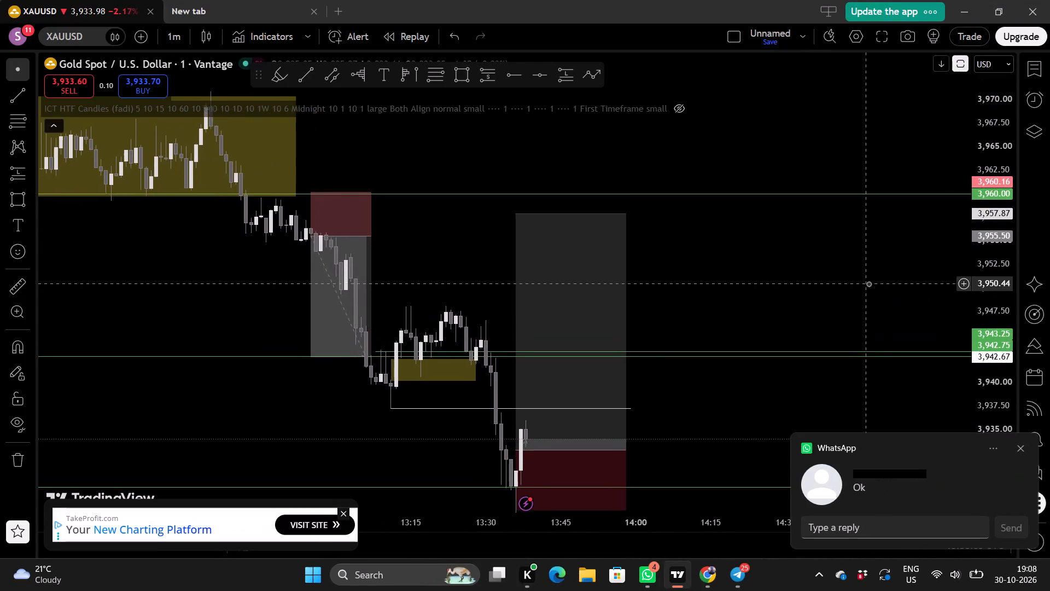
pyautogui.scroll(1, 868, 283)
pyautogui.scroll(1, 992, 309)
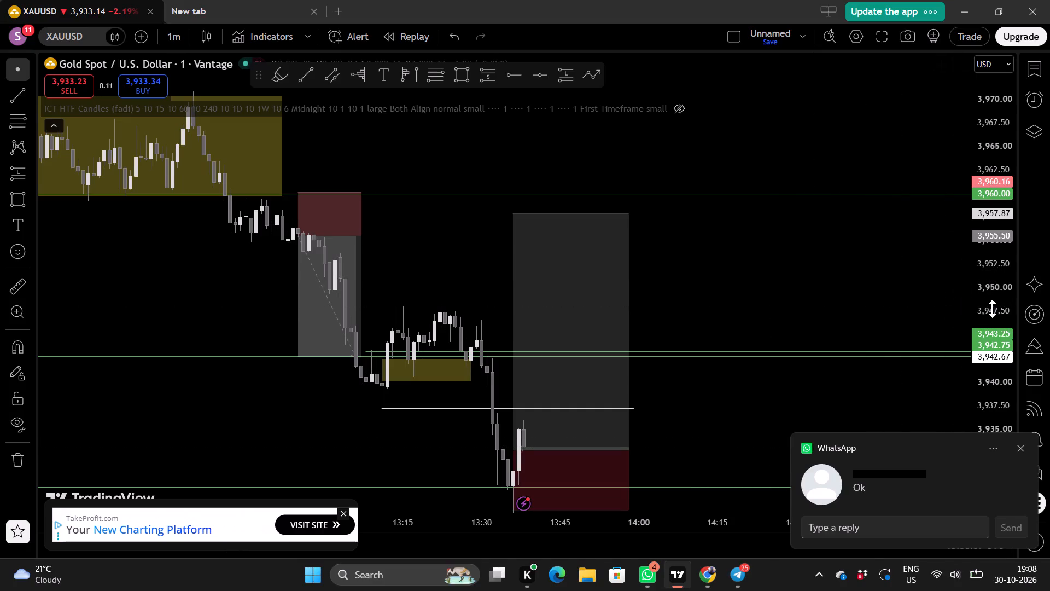
pyautogui.scroll(1, 992, 309)
pyautogui.click(819, 282)
pyautogui.moveTo(819, 282); pyautogui.dragTo(739, 204)
pyautogui.hscroll(1, 778, 230)
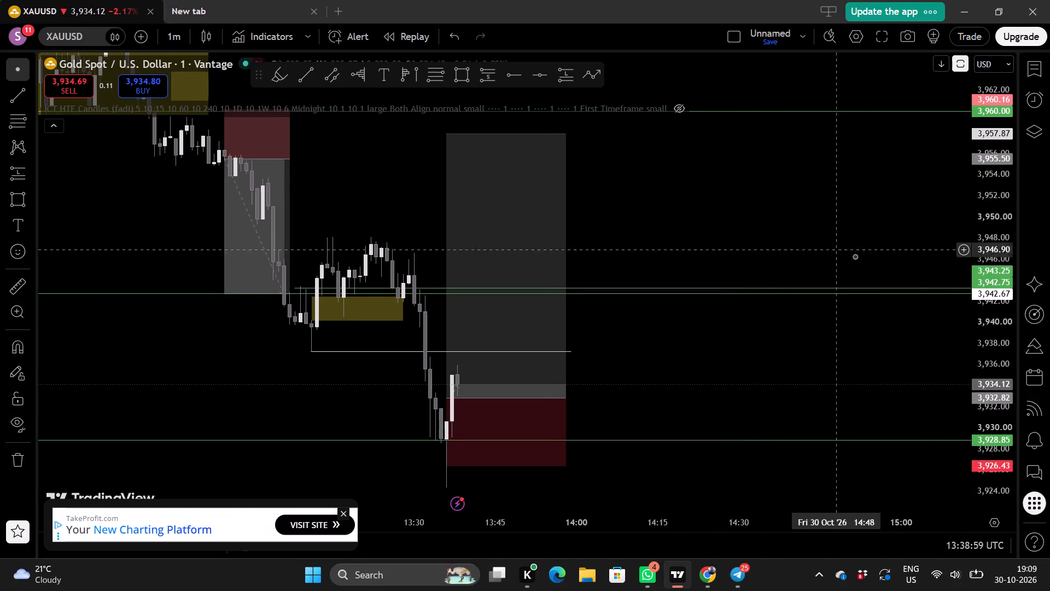
pyautogui.scroll(2, 976, 272)
pyautogui.scroll(-1, 814, 224)
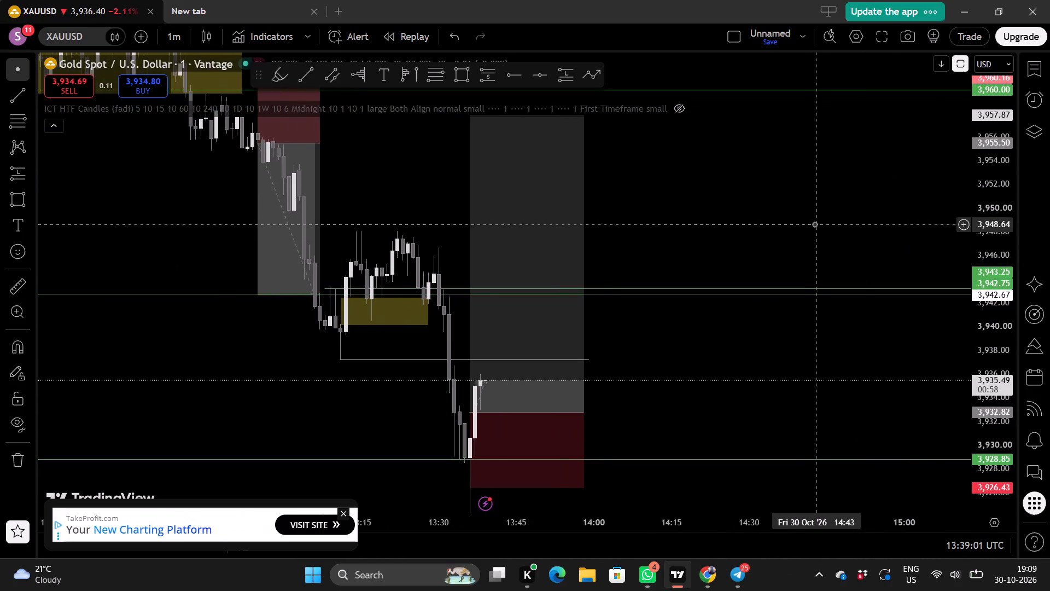
pyautogui.moveTo(790, 217); pyautogui.dragTo(759, 276)
pyautogui.scroll(-2, 759, 276)
pyautogui.scroll(1, 782, 278)
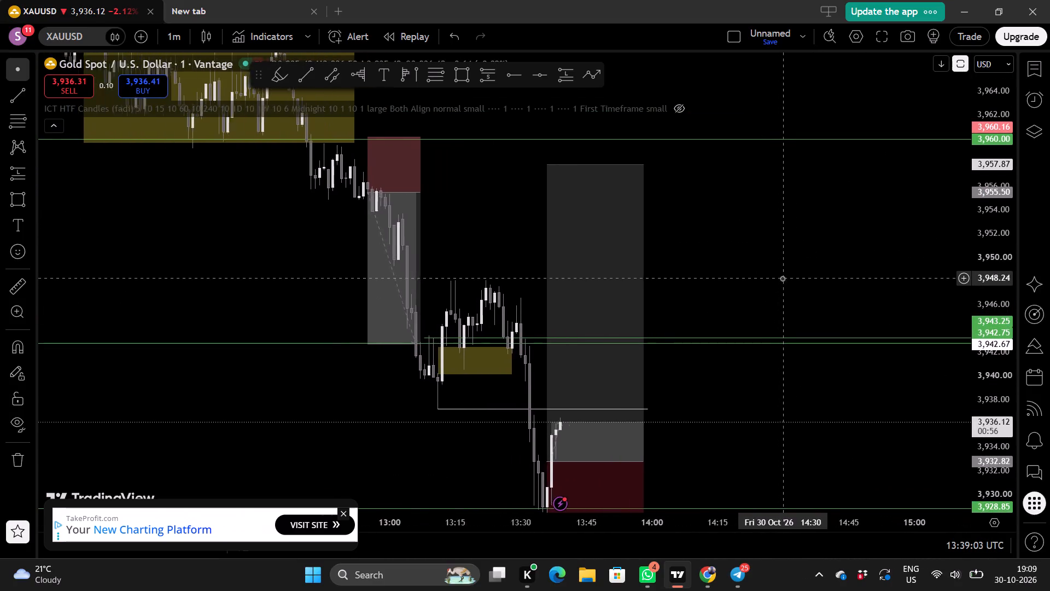
pyautogui.scroll(2, 782, 278)
pyautogui.scroll(-2, 811, 287)
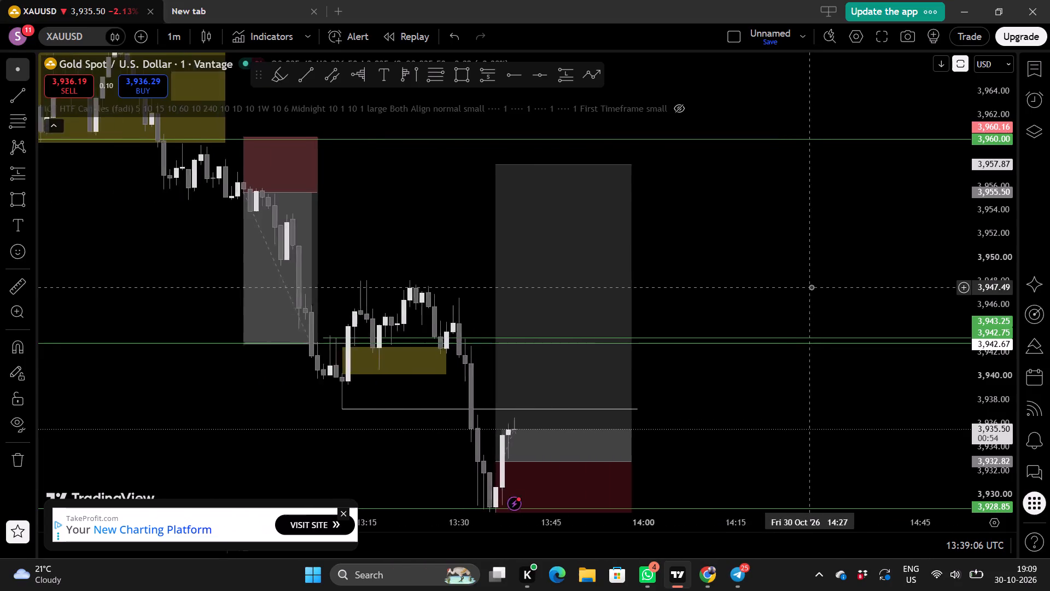
pyautogui.scroll(1, 811, 287)
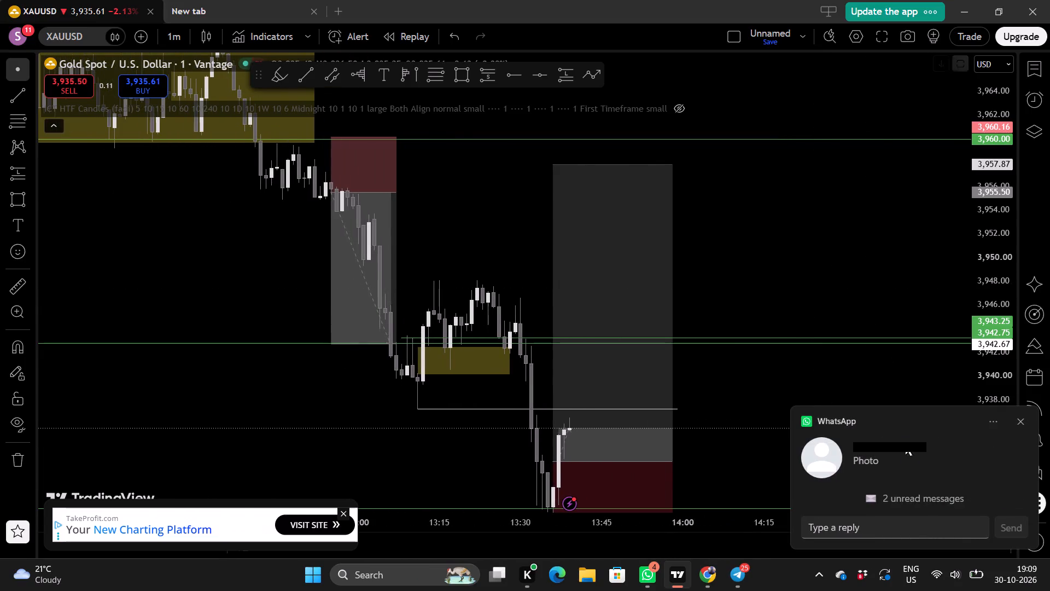
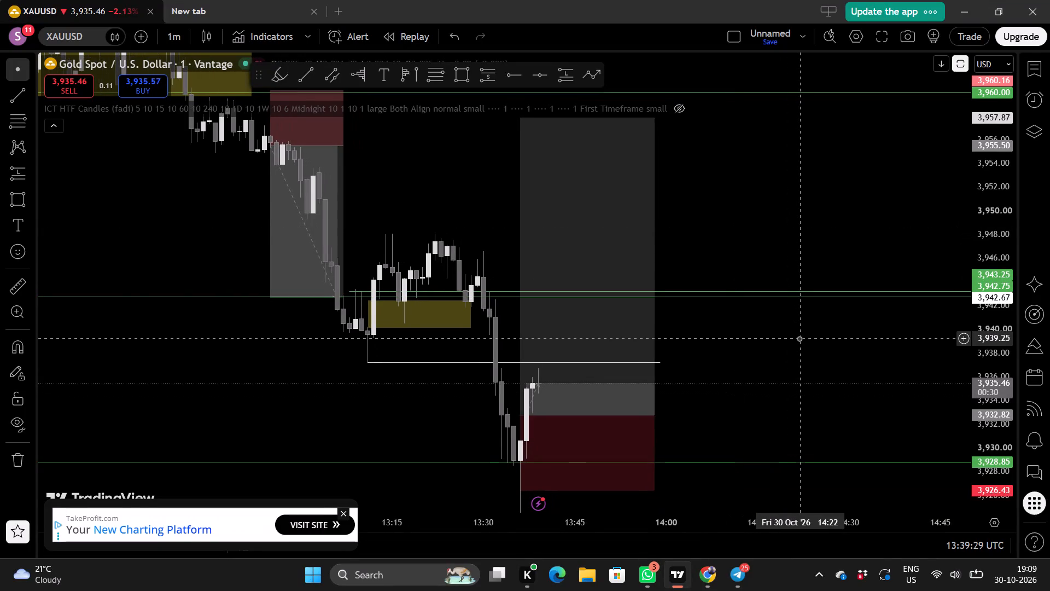
# Examine the 1-minute decline from the large yellow zone above 3,960.00 down to the long position and the 3,928.85 level.
pyautogui.scroll(1, 799, 338)
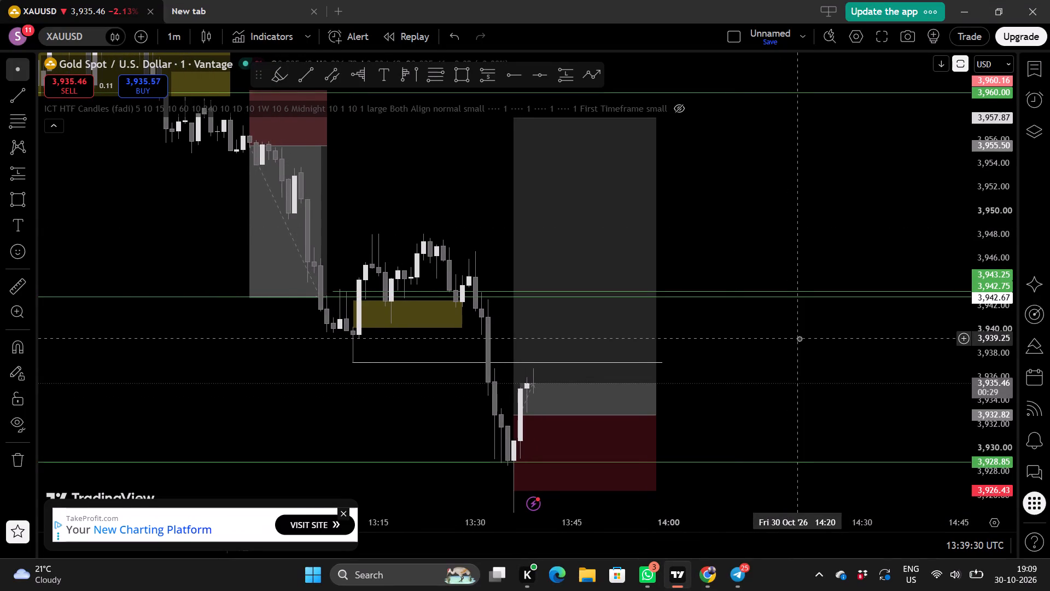
pyautogui.scroll(1, 799, 338)
pyautogui.moveTo(803, 329); pyautogui.dragTo(769, 325)
pyautogui.scroll(-1, 769, 325)
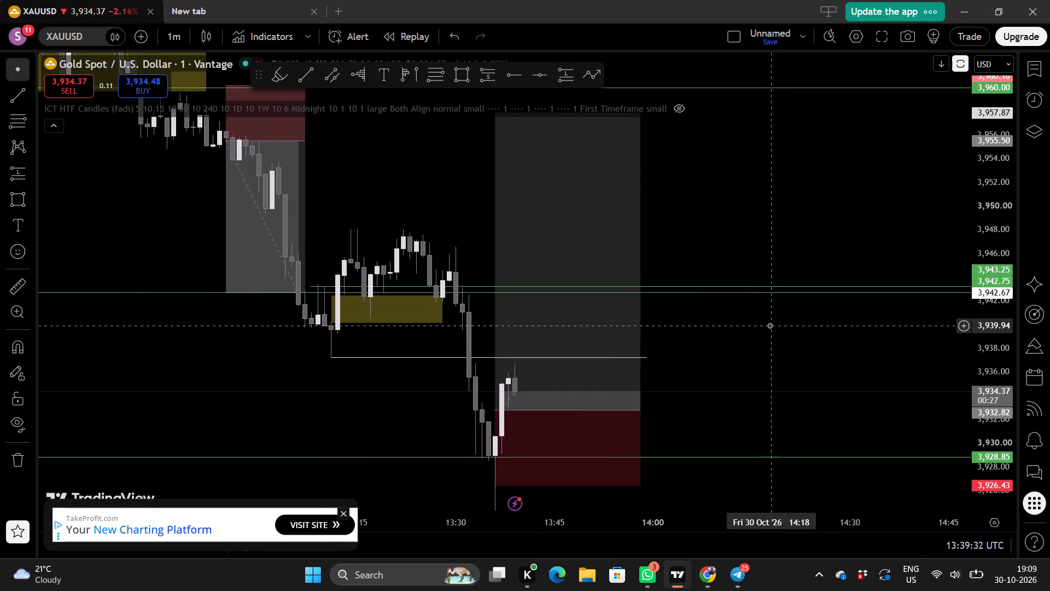
pyautogui.moveTo(786, 333); pyautogui.dragTo(802, 399)
pyautogui.scroll(-1, 852, 398)
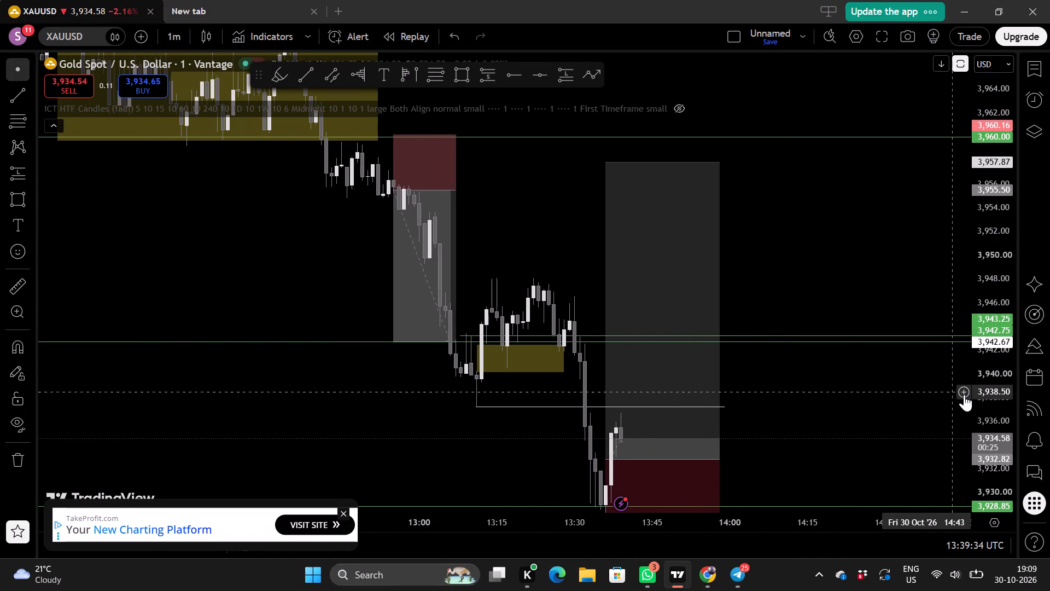
pyautogui.scroll(-2, 987, 407)
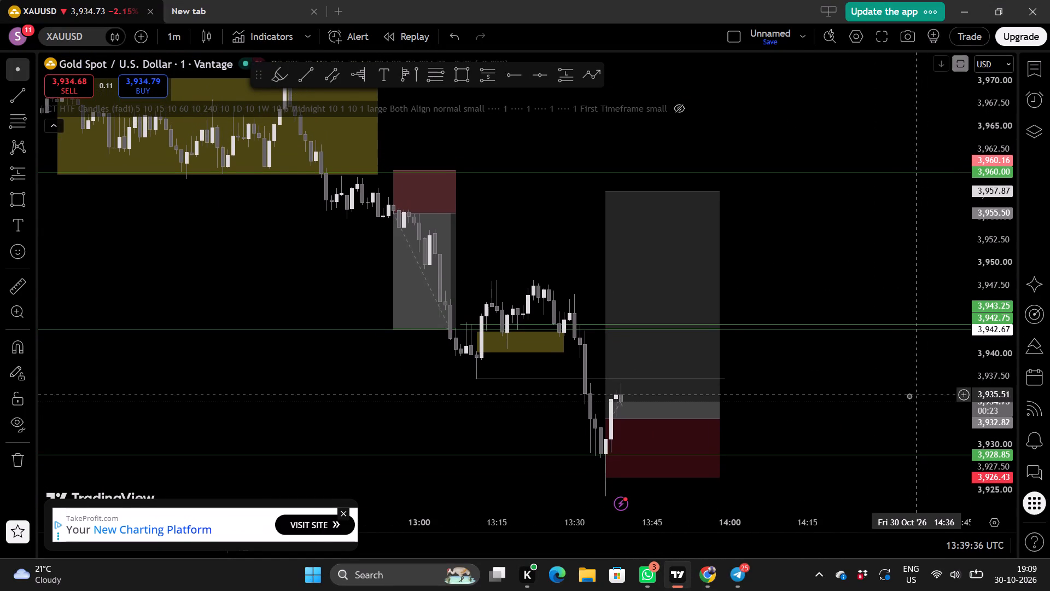
pyautogui.scroll(-1, 909, 396)
pyautogui.moveTo(822, 272); pyautogui.dragTo(813, 325)
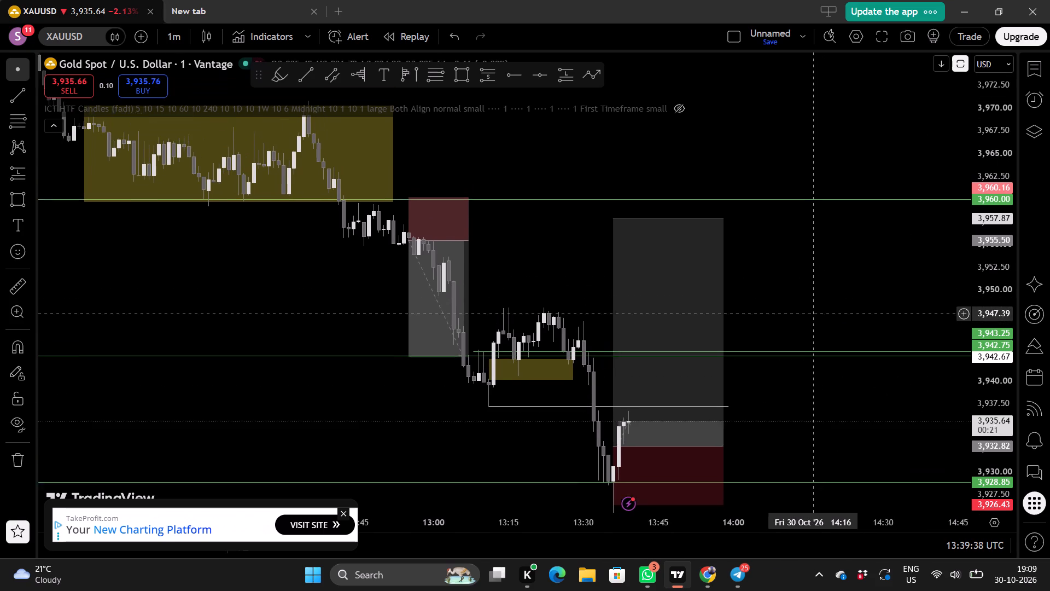
pyautogui.moveTo(813, 325); pyautogui.dragTo(813, 323)
pyautogui.scroll(-1, 813, 323)
pyautogui.moveTo(824, 323); pyautogui.dragTo(785, 349)
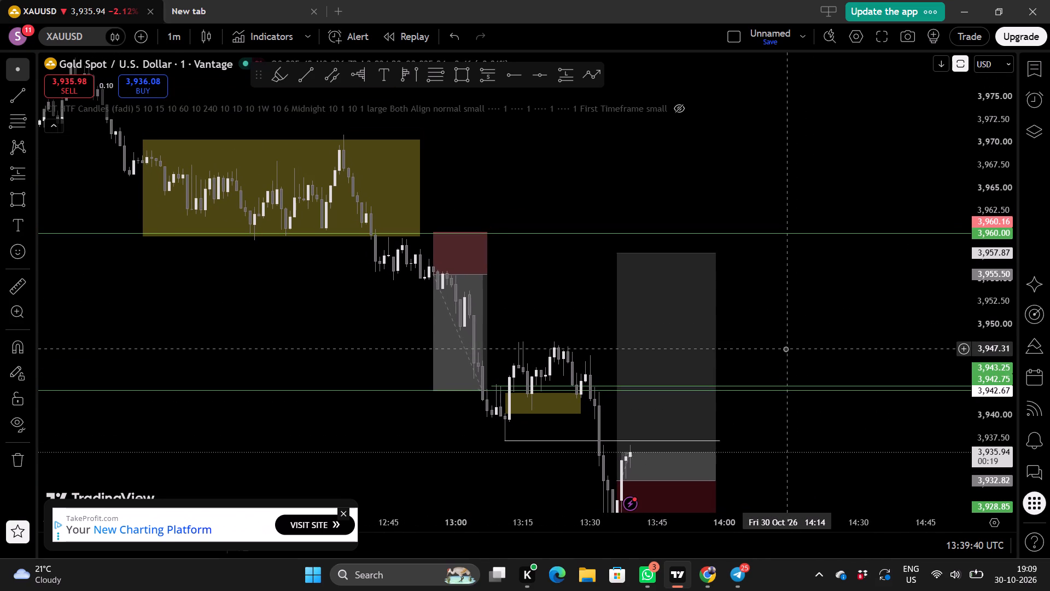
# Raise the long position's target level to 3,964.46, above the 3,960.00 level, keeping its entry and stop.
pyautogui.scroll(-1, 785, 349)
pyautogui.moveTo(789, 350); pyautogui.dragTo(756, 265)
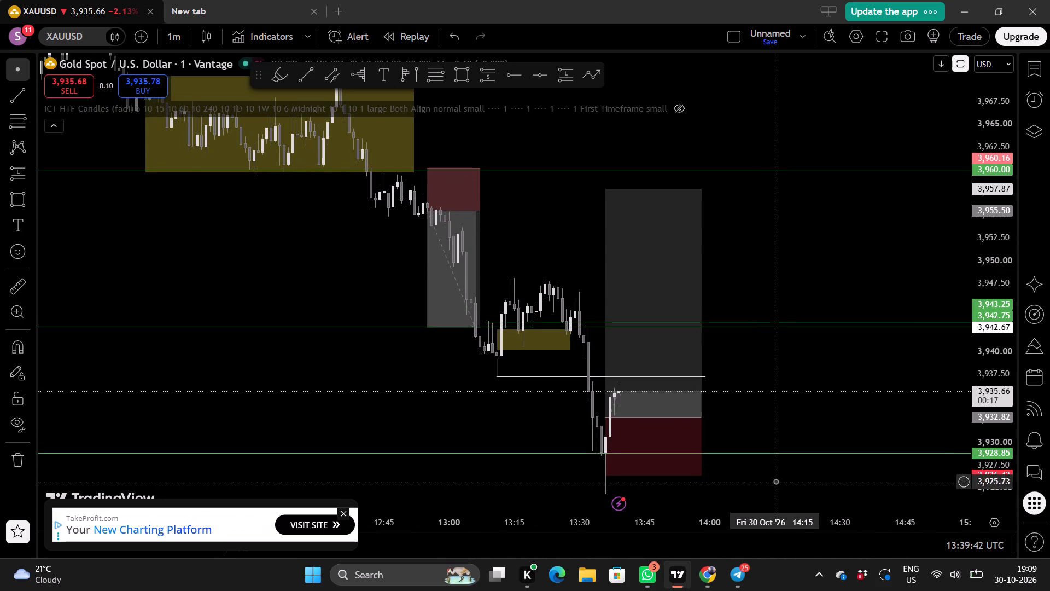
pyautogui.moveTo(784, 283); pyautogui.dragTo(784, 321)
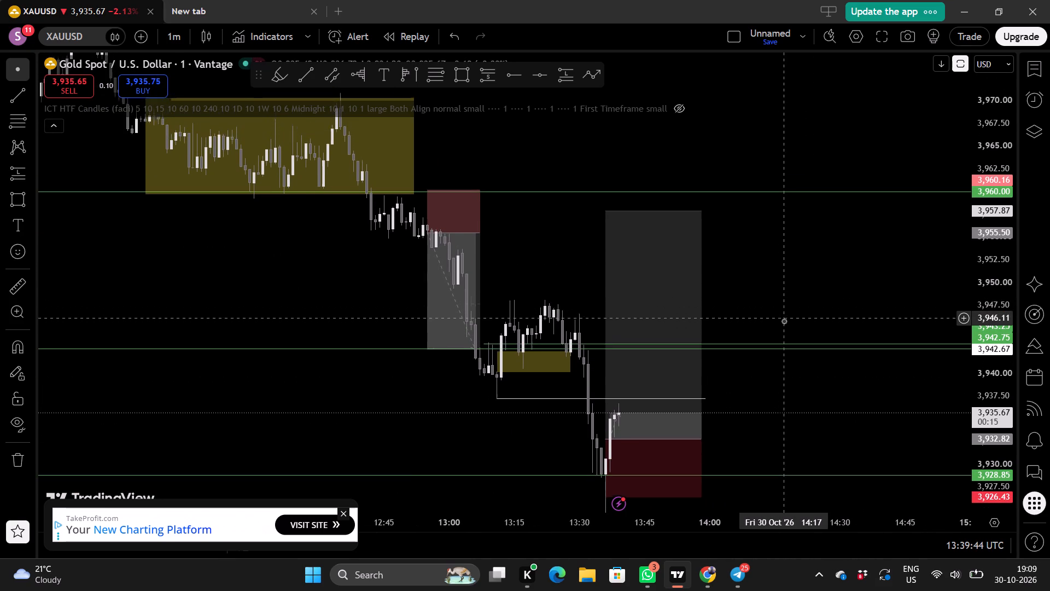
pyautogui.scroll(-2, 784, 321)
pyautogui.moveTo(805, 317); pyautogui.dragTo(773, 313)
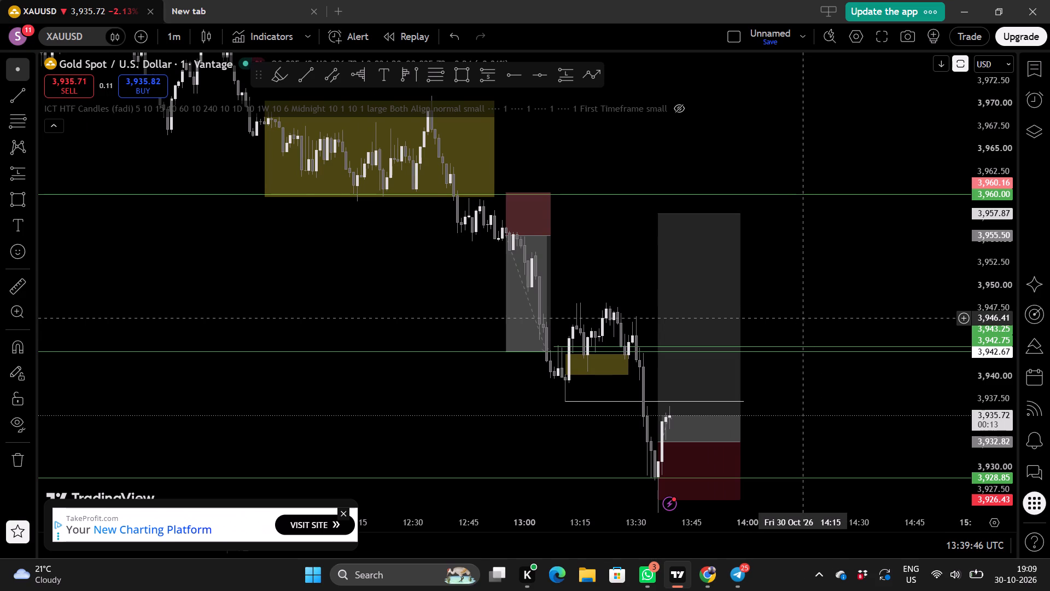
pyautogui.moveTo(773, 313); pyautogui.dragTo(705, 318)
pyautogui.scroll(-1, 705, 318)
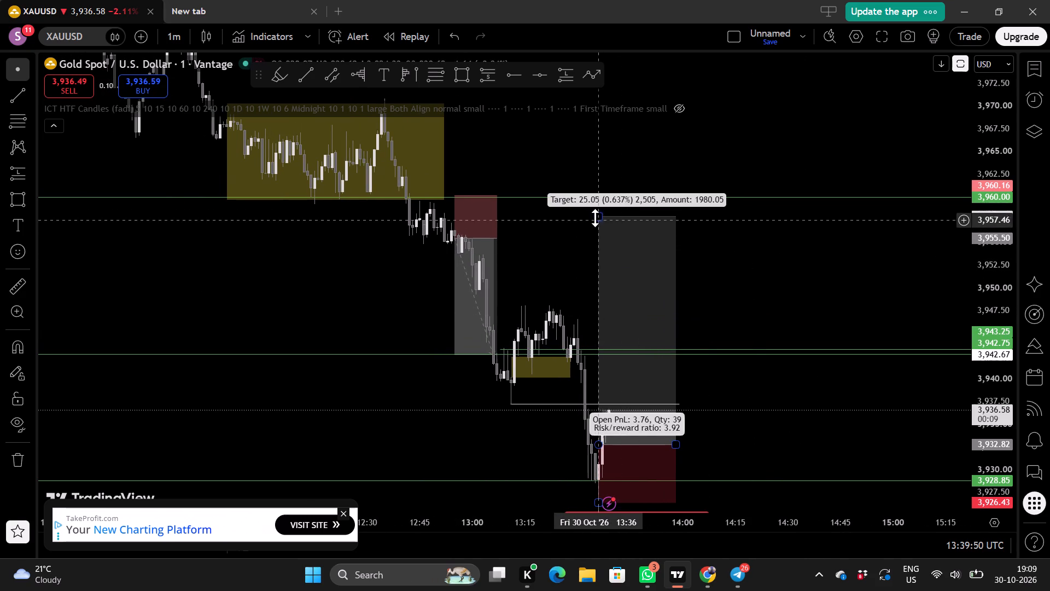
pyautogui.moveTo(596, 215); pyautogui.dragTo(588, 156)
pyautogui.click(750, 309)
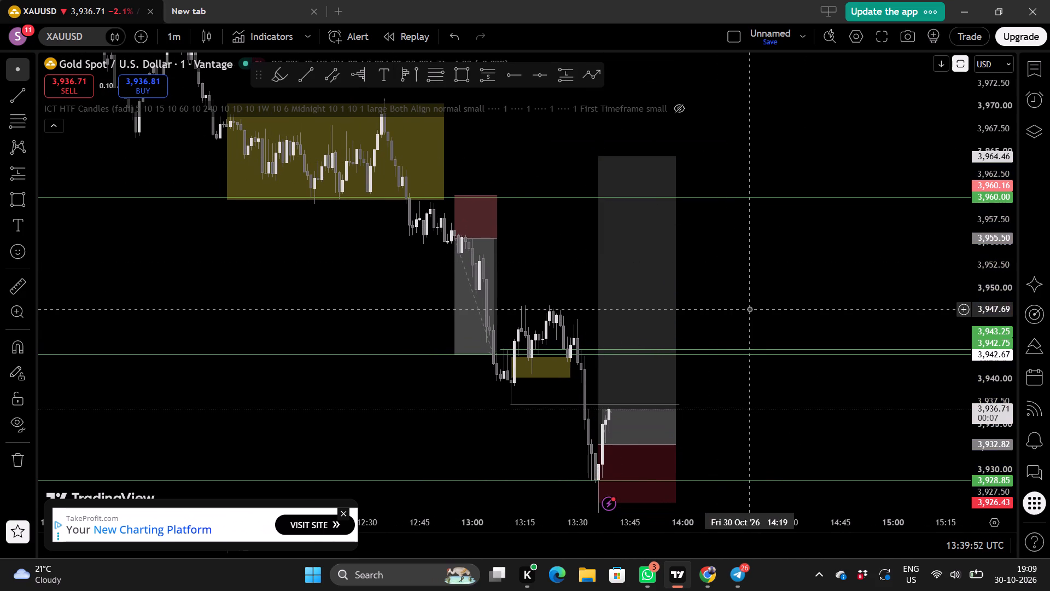
# Raise the long position's target level to 3,971.20, around the top of the large yellow consolidation zone.
pyautogui.scroll(-3, 996, 415)
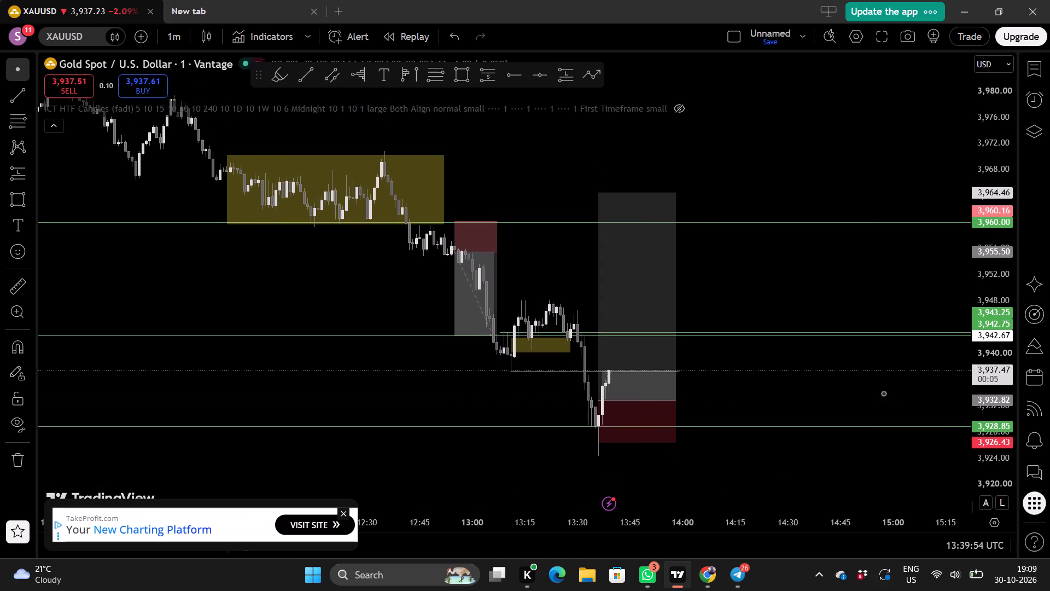
pyautogui.scroll(-1, 878, 393)
pyautogui.moveTo(802, 282); pyautogui.dragTo(802, 376)
pyautogui.scroll(-1, 802, 376)
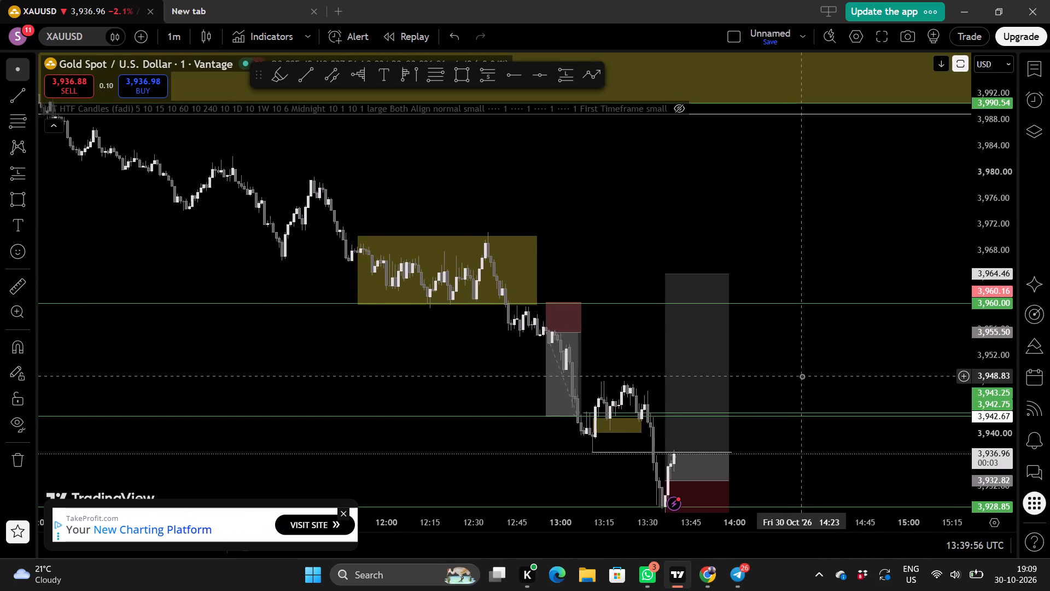
pyautogui.moveTo(820, 375); pyautogui.dragTo(778, 341)
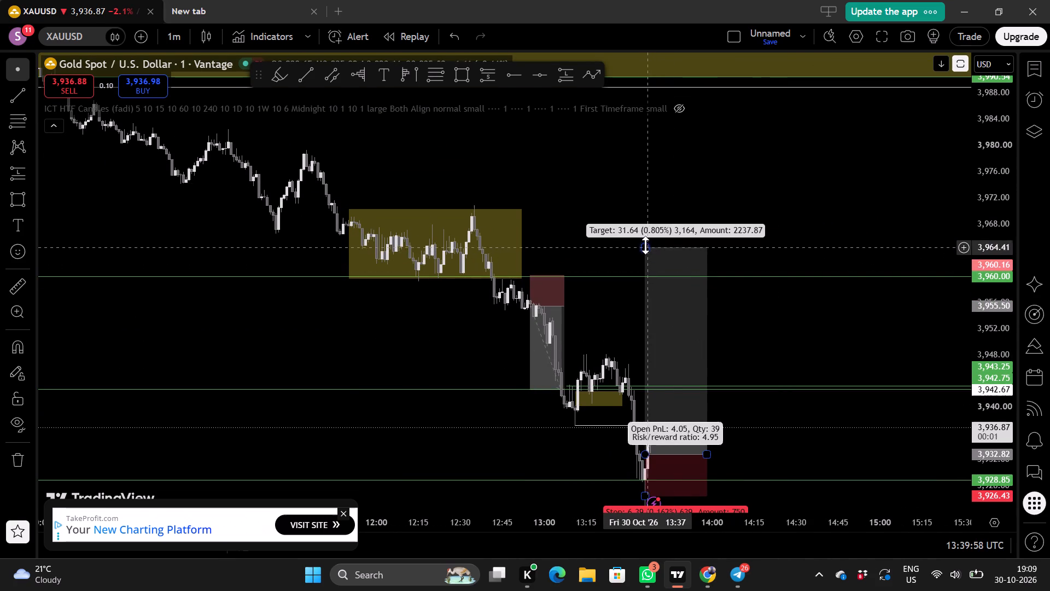
pyautogui.moveTo(645, 244); pyautogui.dragTo(640, 202)
# Capture a full-screen screenshot of the 1-minute XAUUSD chart with the whole long position and the yellow zones in view.
pyautogui.moveTo(759, 317); pyautogui.dragTo(755, 280)
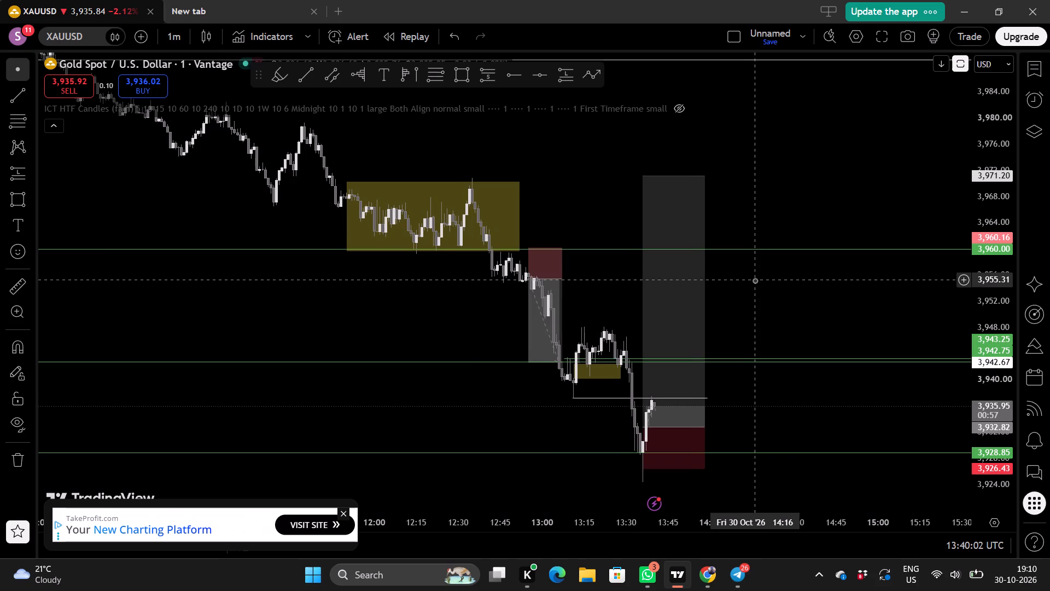
pyautogui.scroll(1, 835, 303)
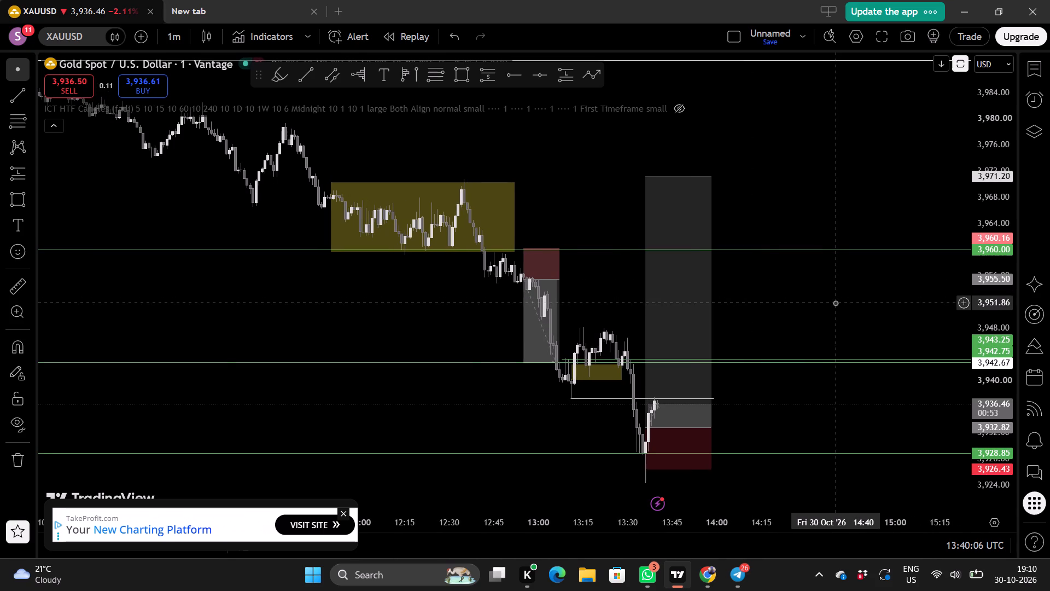
pyautogui.press('Print')
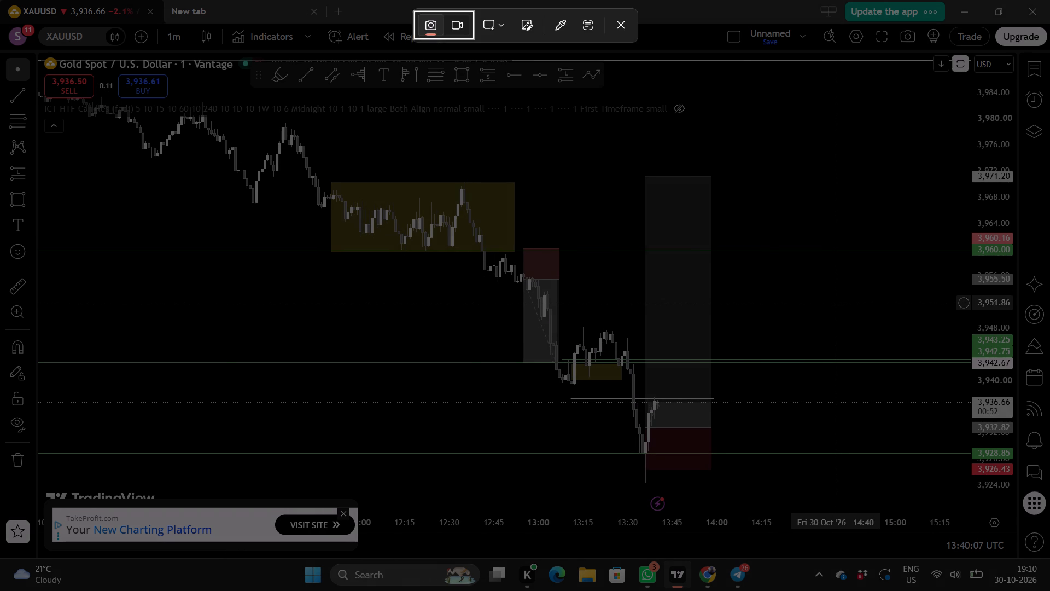
pyautogui.click(502, 26)
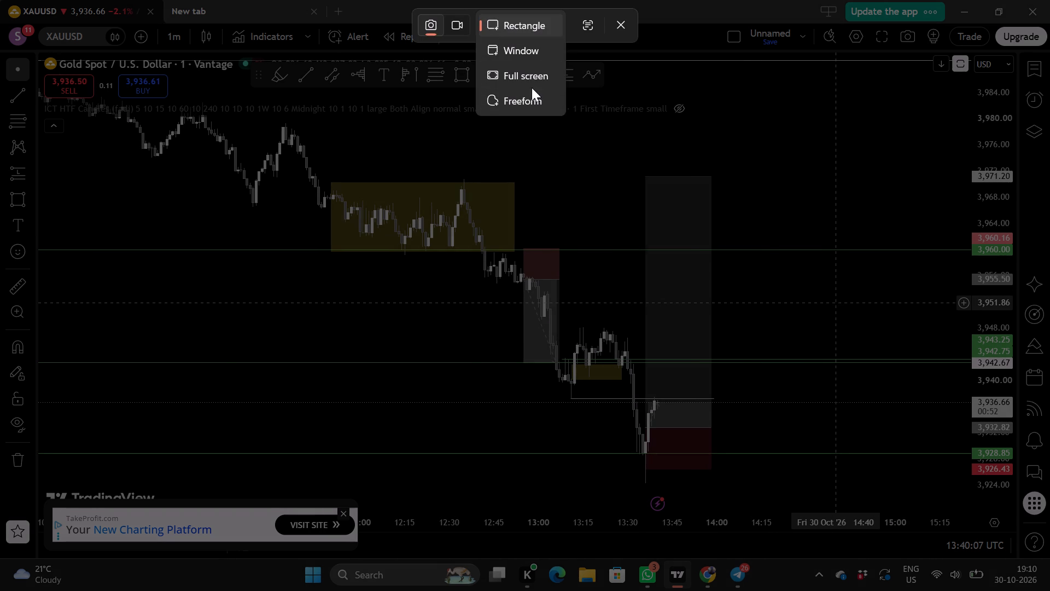
pyautogui.click(530, 83)
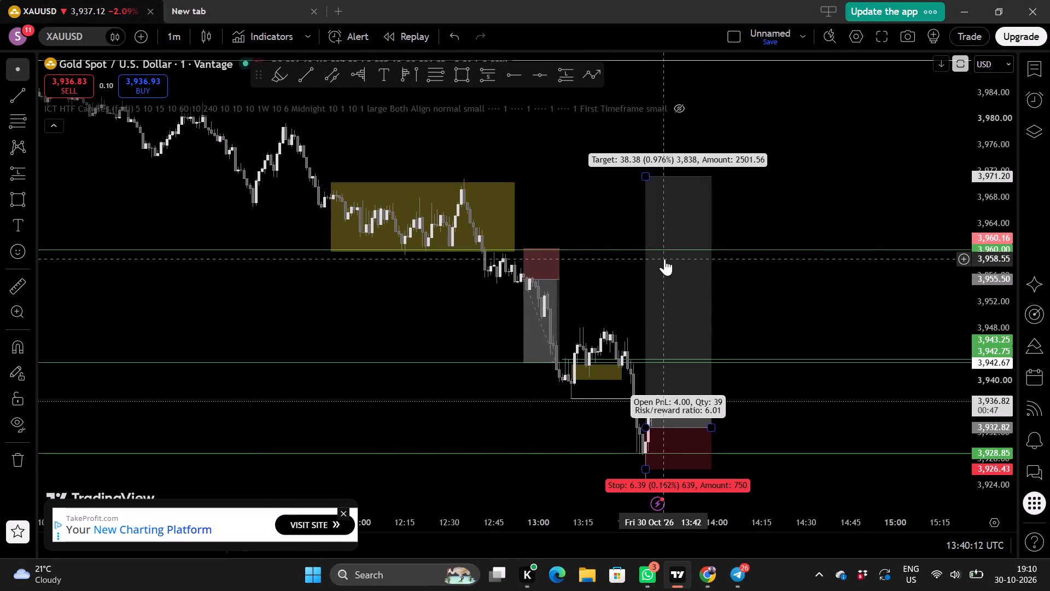
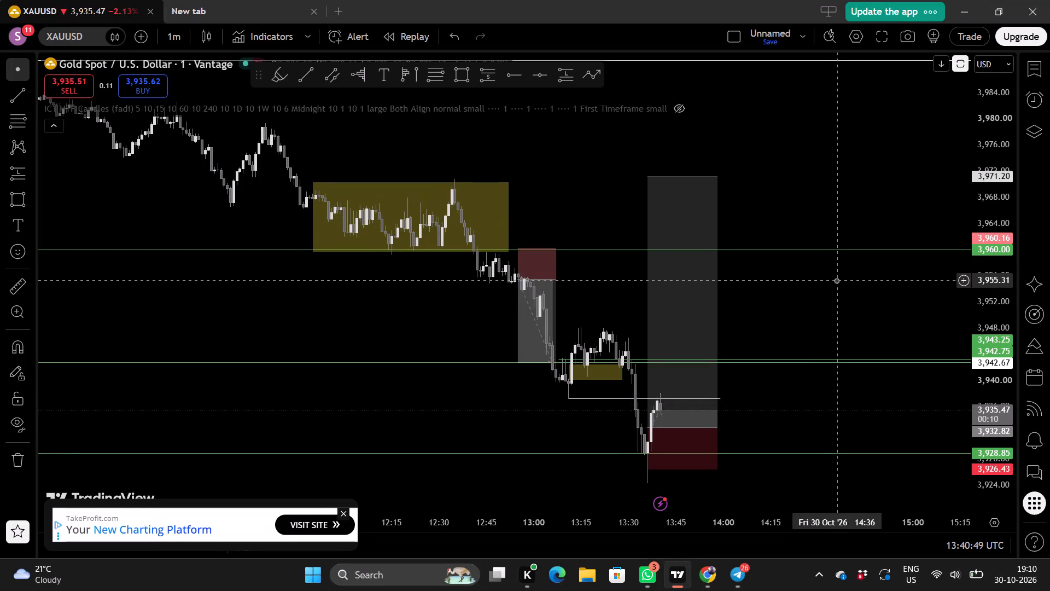
# Examine the live 1-minute XAUUSD price action around the long position's entry, stop and target and the nearby marked levels.
pyautogui.scroll(1, 836, 280)
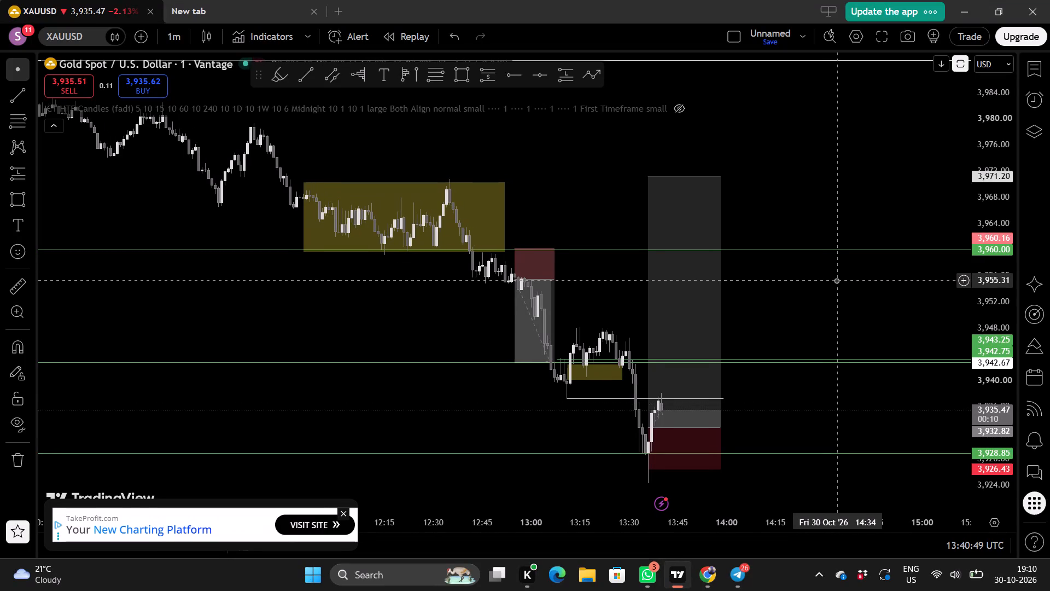
pyautogui.scroll(2, 837, 279)
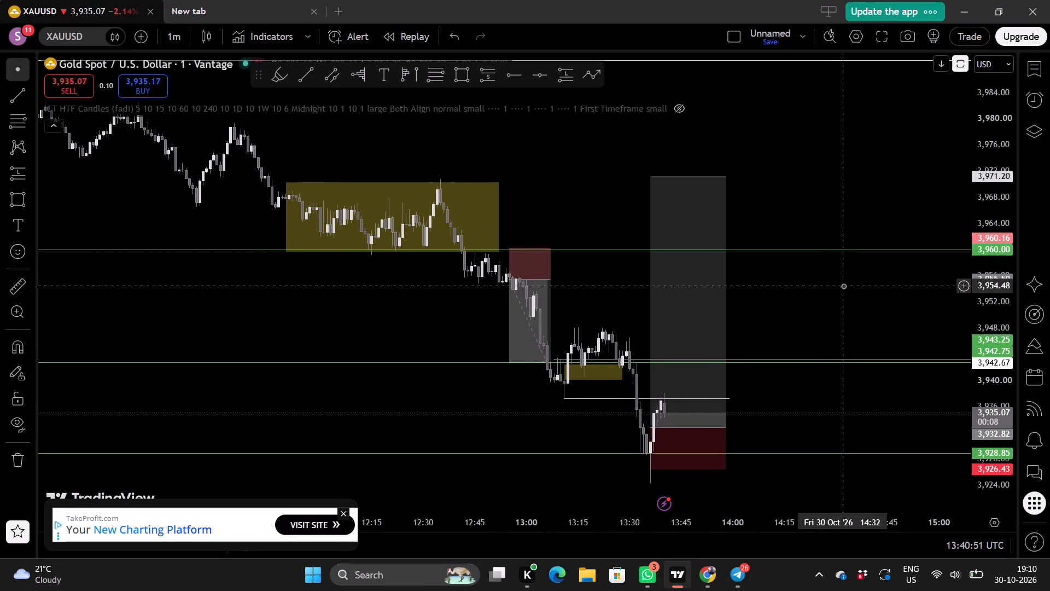
pyautogui.doubleClick(818, 291)
pyautogui.moveTo(818, 291); pyautogui.dragTo(800, 263)
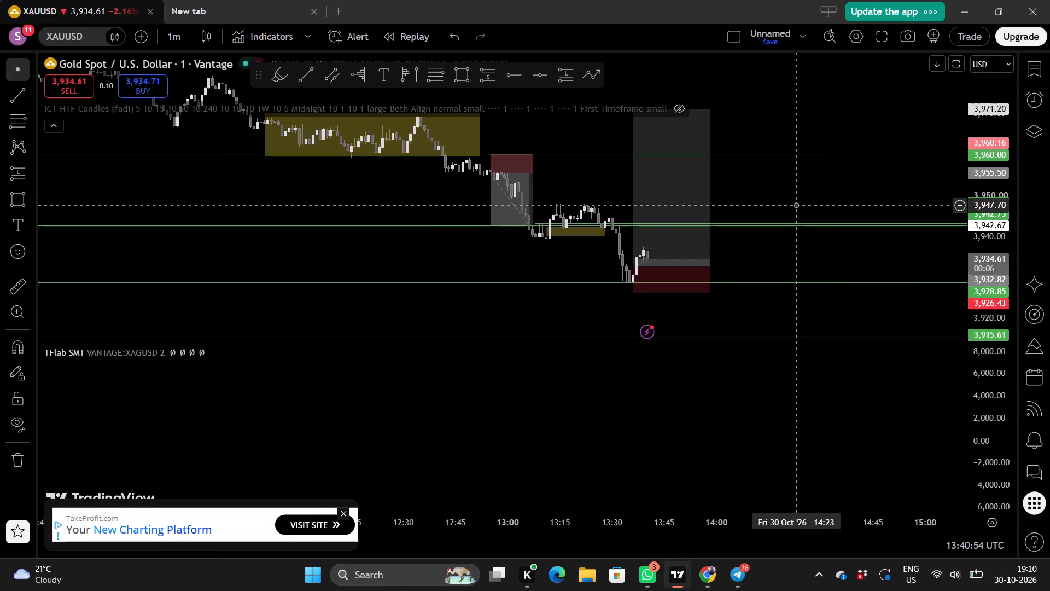
pyautogui.doubleClick(796, 205)
pyautogui.moveTo(821, 259); pyautogui.dragTo(755, 246)
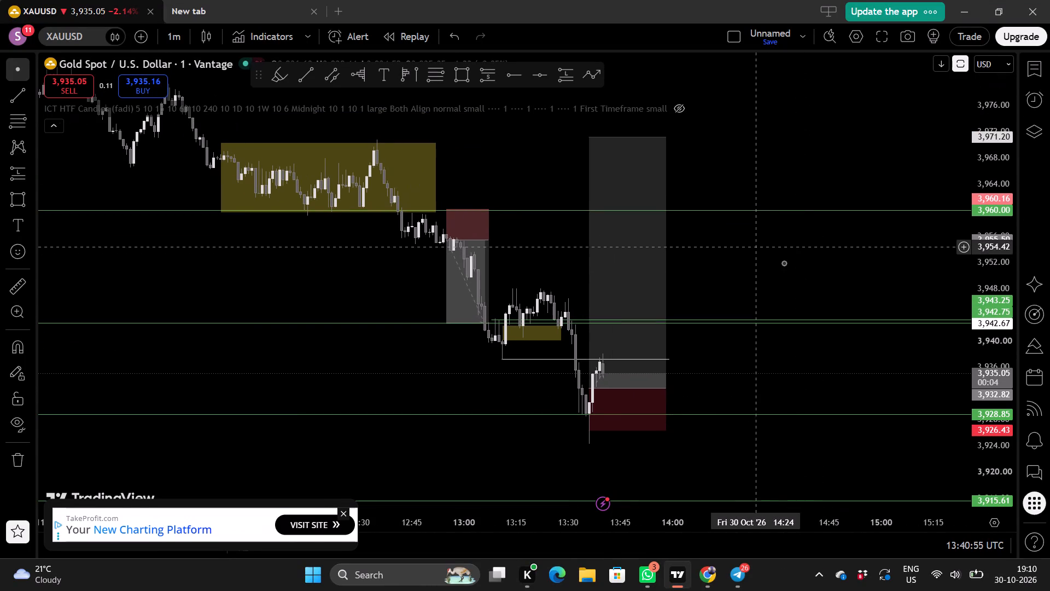
pyautogui.scroll(-1, 784, 263)
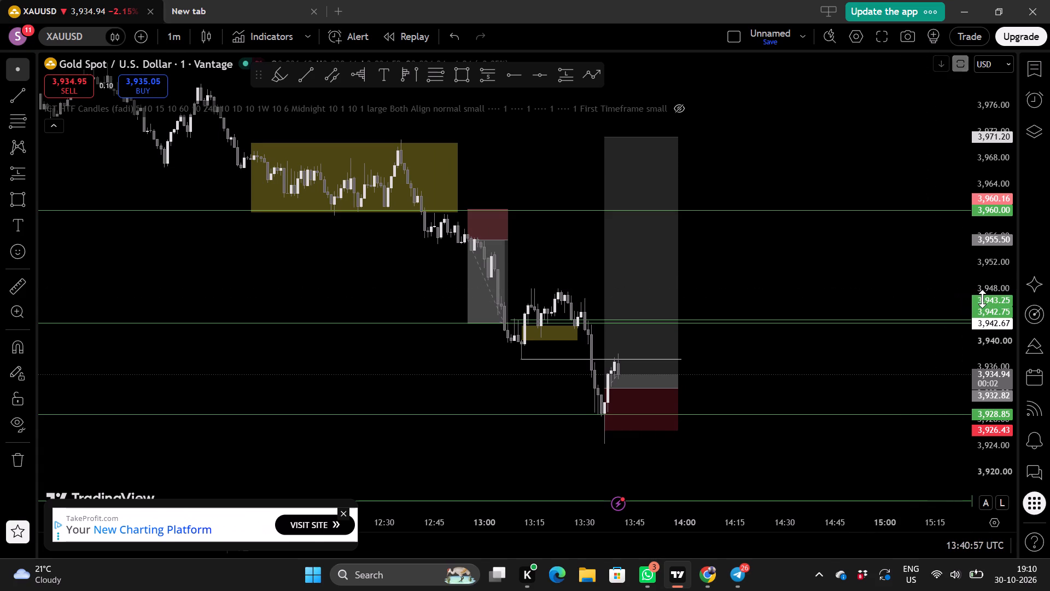
pyautogui.scroll(2, 982, 299)
pyautogui.moveTo(851, 264); pyautogui.dragTo(825, 252)
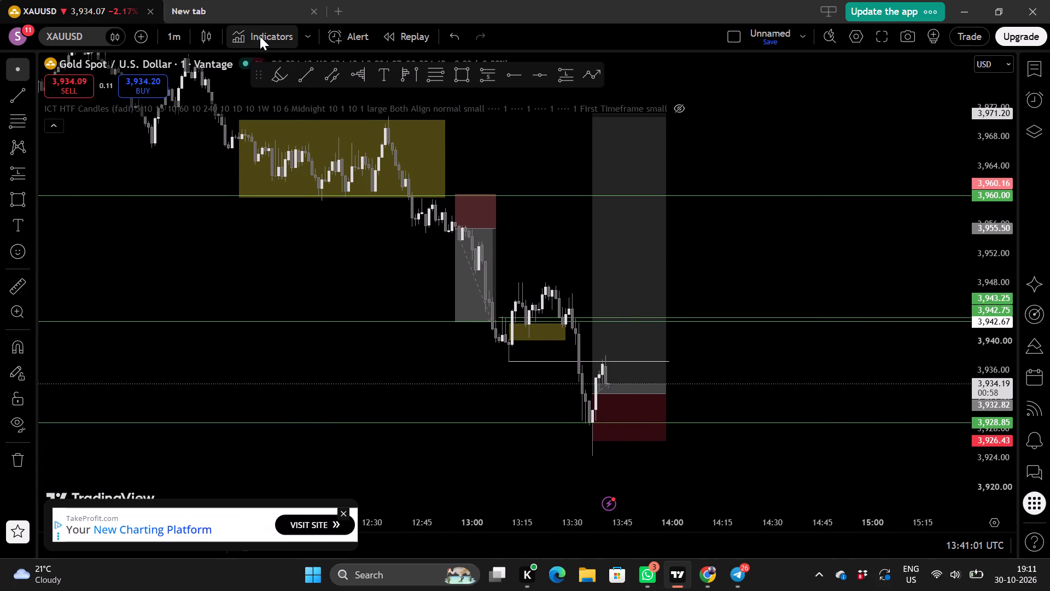
pyautogui.scroll(1, 777, 242)
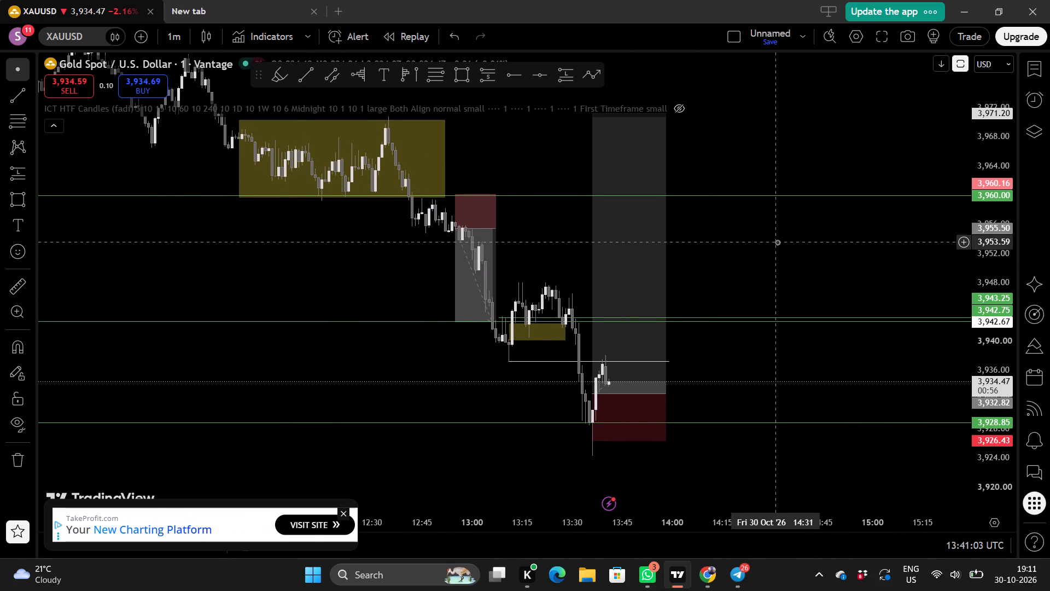
pyautogui.scroll(3, 777, 242)
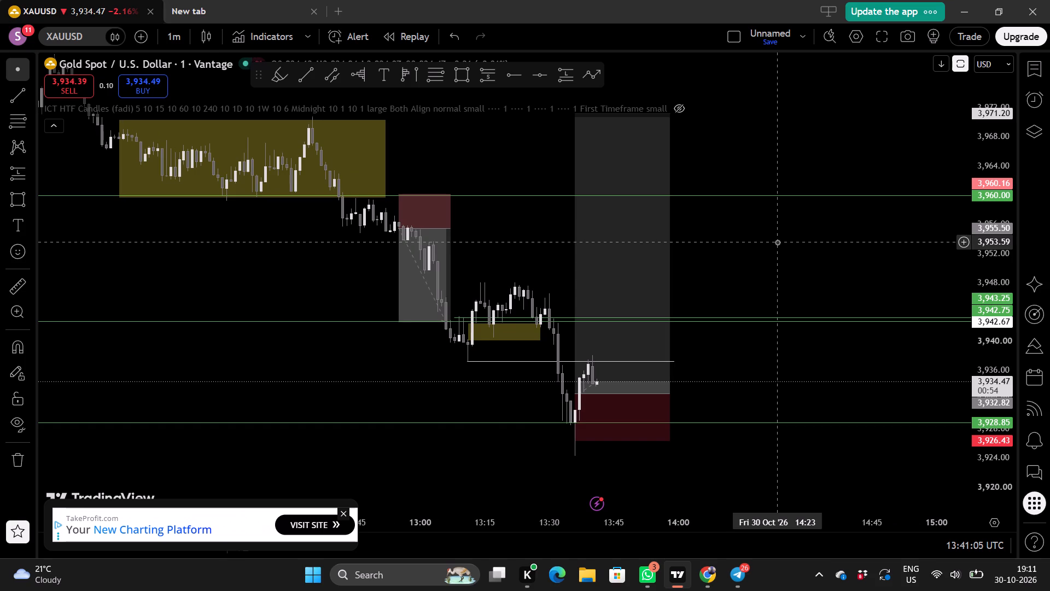
pyautogui.scroll(1, 777, 242)
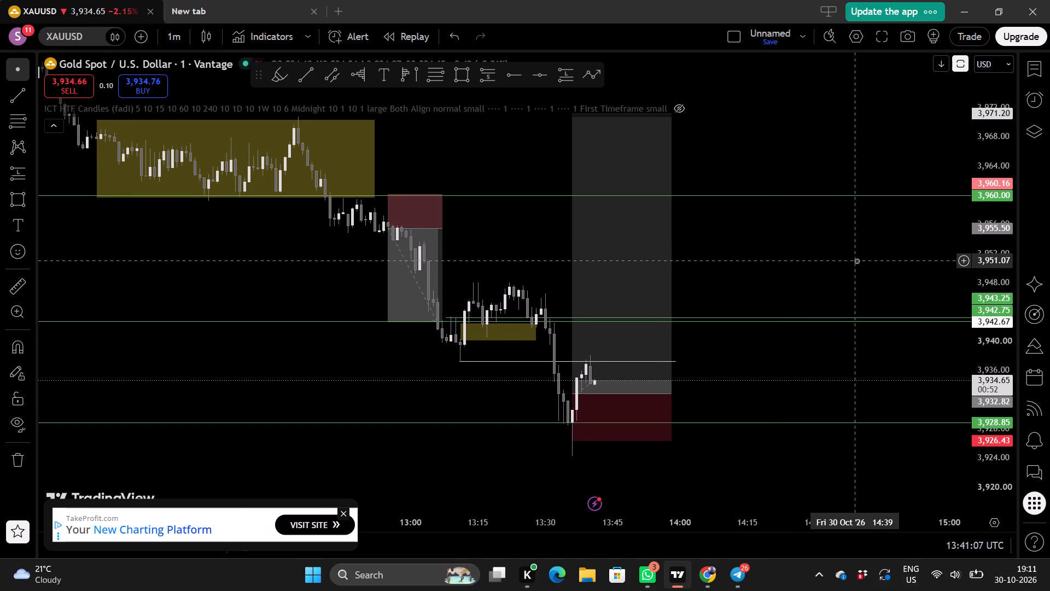
pyautogui.moveTo(850, 262); pyautogui.dragTo(838, 263)
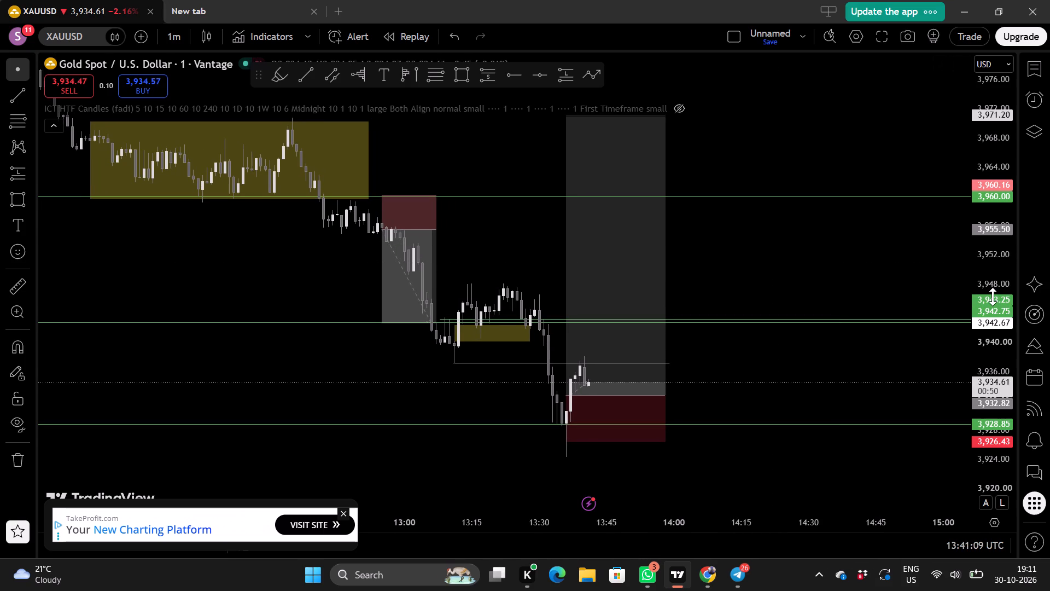
pyautogui.scroll(3, 993, 297)
pyautogui.moveTo(868, 277); pyautogui.dragTo(853, 247)
pyautogui.scroll(-1, 853, 247)
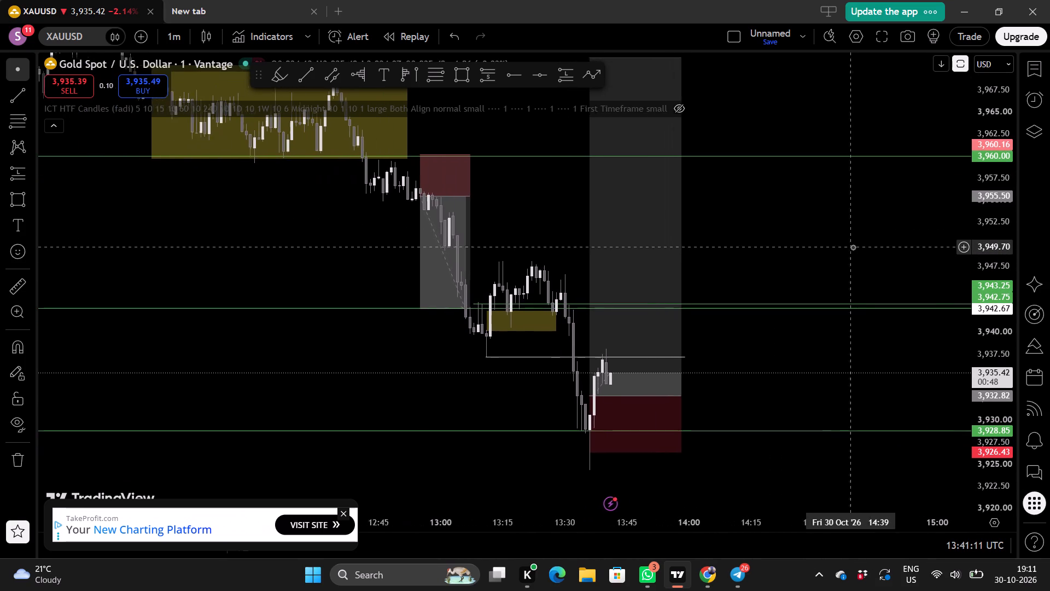
pyautogui.moveTo(867, 254); pyautogui.dragTo(804, 261)
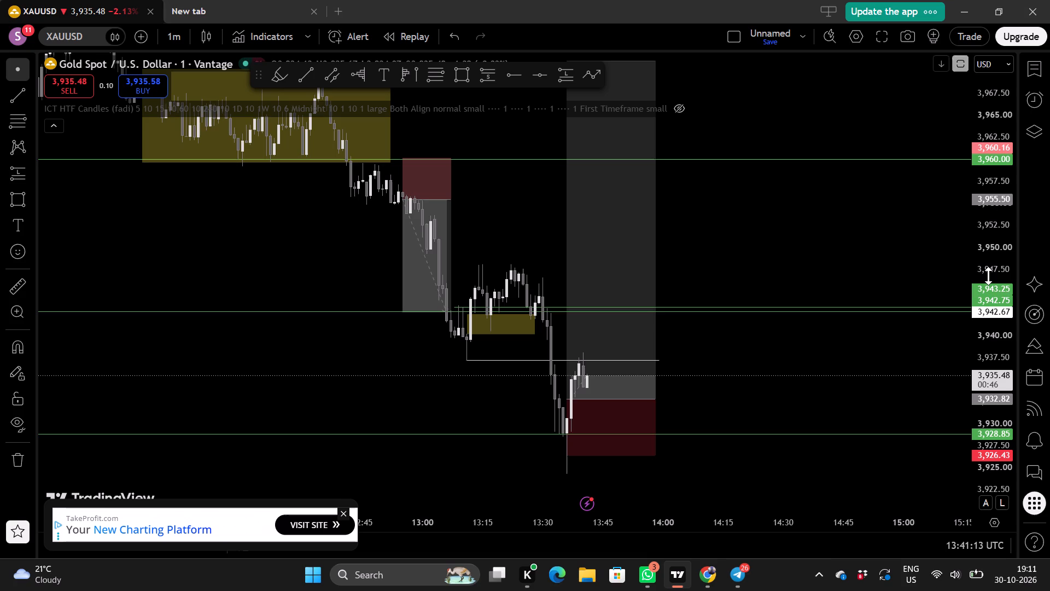
pyautogui.scroll(2, 988, 276)
pyautogui.moveTo(852, 250); pyautogui.dragTo(821, 239)
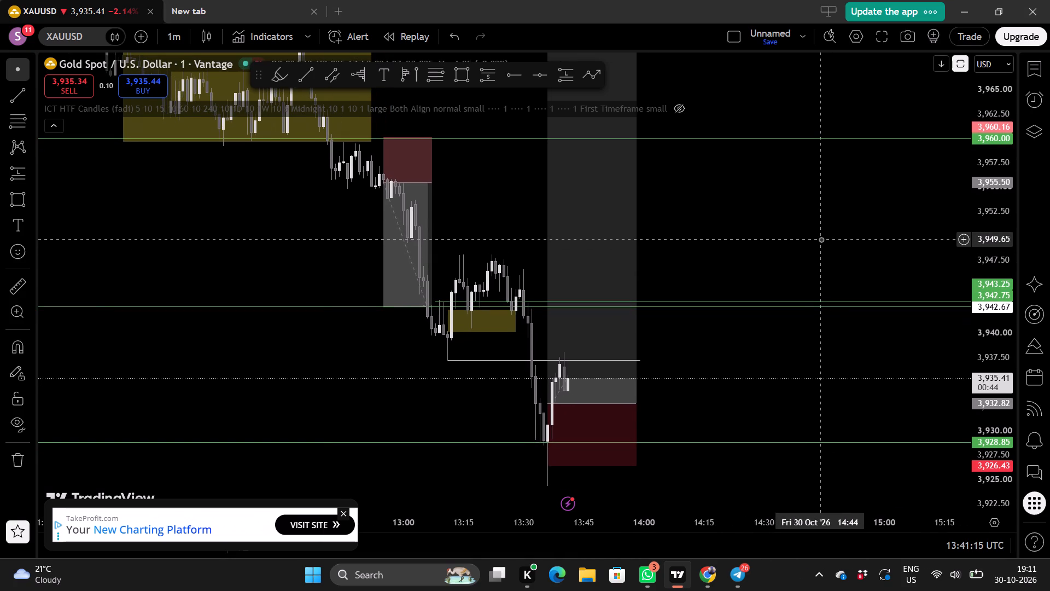
pyautogui.moveTo(803, 239); pyautogui.dragTo(781, 240)
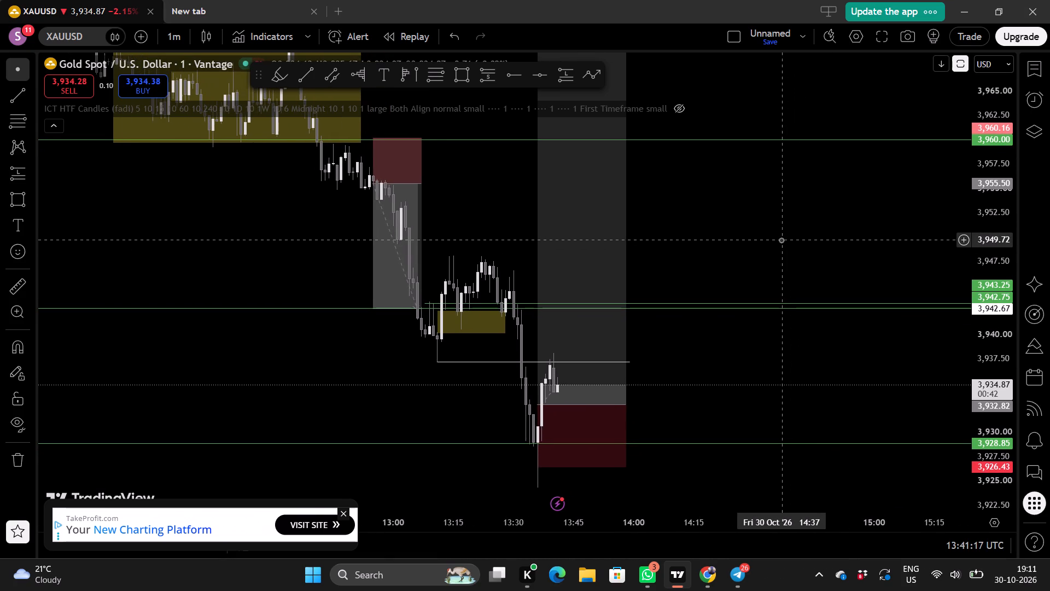
pyautogui.scroll(-2, 781, 240)
pyautogui.moveTo(802, 242); pyautogui.dragTo(794, 242)
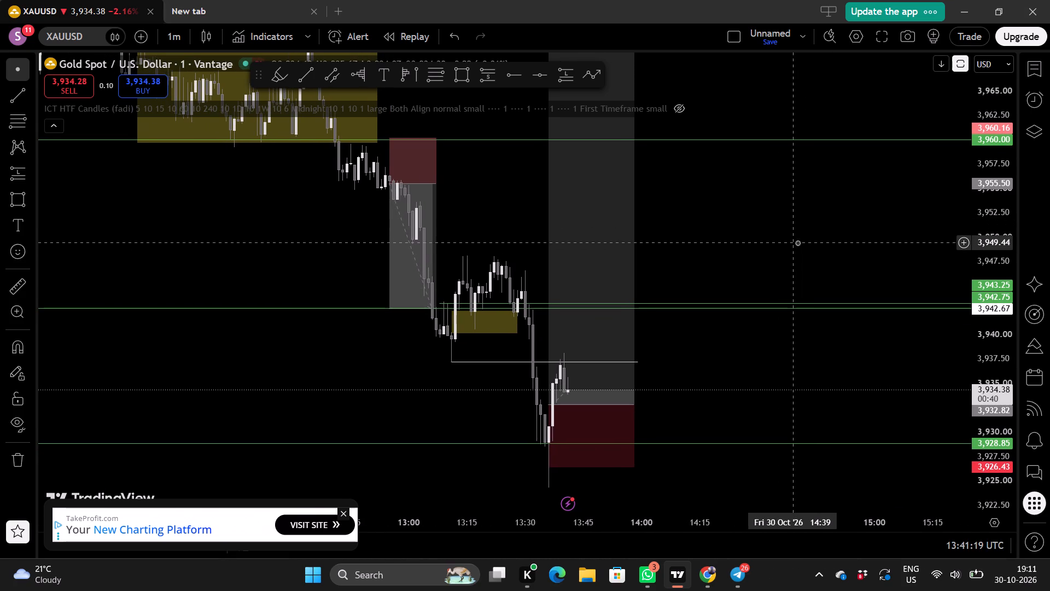
pyautogui.scroll(-1, 998, 306)
pyautogui.scroll(-1, 878, 263)
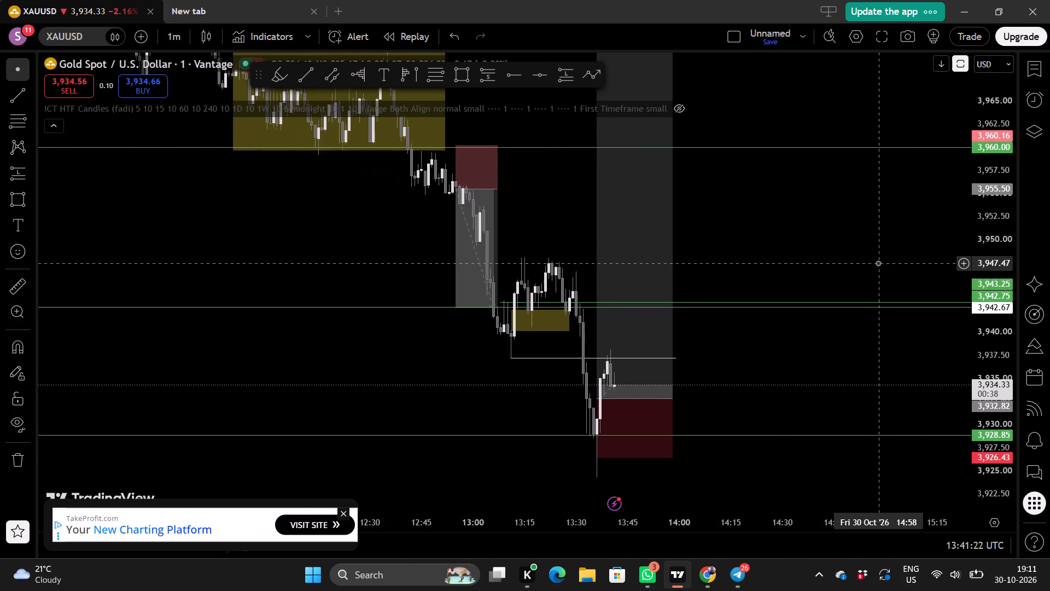
pyautogui.moveTo(807, 297); pyautogui.dragTo(786, 338)
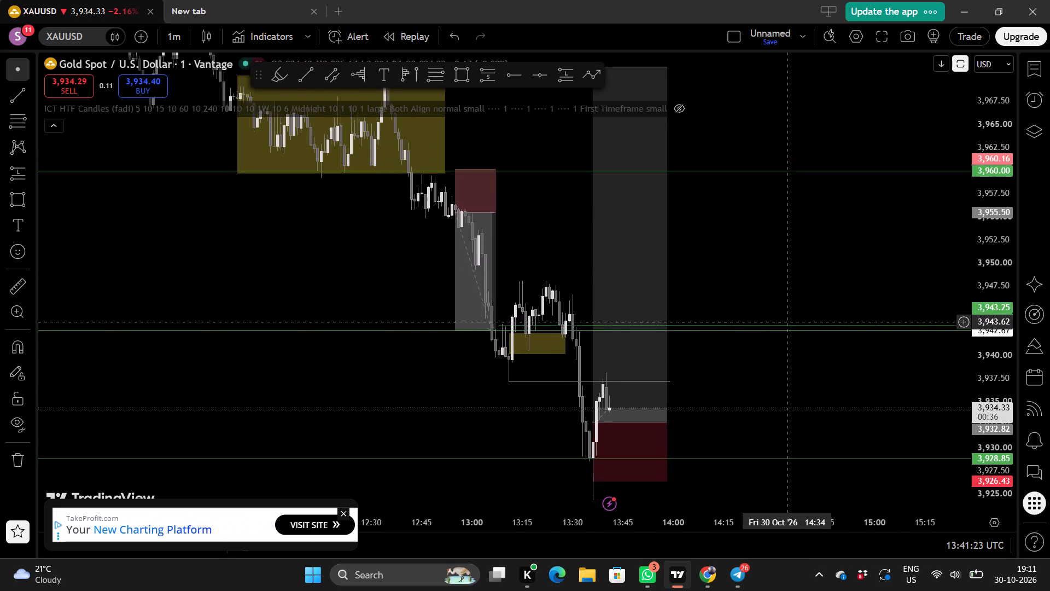
pyautogui.moveTo(786, 338); pyautogui.dragTo(785, 338)
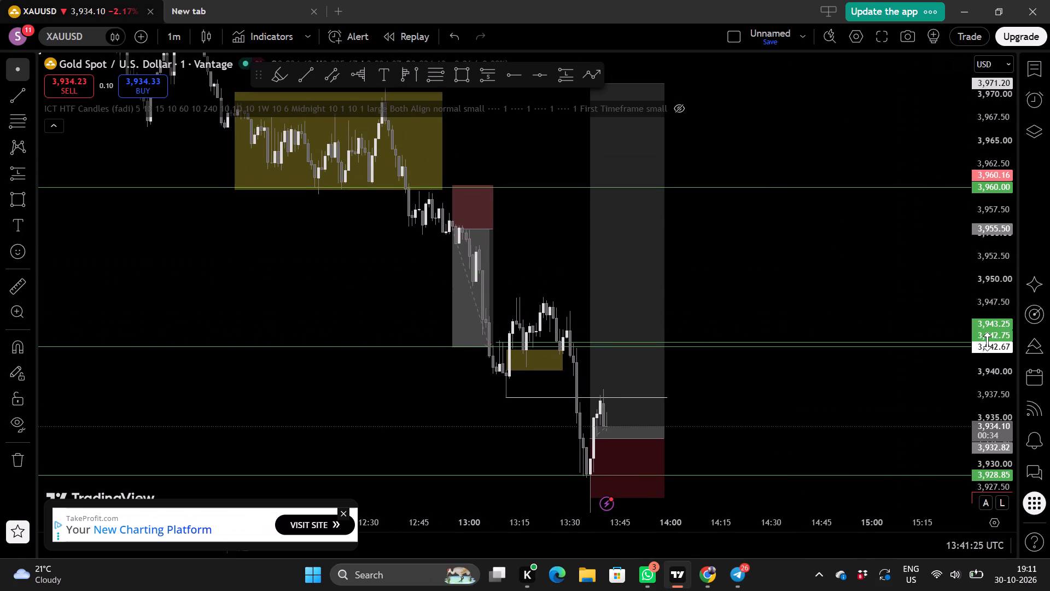
pyautogui.scroll(-1, 987, 341)
pyautogui.moveTo(838, 263); pyautogui.dragTo(806, 251)
pyautogui.scroll(1, 806, 251)
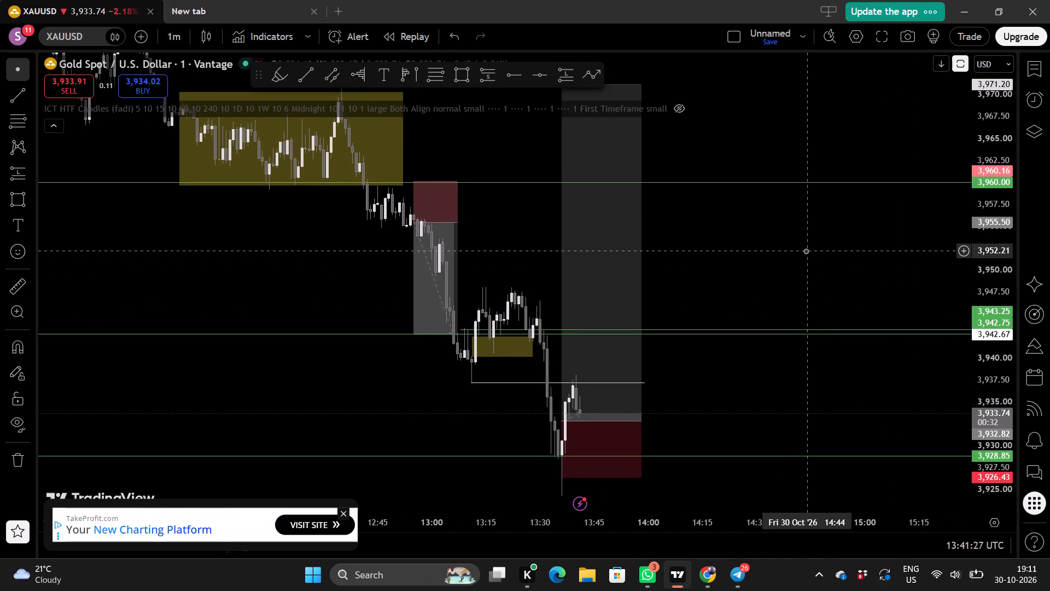
# Examine the live 1-minute XAUUSD price action around the long position's entry and the 3,928.85 and 3,942.67 levels.
pyautogui.scroll(1, 806, 251)
pyautogui.moveTo(782, 244); pyautogui.dragTo(783, 290)
pyautogui.scroll(1, 783, 290)
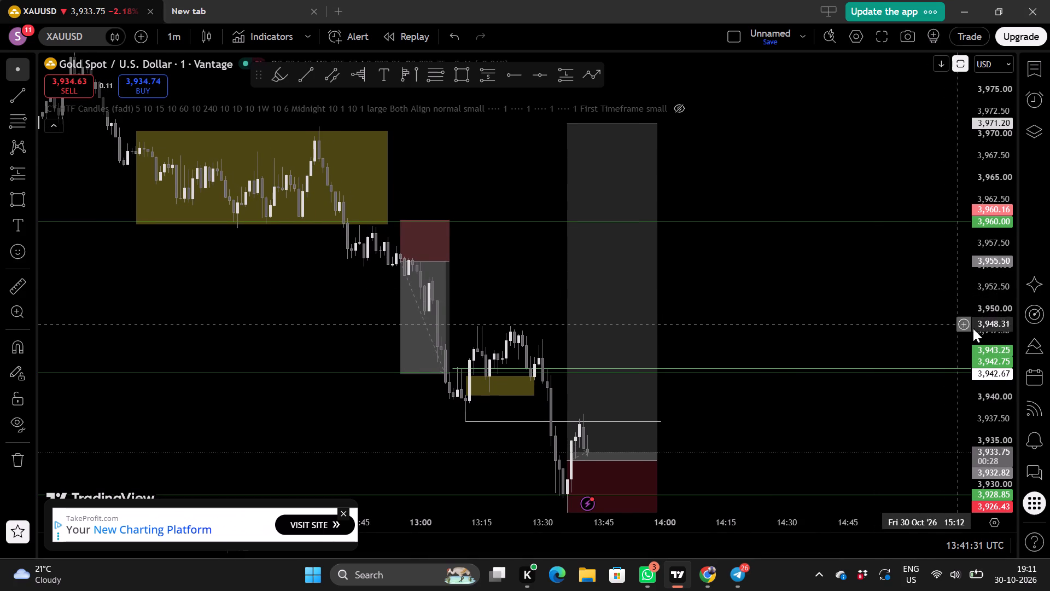
pyautogui.scroll(2, 980, 328)
pyautogui.moveTo(830, 308); pyautogui.dragTo(832, 245)
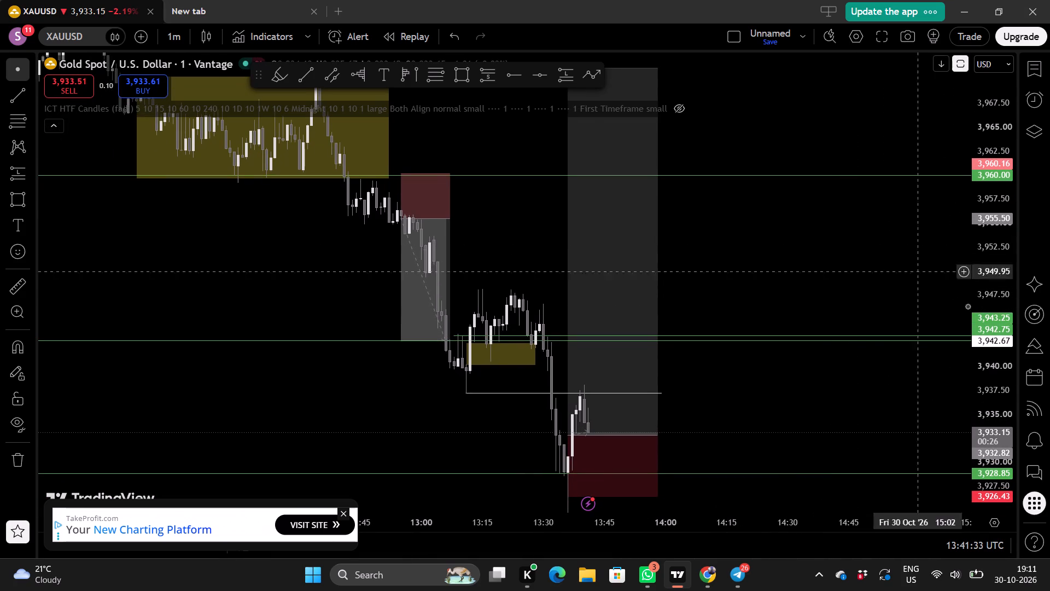
pyautogui.scroll(-2, 1004, 329)
pyautogui.moveTo(777, 236); pyautogui.dragTo(767, 238)
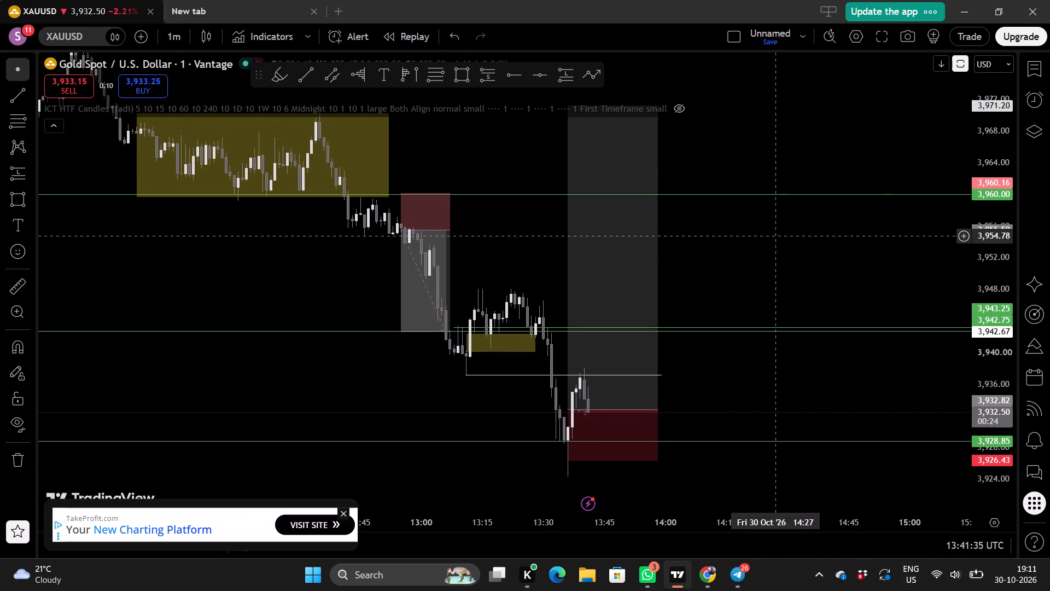
pyautogui.moveTo(767, 238); pyautogui.dragTo(754, 241)
pyautogui.scroll(1, 802, 249)
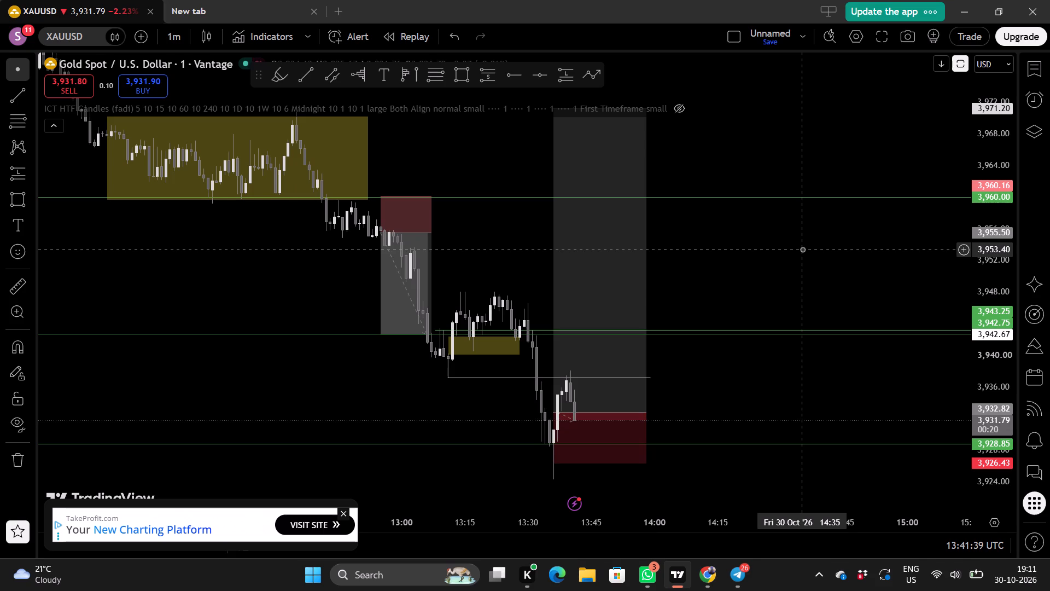
pyautogui.moveTo(775, 271); pyautogui.dragTo(772, 264)
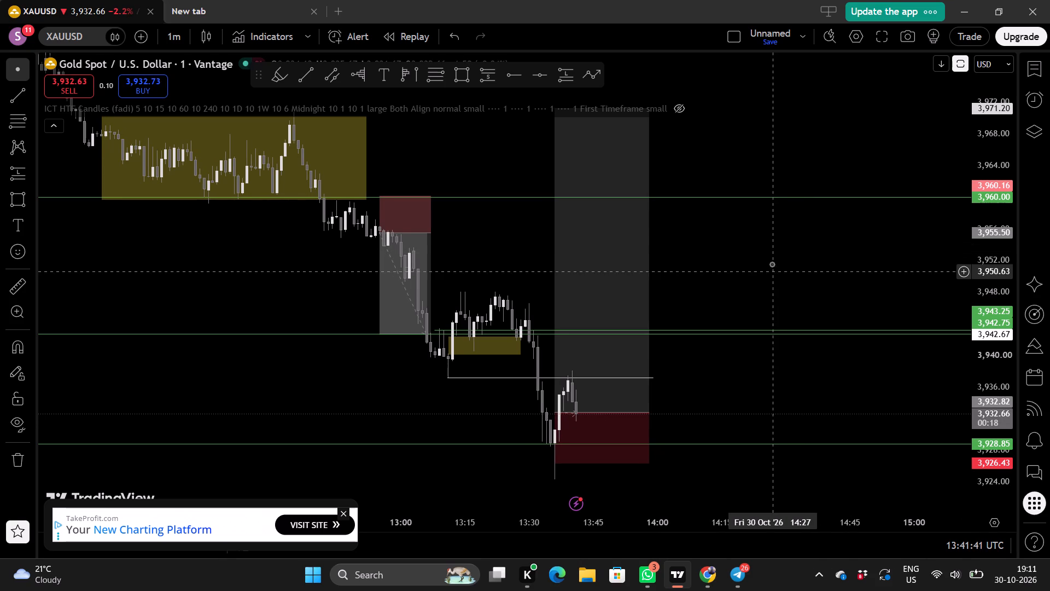
pyautogui.moveTo(772, 264); pyautogui.dragTo(767, 246)
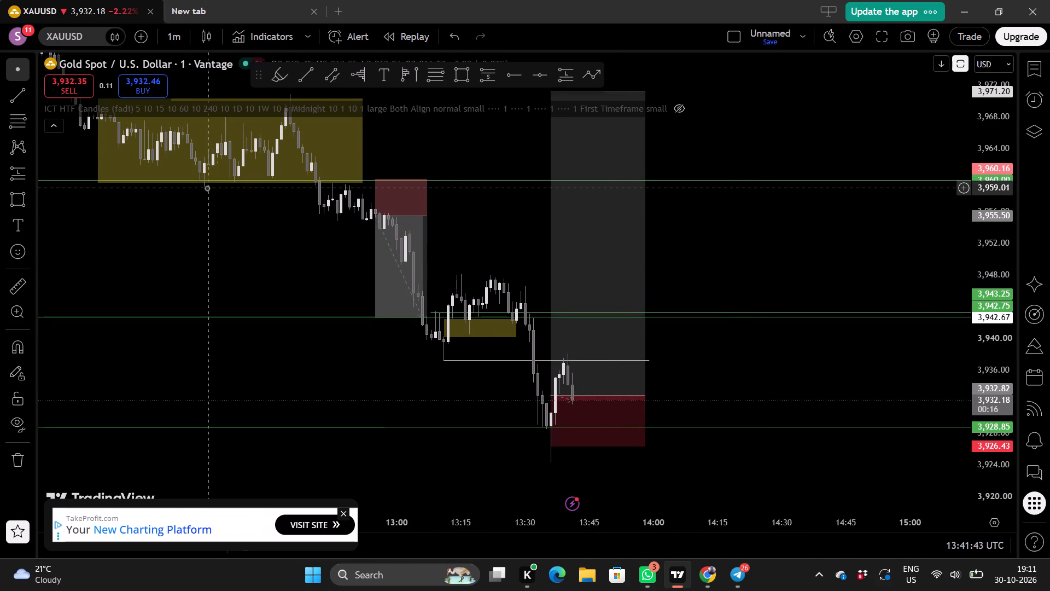
# Draw a rectangle zone over the long position's entry, from about 3,930.3 to 3,933, spanning from the 13:35 lows to the position's right edge.
pyautogui.click(18, 194)
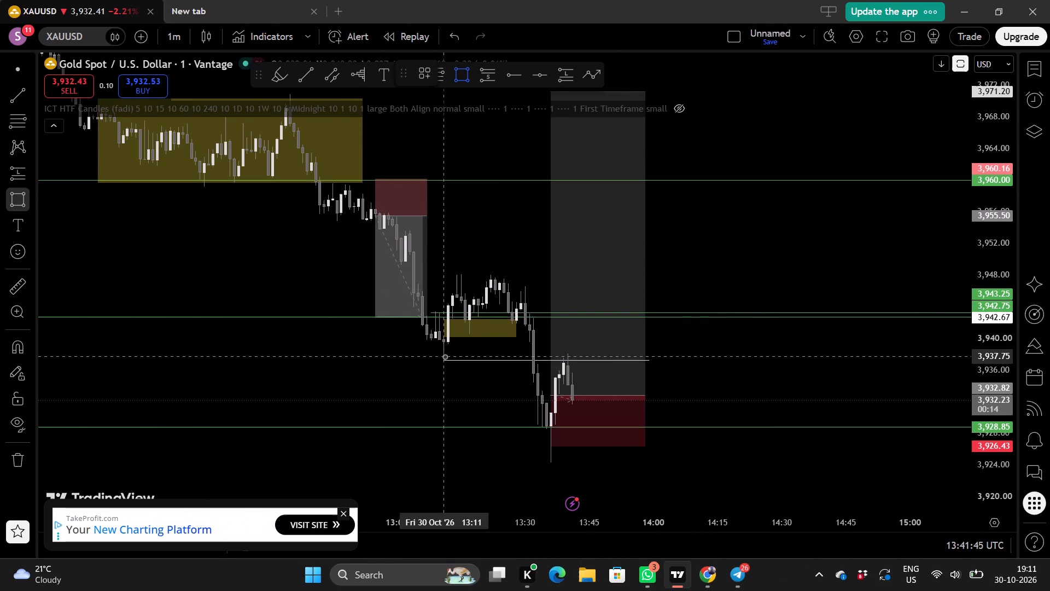
pyautogui.moveTo(546, 415); pyautogui.dragTo(638, 387)
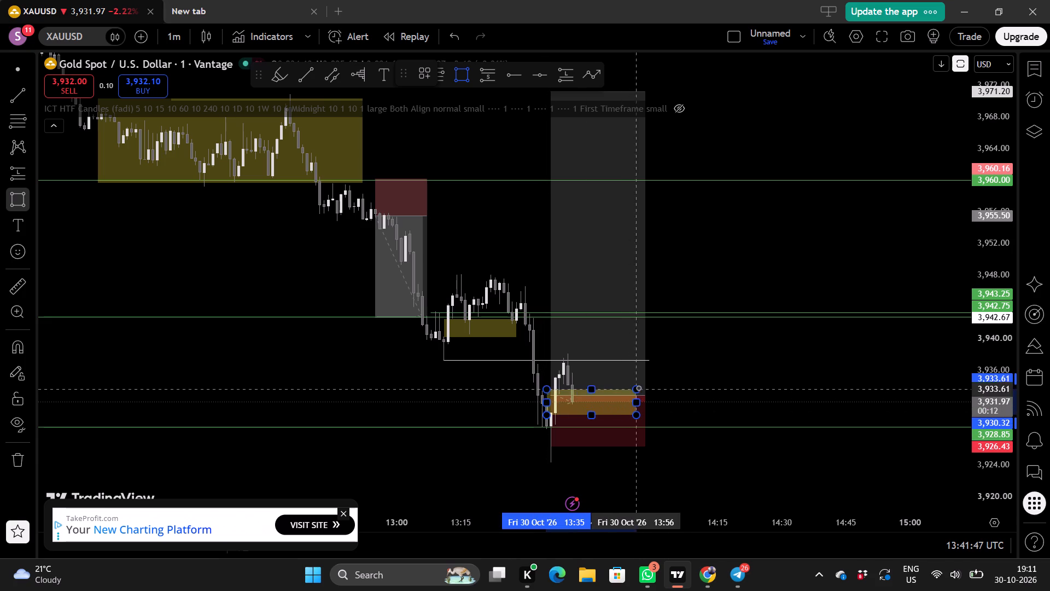
pyautogui.moveTo(638, 387); pyautogui.dragTo(645, 392)
pyautogui.click(645, 392)
pyautogui.moveTo(718, 374); pyautogui.dragTo(713, 373)
pyautogui.moveTo(728, 373); pyautogui.dragTo(692, 361)
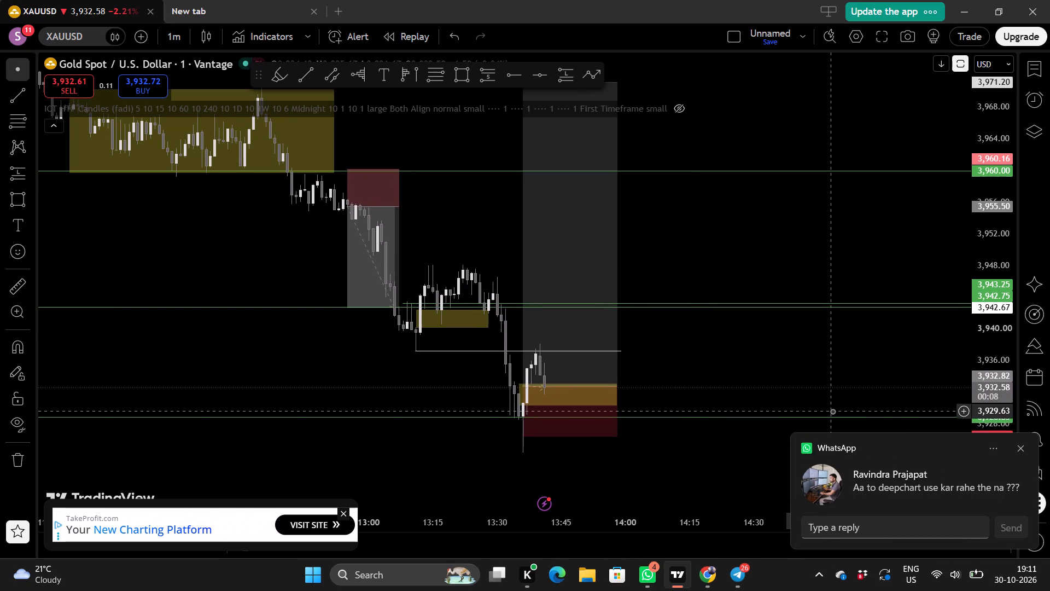
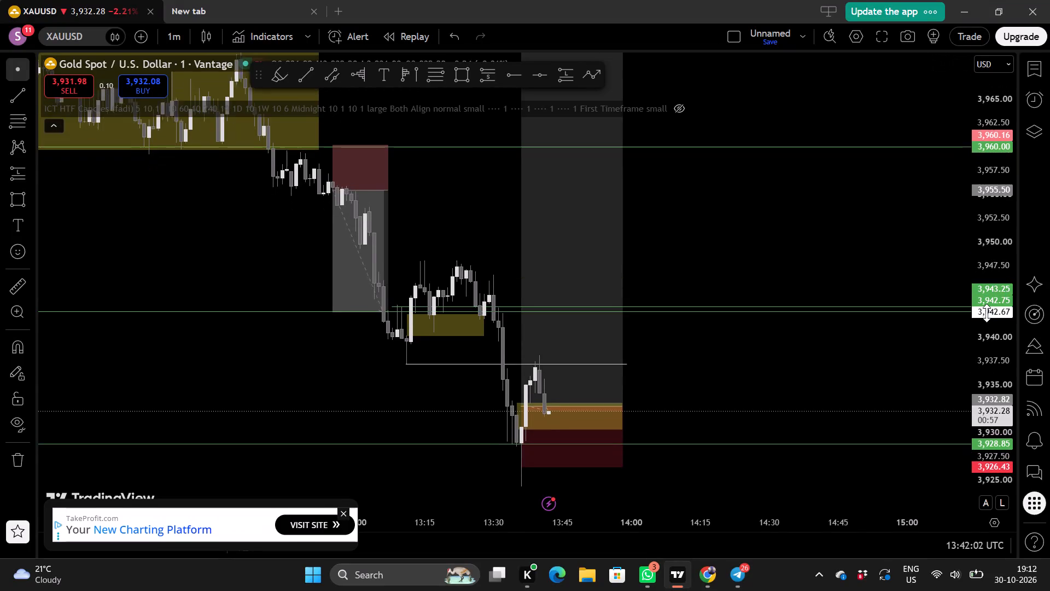
# Examine the 1-minute XAUUSD candles around the long position's entry and stop zone and the nearby marked levels more closely.
pyautogui.moveTo(815, 384); pyautogui.dragTo(818, 319)
pyautogui.scroll(1, 839, 327)
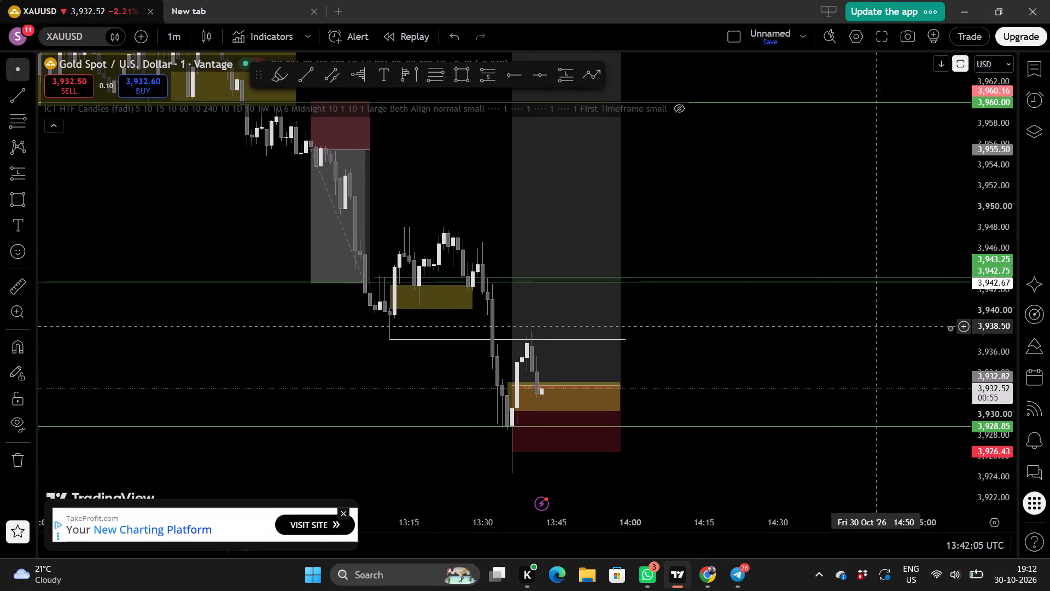
pyautogui.scroll(3, 996, 304)
pyautogui.moveTo(821, 356); pyautogui.dragTo(819, 320)
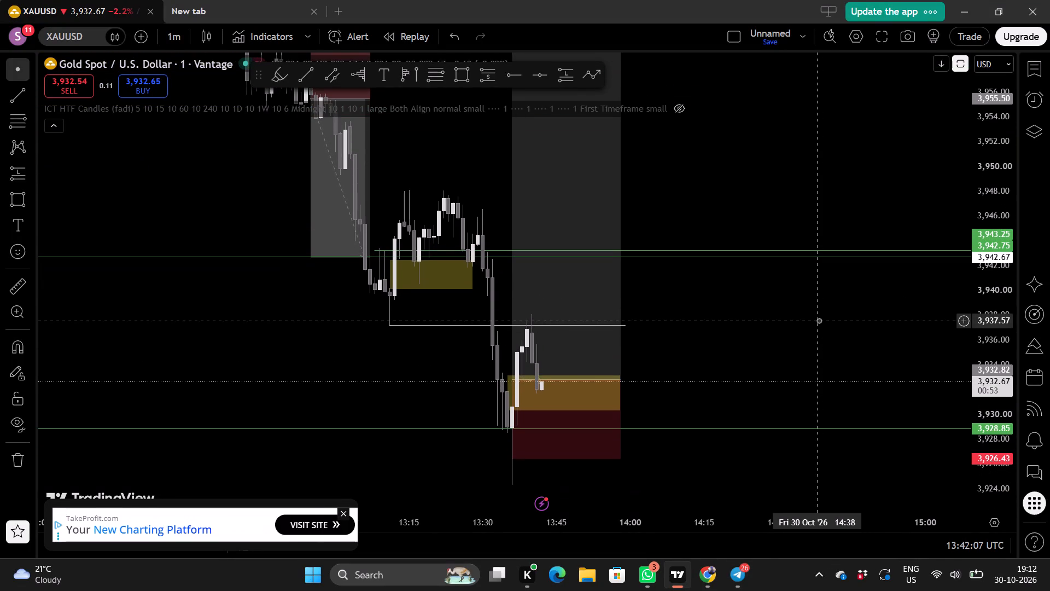
pyautogui.scroll(1, 819, 320)
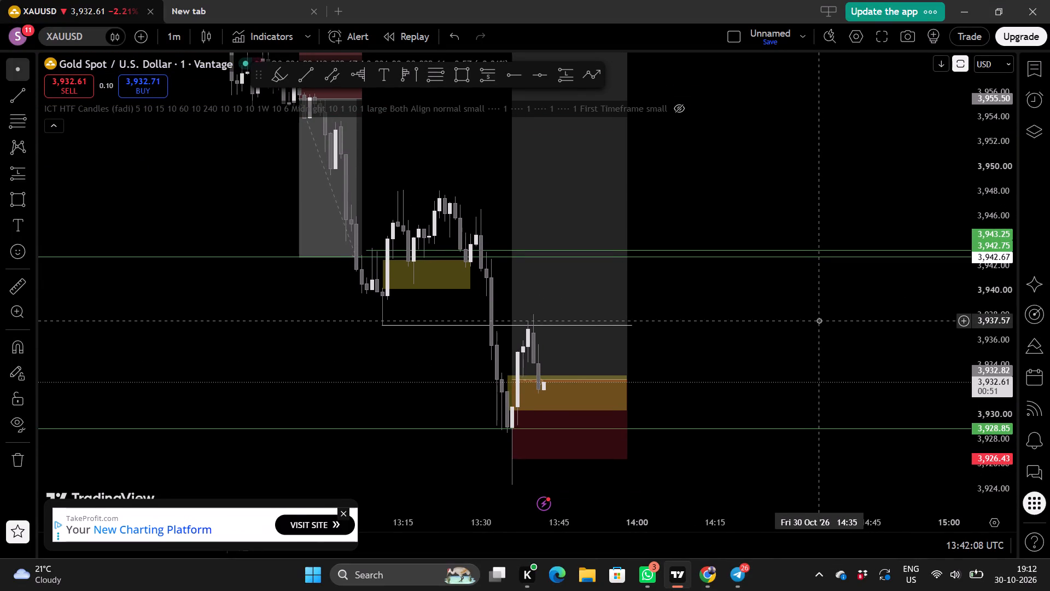
pyautogui.hscroll(1, 819, 320)
pyautogui.moveTo(800, 317); pyautogui.dragTo(802, 310)
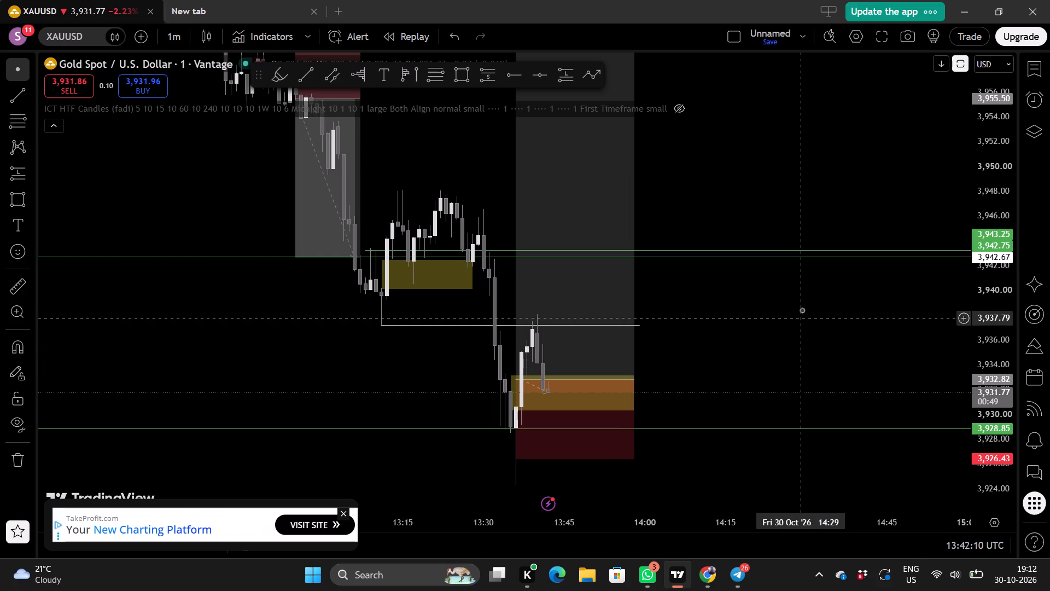
pyautogui.moveTo(802, 310); pyautogui.dragTo(802, 307)
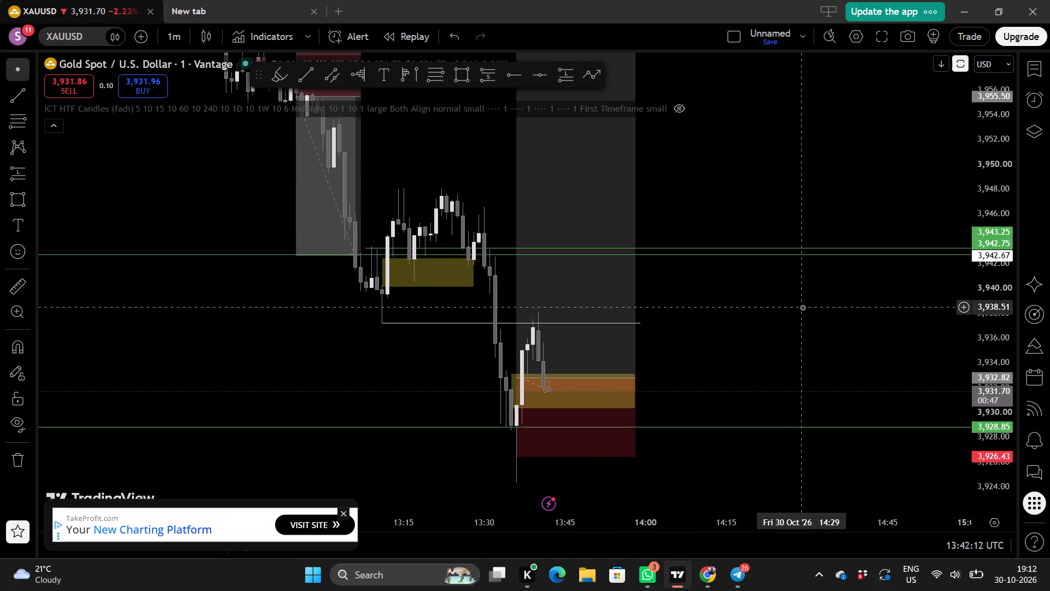
pyautogui.scroll(1, 802, 307)
pyautogui.click(778, 306)
pyautogui.scroll(1, 778, 306)
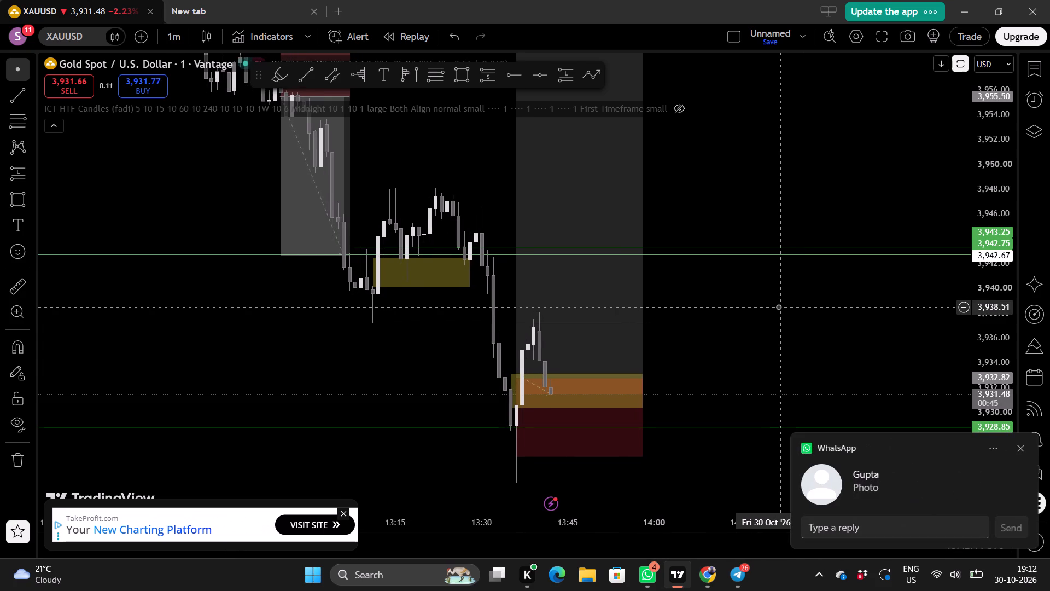
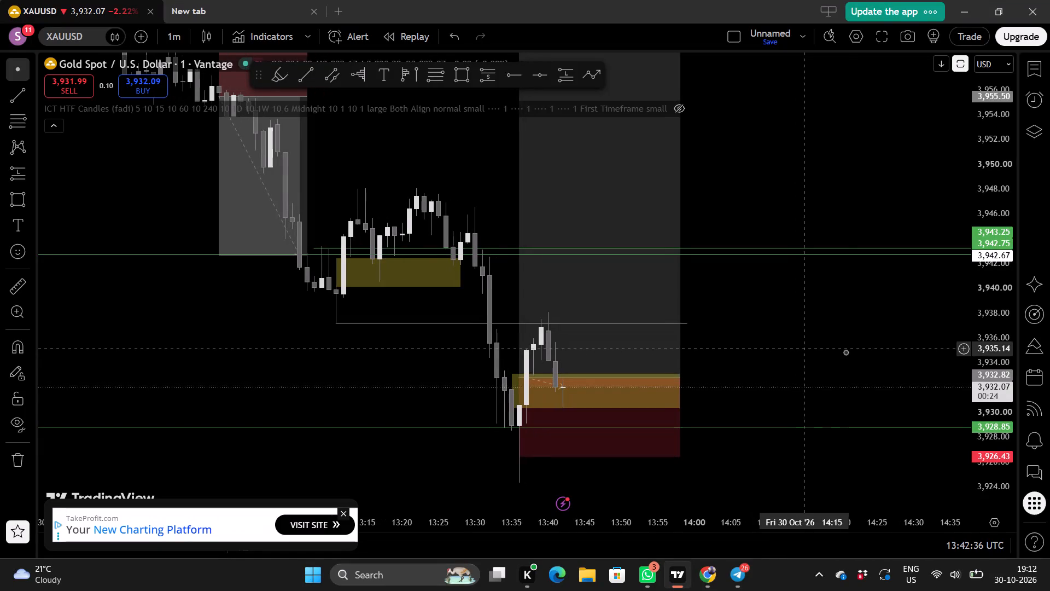
# Examine the live 1-minute XAUUSD candles around the long position's entry zone, its stop area and the 3,928.85 level.
pyautogui.moveTo(845, 352); pyautogui.dragTo(822, 299)
pyautogui.hscroll(1, 834, 297)
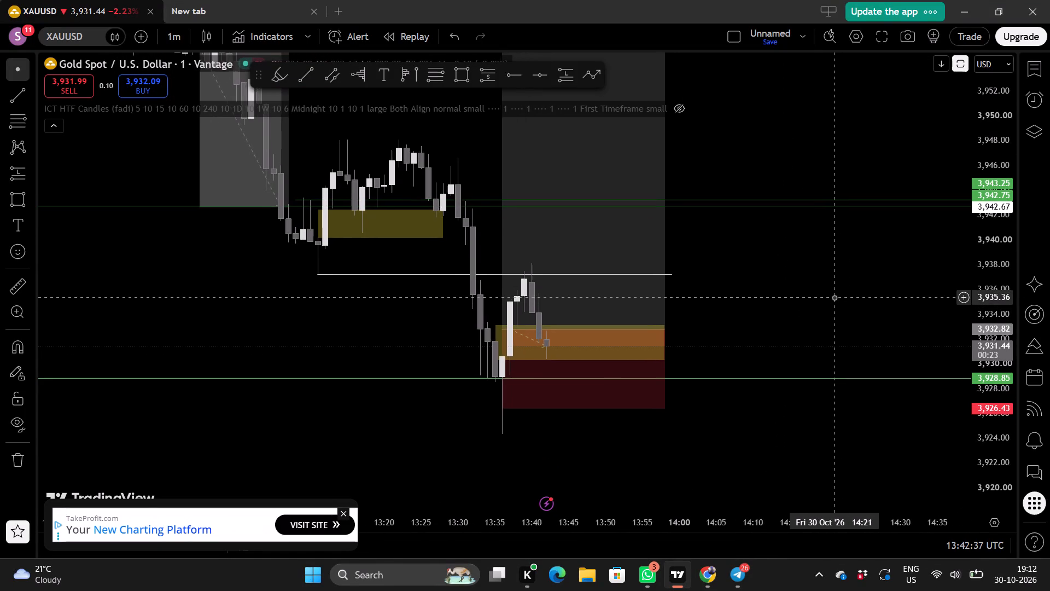
pyautogui.scroll(-1, 834, 297)
pyautogui.scroll(1, 834, 297)
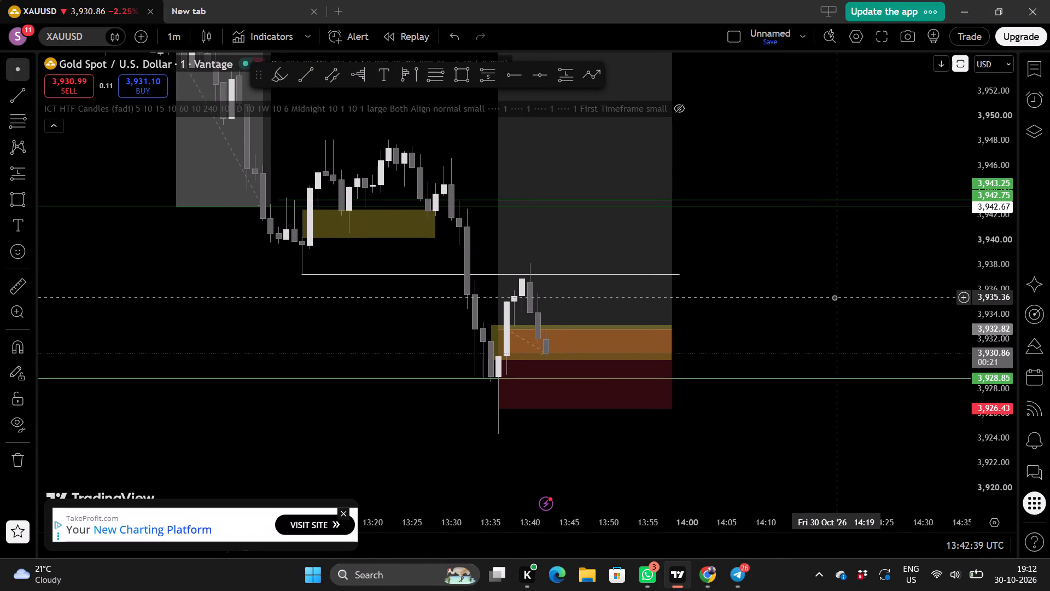
pyautogui.scroll(1, 834, 297)
pyautogui.moveTo(820, 288); pyautogui.dragTo(808, 314)
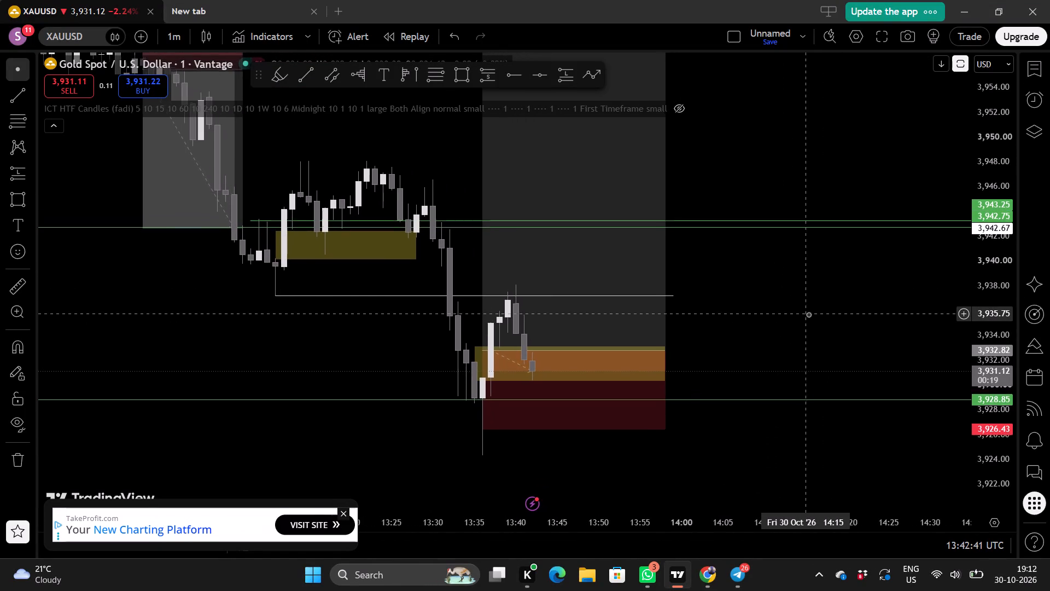
pyautogui.scroll(-1, 808, 314)
pyautogui.moveTo(825, 312); pyautogui.dragTo(808, 314)
pyautogui.scroll(1, 808, 314)
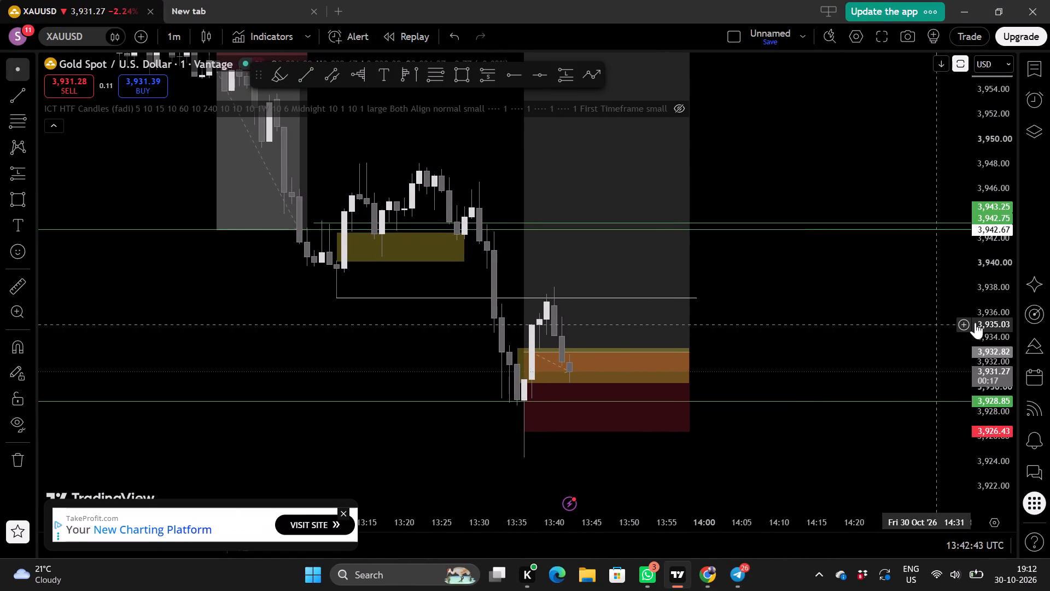
pyautogui.scroll(4, 992, 315)
pyautogui.moveTo(877, 315); pyautogui.dragTo(834, 287)
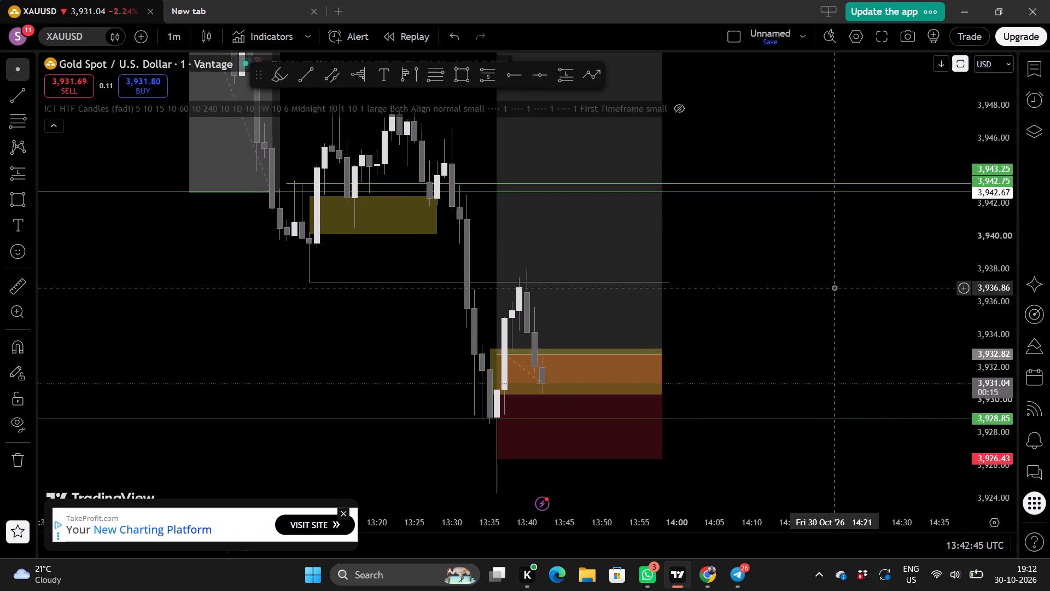
pyautogui.scroll(1, 834, 287)
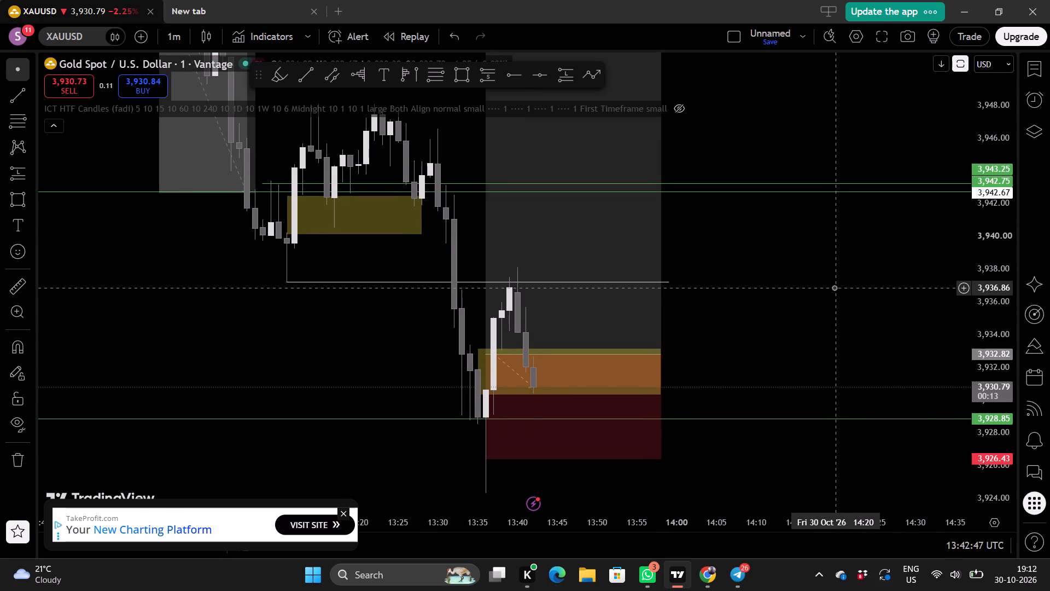
pyautogui.scroll(1, 834, 287)
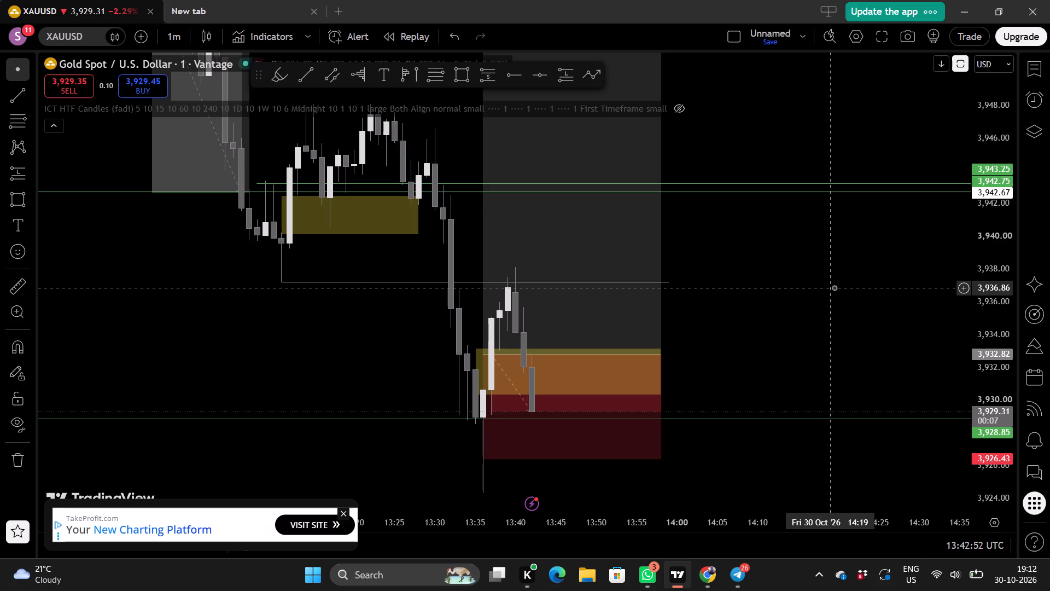
pyautogui.moveTo(796, 355); pyautogui.dragTo(798, 302)
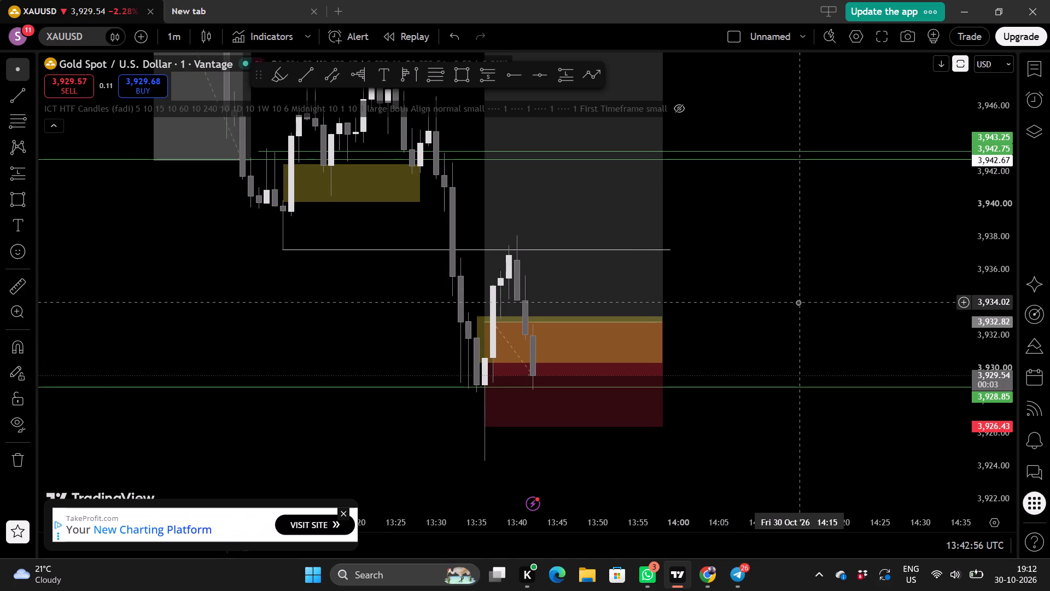
pyautogui.hscroll(1, 798, 302)
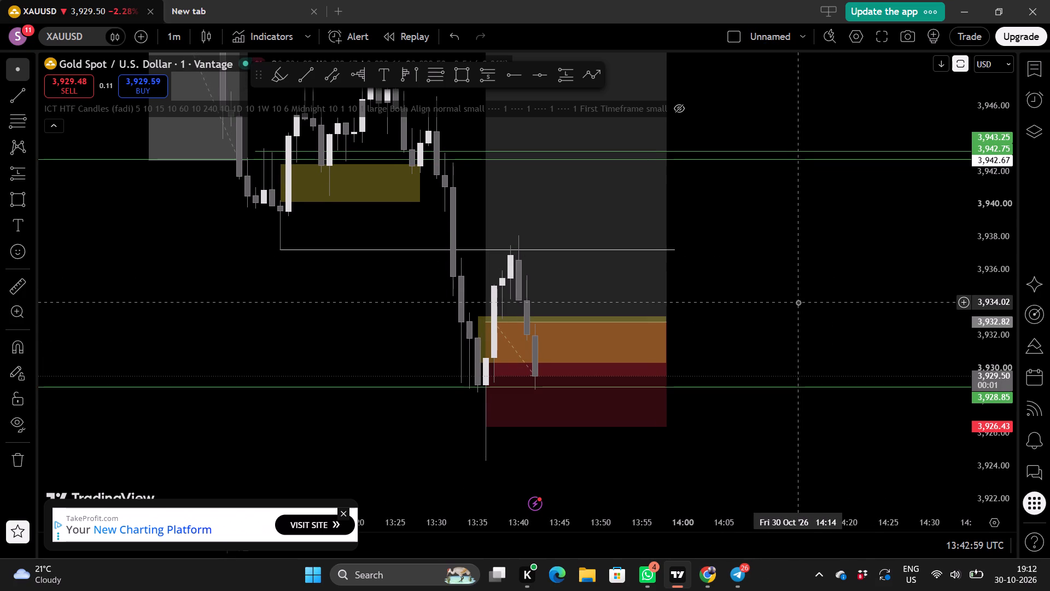
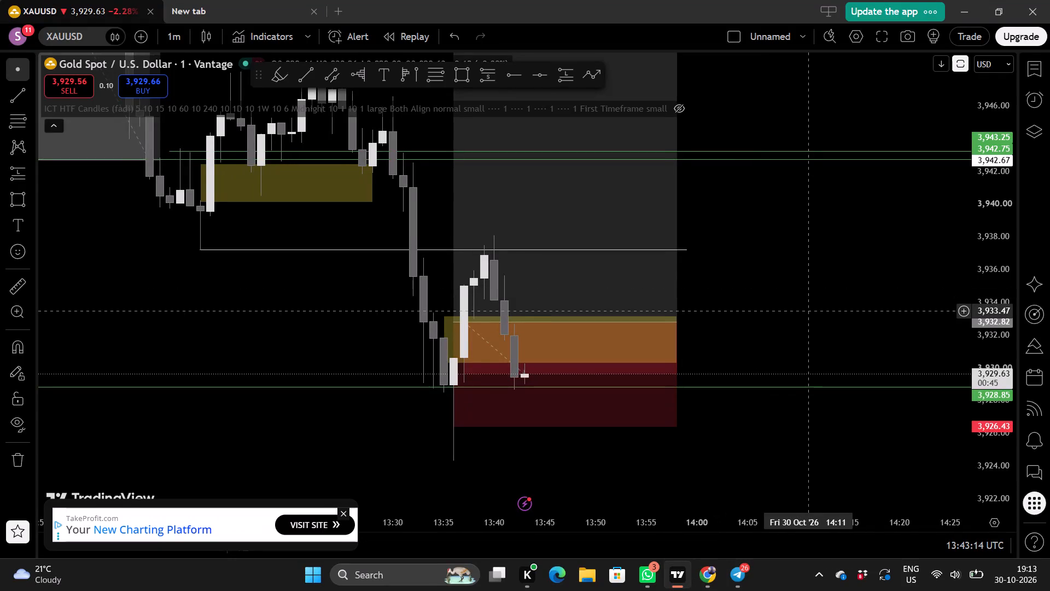
# Examine the live 1-minute XAUUSD candles around the long position's entry, its 3,926.43 stop and the green 3,928.85 level.
pyautogui.scroll(1, 871, 325)
pyautogui.scroll(2, 983, 331)
pyautogui.moveTo(884, 335); pyautogui.dragTo(891, 274)
pyautogui.scroll(1, 879, 307)
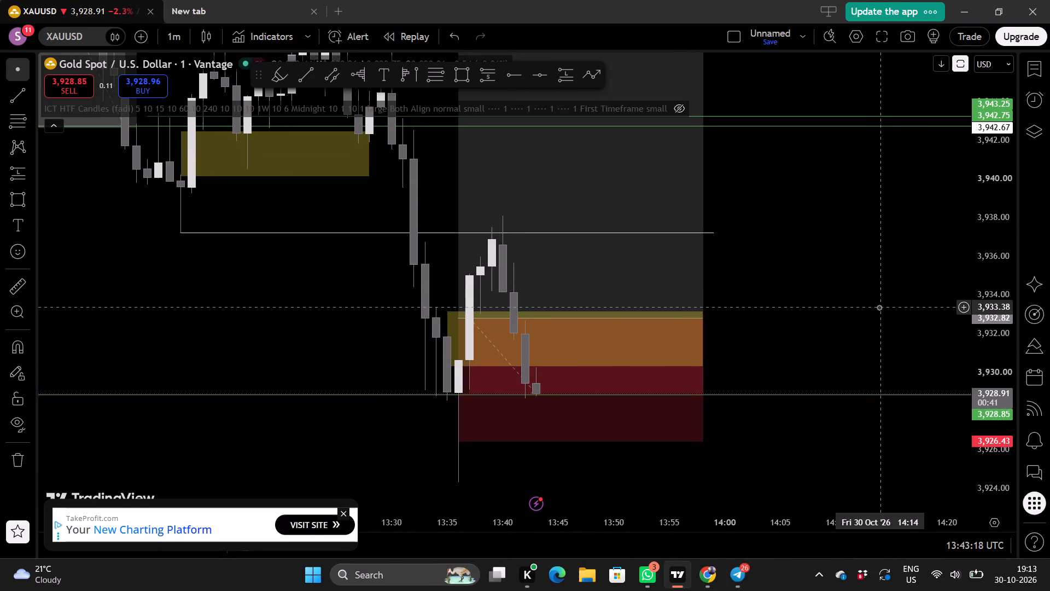
pyautogui.scroll(1, 879, 307)
pyautogui.moveTo(847, 294); pyautogui.dragTo(803, 285)
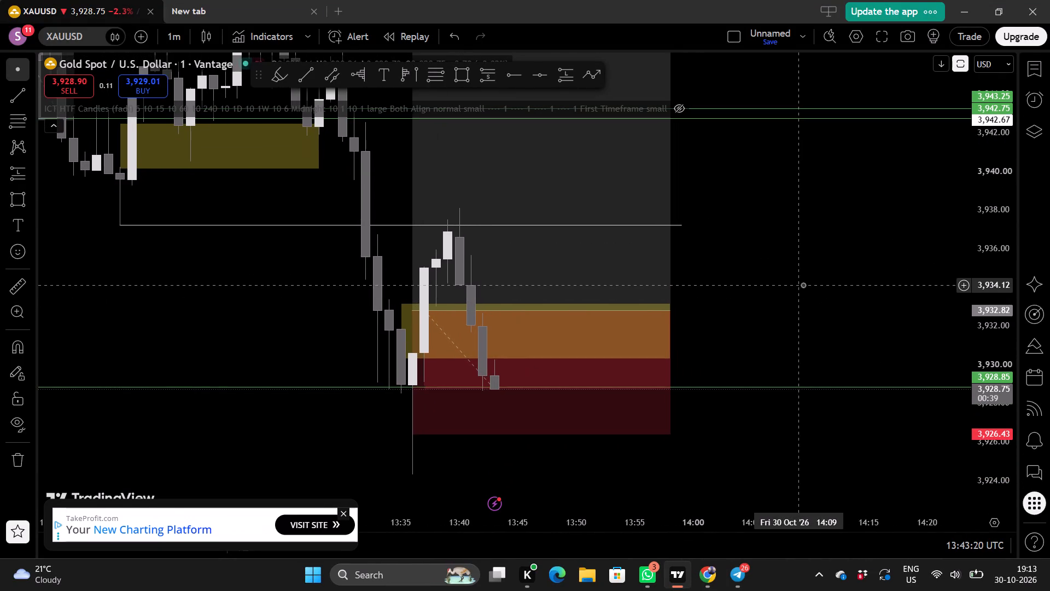
pyautogui.scroll(1, 830, 293)
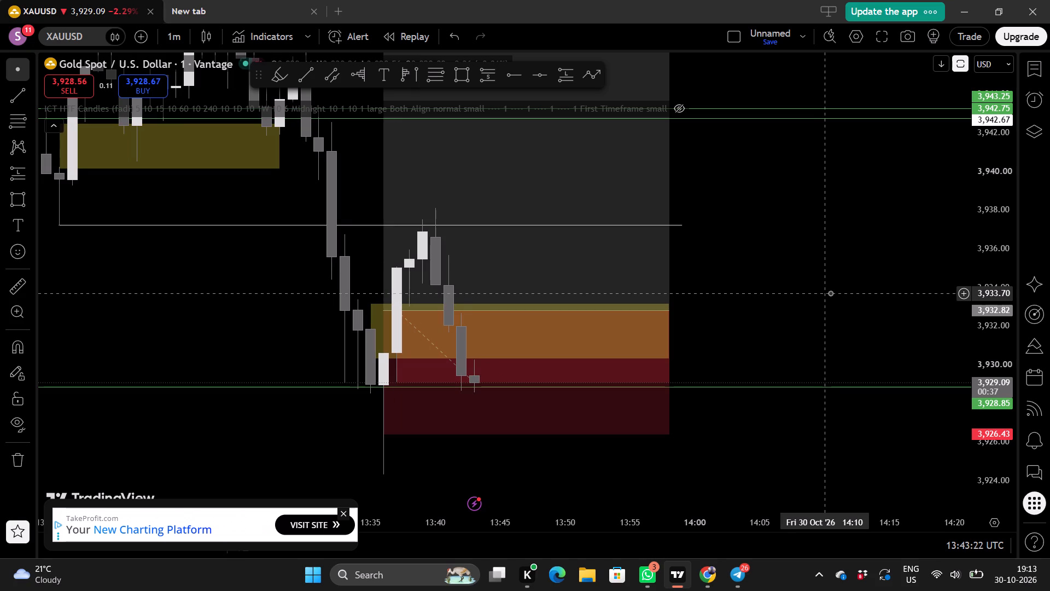
pyautogui.moveTo(841, 312); pyautogui.dragTo(853, 274)
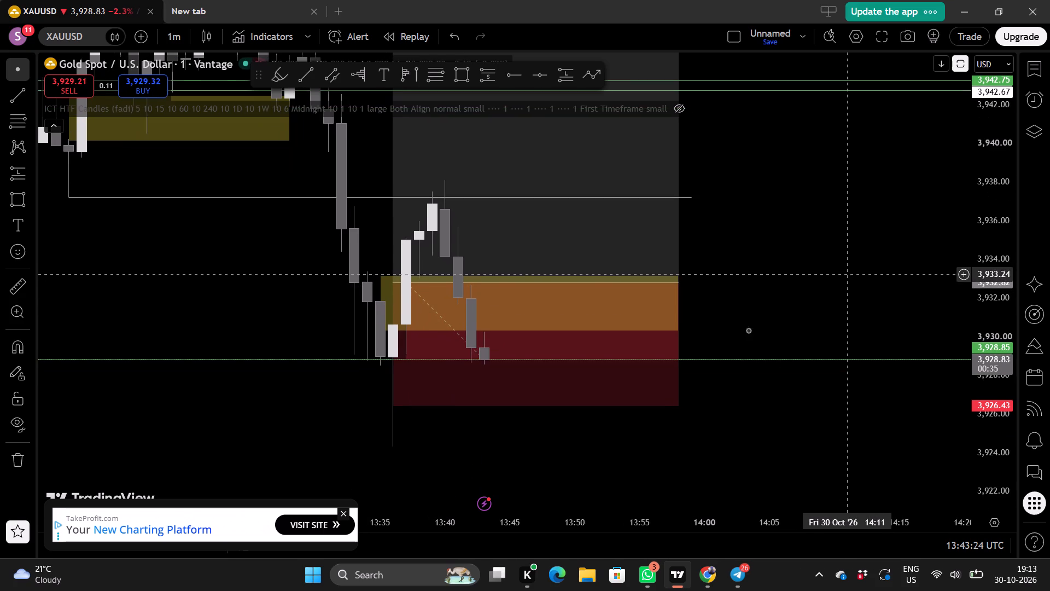
pyautogui.moveTo(535, 427); pyautogui.dragTo(545, 401)
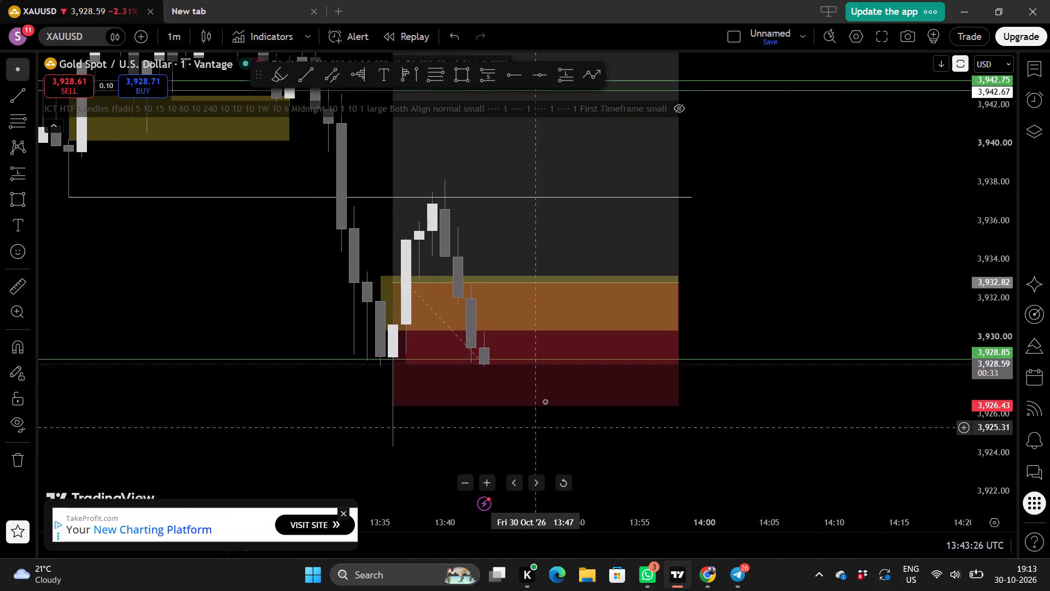
pyautogui.moveTo(545, 401); pyautogui.dragTo(552, 384)
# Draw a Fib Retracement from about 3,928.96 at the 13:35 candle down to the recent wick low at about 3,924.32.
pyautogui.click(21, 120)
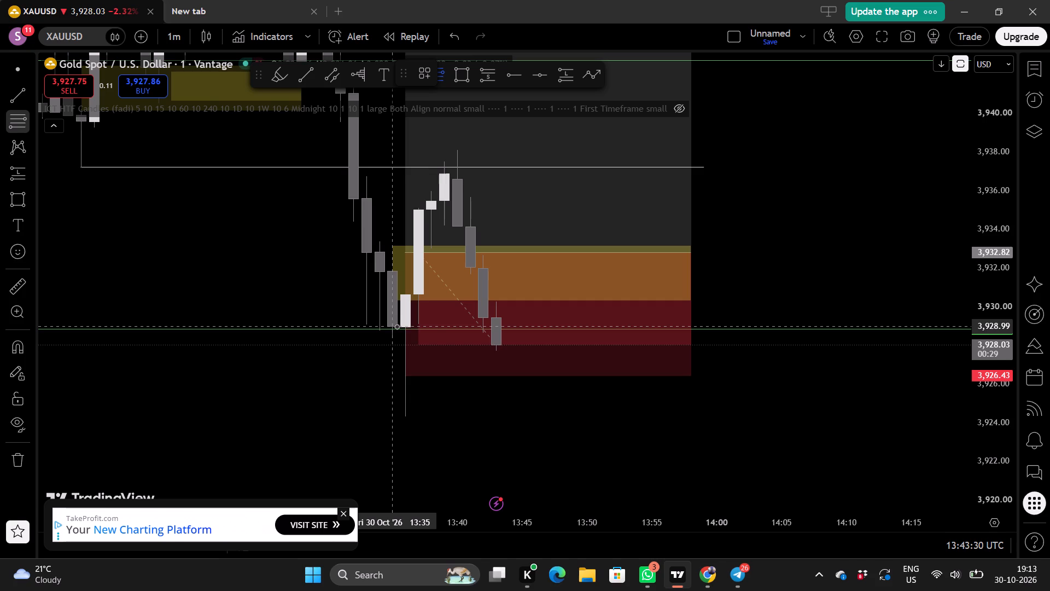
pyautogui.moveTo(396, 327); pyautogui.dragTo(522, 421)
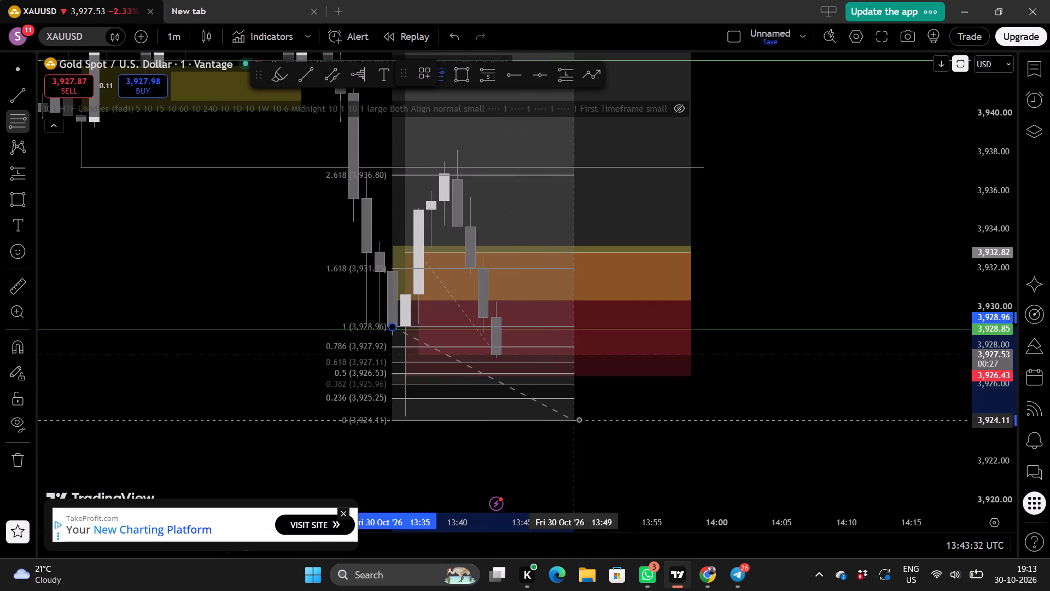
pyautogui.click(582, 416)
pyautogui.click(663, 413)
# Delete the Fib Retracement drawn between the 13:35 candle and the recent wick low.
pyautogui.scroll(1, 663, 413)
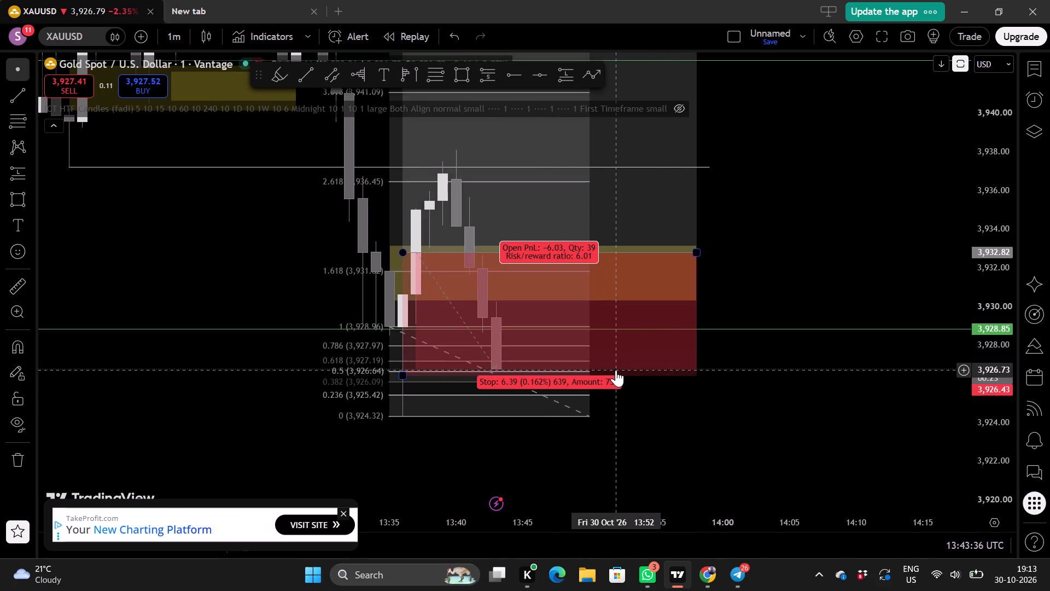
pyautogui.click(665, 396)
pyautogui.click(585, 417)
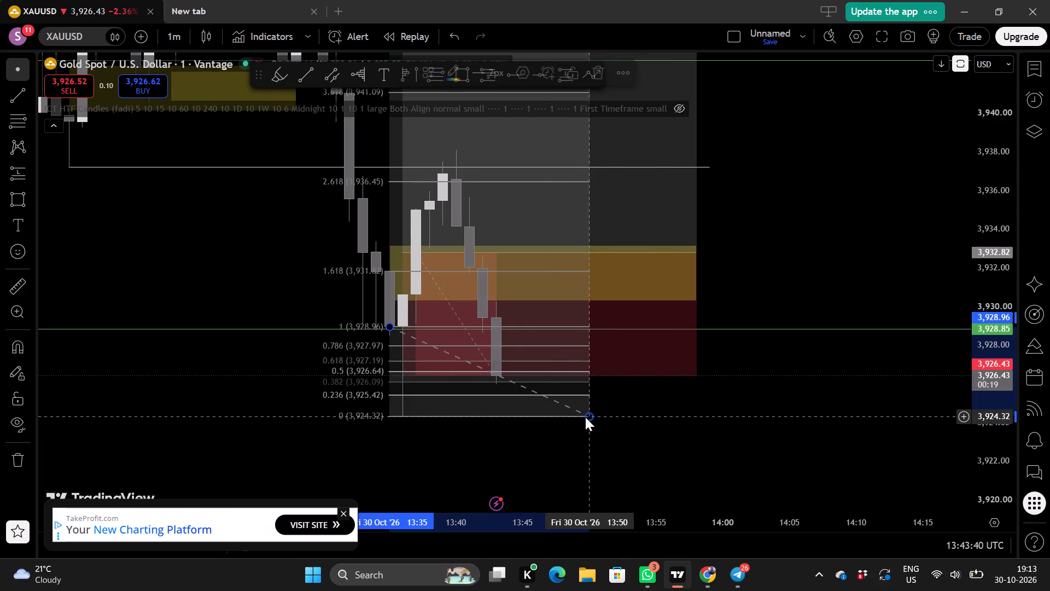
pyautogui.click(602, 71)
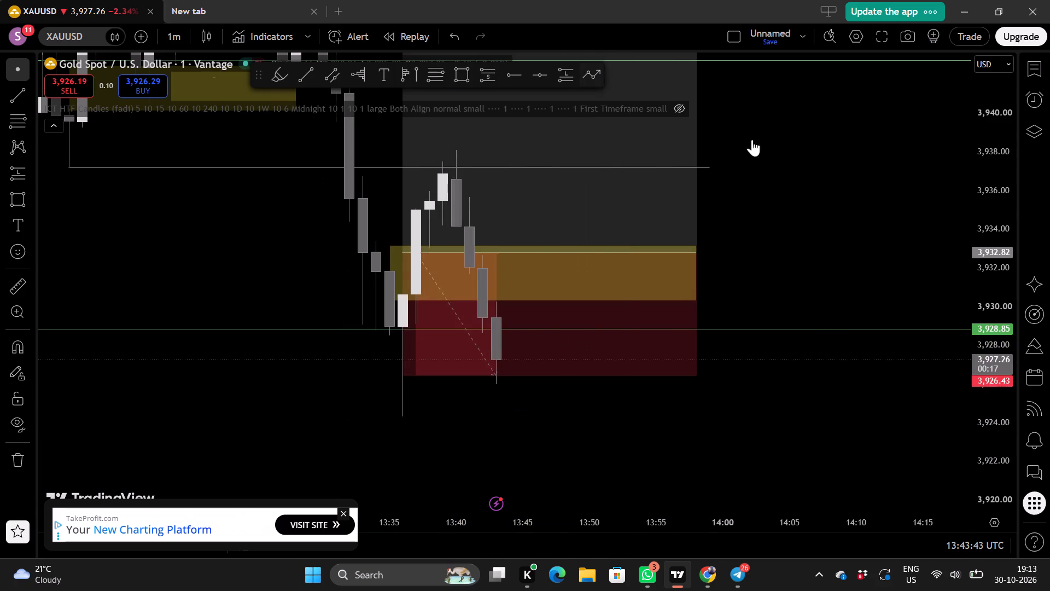
# View the latest candles near the long position's stop and restore the maximized price pane to show the TFlab SMT pane beneath.
pyautogui.scroll(2, 839, 212)
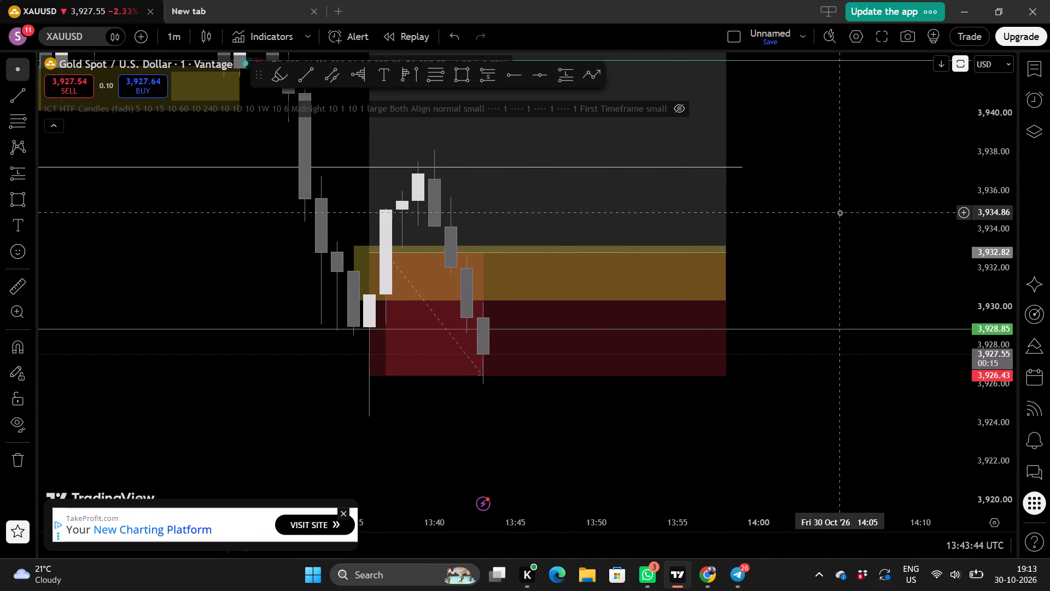
pyautogui.scroll(1, 829, 245)
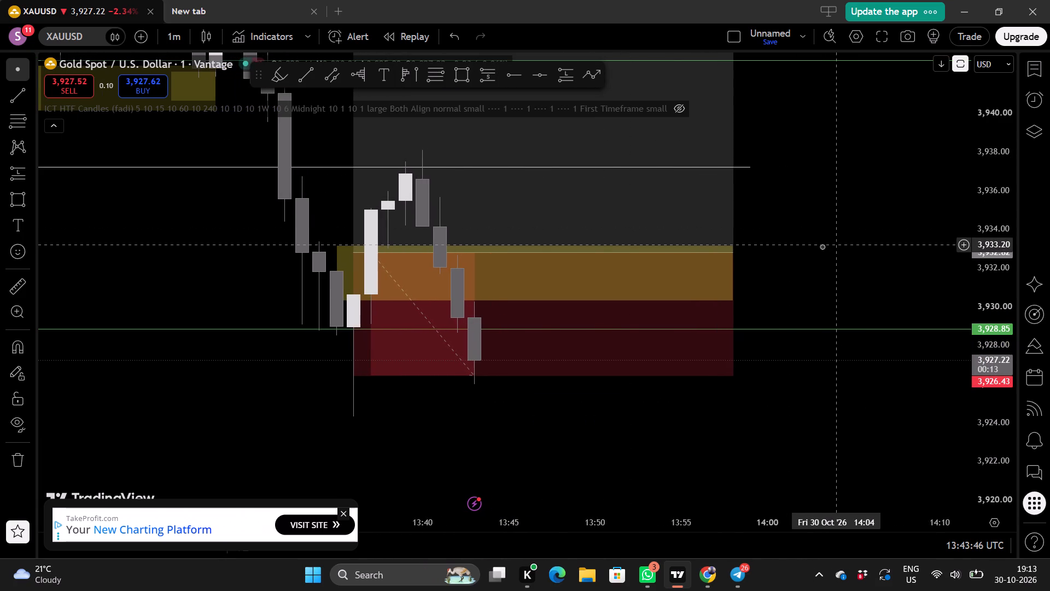
pyautogui.scroll(1, 819, 279)
pyautogui.doubleClick(813, 276)
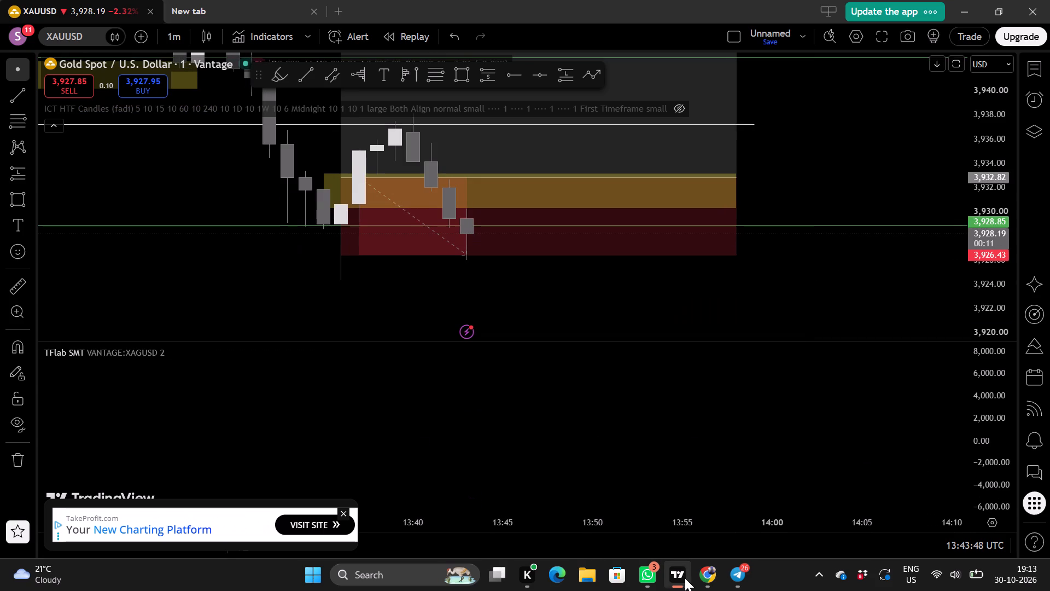
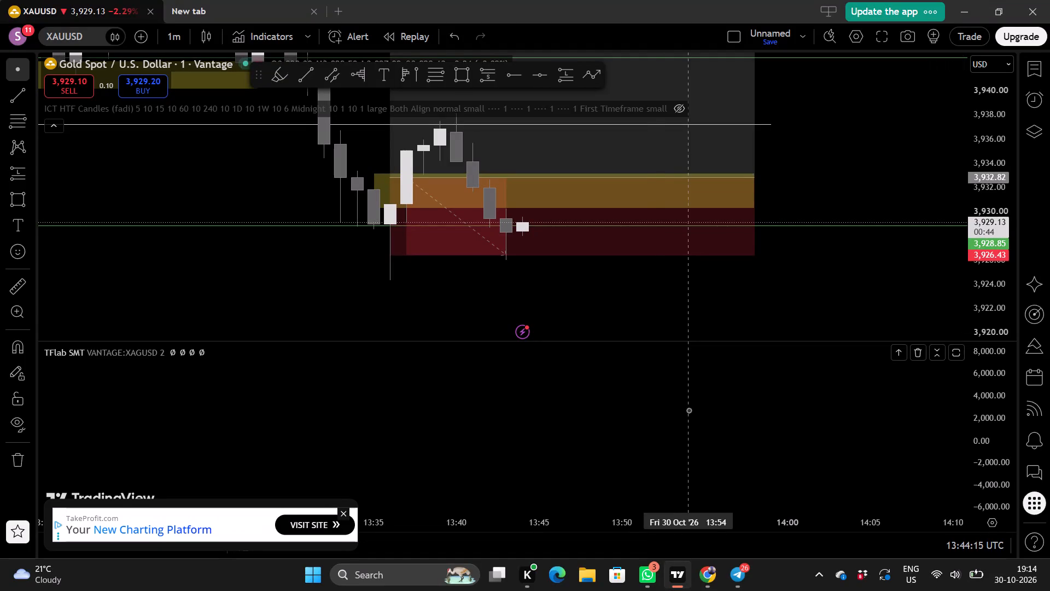
# Maximize the XAUUSD price pane over the TFlab SMT indicator pane so the candles fill the chart area.
pyautogui.moveTo(654, 332); pyautogui.dragTo(655, 403)
pyautogui.scroll(-1, 655, 403)
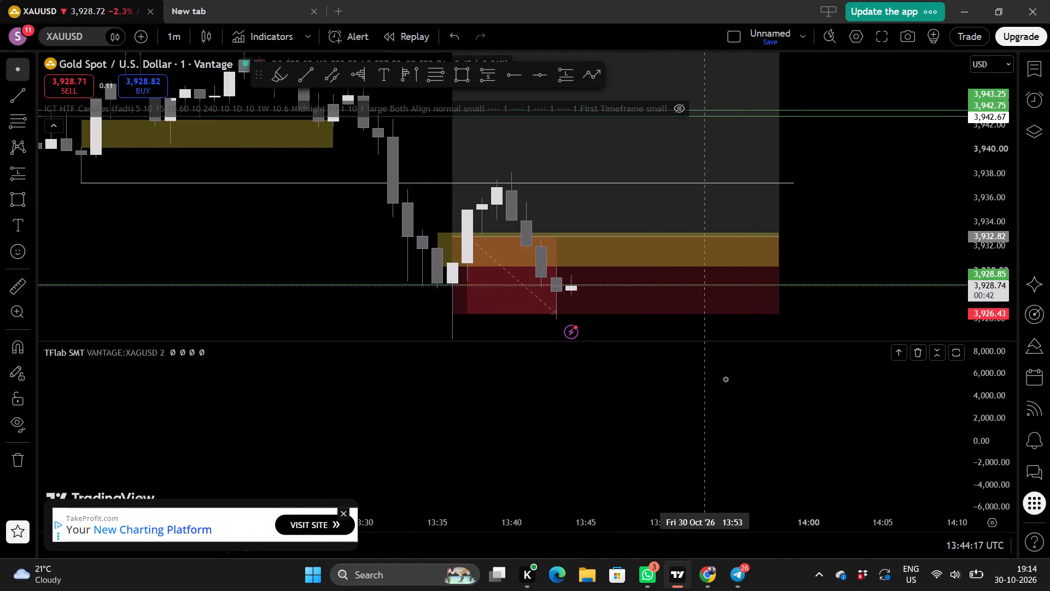
pyautogui.moveTo(711, 339); pyautogui.dragTo(684, 285)
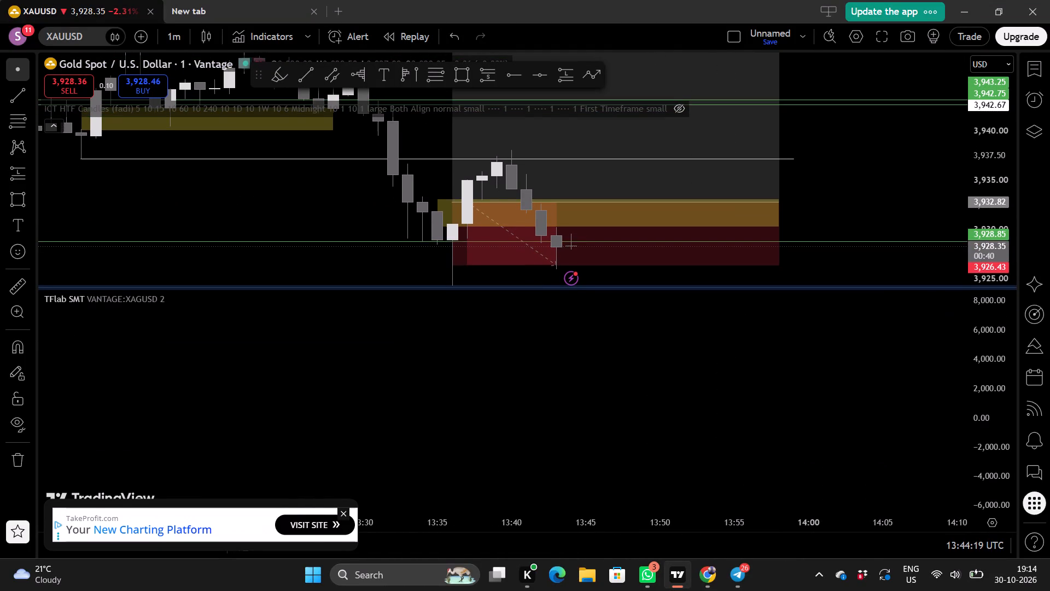
pyautogui.moveTo(684, 286); pyautogui.dragTo(689, 387)
pyautogui.doubleClick(357, 265)
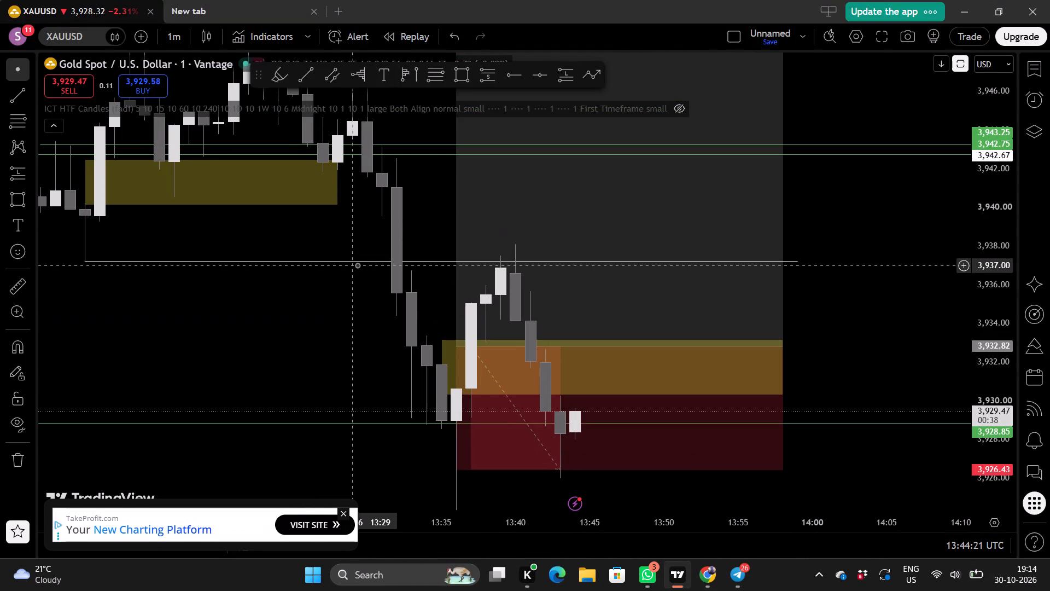
# Examine the latest 1-minute XAUUSD candles around the long position's stop zone and the 3,928.85 level.
pyautogui.moveTo(355, 286); pyautogui.dragTo(327, 165)
pyautogui.scroll(-1, 386, 355)
pyautogui.moveTo(399, 362); pyautogui.dragTo(367, 332)
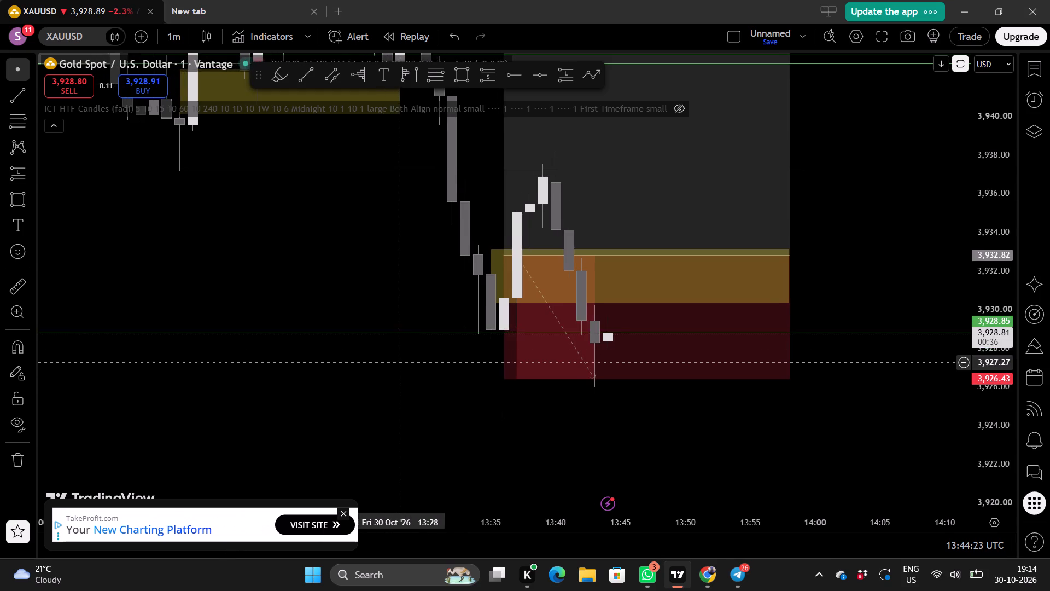
pyautogui.moveTo(367, 332); pyautogui.dragTo(328, 276)
pyautogui.moveTo(802, 231); pyautogui.dragTo(701, 272)
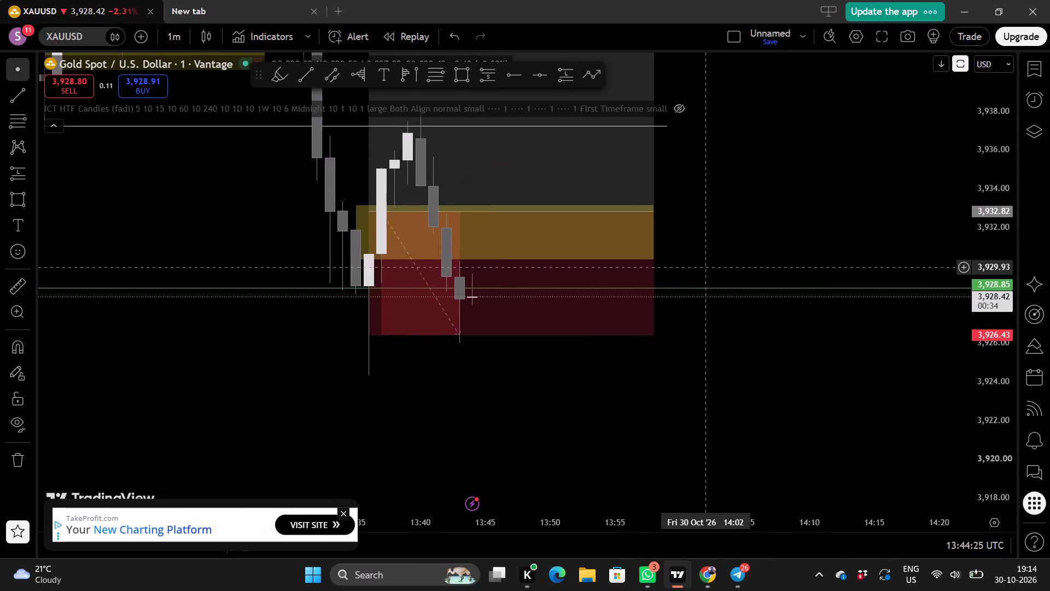
# Examine the live 1-minute XAUUSD candles near the long position's stop at 3,926.43 and the yellow zone around its entry.
pyautogui.moveTo(701, 272); pyautogui.dragTo(701, 273)
pyautogui.scroll(1, 759, 265)
pyautogui.scroll(-2, 759, 265)
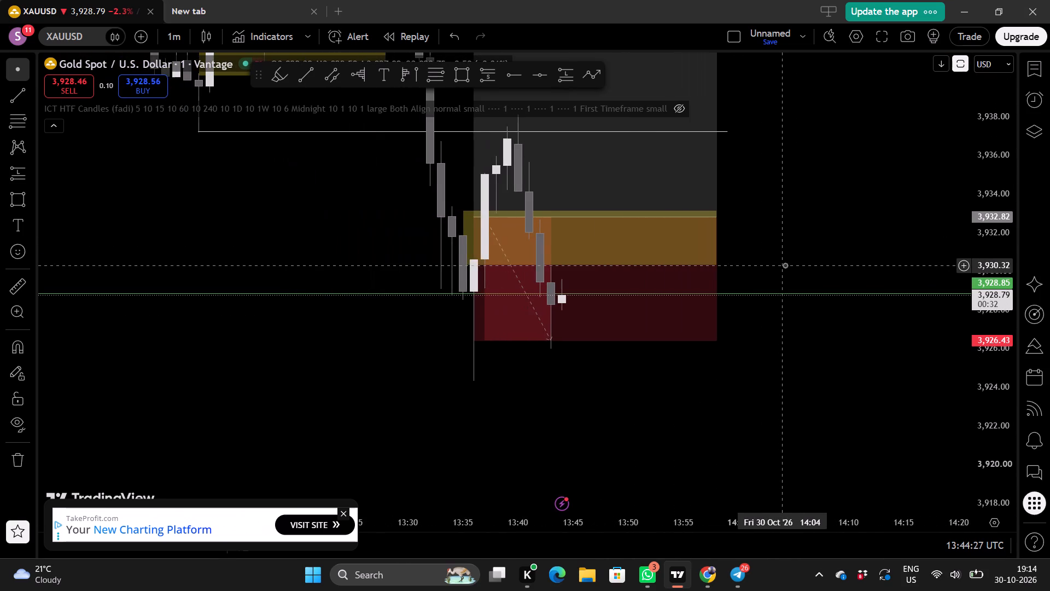
pyautogui.moveTo(785, 265); pyautogui.dragTo(760, 252)
pyautogui.scroll(1, 994, 275)
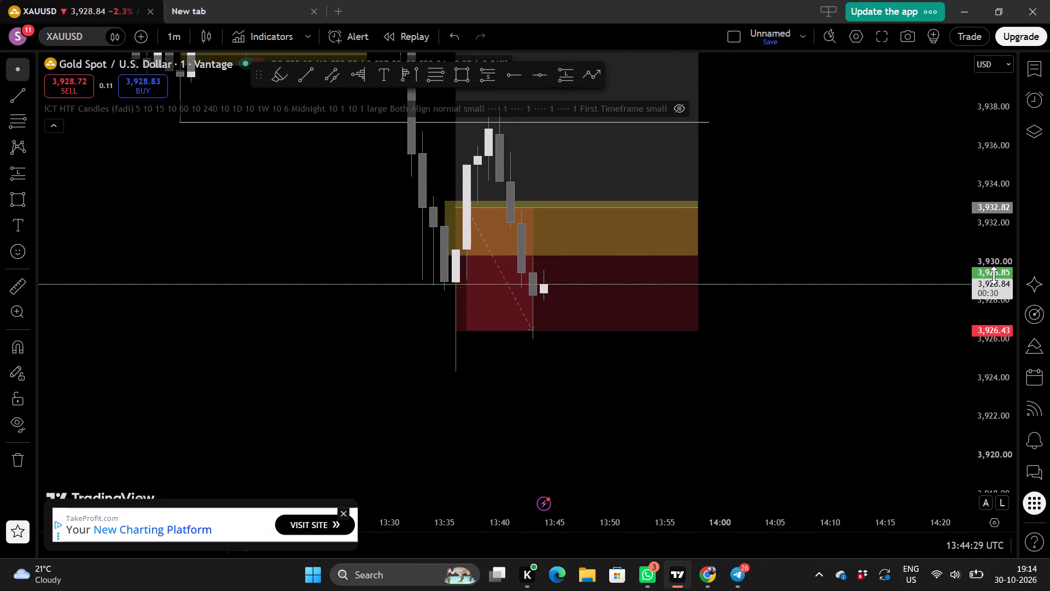
pyautogui.scroll(1, 994, 275)
pyautogui.moveTo(896, 255); pyautogui.dragTo(824, 250)
pyautogui.scroll(1, 843, 248)
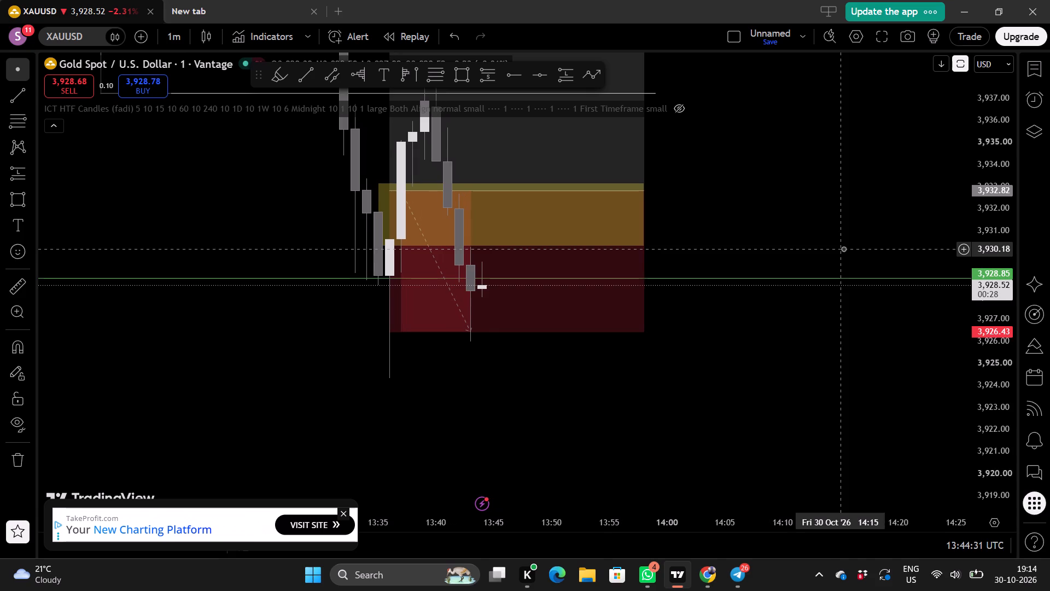
pyautogui.scroll(2, 983, 251)
pyautogui.moveTo(820, 225); pyautogui.dragTo(790, 216)
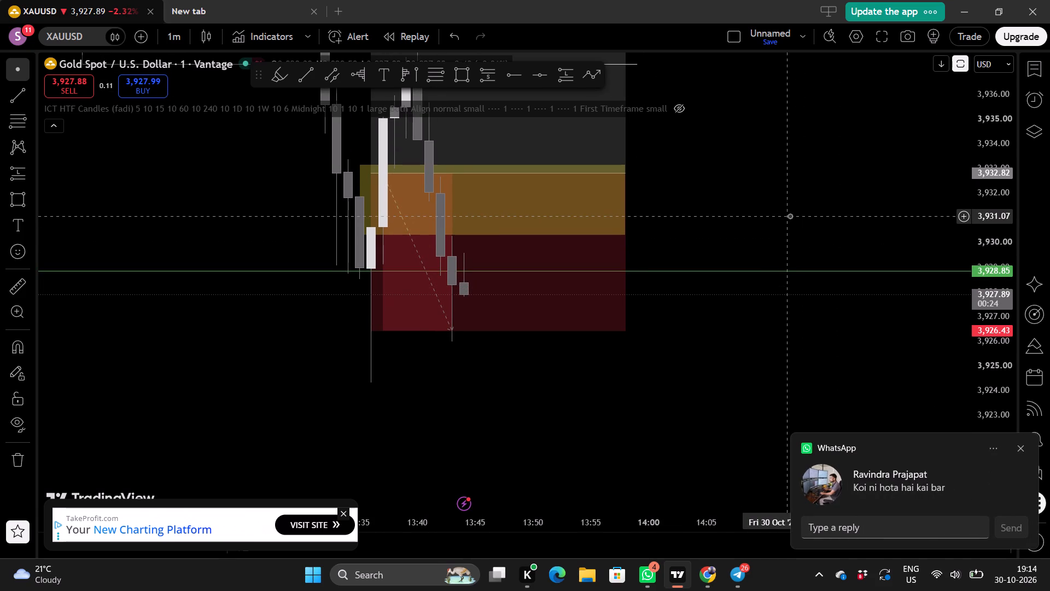
pyautogui.scroll(1, 809, 213)
pyautogui.click(755, 217)
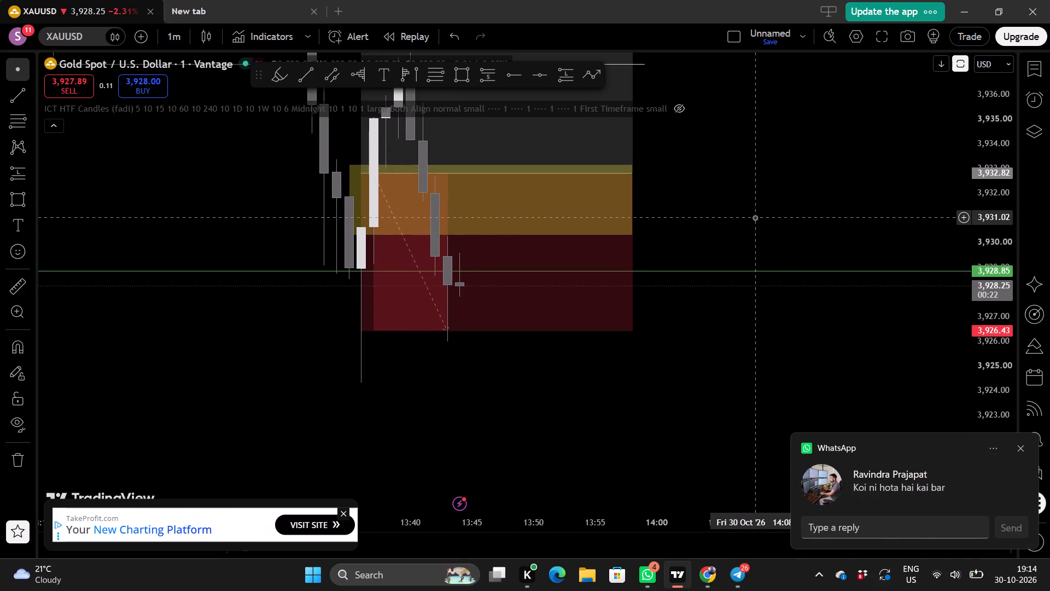
pyautogui.scroll(1, 756, 217)
pyautogui.moveTo(783, 216); pyautogui.dragTo(702, 249)
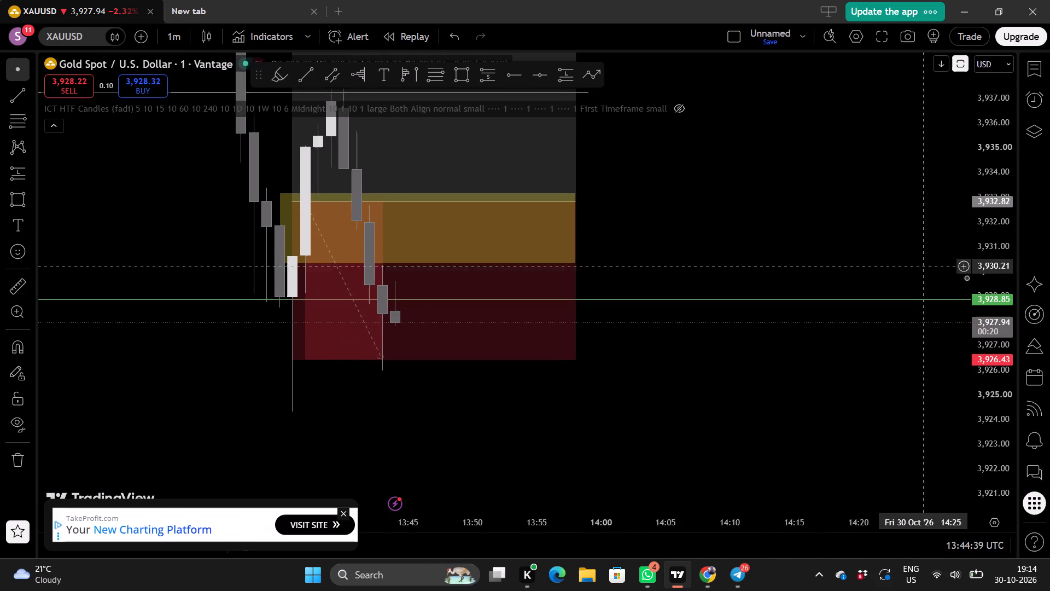
pyautogui.scroll(-2, 976, 295)
pyautogui.scroll(-1, 884, 265)
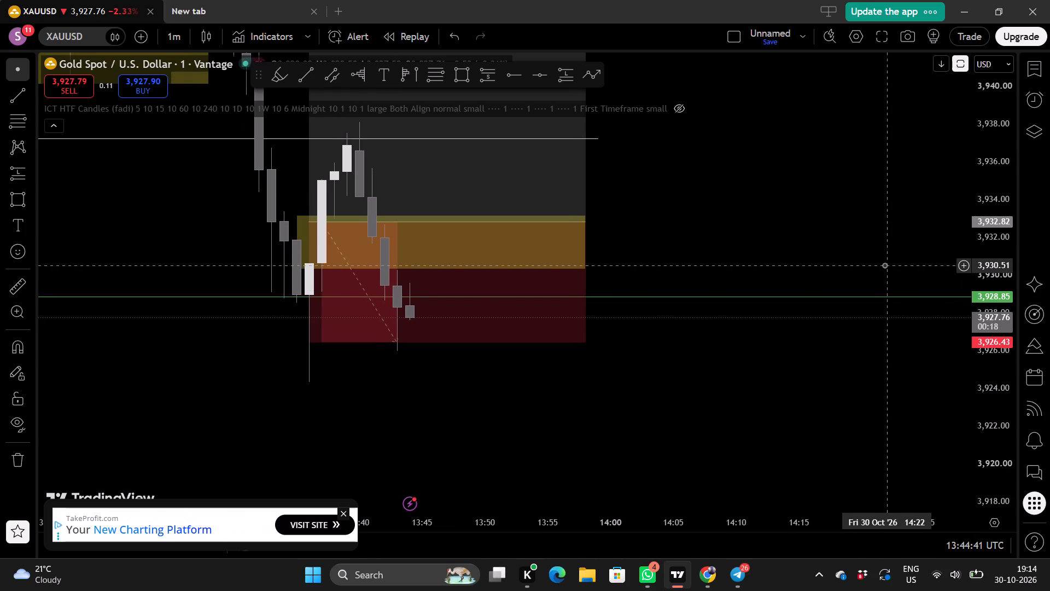
pyautogui.scroll(-2, 884, 265)
pyautogui.moveTo(839, 247); pyautogui.dragTo(766, 228)
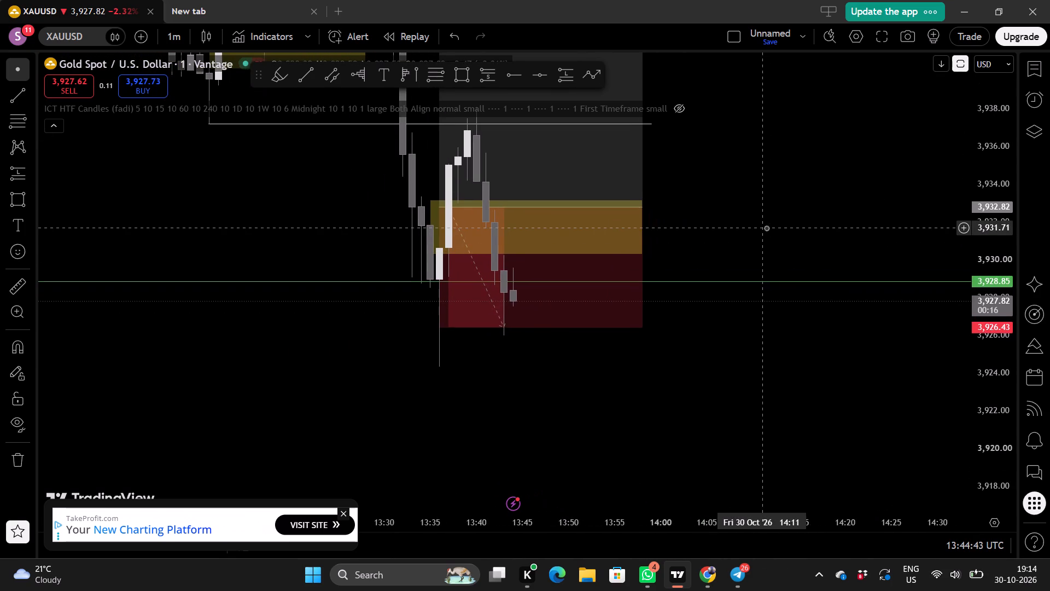
pyautogui.scroll(1, 795, 228)
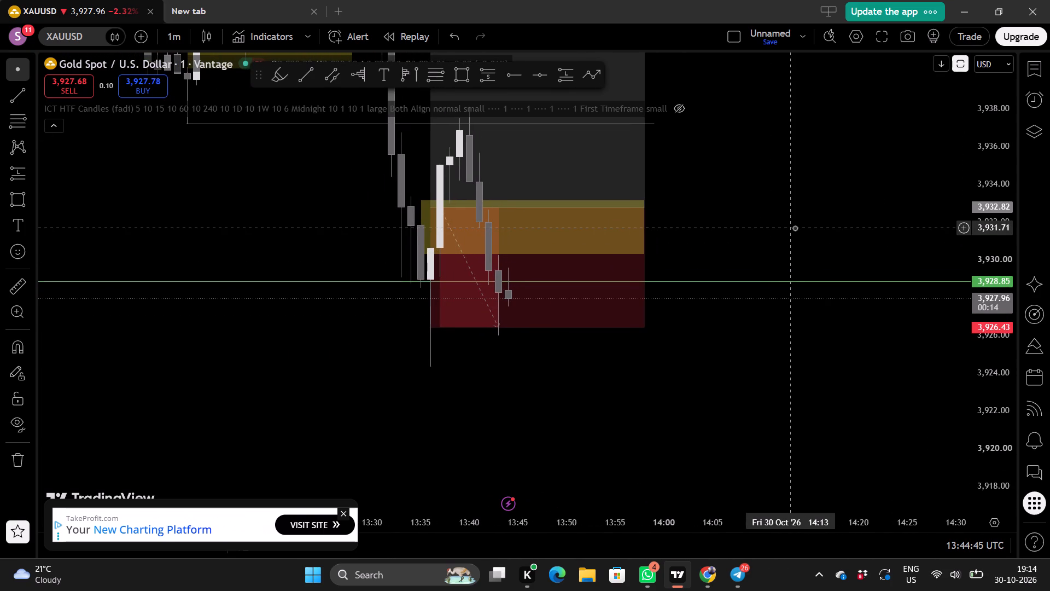
pyautogui.hscroll(2, 795, 228)
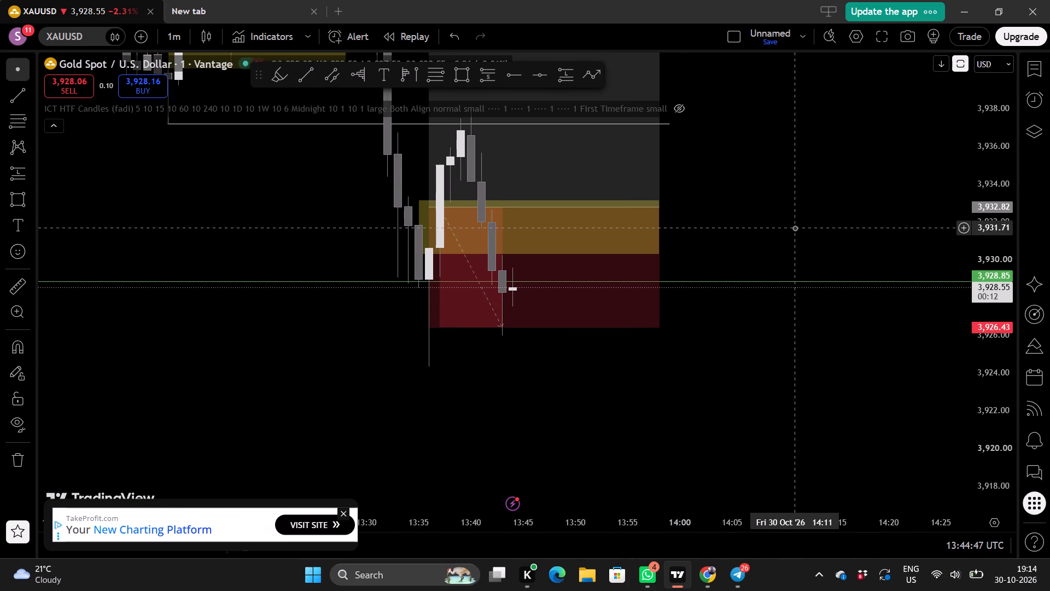
pyautogui.scroll(-1, 795, 228)
pyautogui.hscroll(1, 765, 320)
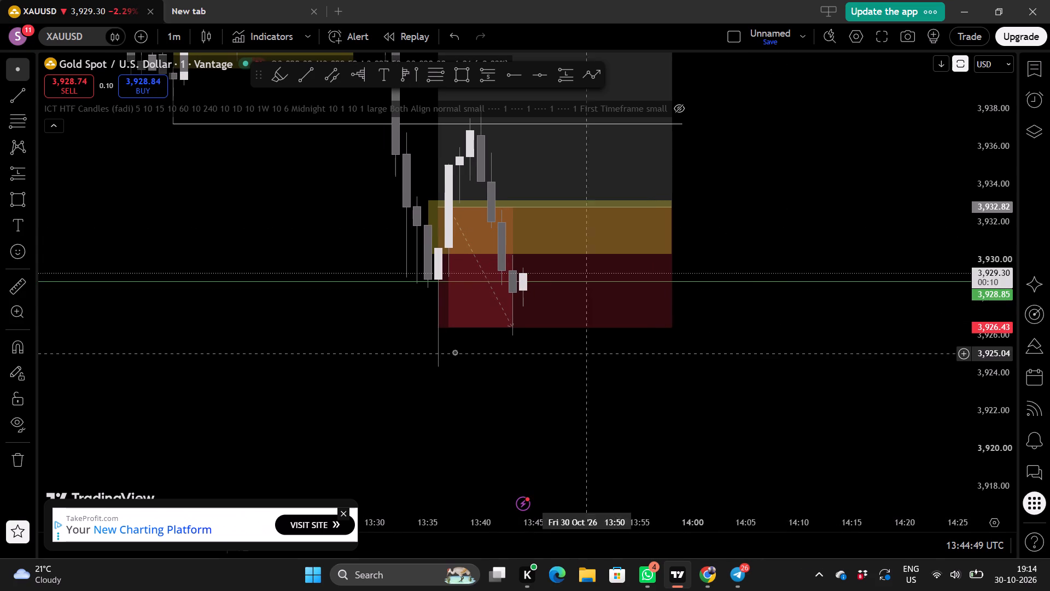
# Reposition the long position to an entry of about 3,928.96 at 13:43 with its stop at about 3,924.21.
pyautogui.moveTo(437, 325); pyautogui.dragTo(445, 343)
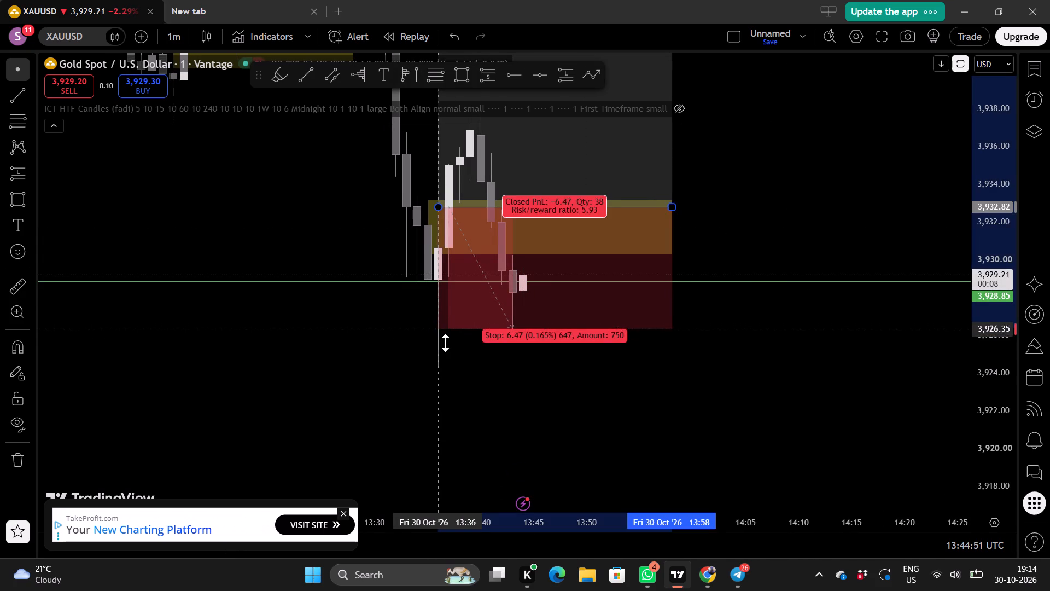
pyautogui.moveTo(445, 343); pyautogui.dragTo(446, 369)
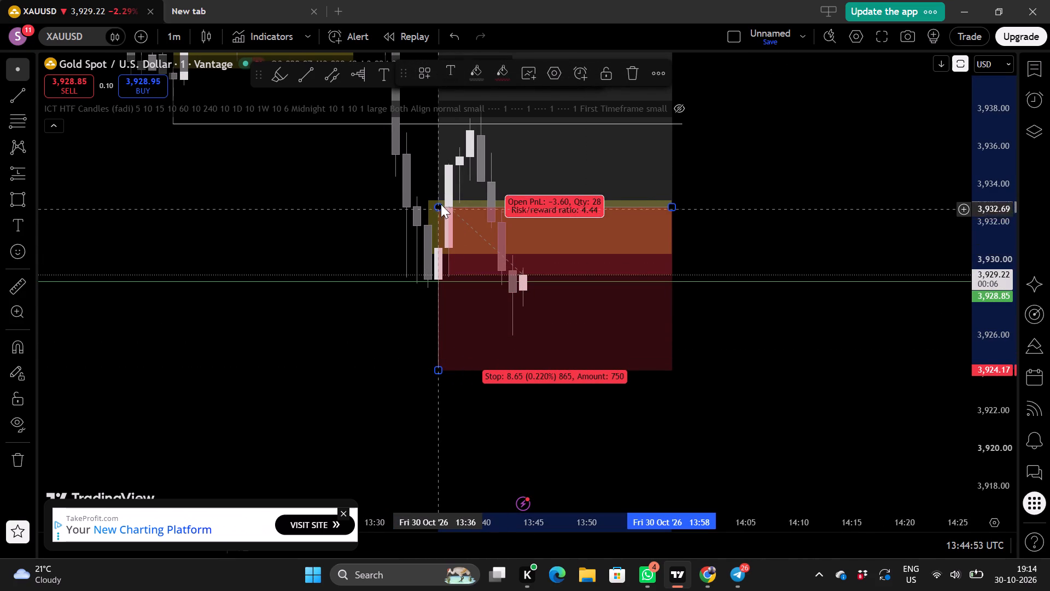
pyautogui.moveTo(441, 205); pyautogui.dragTo(506, 286)
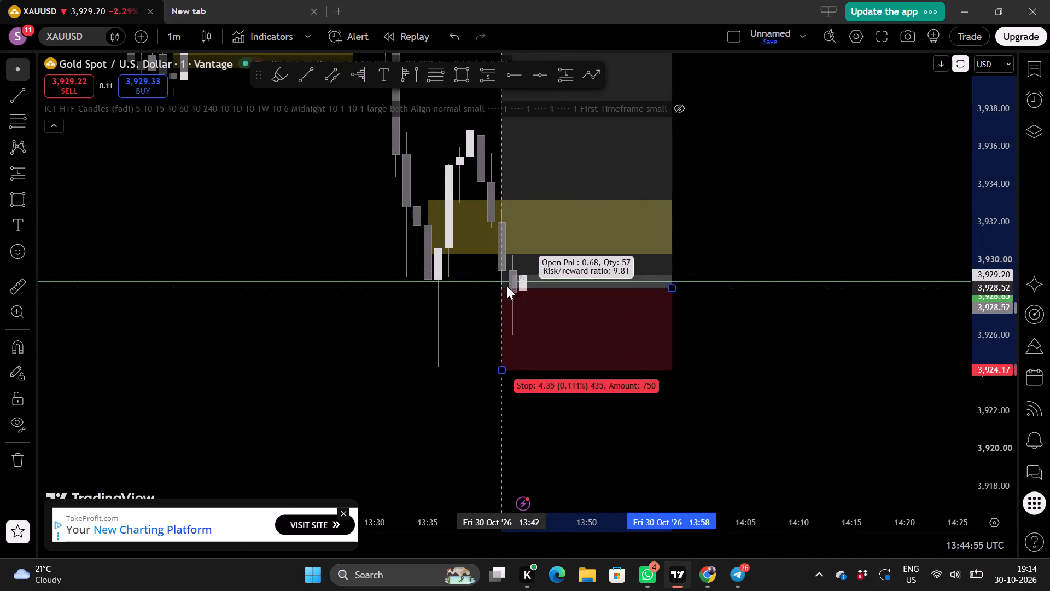
pyautogui.moveTo(506, 286); pyautogui.dragTo(508, 280)
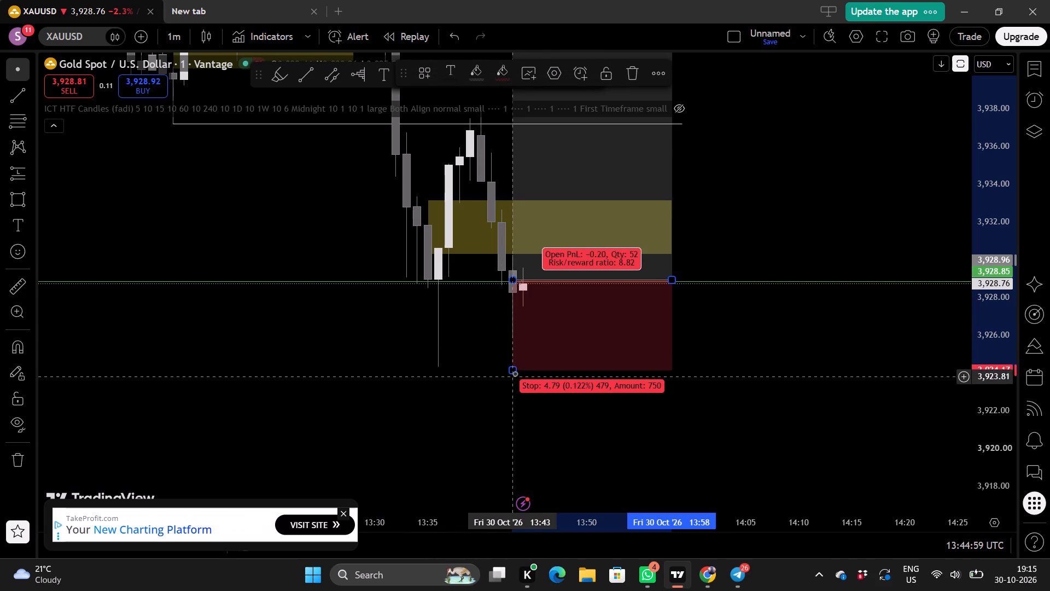
pyautogui.click(512, 372)
# Examine the 1-minute chart around the repositioned long, including the earlier swing highs, yellow zones and marked levels above it.
pyautogui.moveTo(453, 377); pyautogui.dragTo(477, 432)
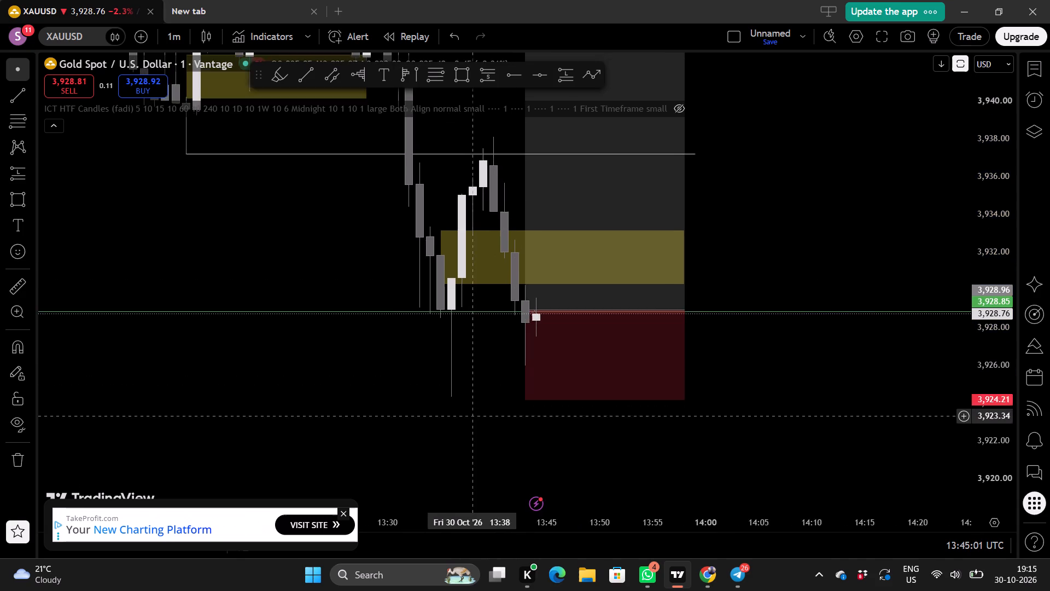
pyautogui.moveTo(477, 432); pyautogui.dragTo(479, 436)
pyautogui.scroll(-1, 479, 436)
pyautogui.moveTo(446, 285); pyautogui.dragTo(425, 268)
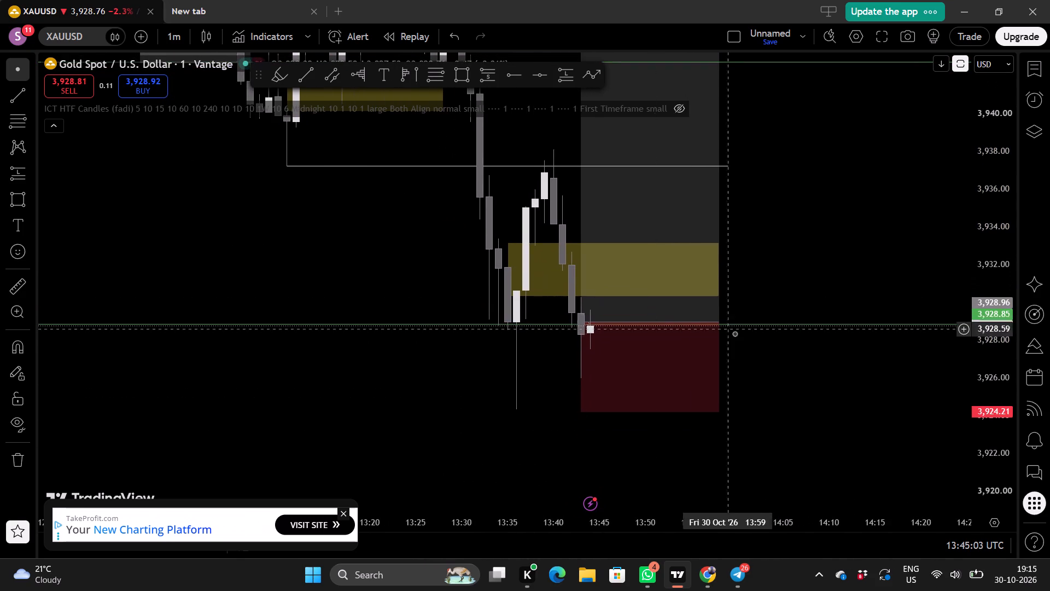
pyautogui.scroll(1, 864, 267)
pyautogui.scroll(-1, 978, 329)
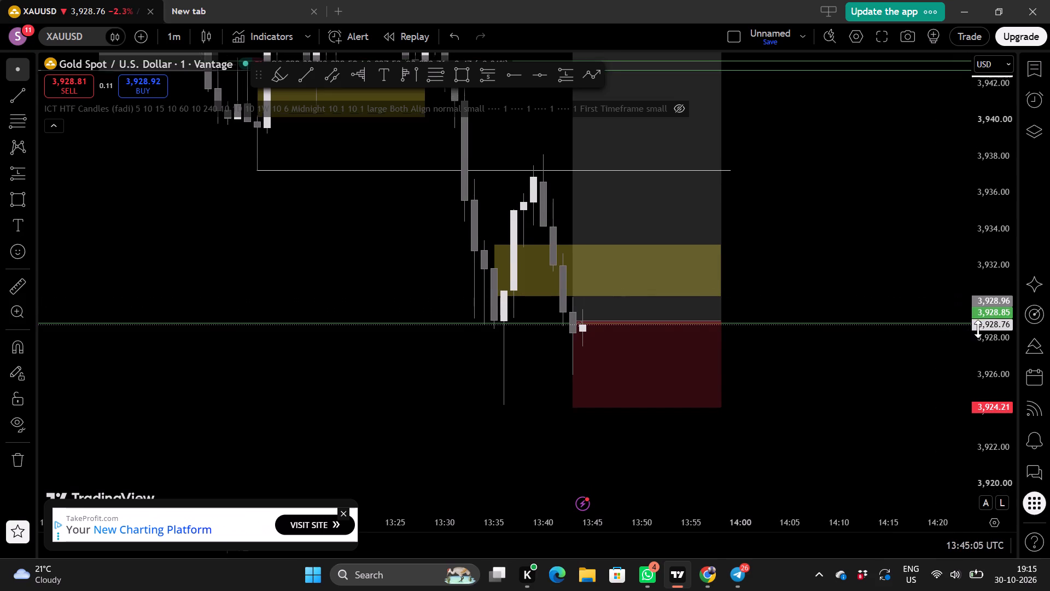
pyautogui.scroll(-5, 978, 329)
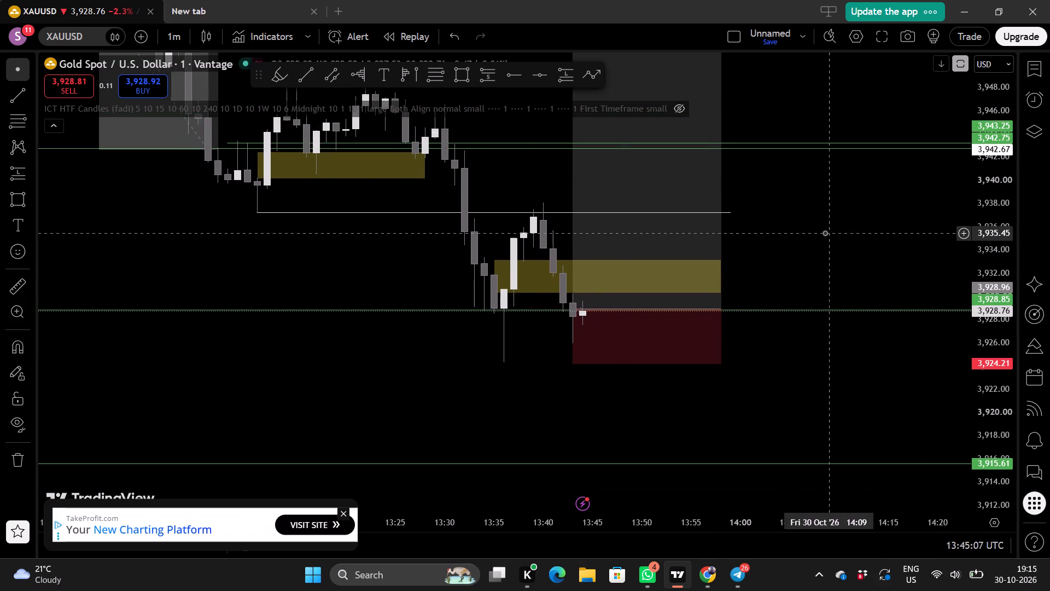
pyautogui.scroll(-1, 825, 233)
pyautogui.moveTo(853, 239); pyautogui.dragTo(780, 350)
pyautogui.scroll(-3, 780, 350)
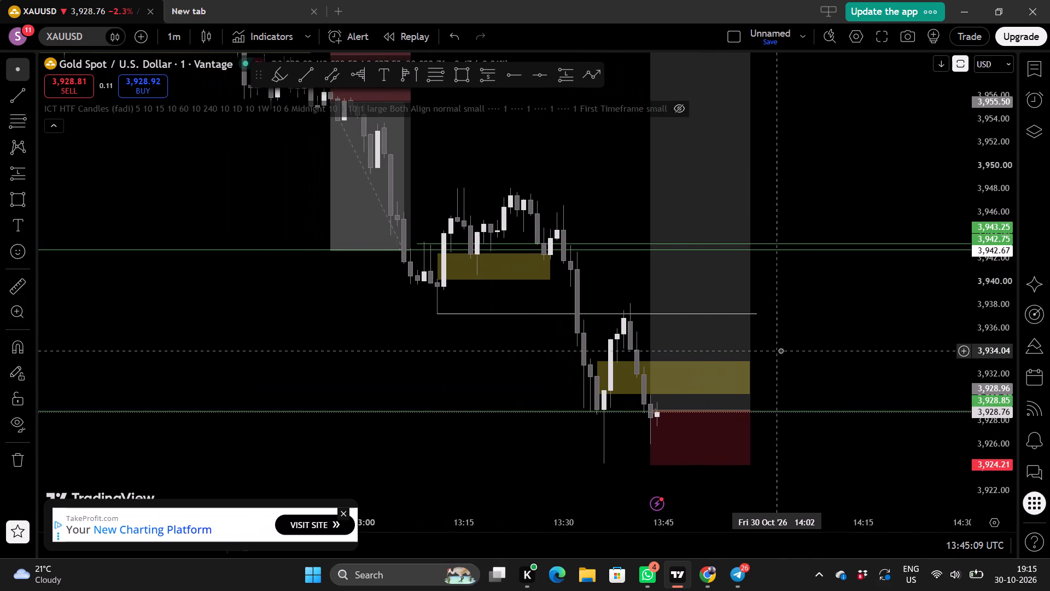
pyautogui.moveTo(807, 342); pyautogui.dragTo(704, 303)
pyautogui.scroll(2, 780, 316)
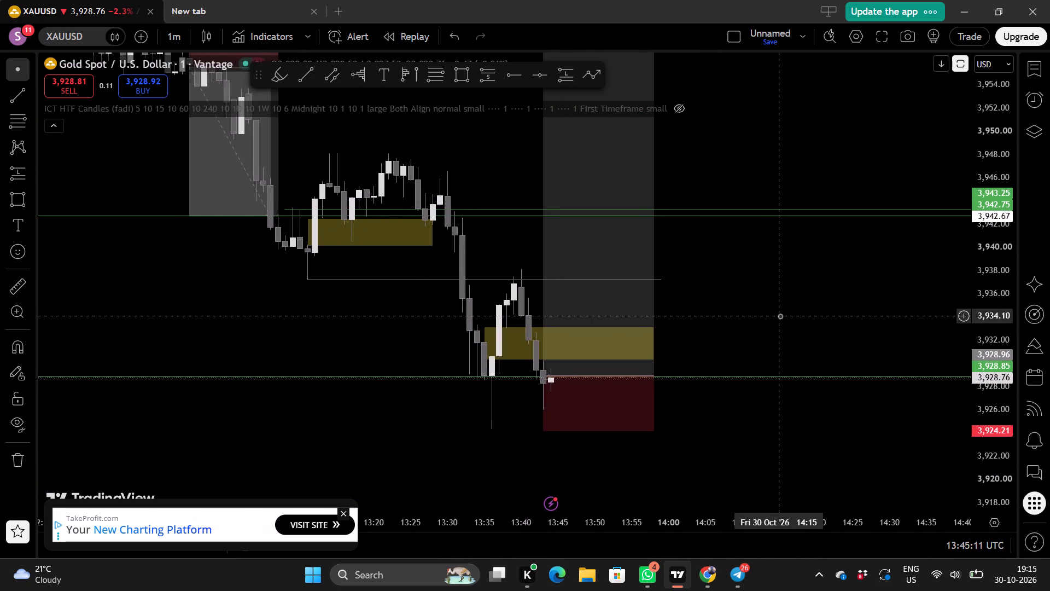
pyautogui.scroll(-1, 780, 316)
pyautogui.moveTo(539, 165); pyautogui.dragTo(538, 215)
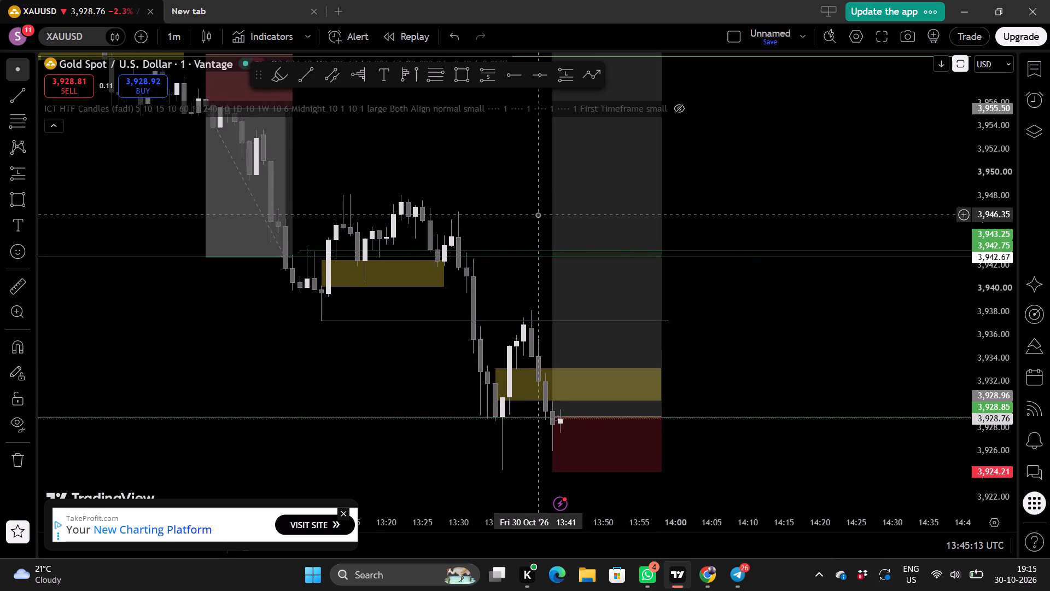
pyautogui.click(767, 344)
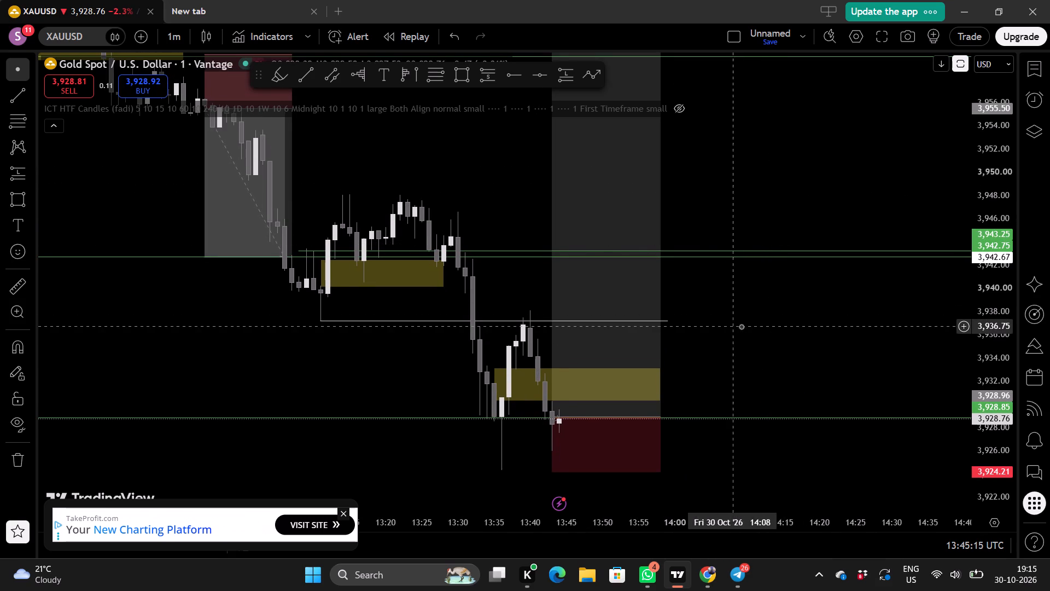
pyautogui.moveTo(776, 338); pyautogui.dragTo(729, 300)
pyautogui.scroll(1, 729, 300)
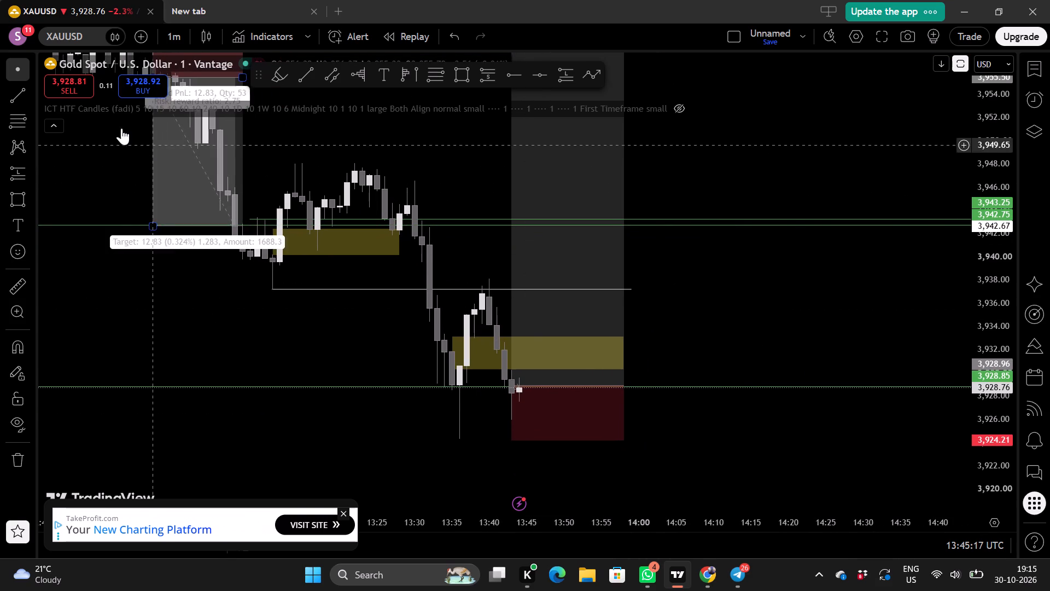
# Draw a horizontal trend line at about 3,948.18 from the 13:22 swing high to about 14:00.
pyautogui.click(24, 97)
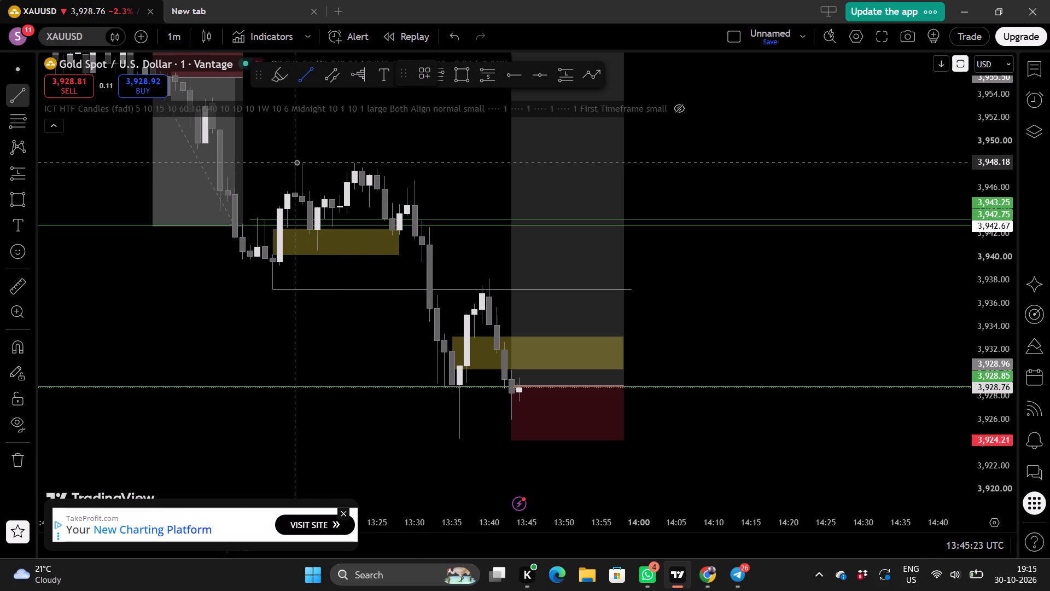
pyautogui.moveTo(296, 161); pyautogui.dragTo(484, 169)
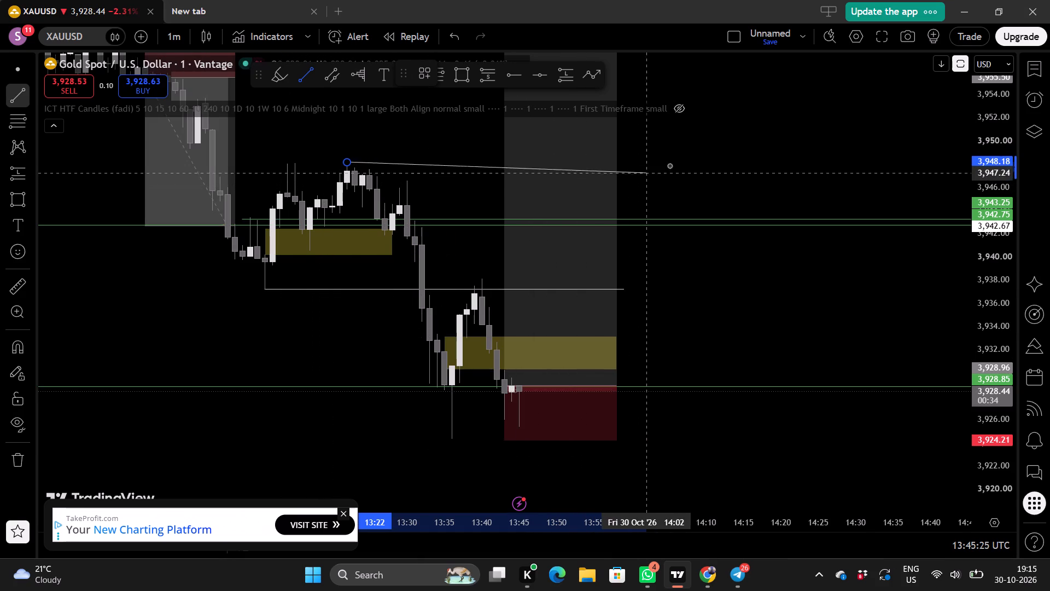
pyautogui.click(632, 161)
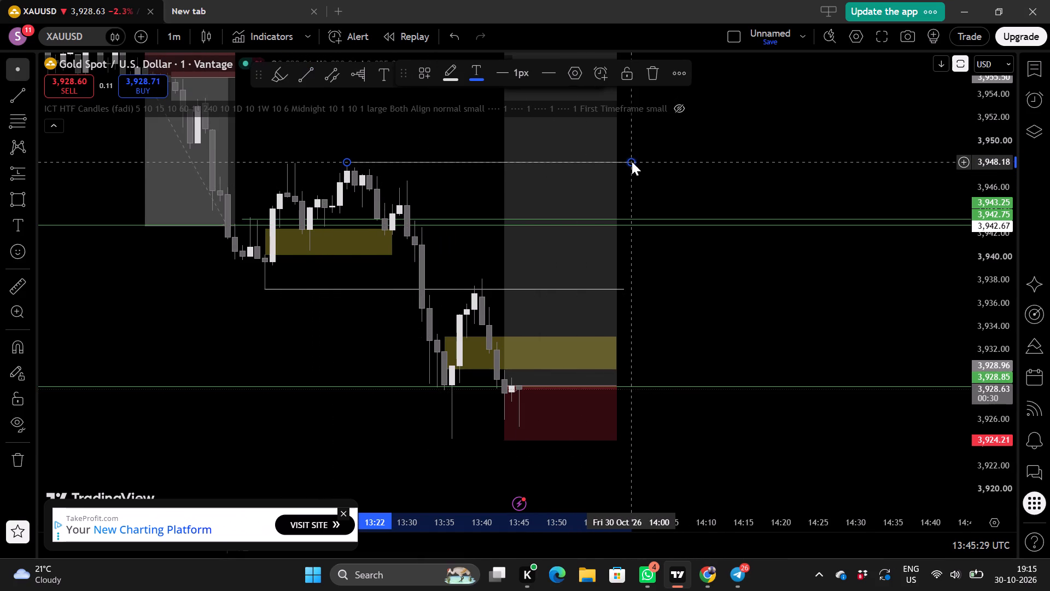
pyautogui.click(676, 172)
# Examine the live 1-minute price action between the long's entry at 3,928.96 and the marked highs above it.
pyautogui.scroll(1, 676, 172)
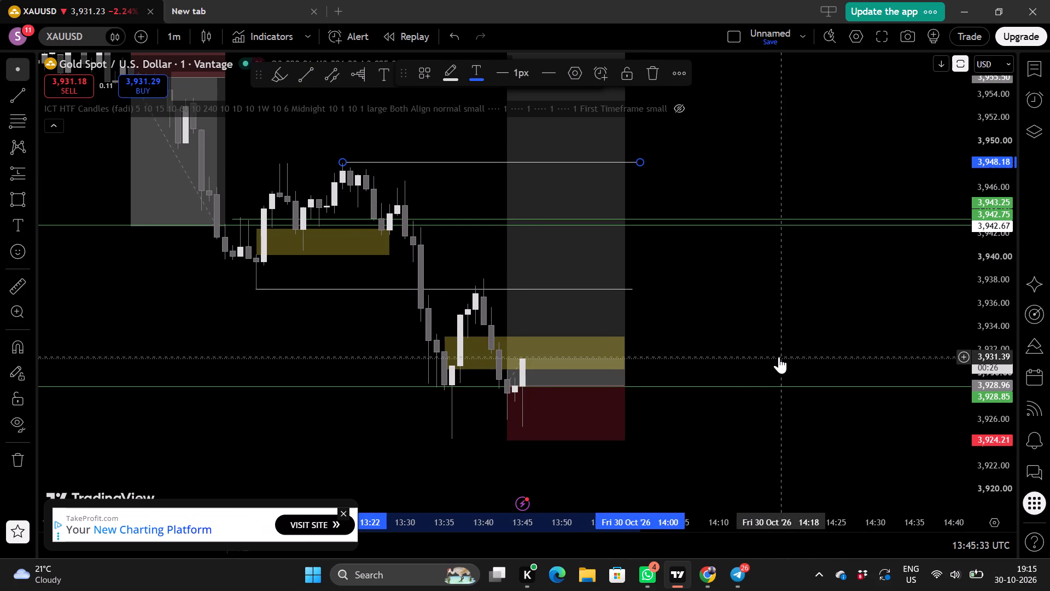
pyautogui.scroll(-1, 779, 357)
pyautogui.moveTo(787, 317); pyautogui.dragTo(725, 316)
pyautogui.hscroll(1, 725, 316)
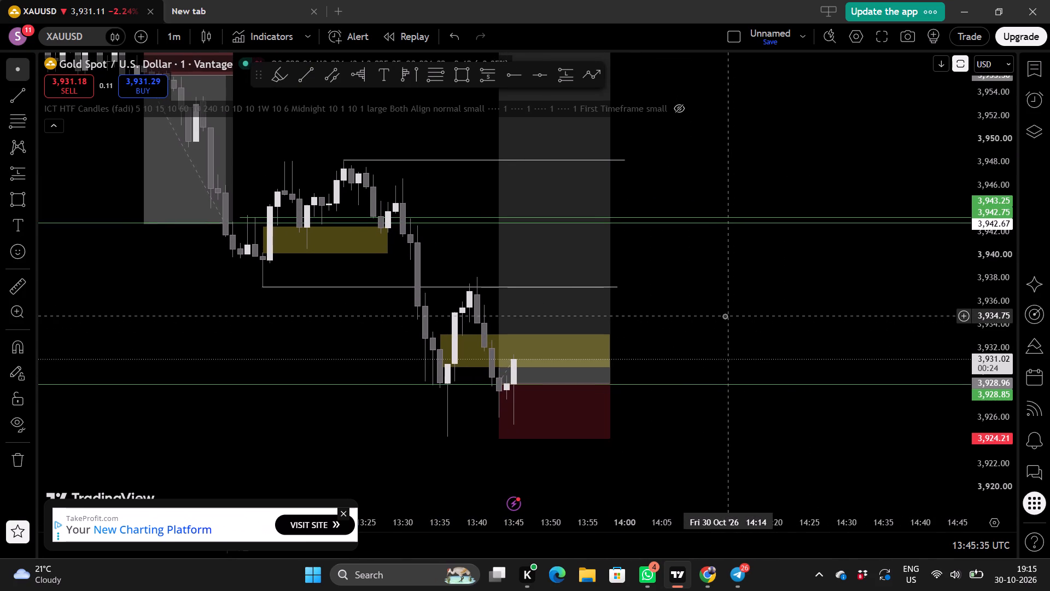
pyautogui.scroll(1, 725, 316)
pyautogui.hscroll(1, 725, 316)
pyautogui.scroll(-1, 762, 323)
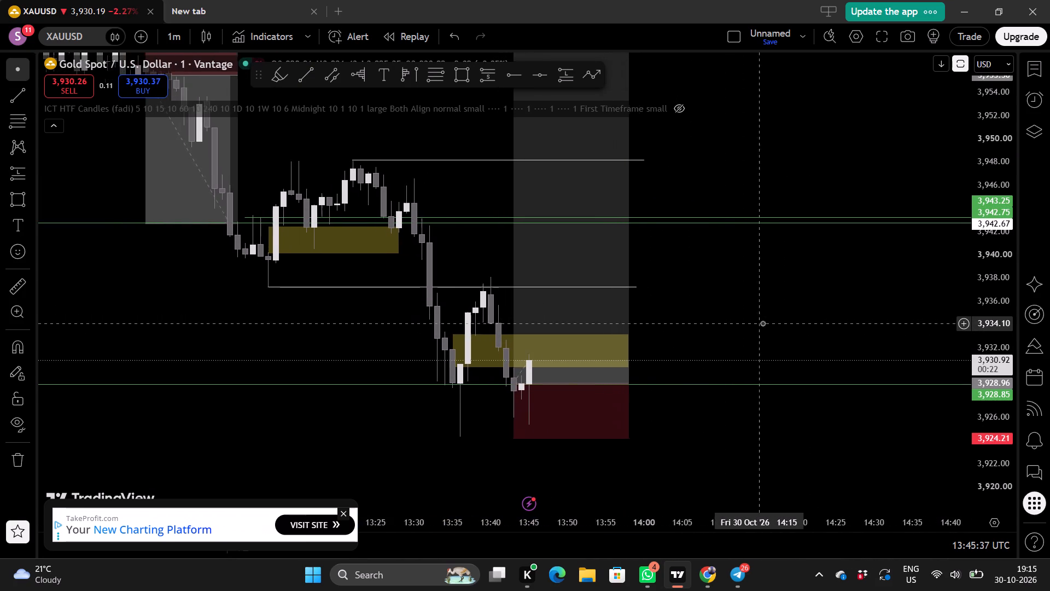
pyautogui.scroll(-1, 757, 322)
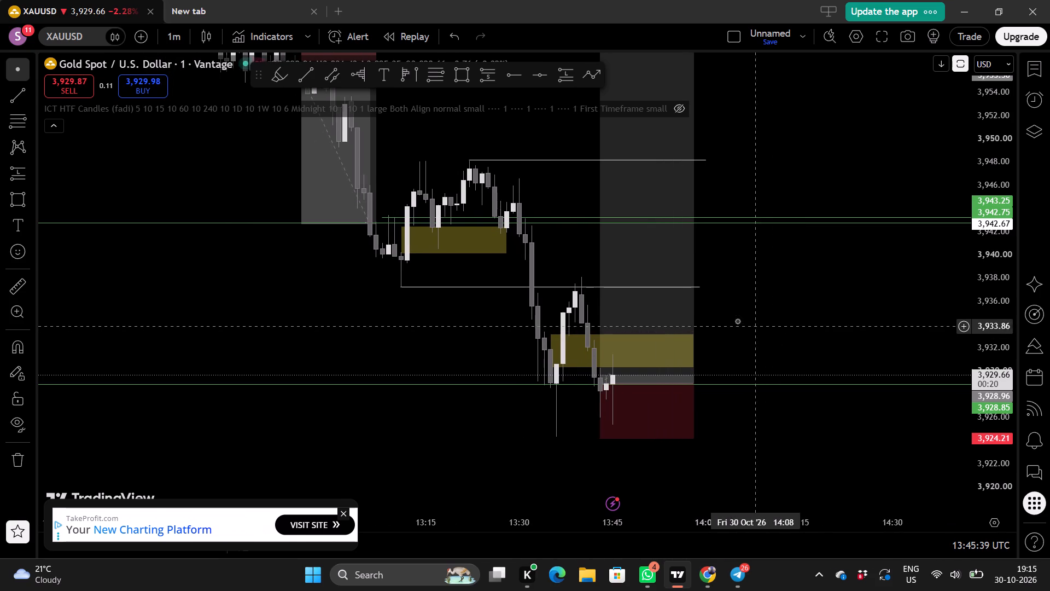
pyautogui.moveTo(755, 316); pyautogui.dragTo(672, 275)
pyautogui.scroll(1, 730, 283)
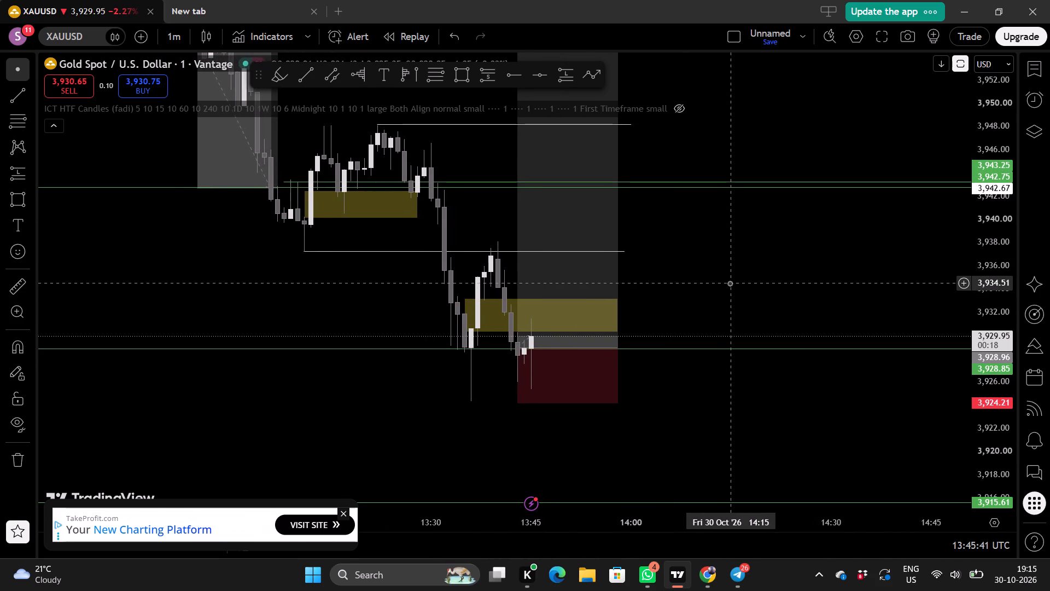
pyautogui.scroll(1, 730, 283)
pyautogui.moveTo(792, 281); pyautogui.dragTo(769, 276)
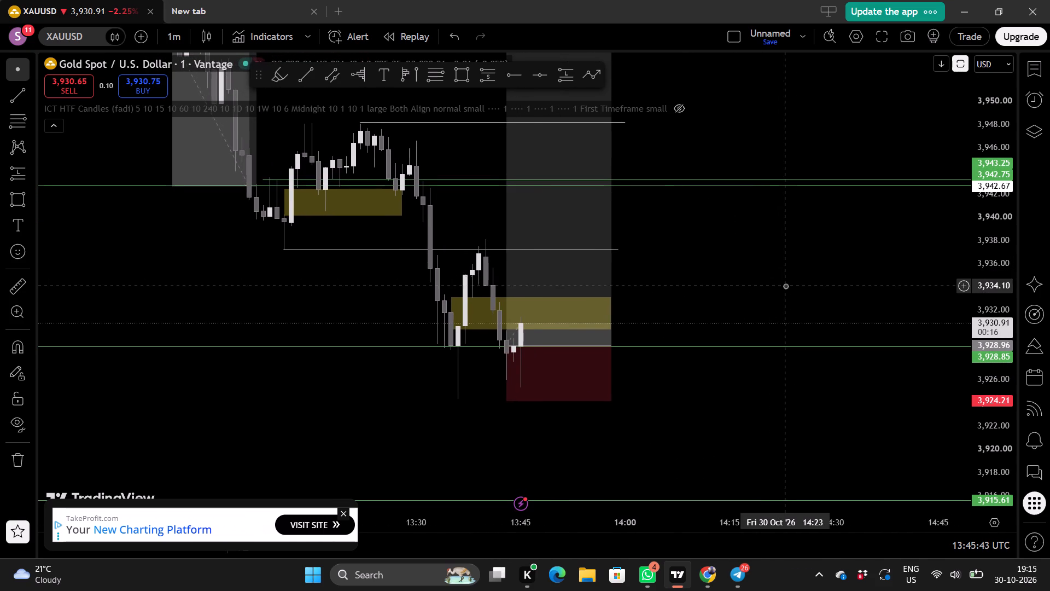
pyautogui.scroll(-2, 785, 286)
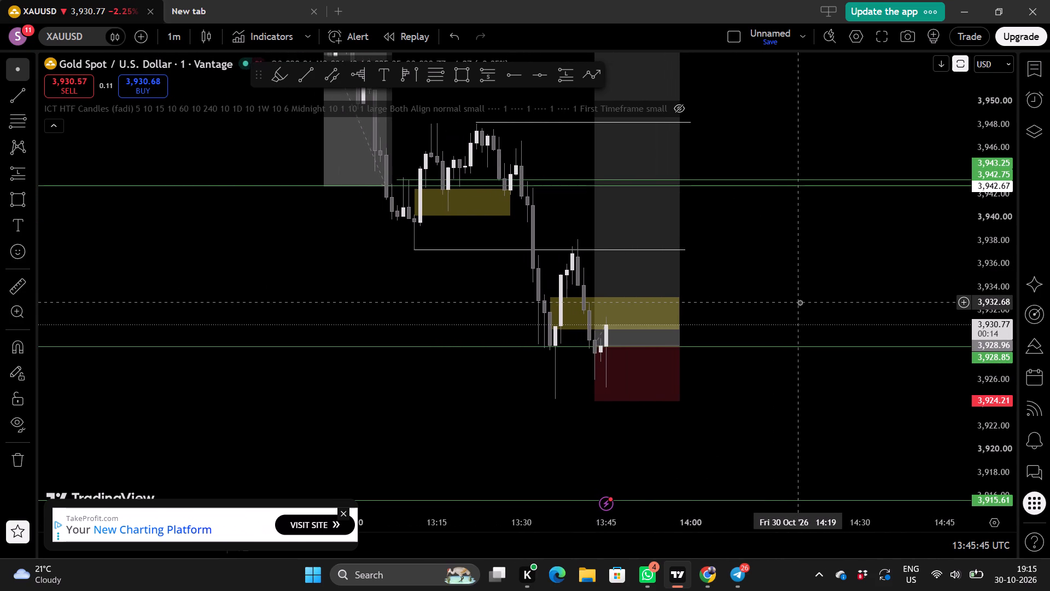
pyautogui.scroll(1, 800, 302)
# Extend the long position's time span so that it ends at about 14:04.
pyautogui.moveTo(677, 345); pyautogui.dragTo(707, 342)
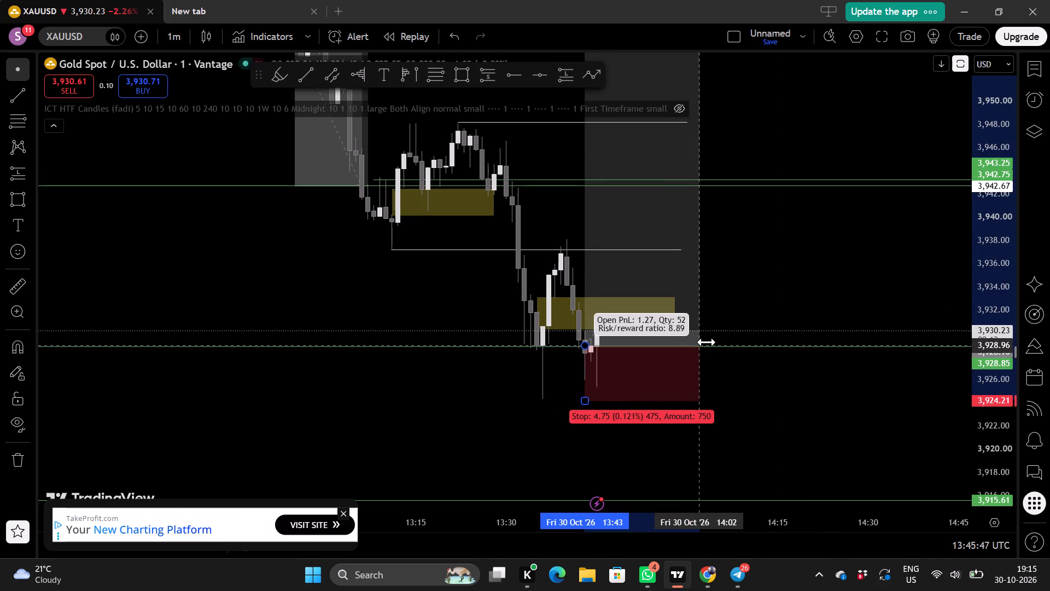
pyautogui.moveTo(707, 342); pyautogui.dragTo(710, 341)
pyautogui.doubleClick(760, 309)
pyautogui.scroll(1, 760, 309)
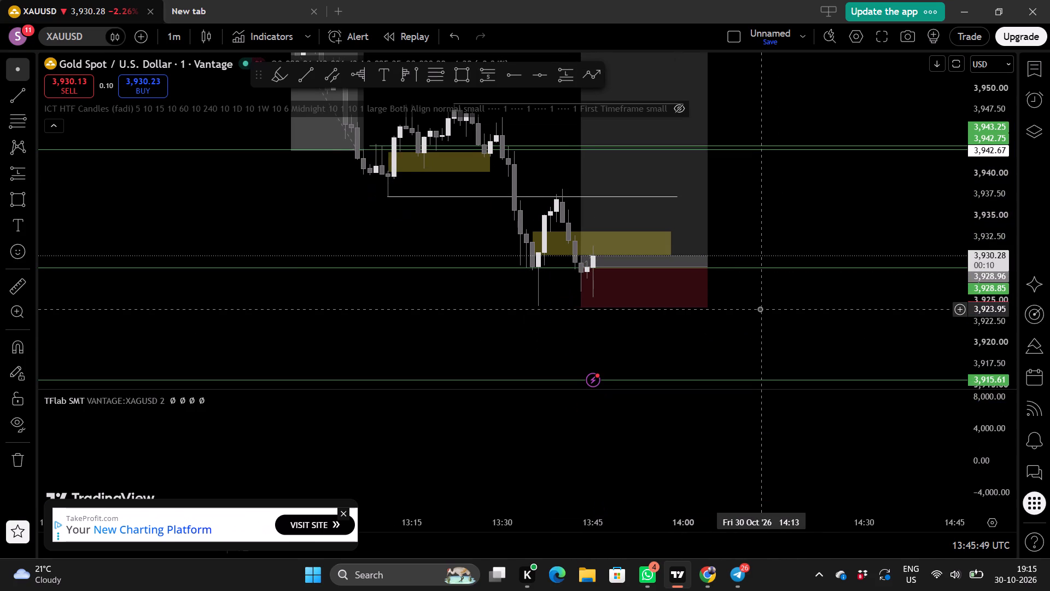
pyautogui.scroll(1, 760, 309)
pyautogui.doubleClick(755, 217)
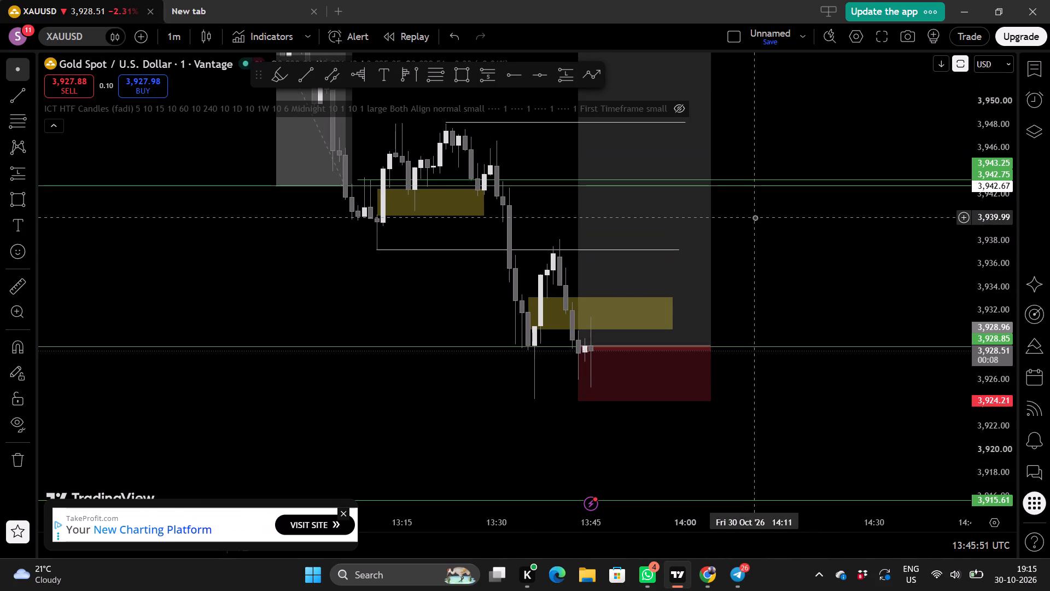
# Examine the live 1-minute price action around the long's entry at 3,928.96, its stop and the lower yellow zone.
pyautogui.moveTo(777, 296); pyautogui.dragTo(713, 276)
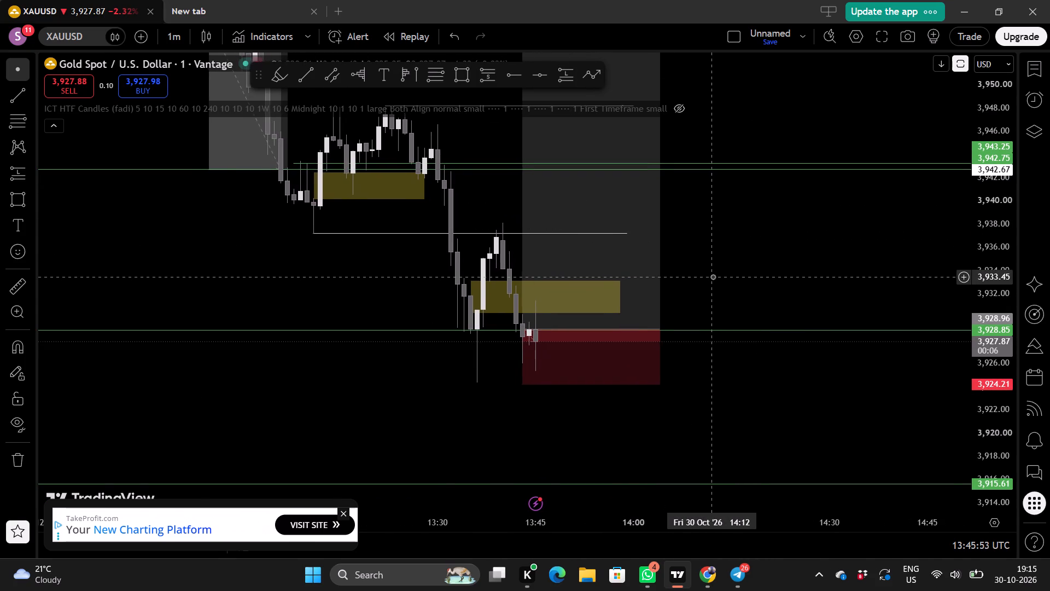
pyautogui.scroll(1, 713, 276)
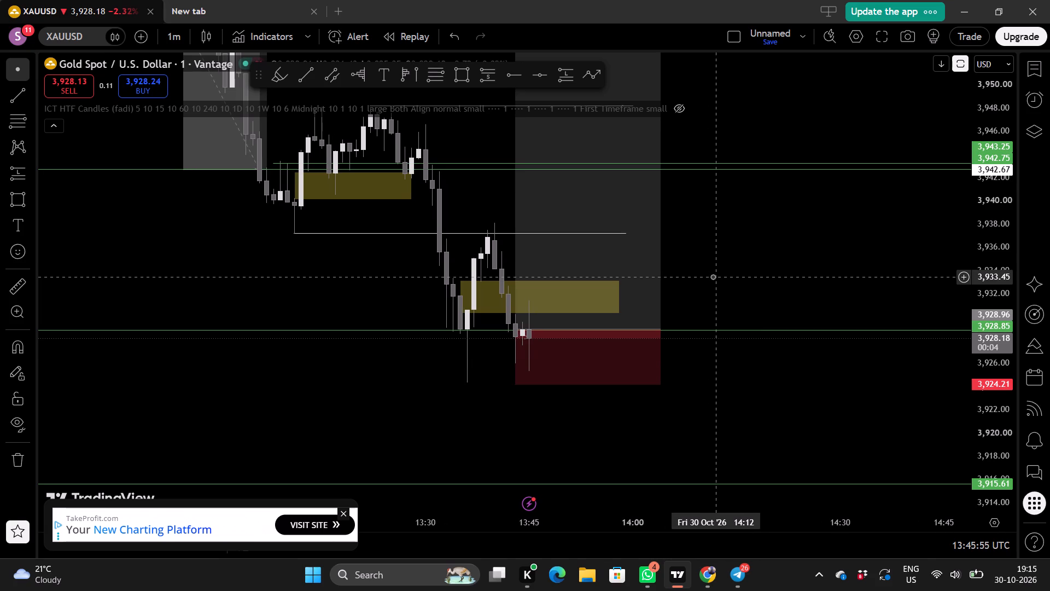
pyautogui.scroll(1, 746, 281)
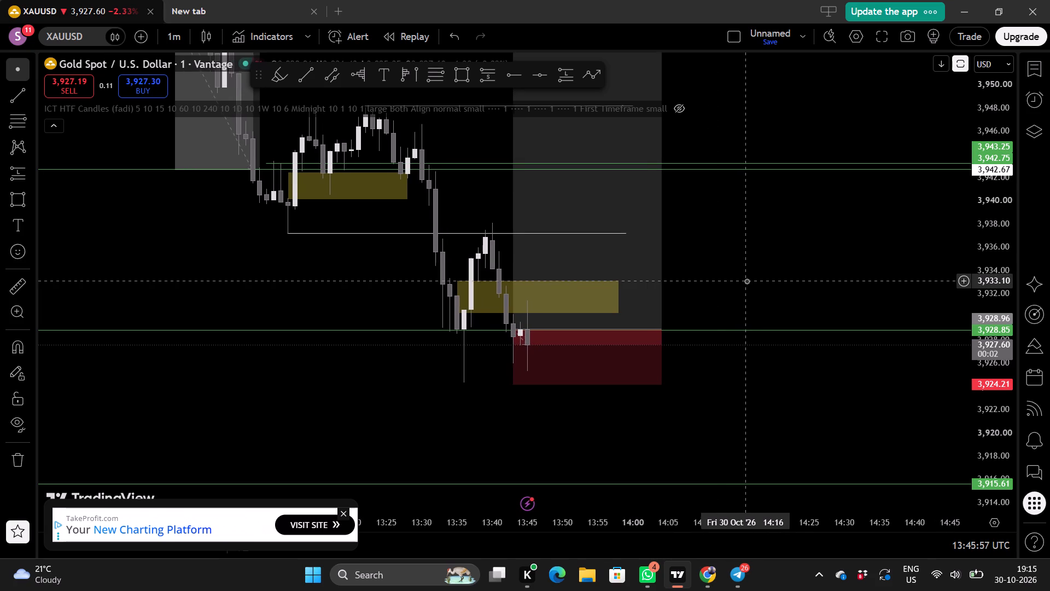
pyautogui.scroll(1, 773, 282)
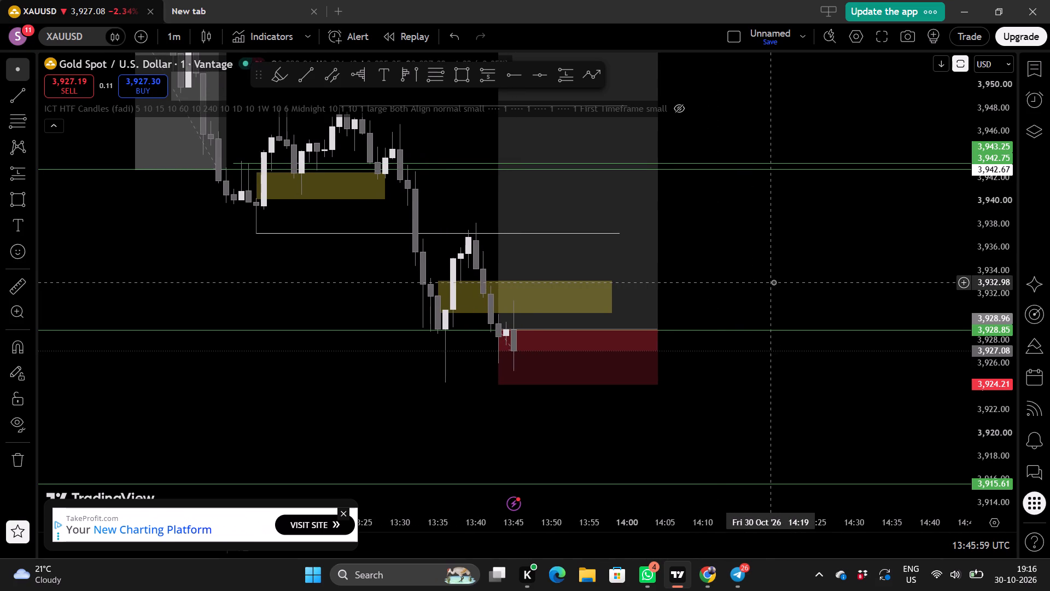
pyautogui.moveTo(822, 286); pyautogui.dragTo(800, 279)
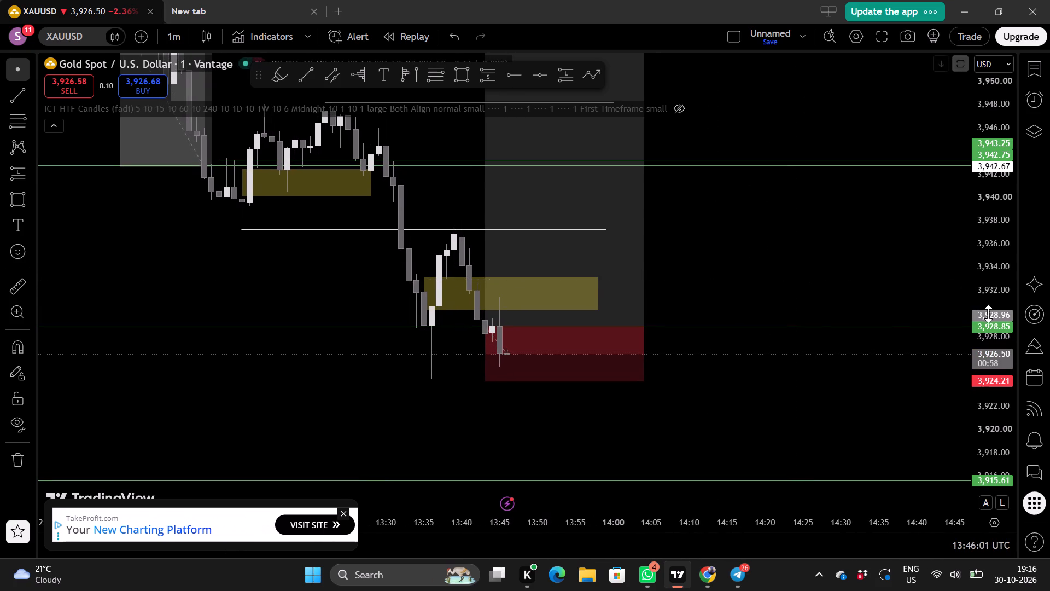
pyautogui.scroll(1, 981, 306)
pyautogui.moveTo(844, 282); pyautogui.dragTo(839, 276)
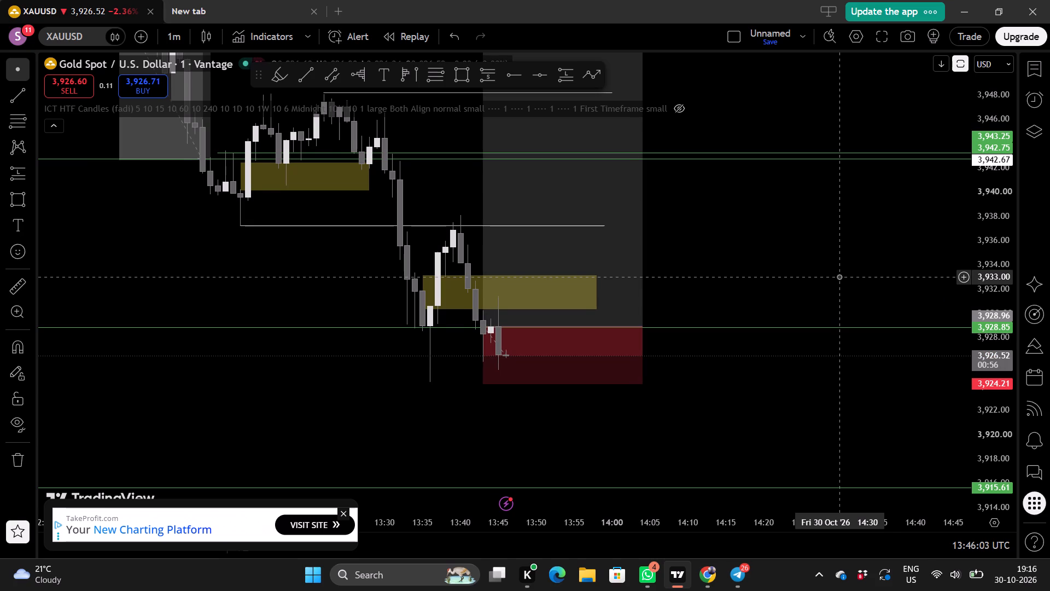
pyautogui.scroll(1, 839, 276)
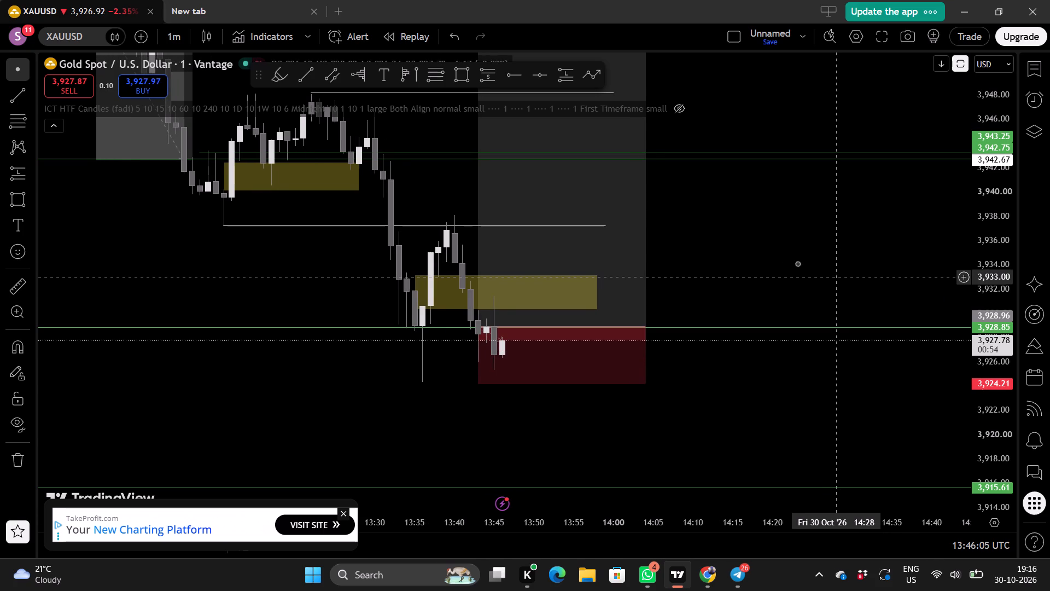
pyautogui.scroll(-1, 779, 257)
pyautogui.moveTo(739, 257); pyautogui.dragTo(727, 249)
pyautogui.scroll(1, 765, 259)
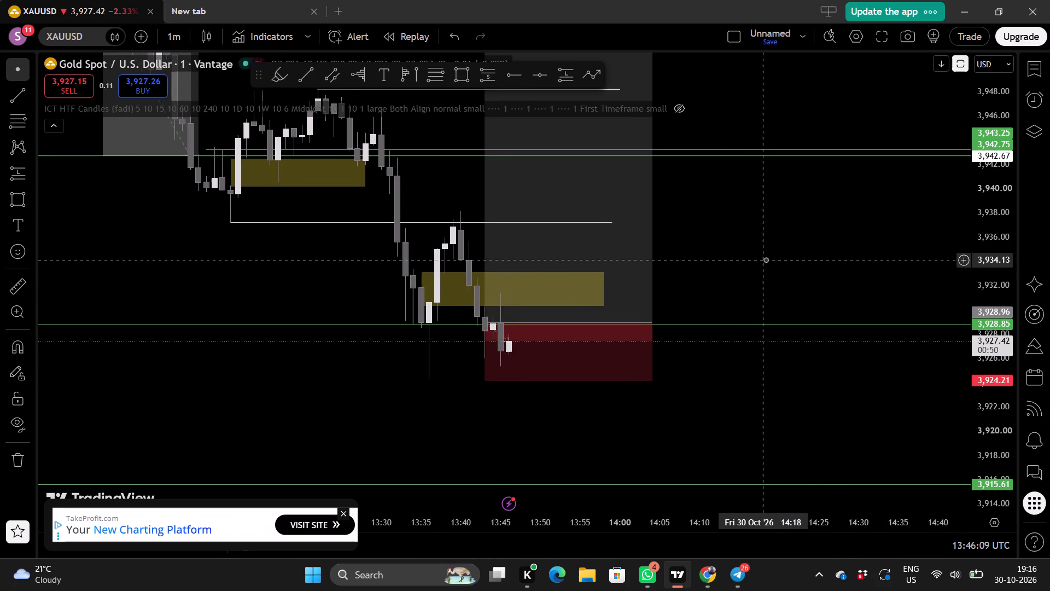
pyautogui.moveTo(757, 263); pyautogui.dragTo(744, 255)
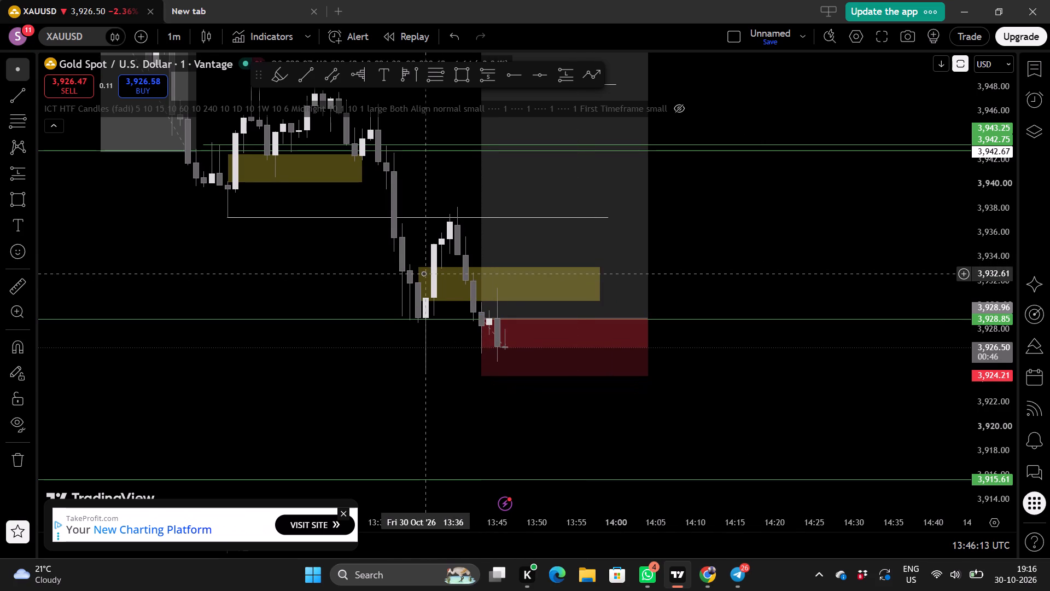
# Resize the lower yellow zone to start at 13:32 and span from about 3,933.00 down to about 3,929.40.
pyautogui.moveTo(421, 267); pyautogui.dragTo(414, 268)
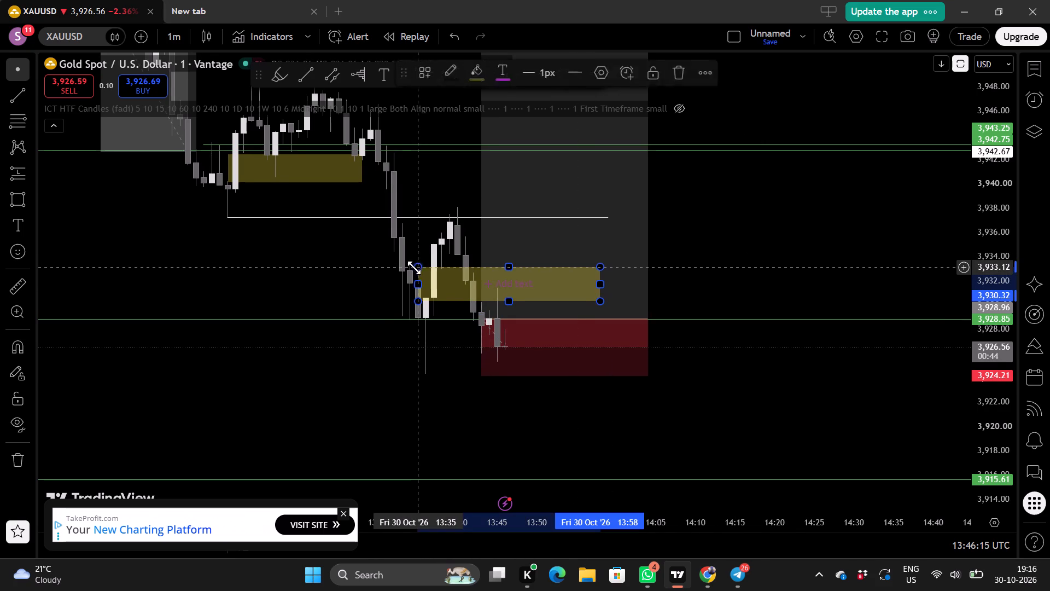
pyautogui.moveTo(414, 268); pyautogui.dragTo(399, 268)
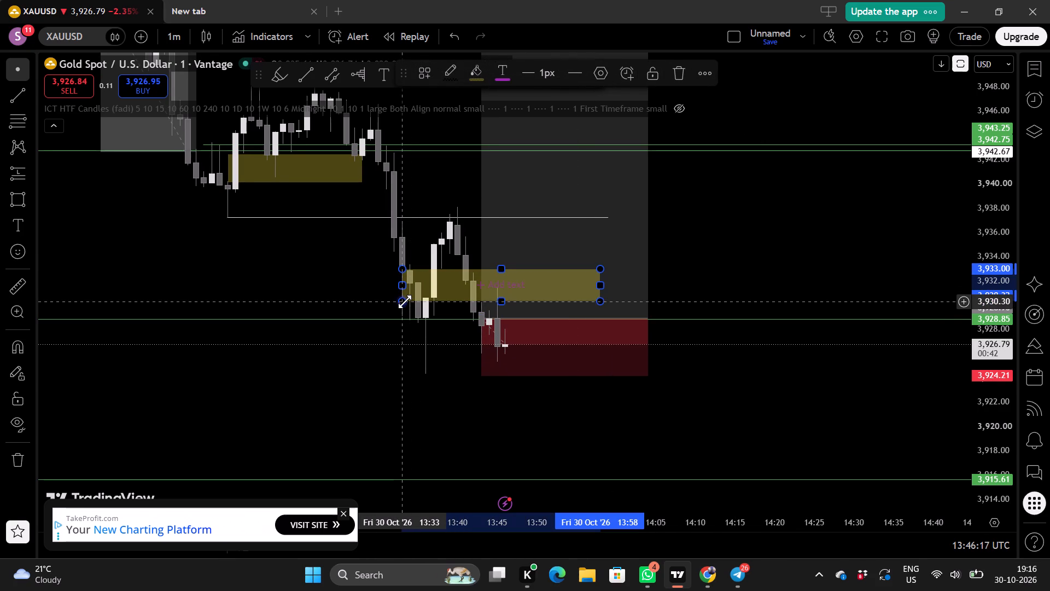
pyautogui.moveTo(405, 300); pyautogui.dragTo(395, 312)
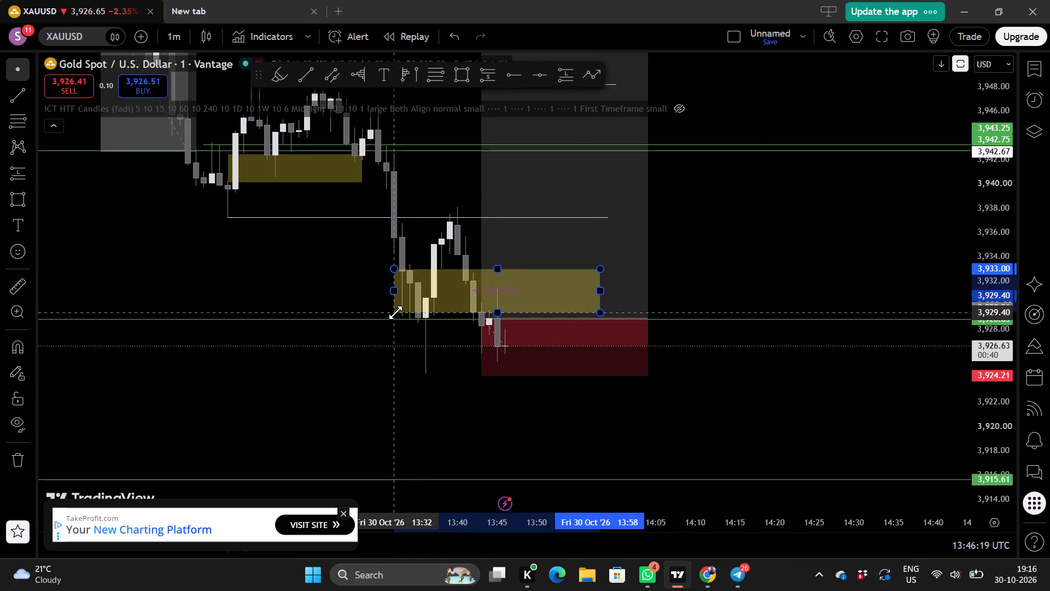
pyautogui.moveTo(395, 312); pyautogui.dragTo(397, 312)
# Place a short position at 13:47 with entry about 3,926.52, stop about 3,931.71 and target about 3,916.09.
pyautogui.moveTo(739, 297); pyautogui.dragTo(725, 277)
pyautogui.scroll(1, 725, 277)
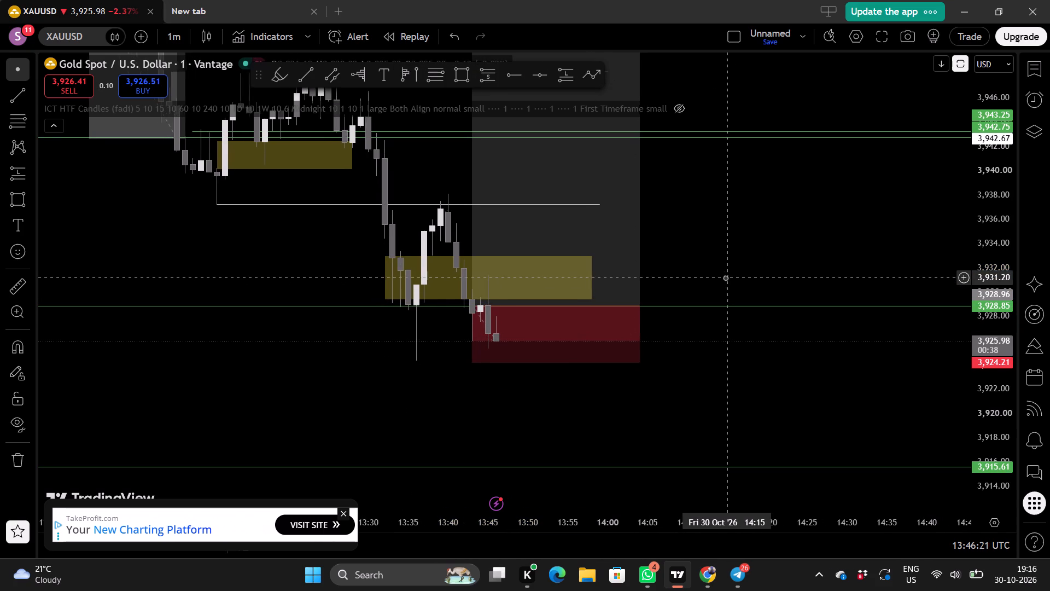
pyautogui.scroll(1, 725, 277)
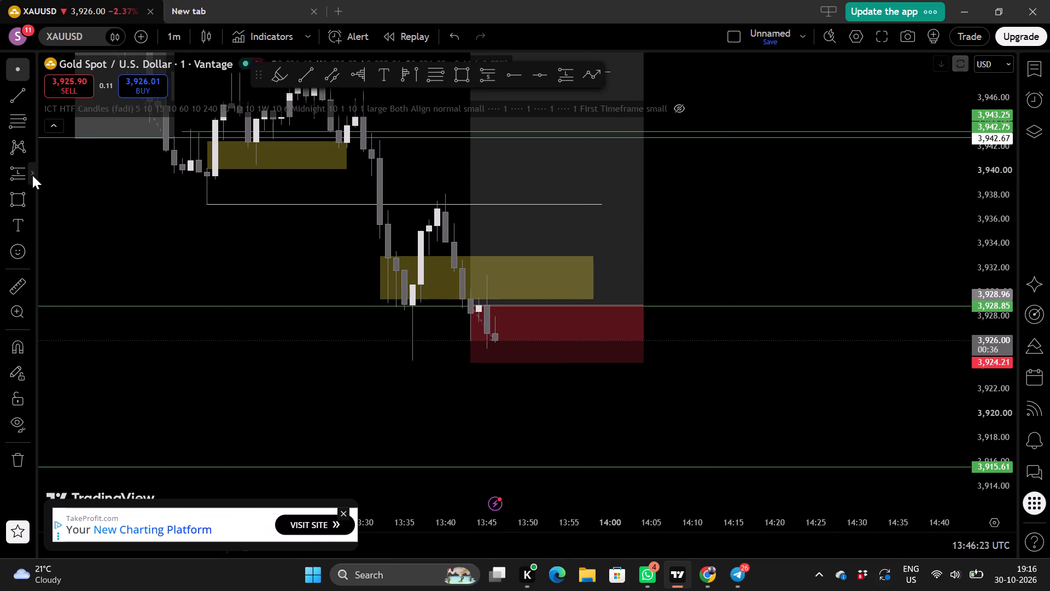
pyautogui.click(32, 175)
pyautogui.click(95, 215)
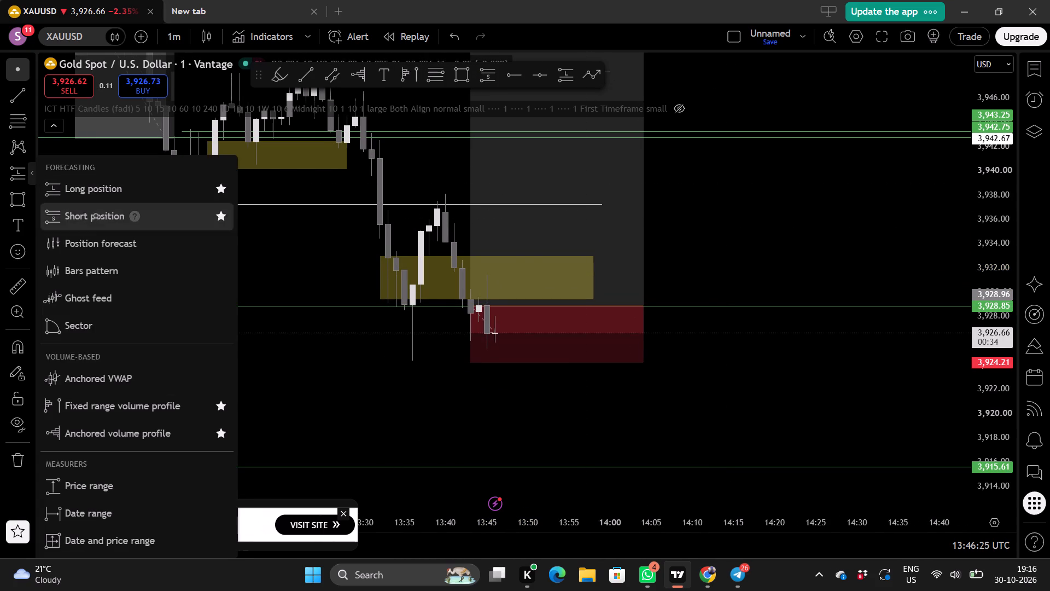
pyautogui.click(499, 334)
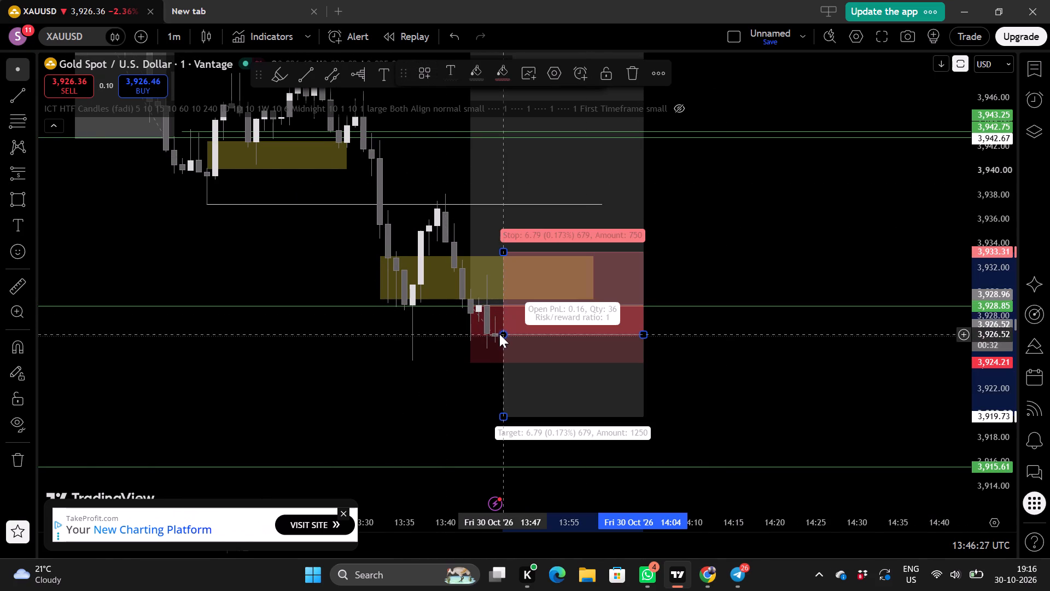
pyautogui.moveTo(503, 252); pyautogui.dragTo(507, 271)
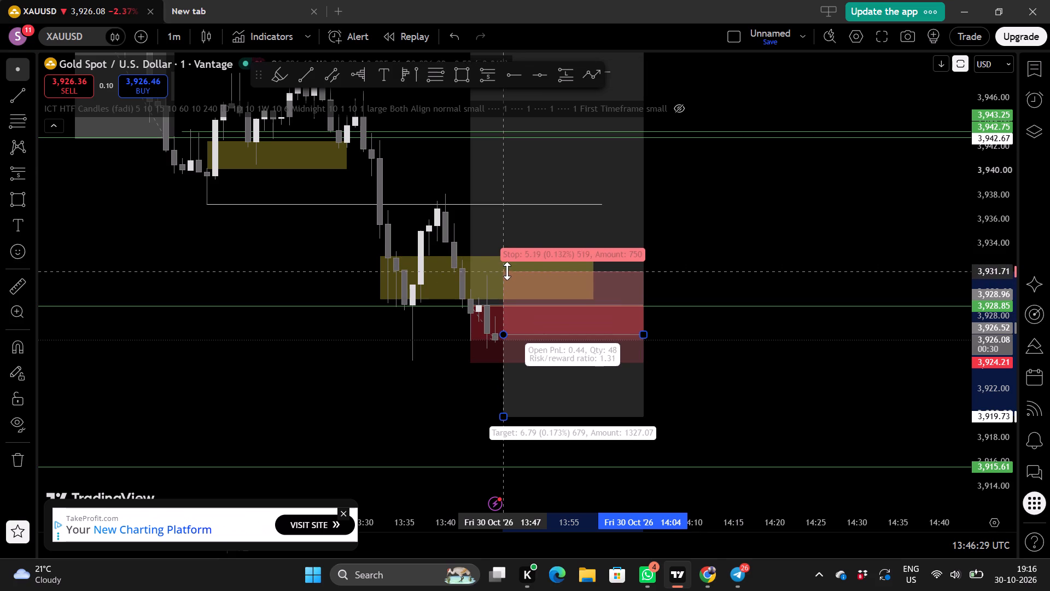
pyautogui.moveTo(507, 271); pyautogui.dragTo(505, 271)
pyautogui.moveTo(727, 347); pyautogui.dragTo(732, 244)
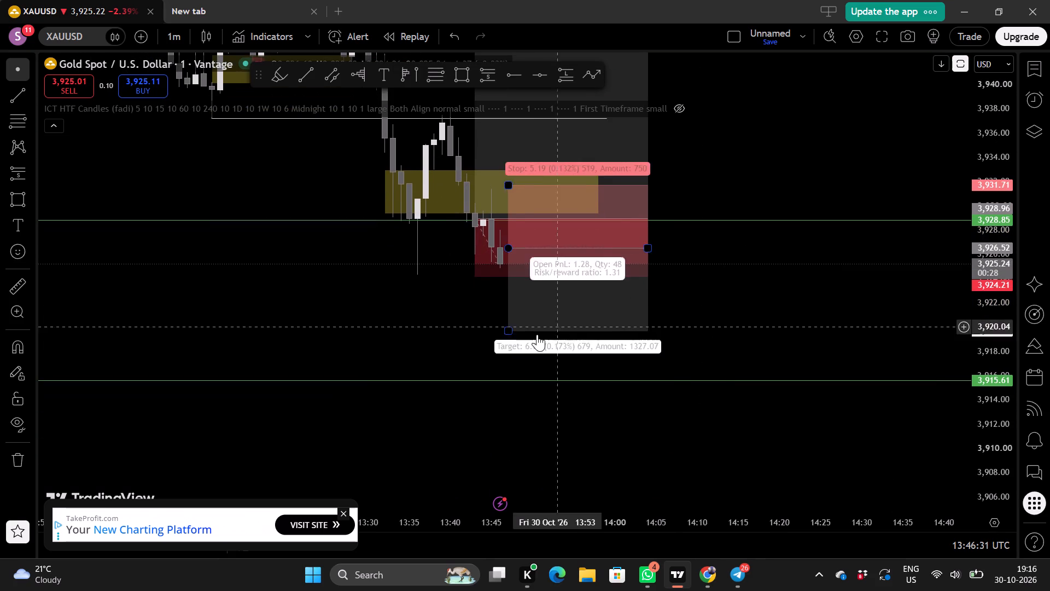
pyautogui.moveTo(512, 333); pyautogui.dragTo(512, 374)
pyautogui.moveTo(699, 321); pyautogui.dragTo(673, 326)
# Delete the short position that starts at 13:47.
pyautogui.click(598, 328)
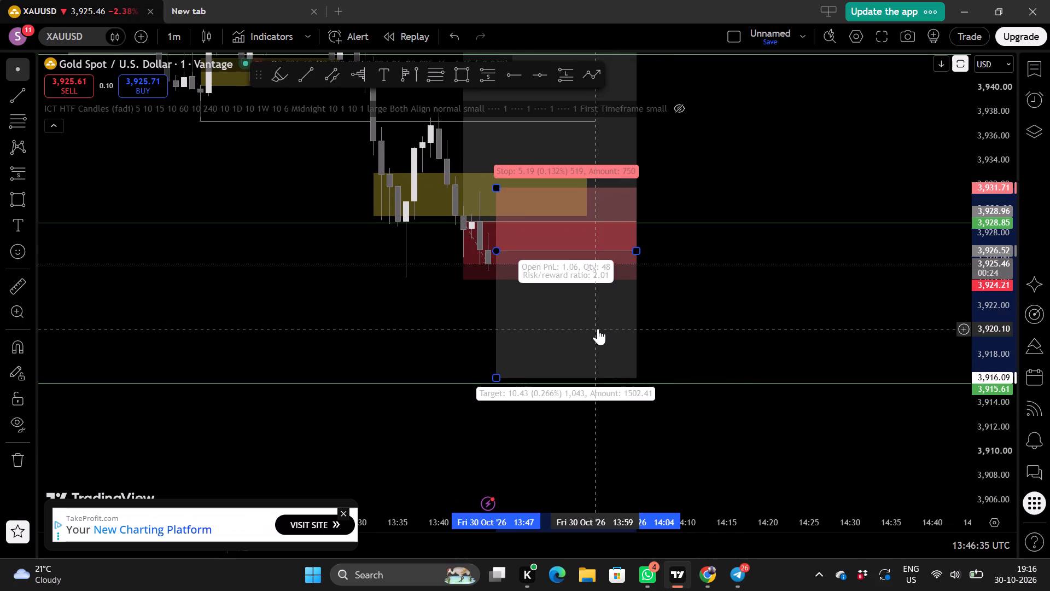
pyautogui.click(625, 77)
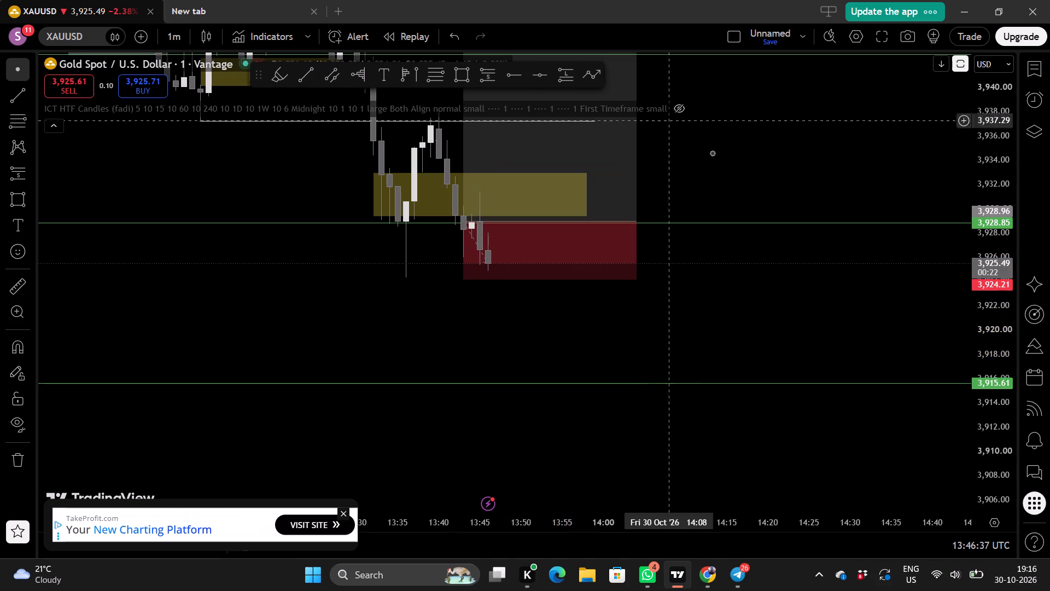
# Examine the live 1-minute candles between the long's stop at 3,924.21 and the yellow zone above its entry.
pyautogui.moveTo(717, 154); pyautogui.dragTo(714, 244)
pyautogui.scroll(-2, 714, 244)
pyautogui.moveTo(786, 270); pyautogui.dragTo(784, 270)
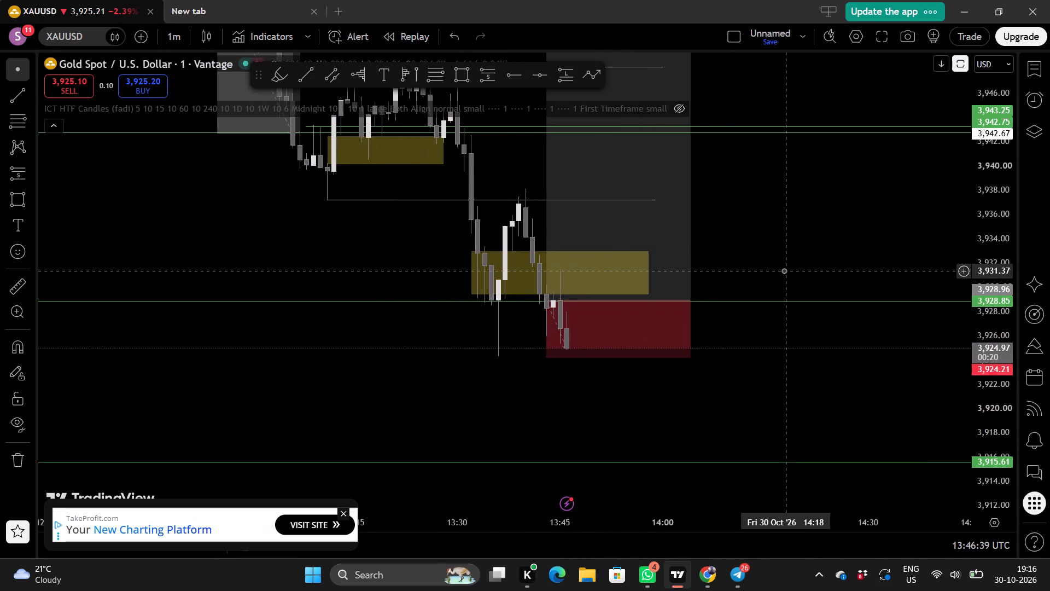
pyautogui.moveTo(784, 270); pyautogui.dragTo(705, 265)
pyautogui.scroll(1, 767, 263)
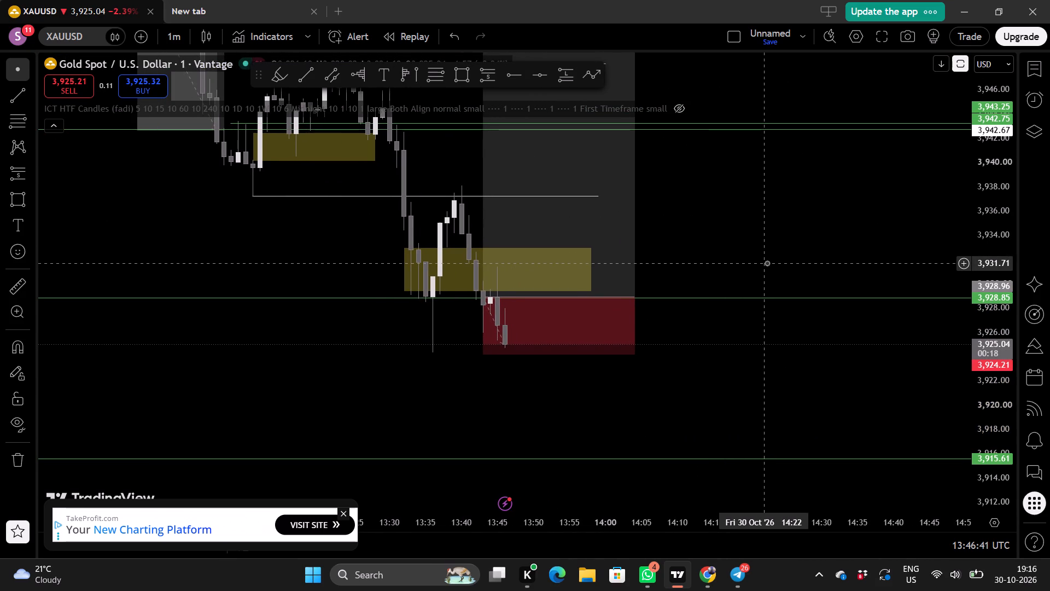
pyautogui.scroll(1, 767, 263)
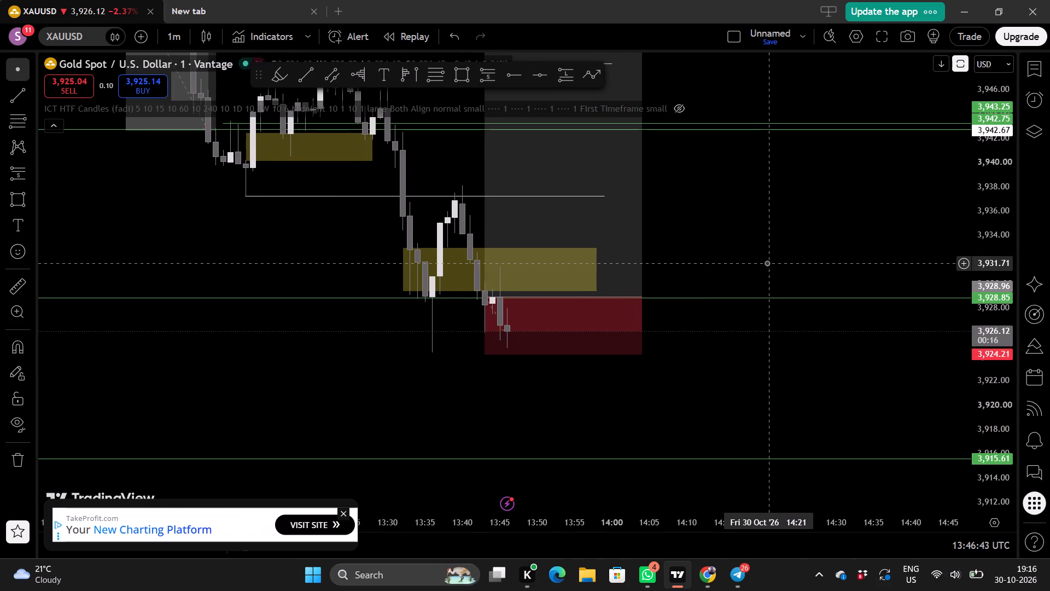
pyautogui.scroll(2, 767, 263)
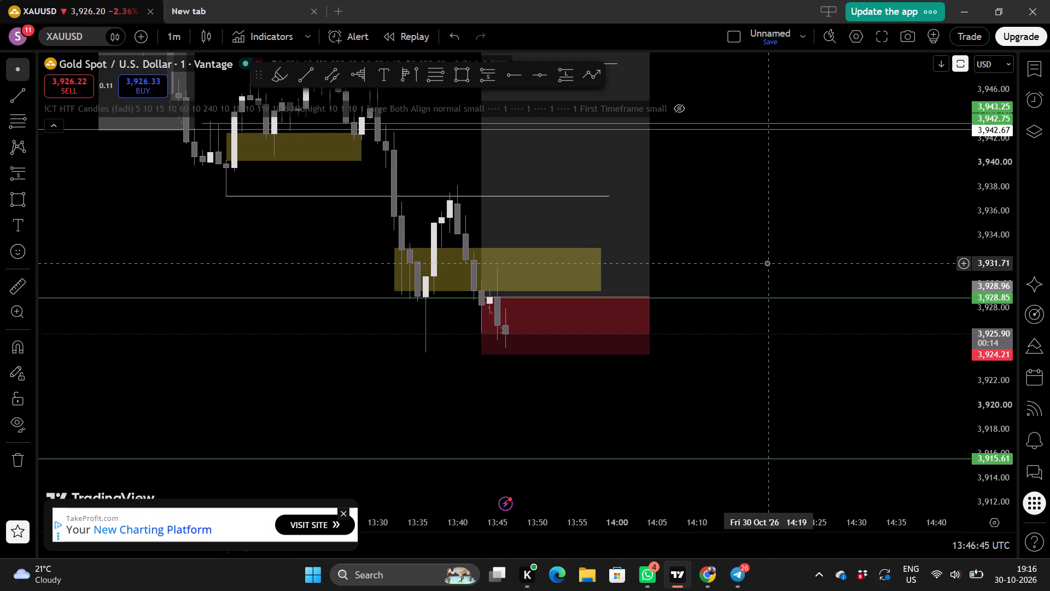
pyautogui.moveTo(755, 263); pyautogui.dragTo(717, 265)
pyautogui.scroll(-2, 788, 262)
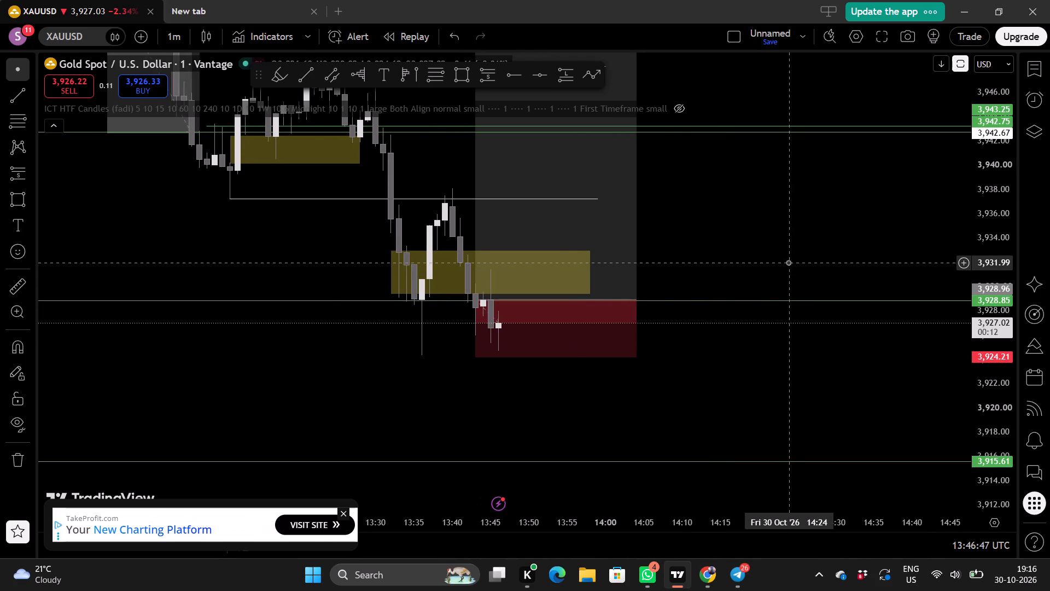
pyautogui.scroll(-1, 788, 262)
pyautogui.moveTo(810, 258); pyautogui.dragTo(690, 259)
pyautogui.scroll(1, 721, 257)
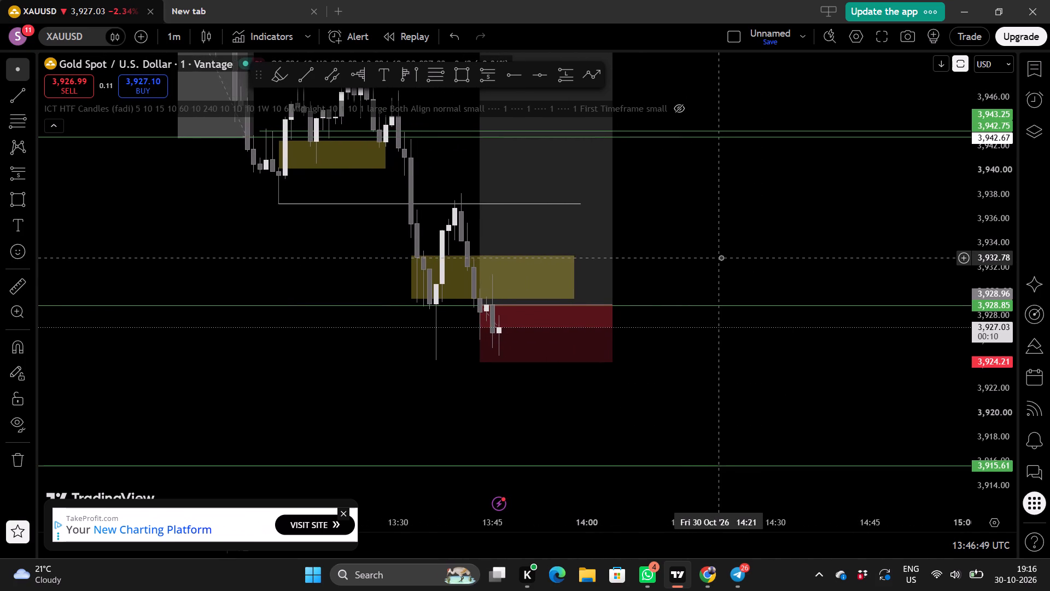
pyautogui.scroll(2, 721, 257)
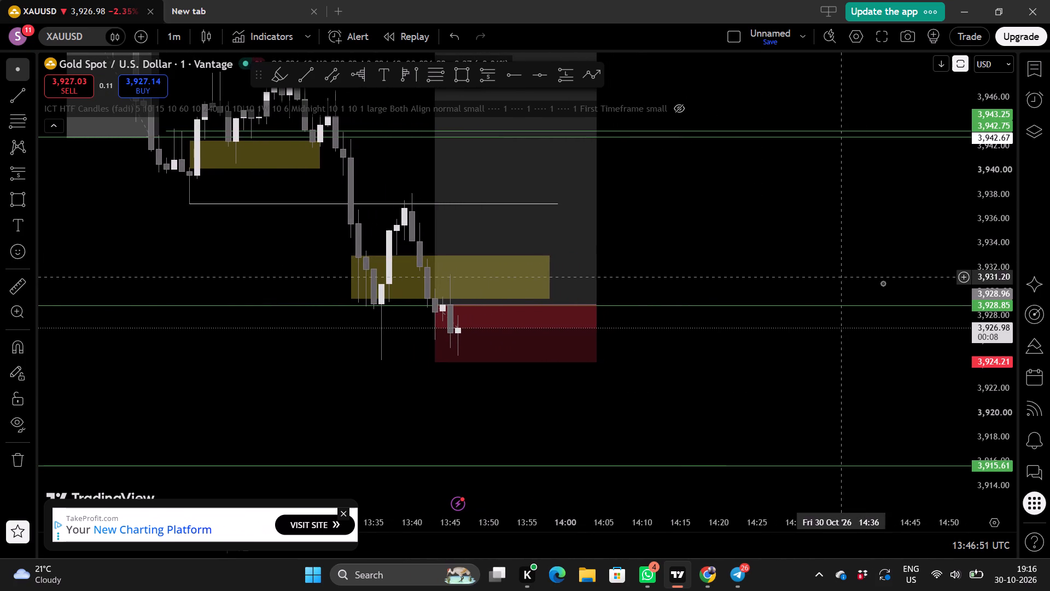
pyautogui.scroll(2, 987, 293)
pyautogui.moveTo(831, 276); pyautogui.dragTo(790, 281)
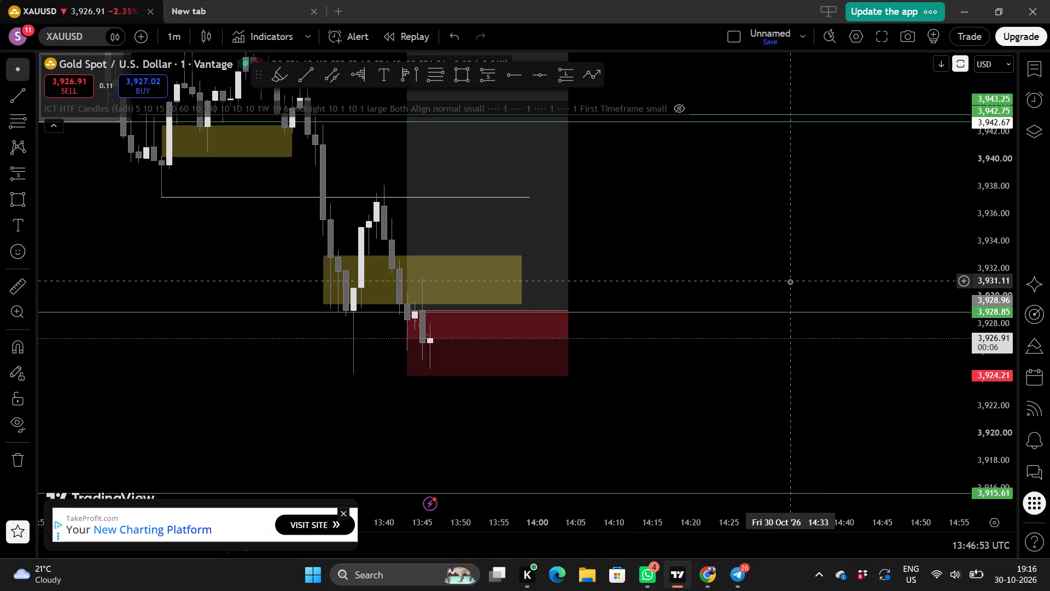
pyautogui.scroll(-1, 790, 281)
pyautogui.moveTo(760, 274); pyautogui.dragTo(658, 280)
pyautogui.scroll(-1, 687, 280)
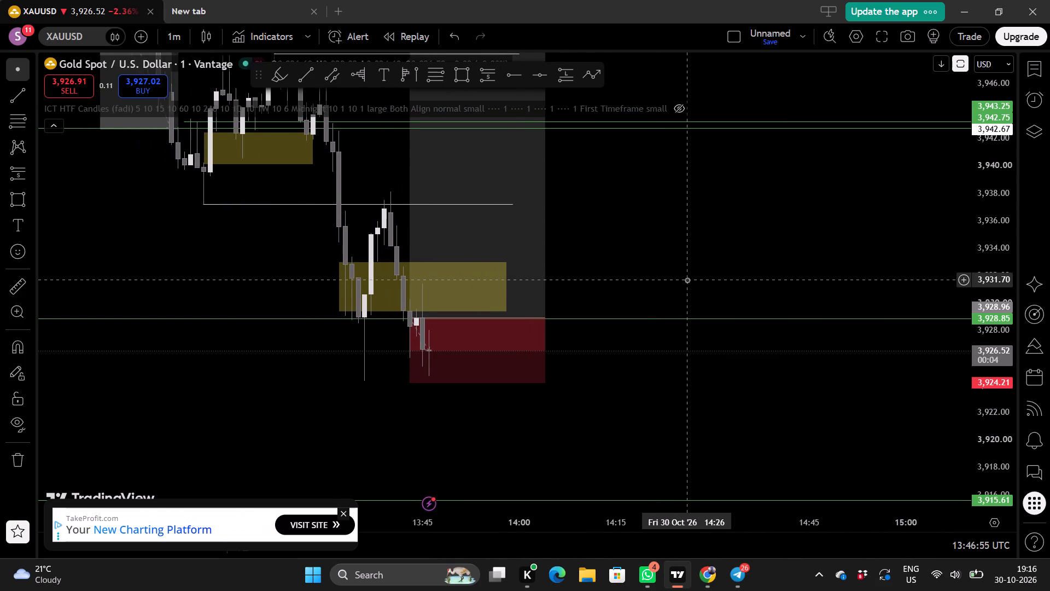
pyautogui.scroll(1, 687, 280)
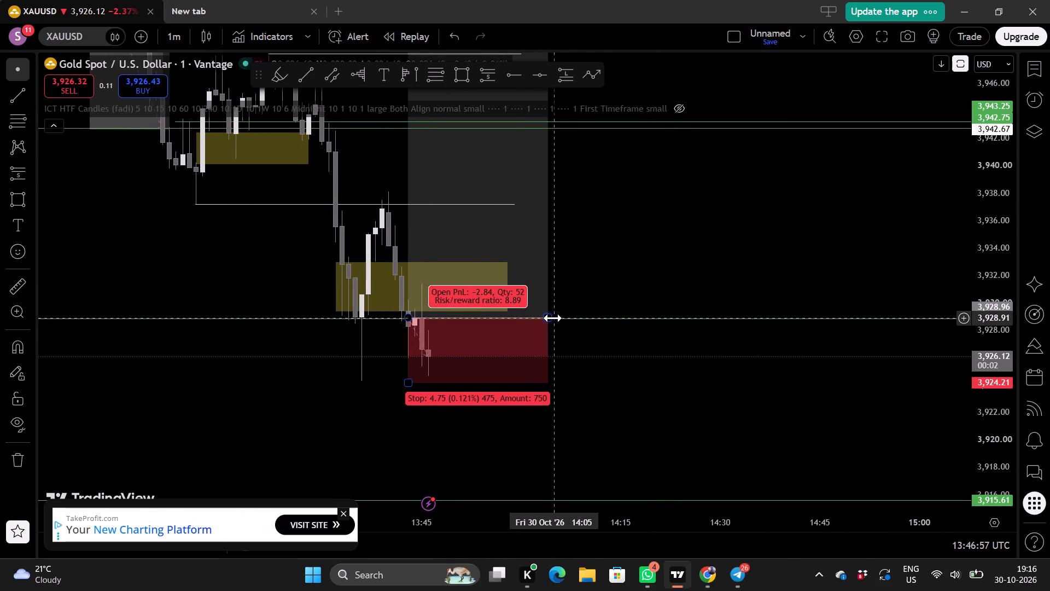
# Extend the long position's time span so that it ends at about 14:10.
pyautogui.moveTo(553, 318); pyautogui.dragTo(590, 314)
pyautogui.tripleClick(652, 297)
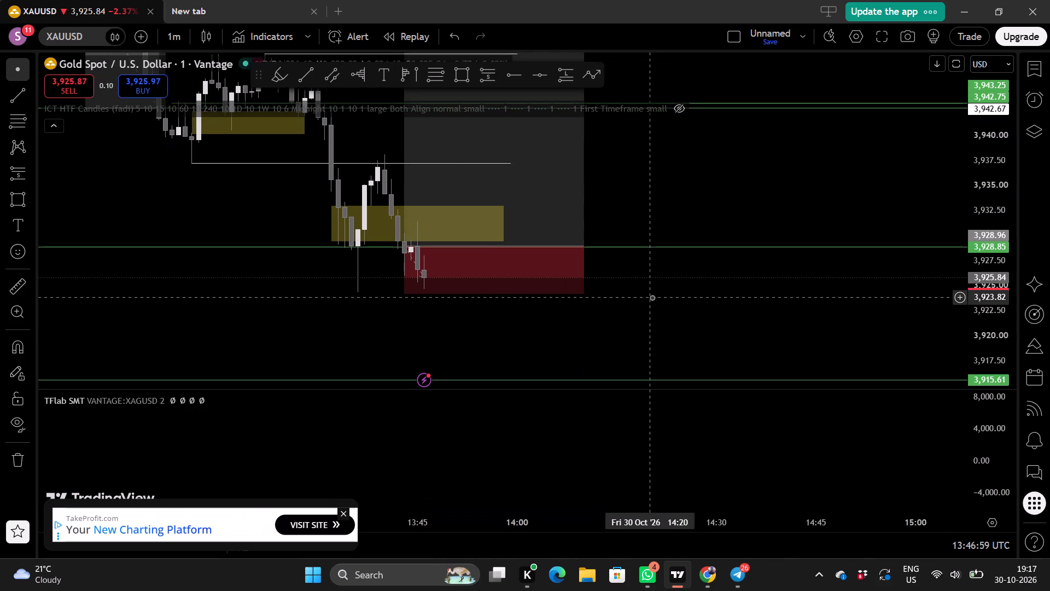
pyautogui.click(700, 221)
pyautogui.tripleClick(703, 222)
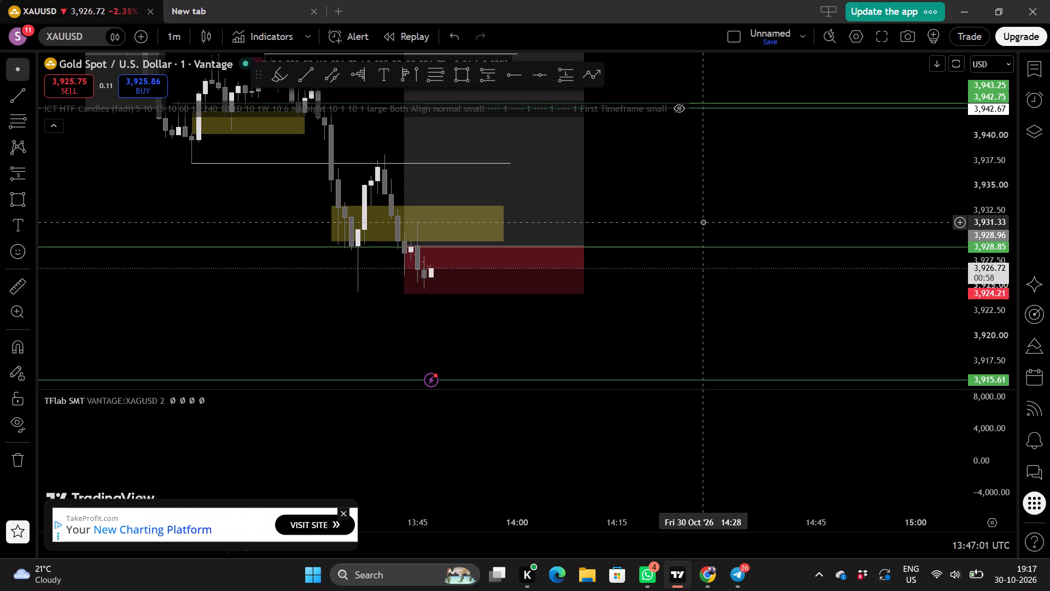
# Examine how the live 13:47 one-minute candle trades between the long's entry at 3,928.96 and its stop at 3,924.21.
pyautogui.scroll(1, 719, 234)
pyautogui.moveTo(704, 237); pyautogui.dragTo(692, 287)
pyautogui.scroll(-1, 692, 287)
pyautogui.moveTo(717, 299); pyautogui.dragTo(604, 272)
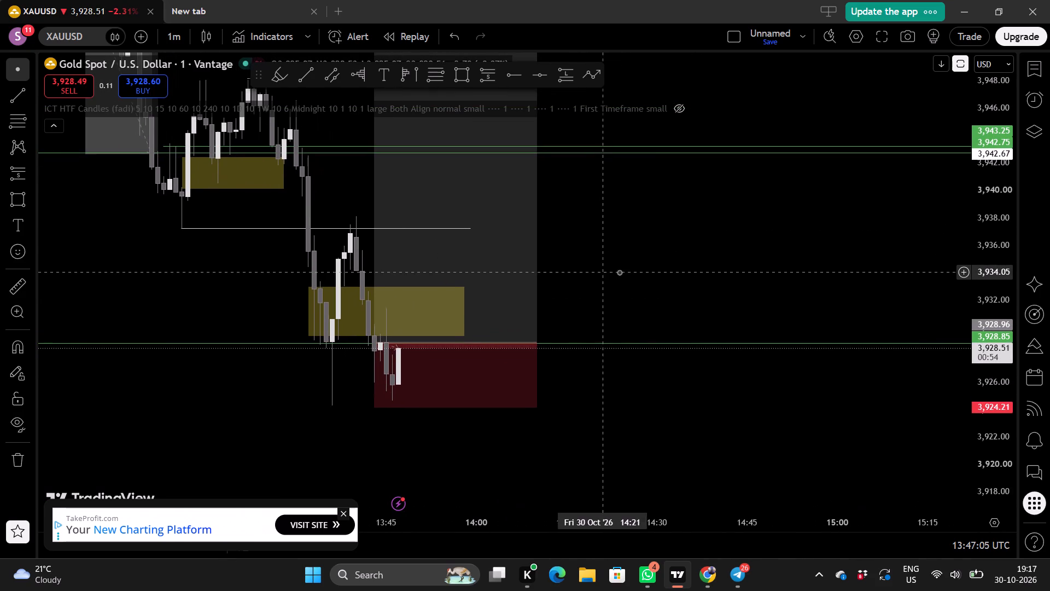
pyautogui.scroll(4, 658, 275)
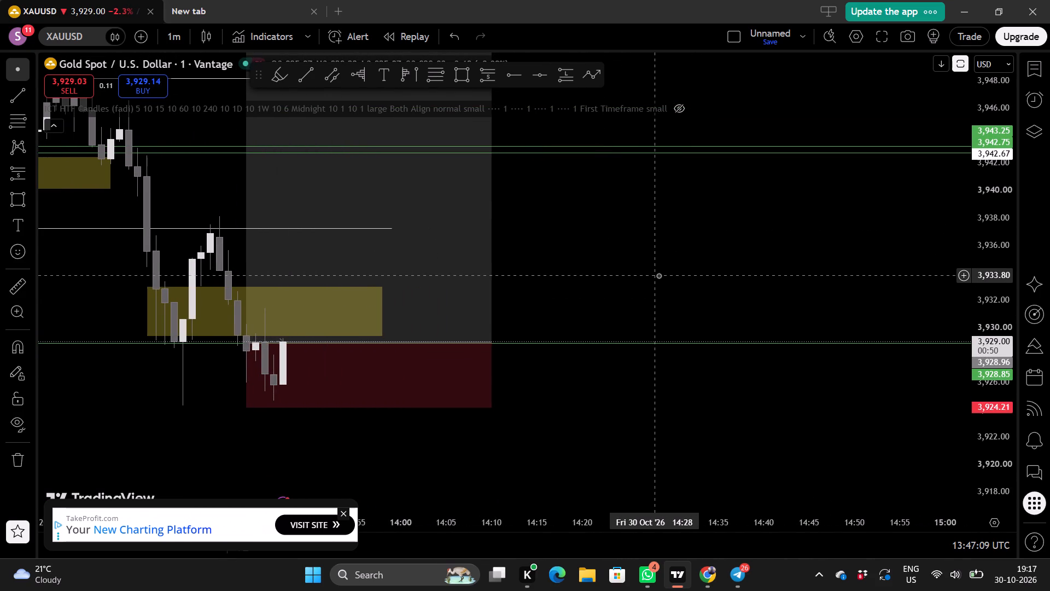
pyautogui.scroll(1, 685, 268)
pyautogui.scroll(-1, 685, 268)
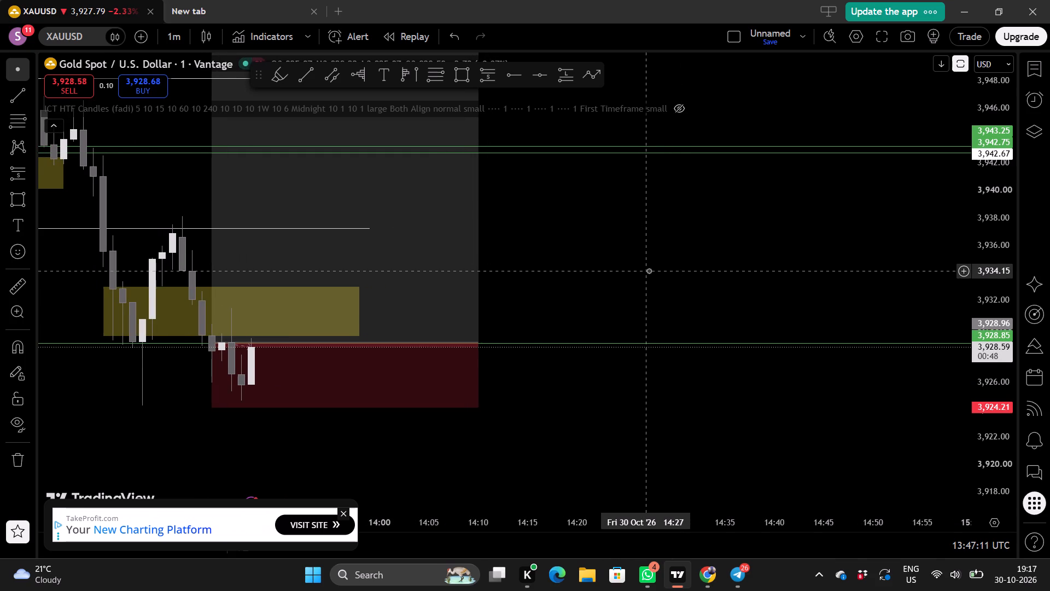
pyautogui.scroll(1, 649, 270)
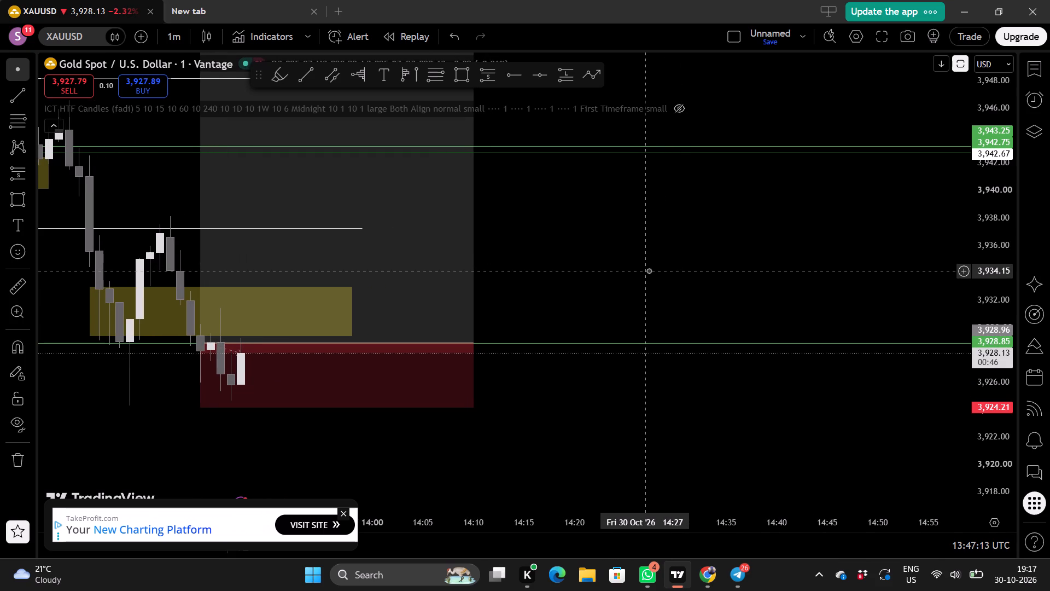
pyautogui.scroll(-1, 622, 275)
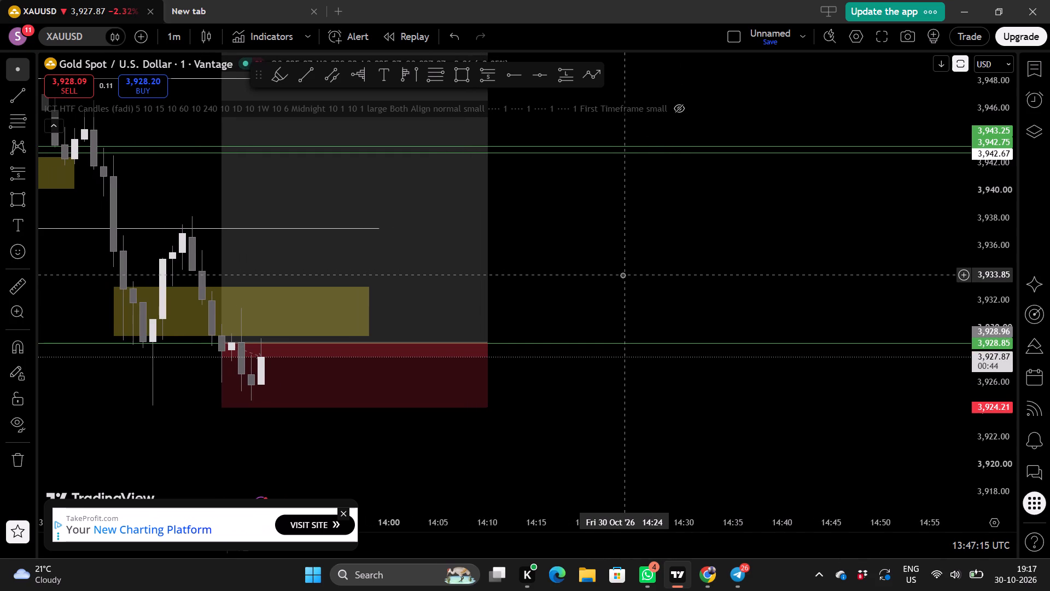
pyautogui.hscroll(1, 622, 275)
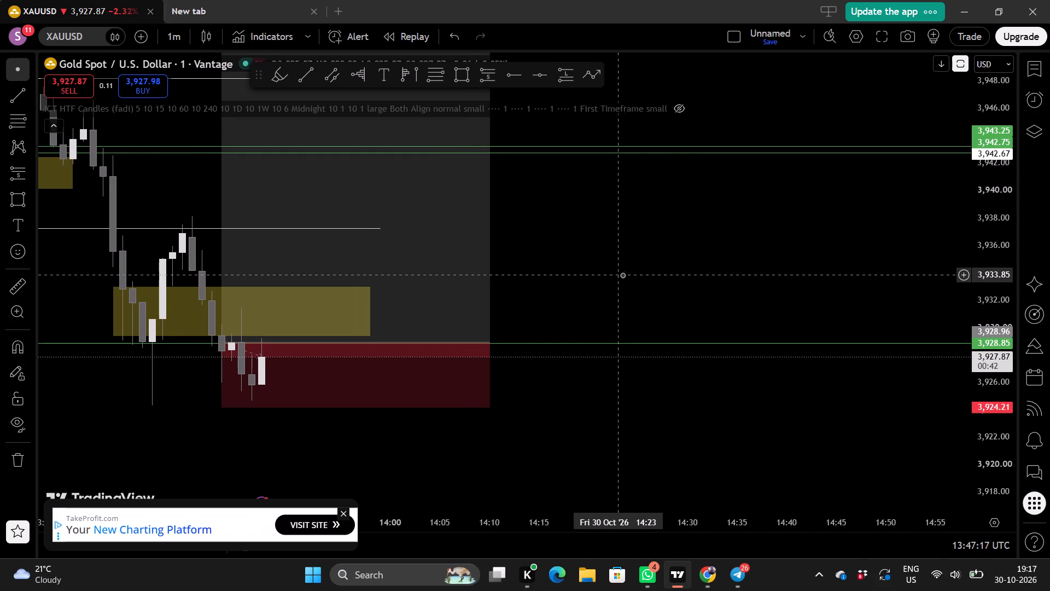
pyautogui.hscroll(1, 622, 275)
pyautogui.moveTo(592, 287); pyautogui.dragTo(639, 300)
pyautogui.scroll(-1, 639, 300)
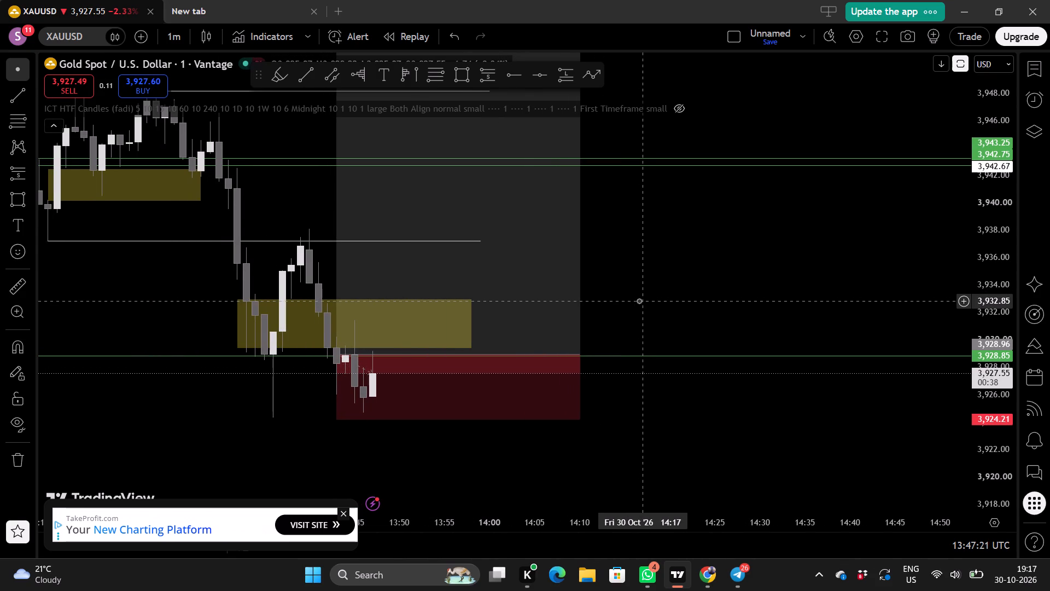
pyautogui.hscroll(1, 639, 300)
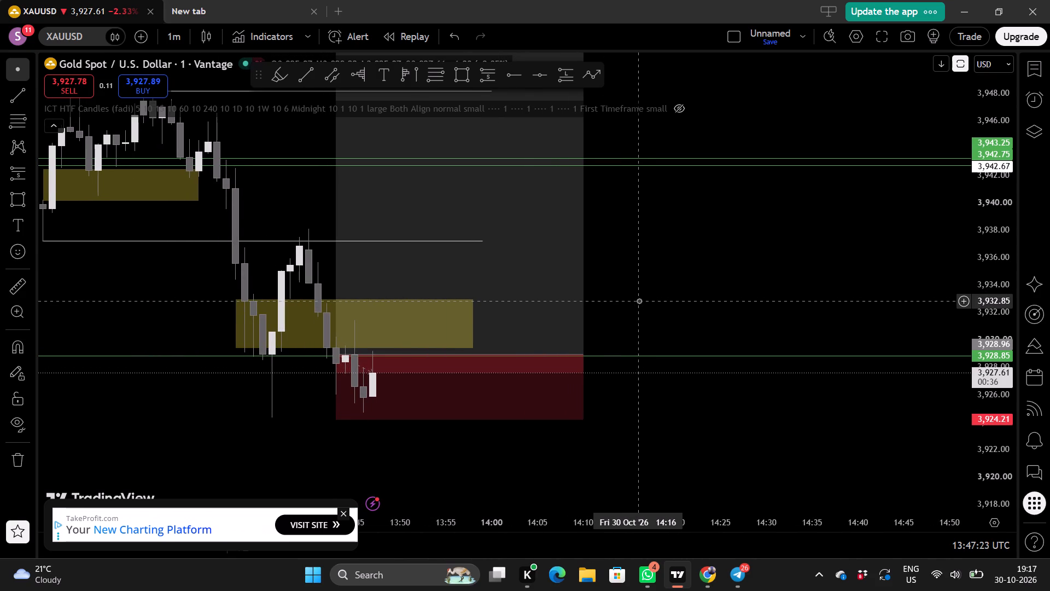
pyautogui.scroll(1, 639, 300)
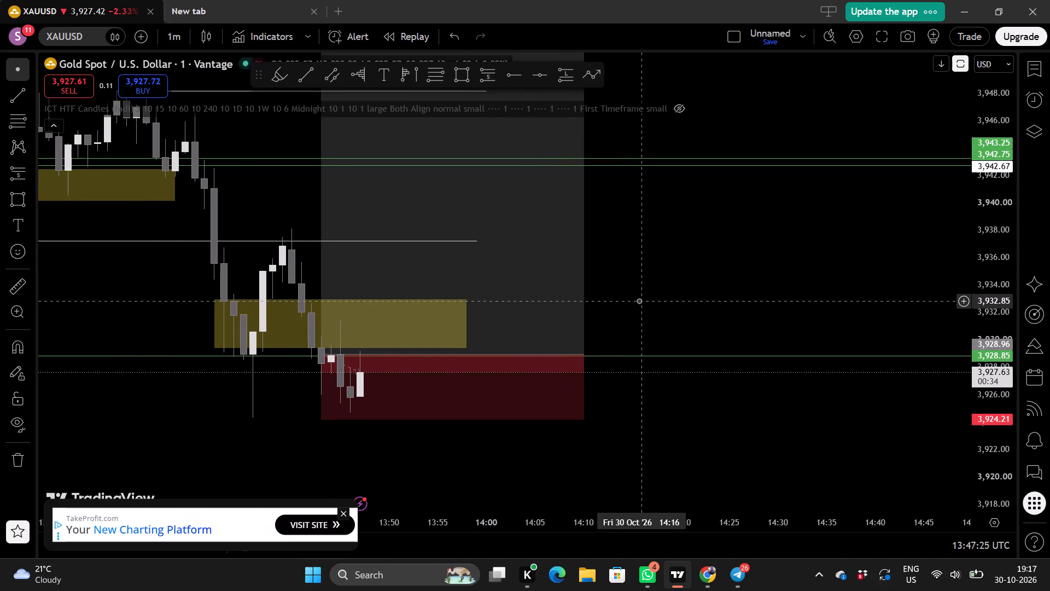
pyautogui.hscroll(1, 639, 300)
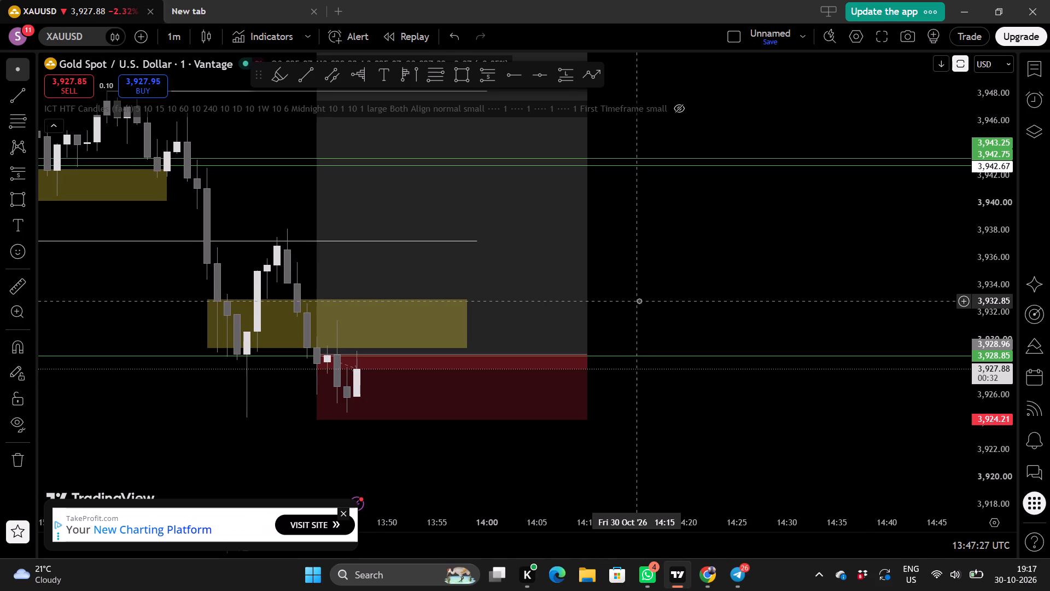
pyautogui.hscroll(1, 639, 300)
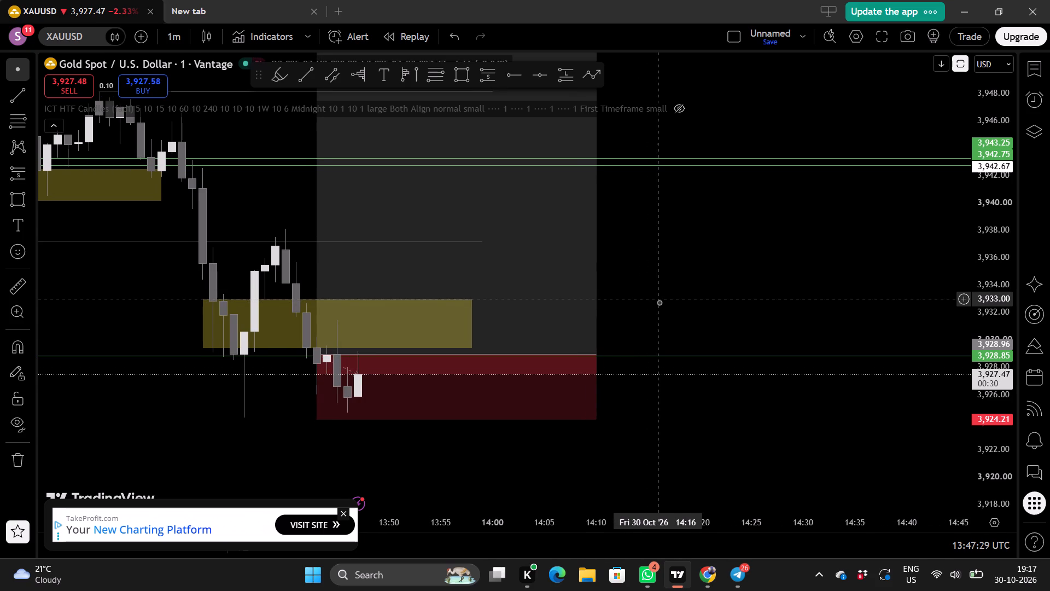
pyautogui.scroll(1, 660, 304)
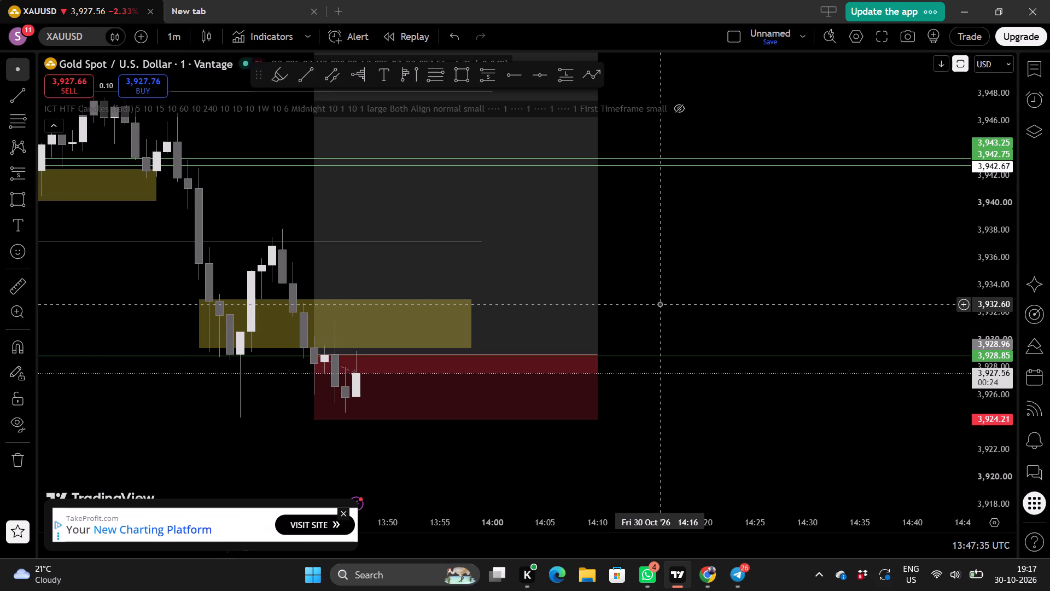
pyautogui.hscroll(1, 660, 304)
pyautogui.click(677, 305)
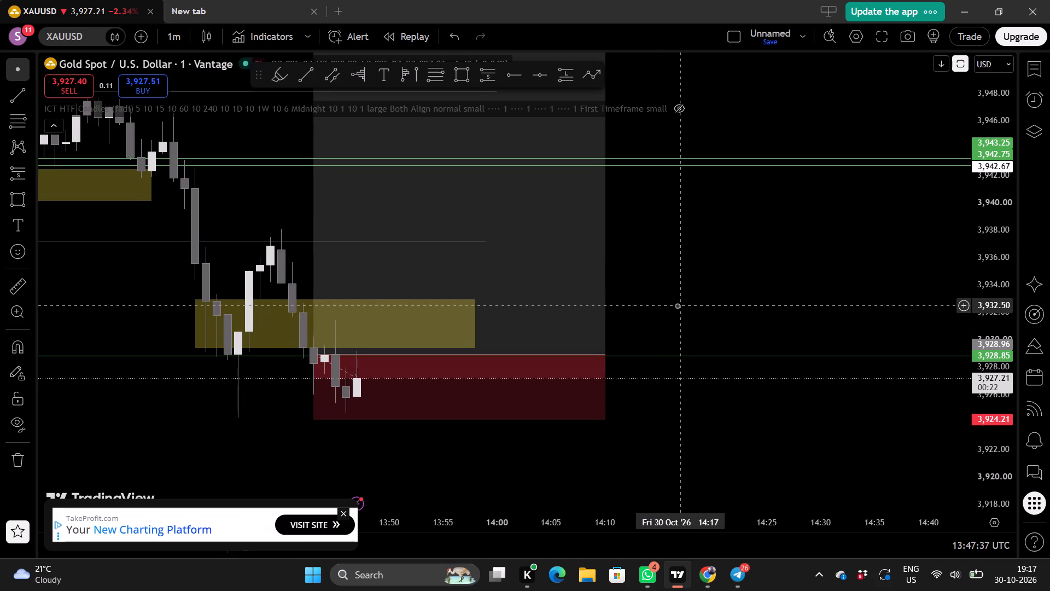
pyautogui.scroll(-1, 677, 305)
pyautogui.moveTo(709, 305); pyautogui.dragTo(672, 305)
pyautogui.hscroll(1, 672, 305)
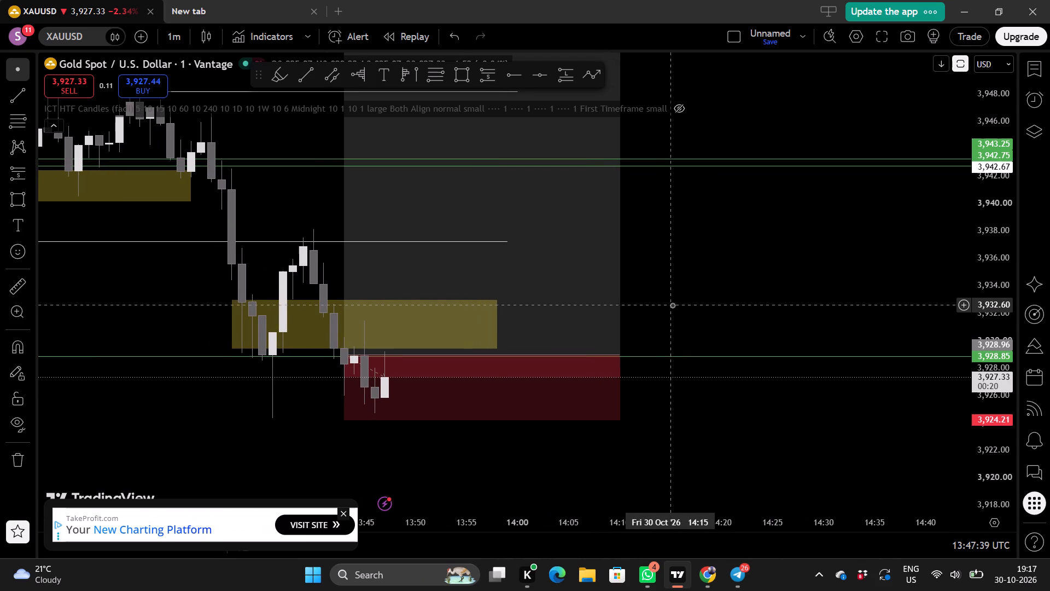
pyautogui.moveTo(761, 309); pyautogui.dragTo(744, 310)
pyautogui.scroll(4, 991, 328)
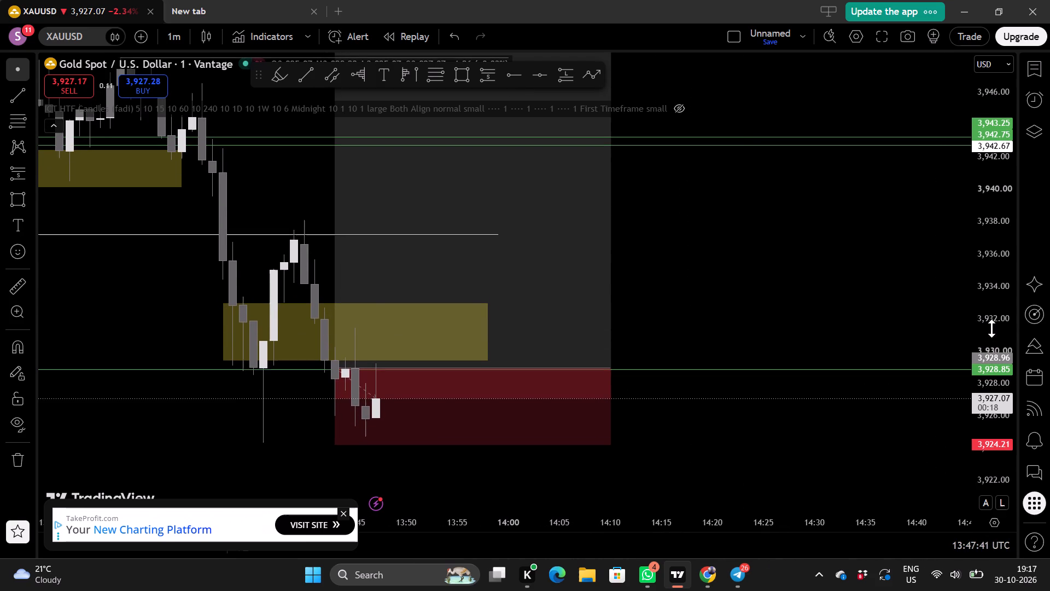
pyautogui.moveTo(837, 319); pyautogui.dragTo(813, 316)
pyautogui.moveTo(813, 316); pyautogui.dragTo(767, 315)
pyautogui.scroll(-1, 767, 315)
pyautogui.click(710, 314)
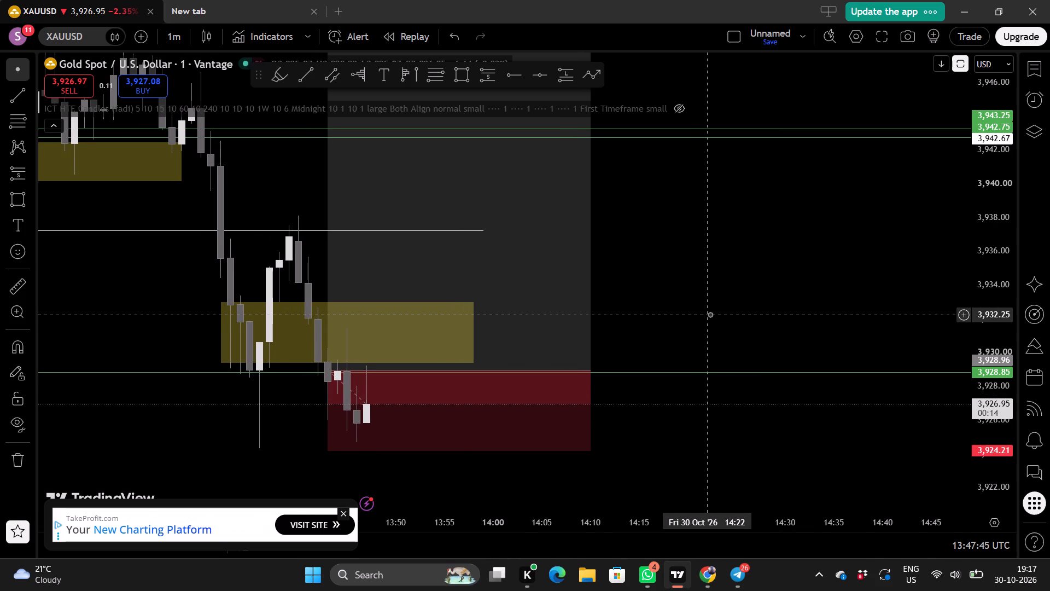
pyautogui.scroll(-1, 710, 314)
pyautogui.moveTo(699, 310); pyautogui.dragTo(625, 296)
pyautogui.scroll(1, 671, 296)
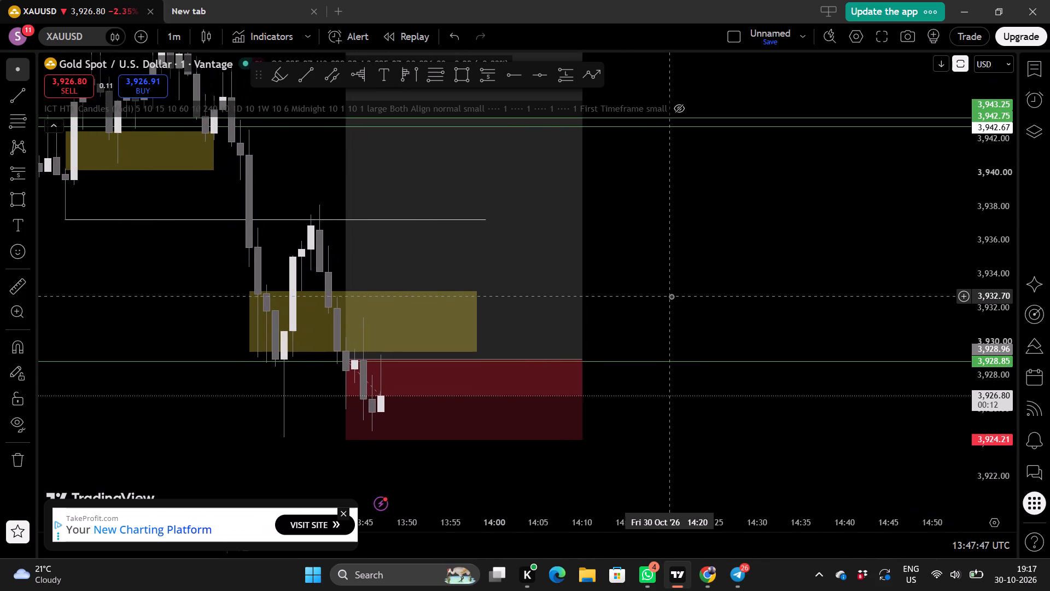
# Switch to Chrome and check the gold chart and chat in the YouTube live trading stream.
pyautogui.click(706, 568)
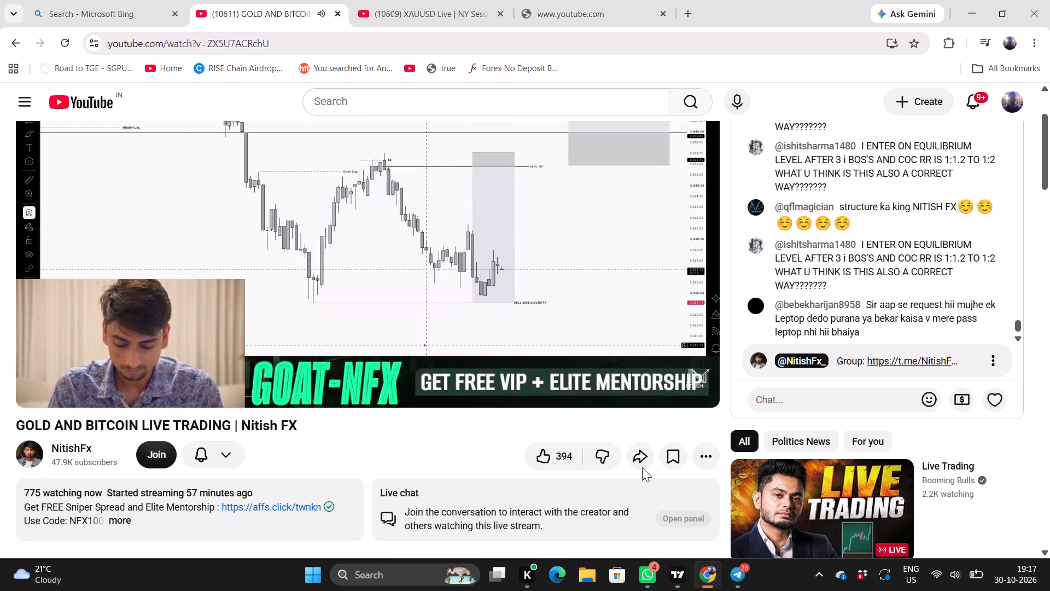
pyautogui.scroll(1, 595, 403)
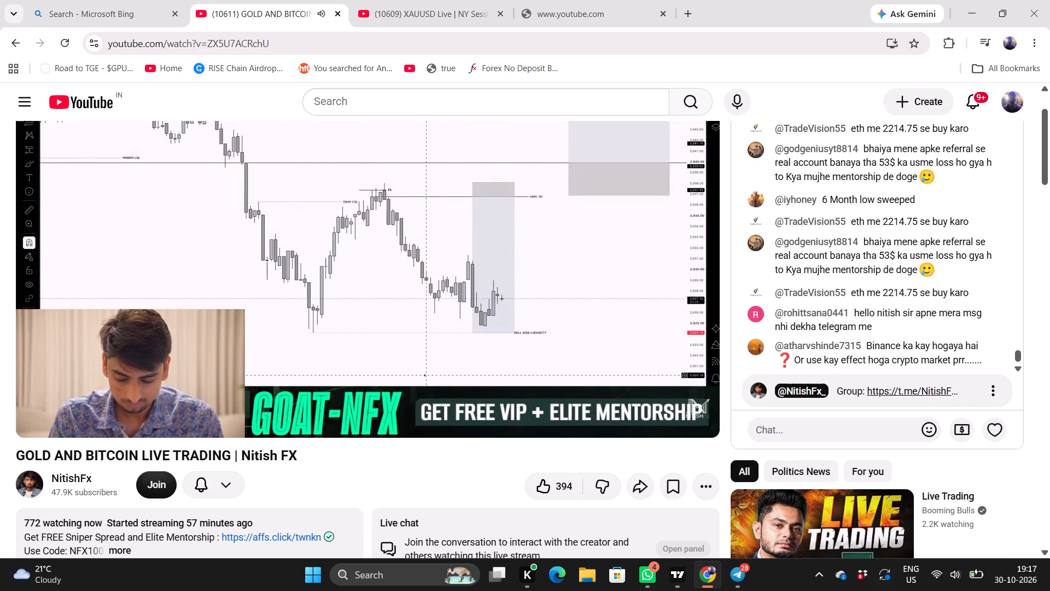
# Return to TradingView and examine the new 13:48 candle against the long's stop at 3,924.21 and the 13:36 low.
pyautogui.click(674, 577)
pyautogui.scroll(1, 708, 292)
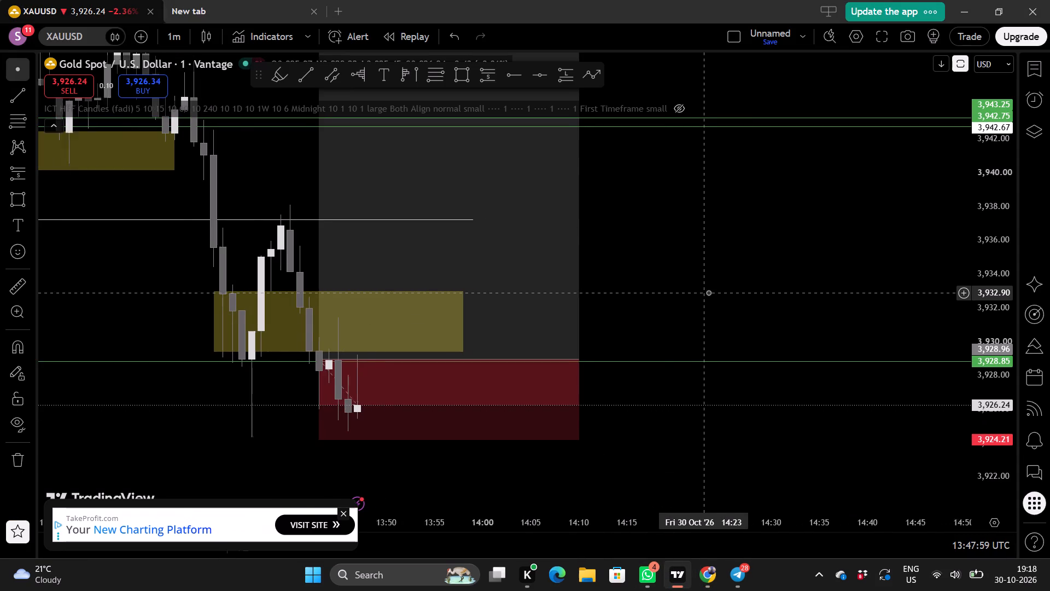
pyautogui.scroll(1, 708, 292)
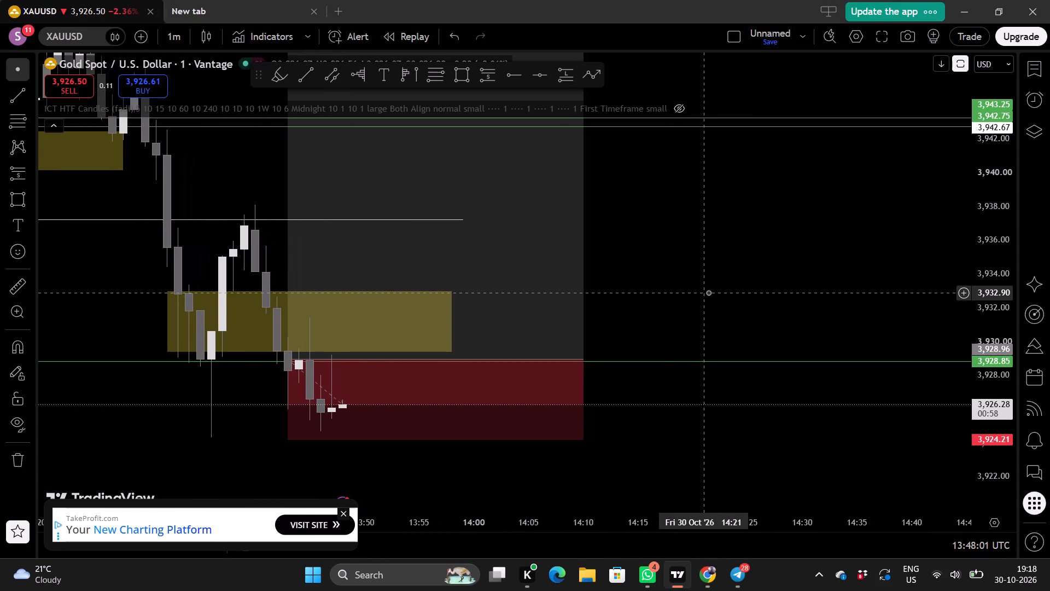
pyautogui.scroll(-2, 708, 292)
pyautogui.moveTo(724, 292); pyautogui.dragTo(704, 279)
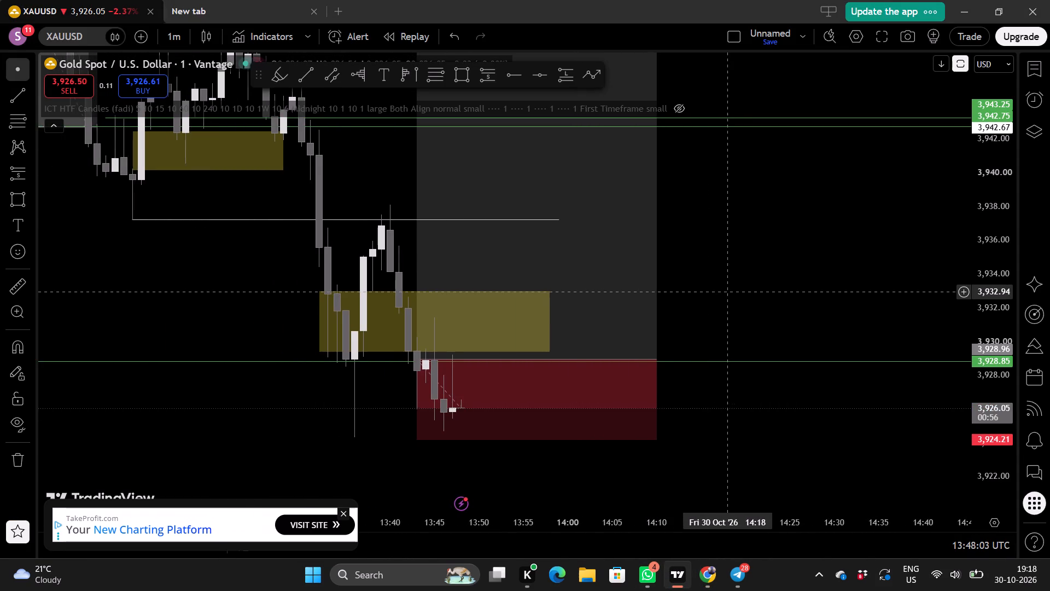
pyautogui.moveTo(704, 279); pyautogui.dragTo(680, 266)
pyautogui.scroll(5, 981, 340)
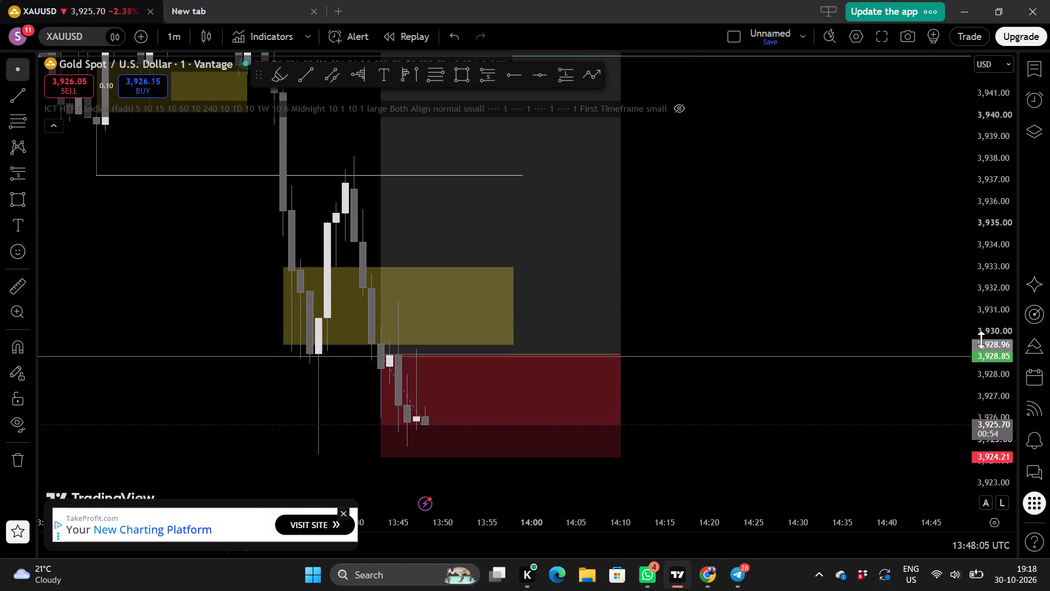
pyautogui.moveTo(773, 283); pyautogui.dragTo(755, 199)
pyautogui.scroll(1, 755, 199)
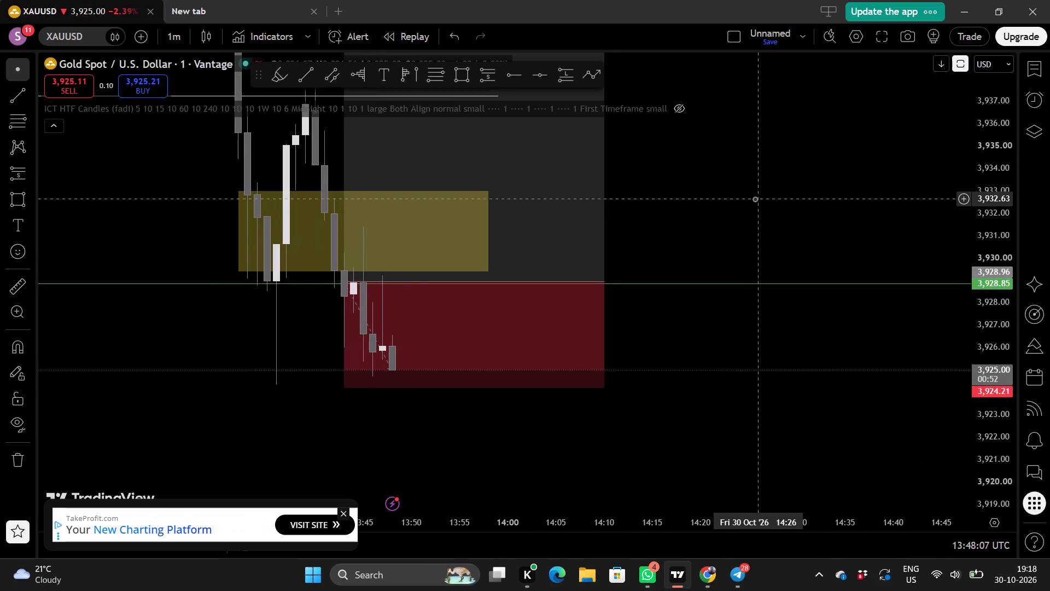
pyautogui.hscroll(1, 755, 199)
pyautogui.moveTo(751, 362); pyautogui.dragTo(752, 261)
pyautogui.scroll(-2, 777, 353)
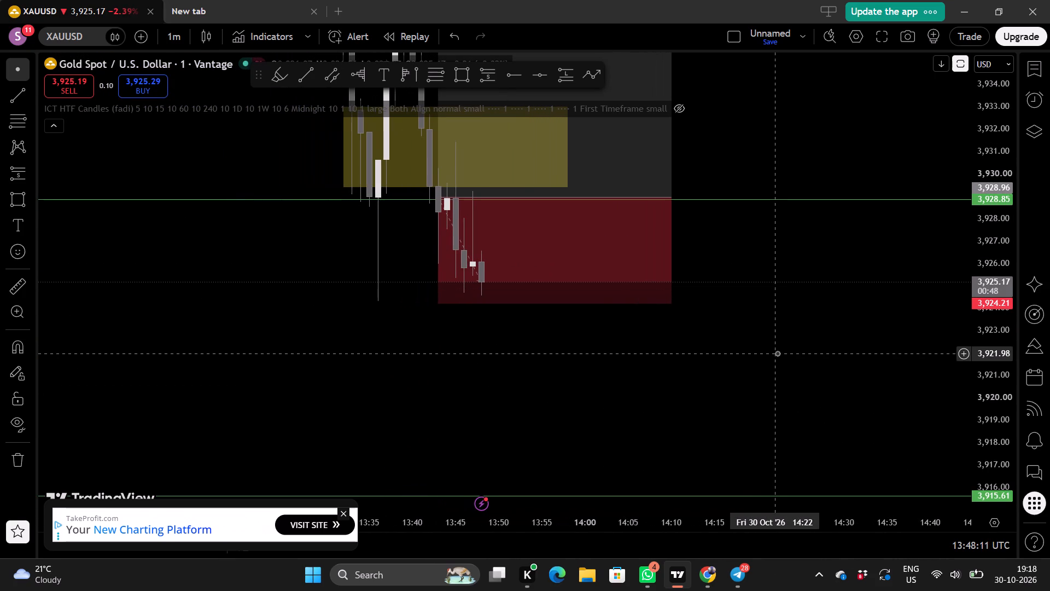
pyautogui.scroll(-1, 830, 347)
pyautogui.hscroll(1, 754, 344)
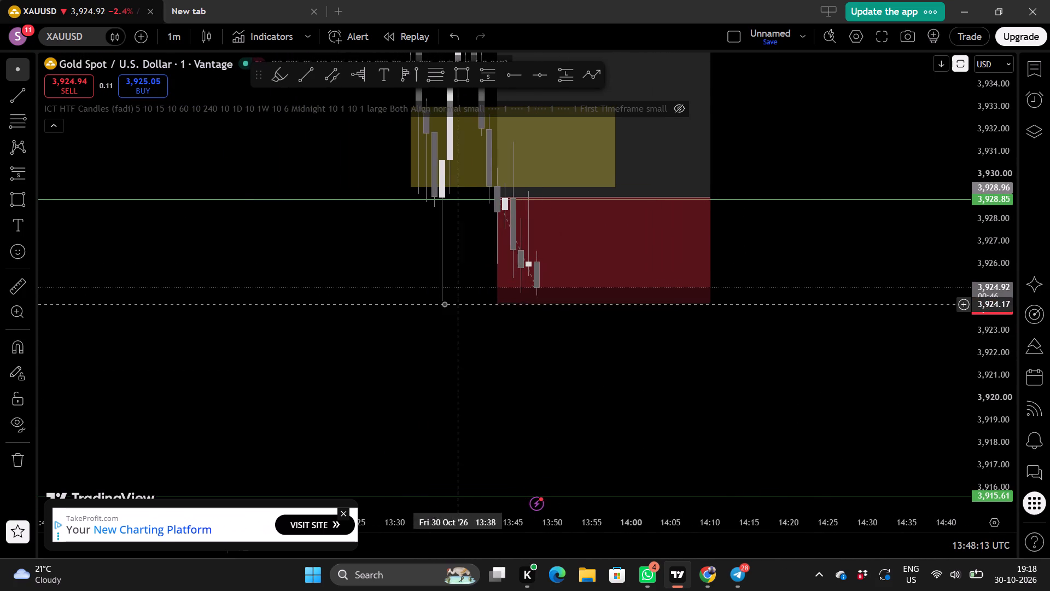
# Delete the long position that starts at 13:43 with entry 3,928.96.
pyautogui.click(593, 281)
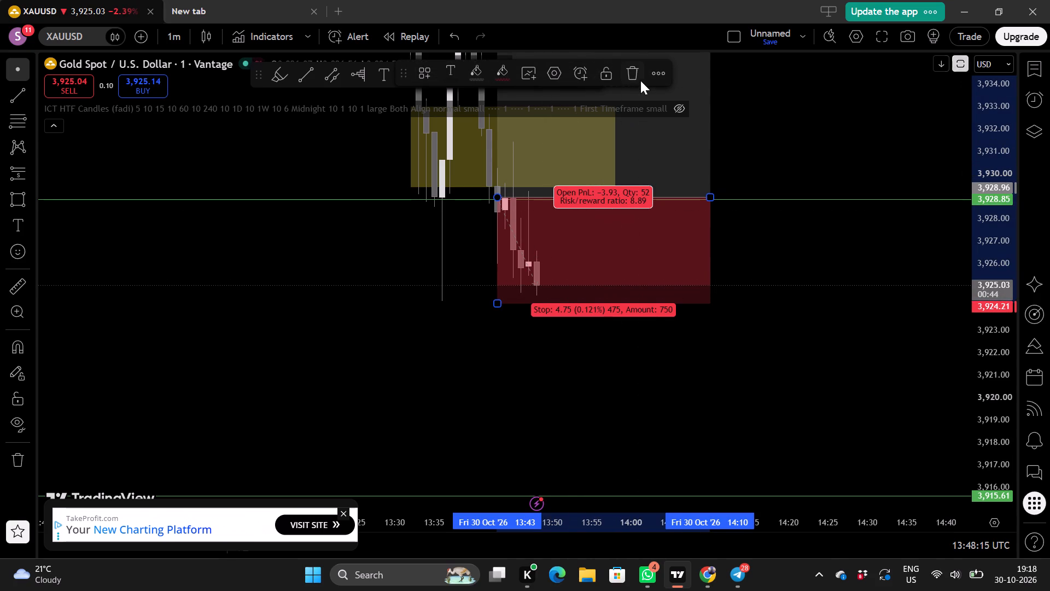
pyautogui.click(632, 76)
# Draw a trend line from the 13:36 low at about 3,924.36 to the 13:48 candle's low.
pyautogui.scroll(1, 721, 302)
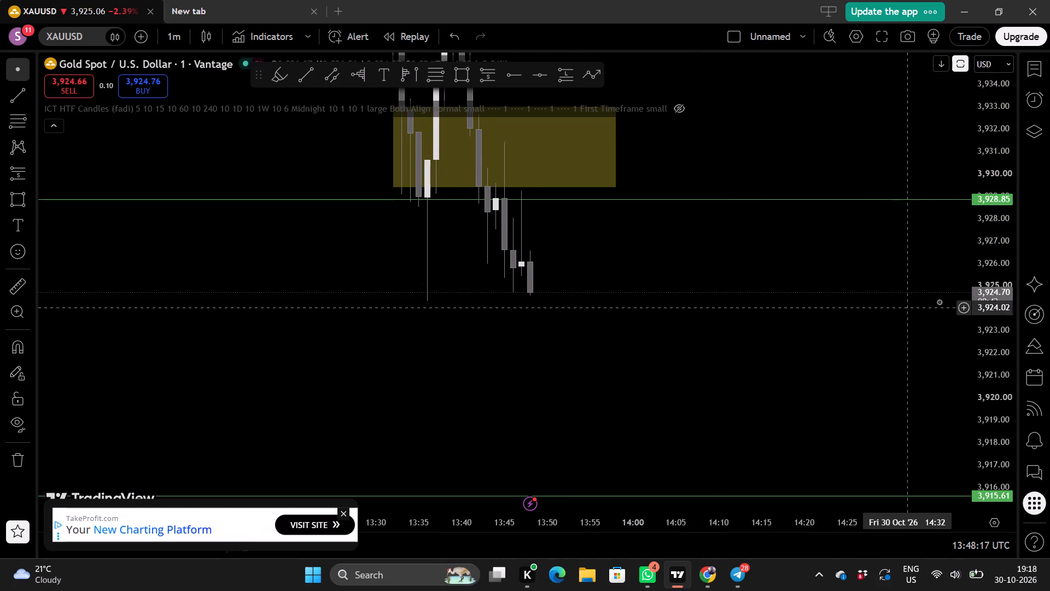
pyautogui.scroll(-2, 996, 306)
pyautogui.scroll(-1, 751, 333)
pyautogui.moveTo(745, 331); pyautogui.dragTo(693, 371)
pyautogui.click(18, 94)
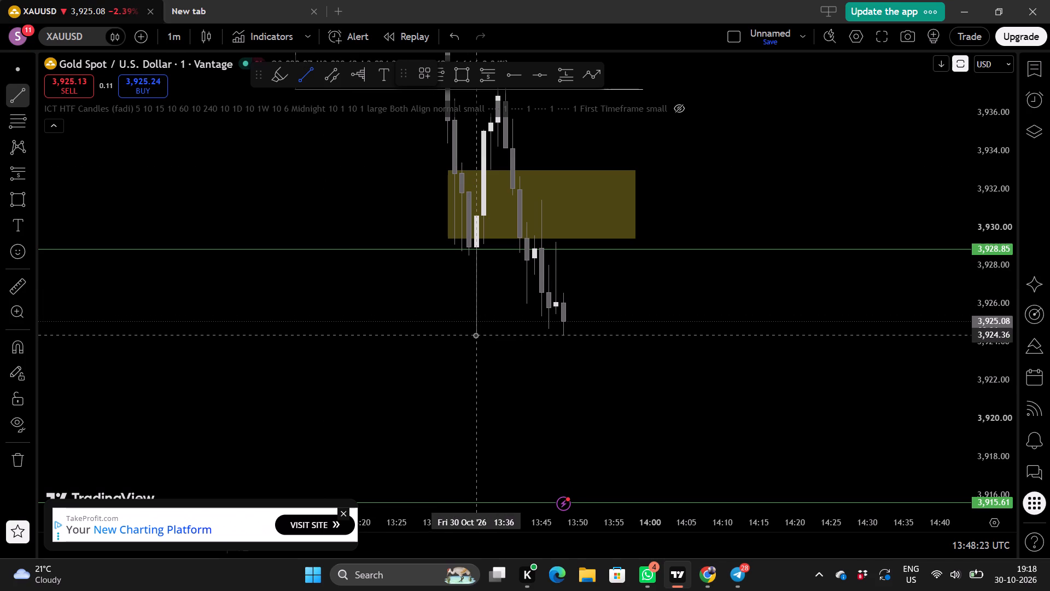
pyautogui.moveTo(475, 335); pyautogui.dragTo(563, 336)
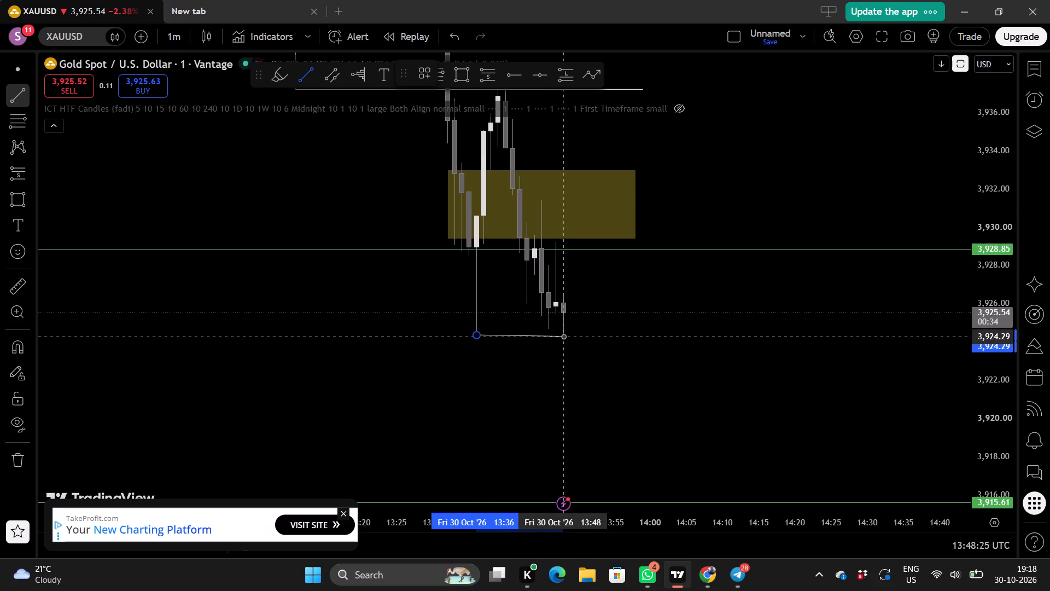
pyautogui.moveTo(563, 336); pyautogui.dragTo(563, 334)
pyautogui.click(563, 334)
pyautogui.click(622, 334)
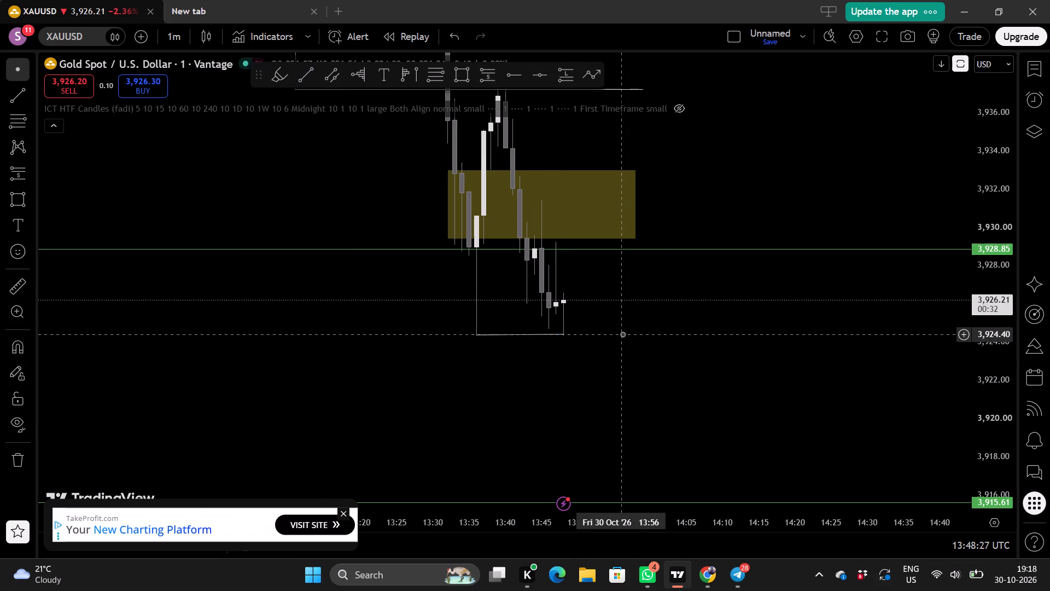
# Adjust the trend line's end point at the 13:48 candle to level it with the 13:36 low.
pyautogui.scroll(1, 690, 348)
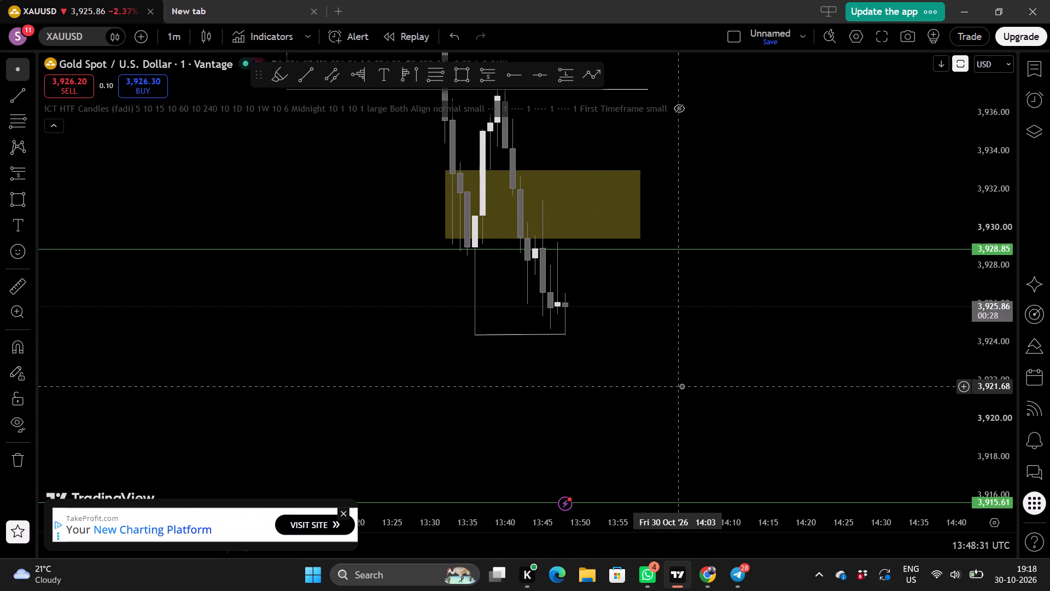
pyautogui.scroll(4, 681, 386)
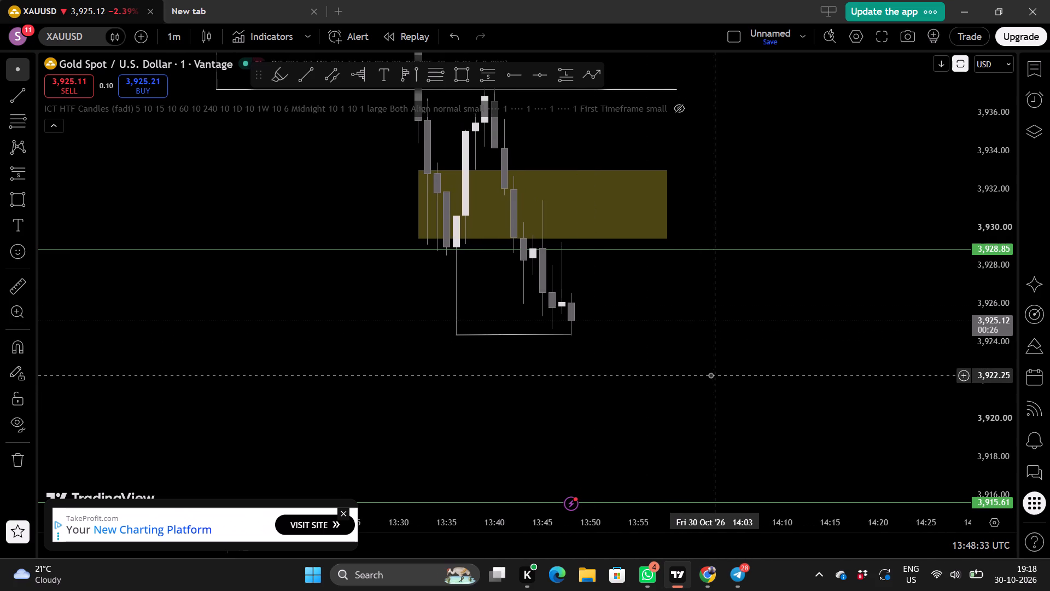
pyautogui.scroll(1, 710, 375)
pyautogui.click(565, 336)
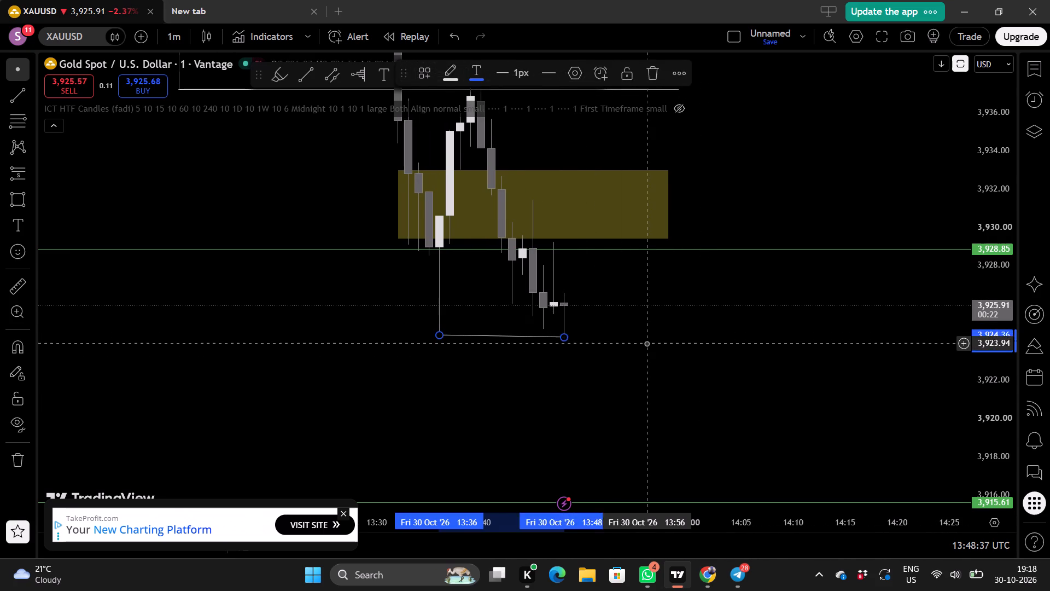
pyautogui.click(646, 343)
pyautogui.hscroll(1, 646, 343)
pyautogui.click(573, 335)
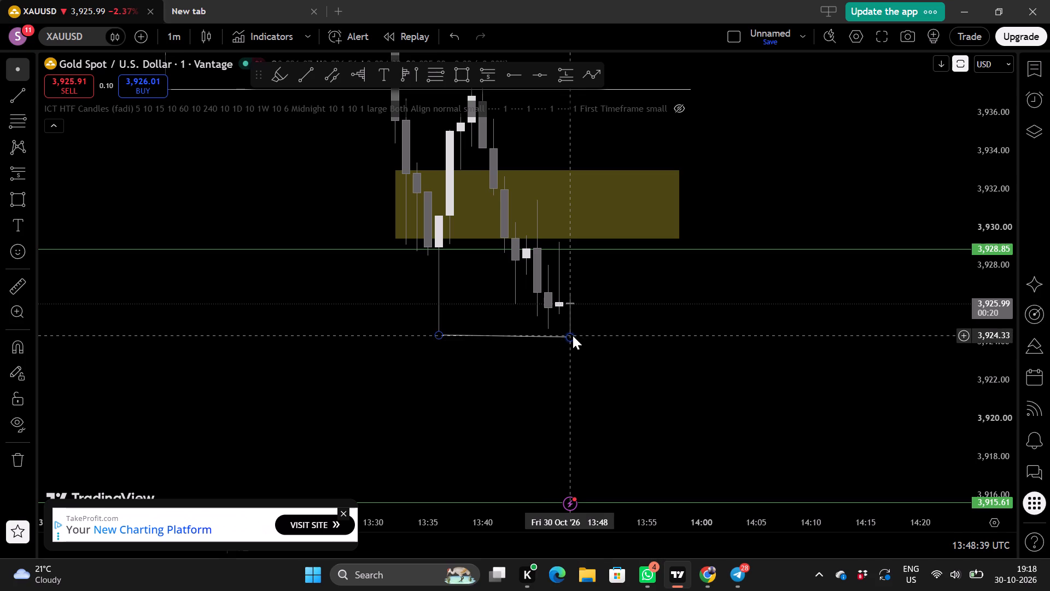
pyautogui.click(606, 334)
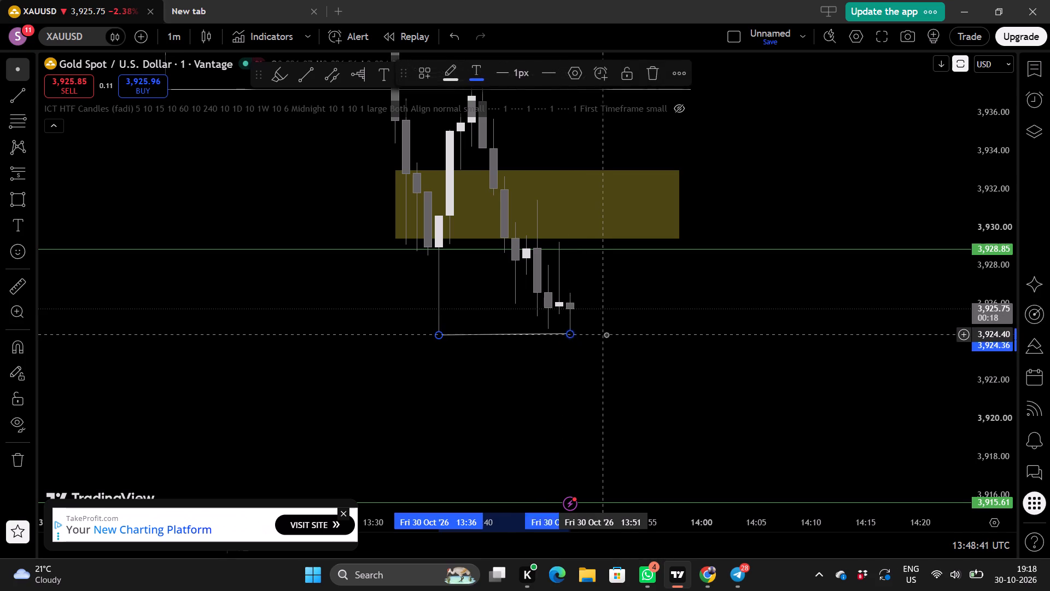
# Extend the trend line's later end to 13:49, level with its 13:36 start at about 3,924.4.
pyautogui.scroll(1, 659, 334)
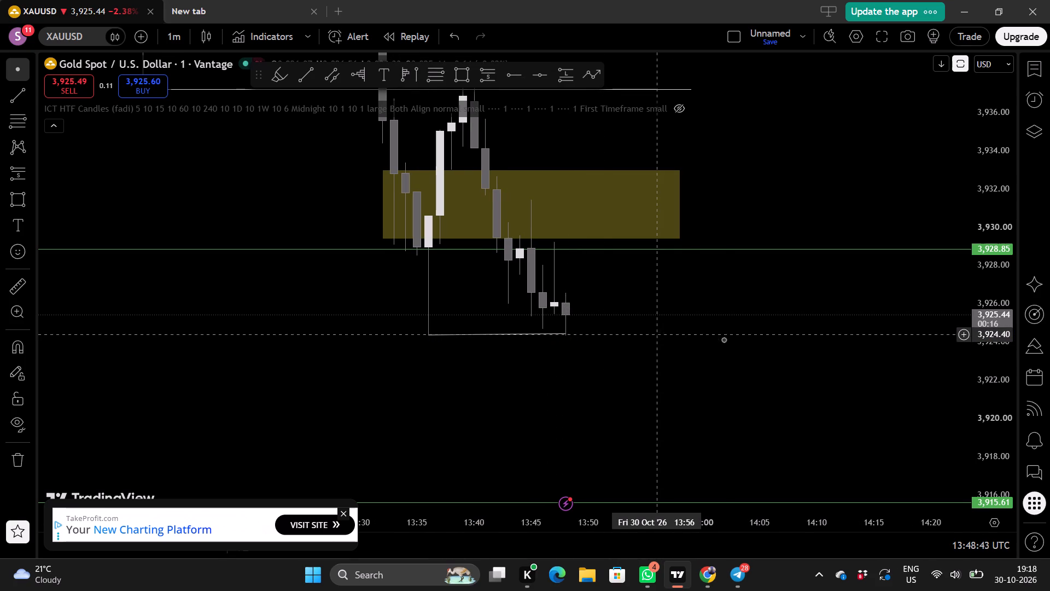
pyautogui.click(724, 339)
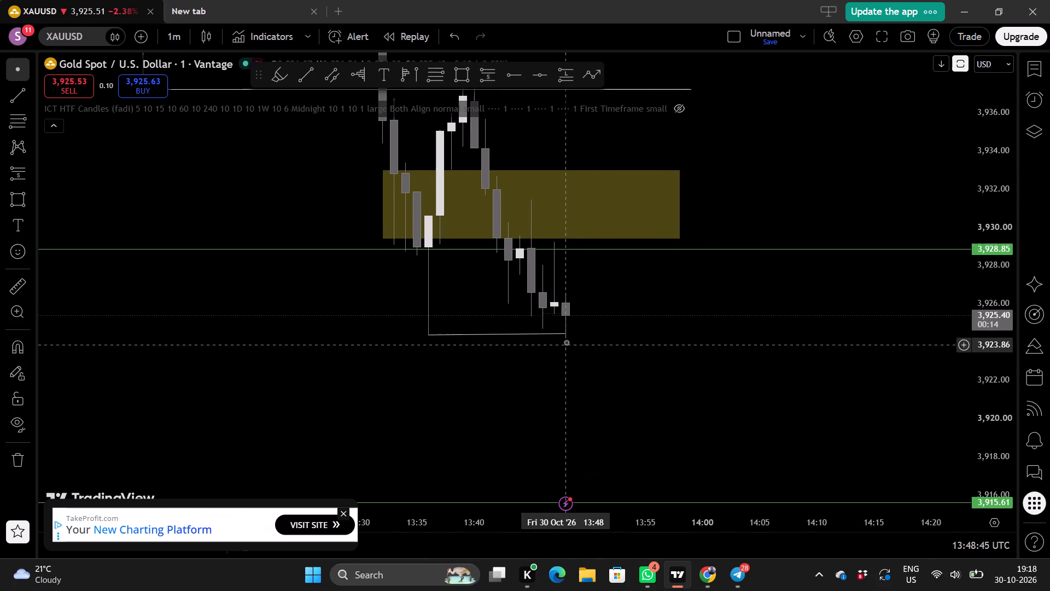
pyautogui.moveTo(563, 335); pyautogui.dragTo(576, 335)
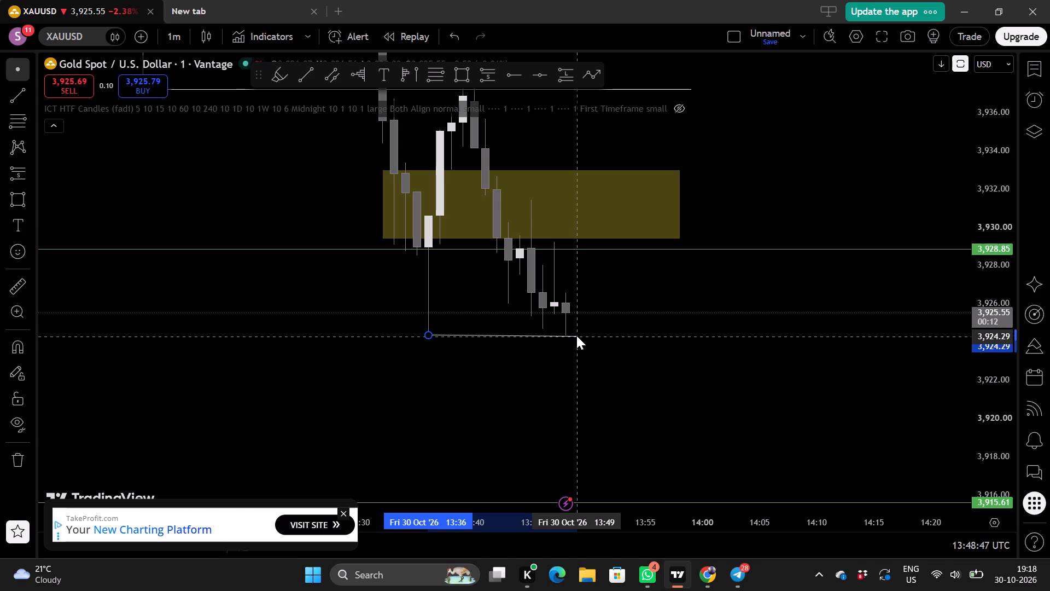
pyautogui.moveTo(576, 335); pyautogui.dragTo(581, 335)
pyautogui.click(669, 348)
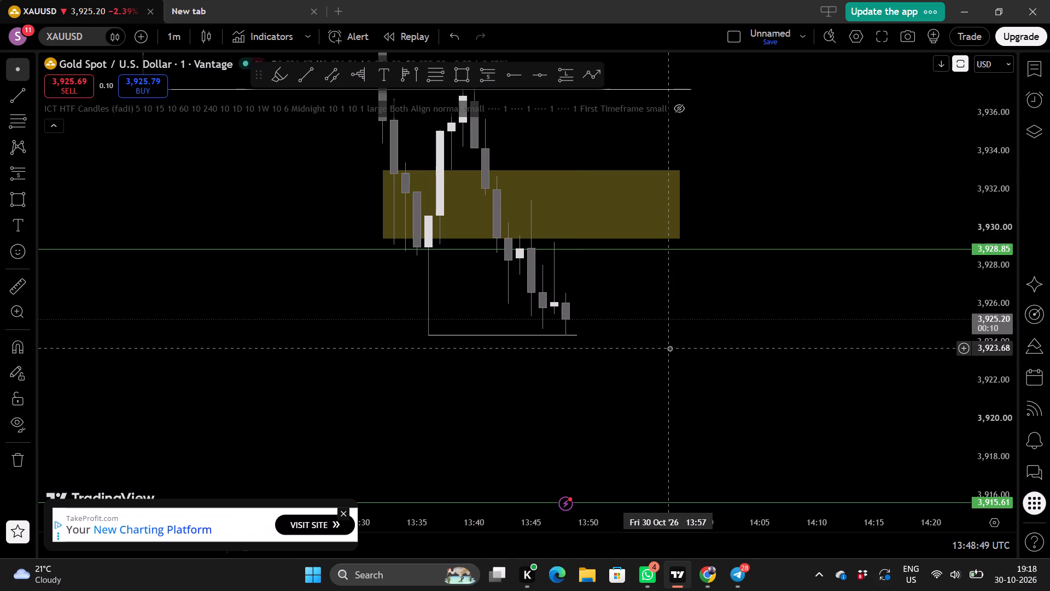
pyautogui.scroll(2, 669, 348)
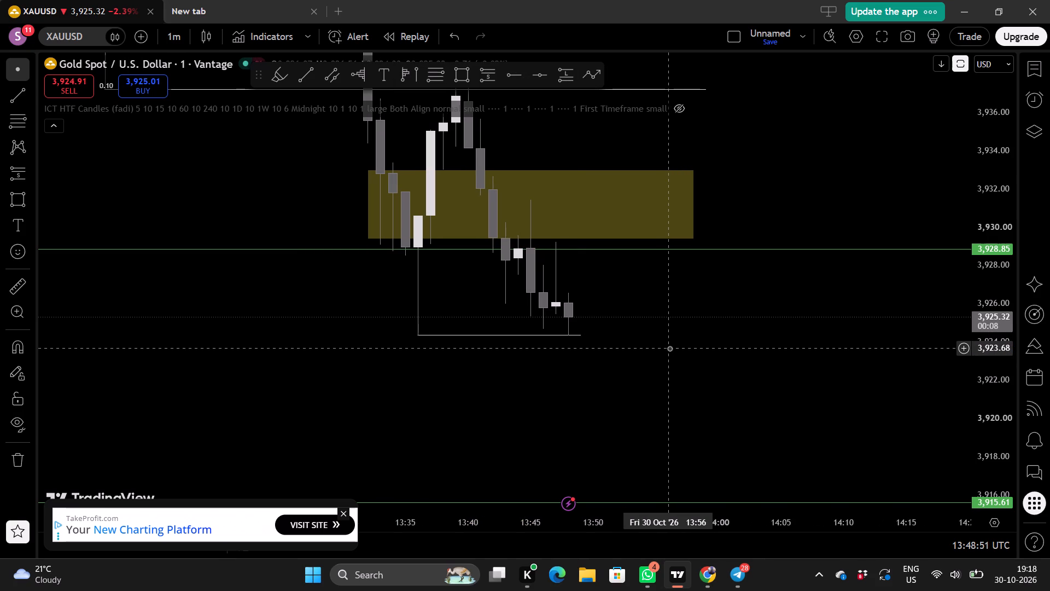
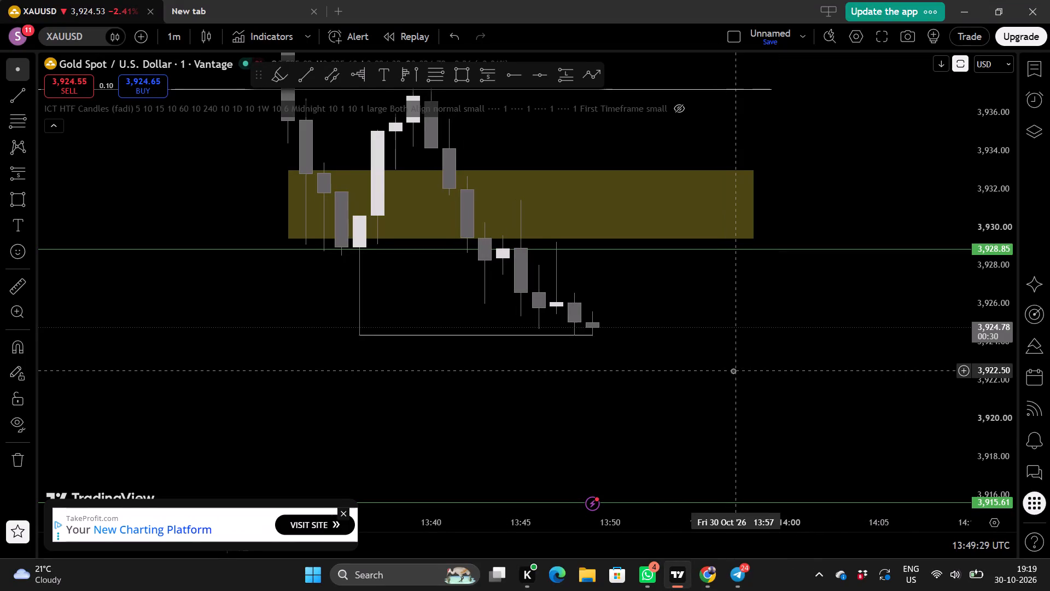
# Examine the 1-minute price action around the line at the 13:36 low and the 3,928.85 and 3,915.61 levels.
pyautogui.scroll(1, 733, 370)
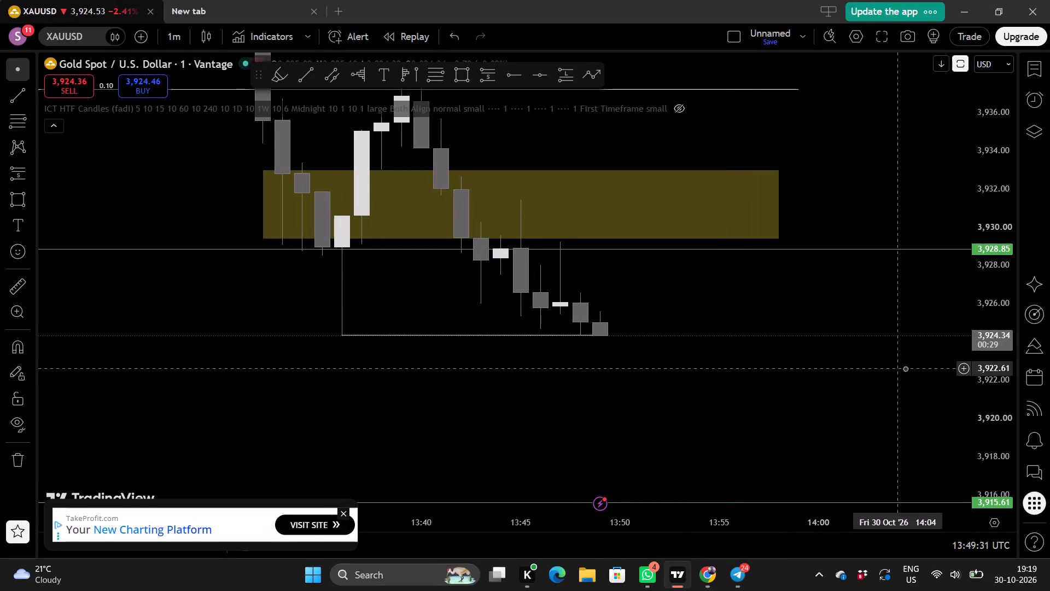
pyautogui.scroll(-6, 989, 370)
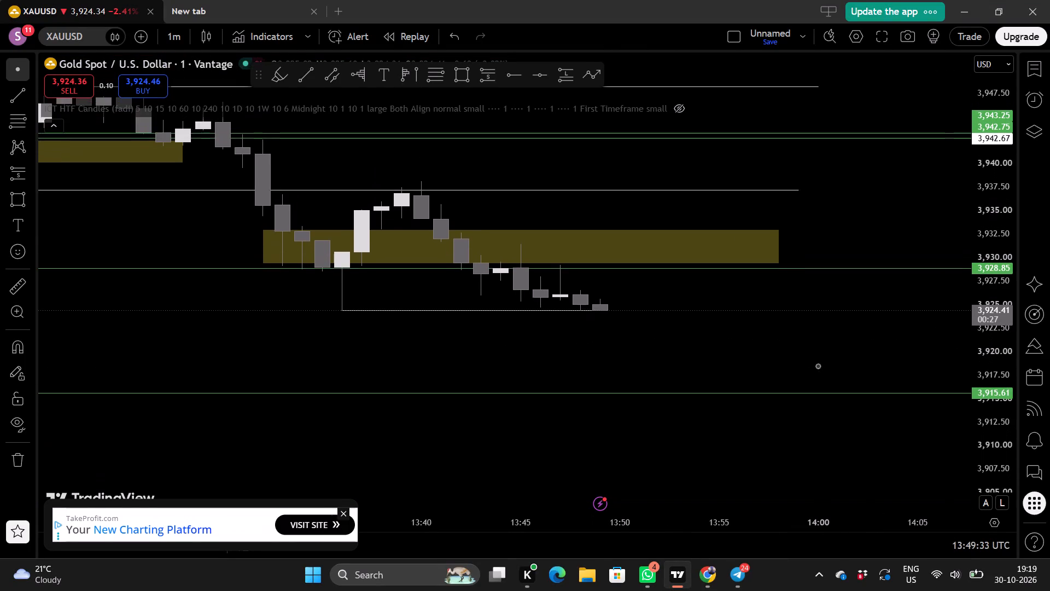
pyautogui.scroll(-3, 818, 366)
pyautogui.scroll(1, 818, 366)
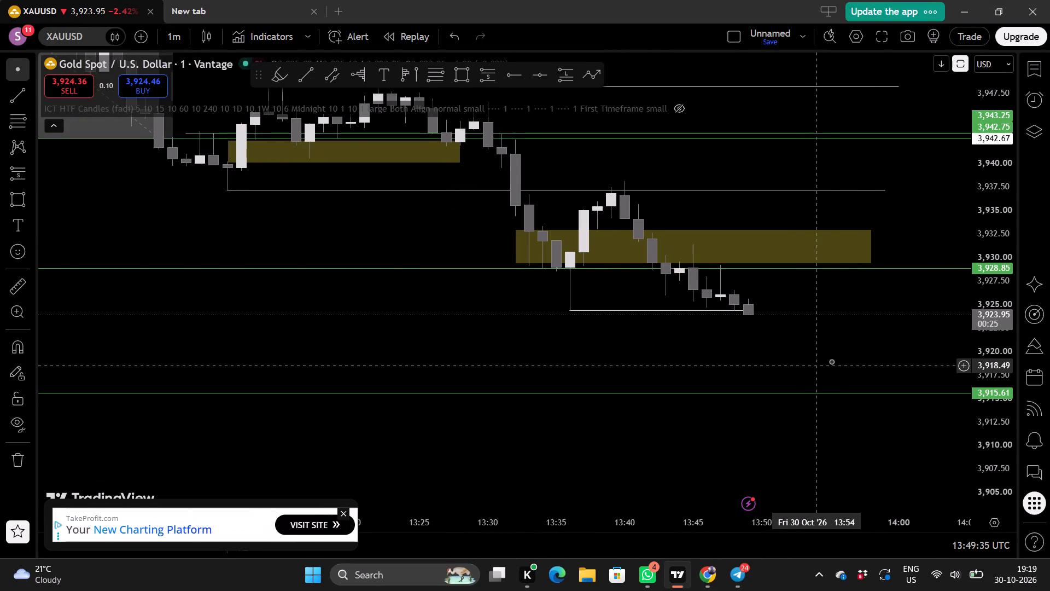
pyautogui.scroll(1, 831, 361)
pyautogui.scroll(-2, 714, 369)
pyautogui.moveTo(580, 349); pyautogui.dragTo(449, 346)
pyautogui.scroll(1, 598, 370)
pyautogui.moveTo(610, 367); pyautogui.dragTo(508, 374)
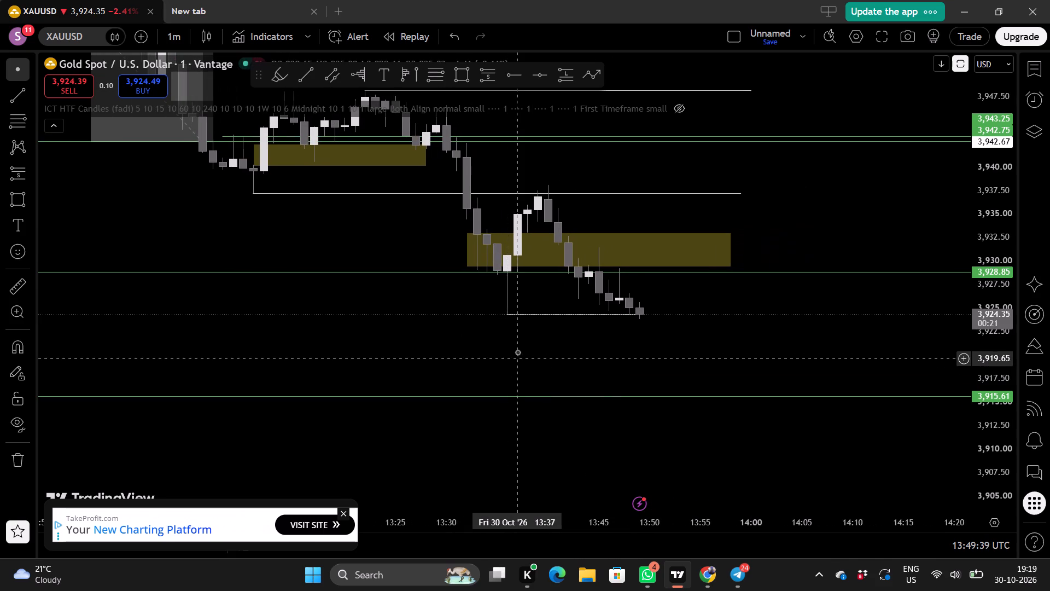
pyautogui.scroll(5, 986, 328)
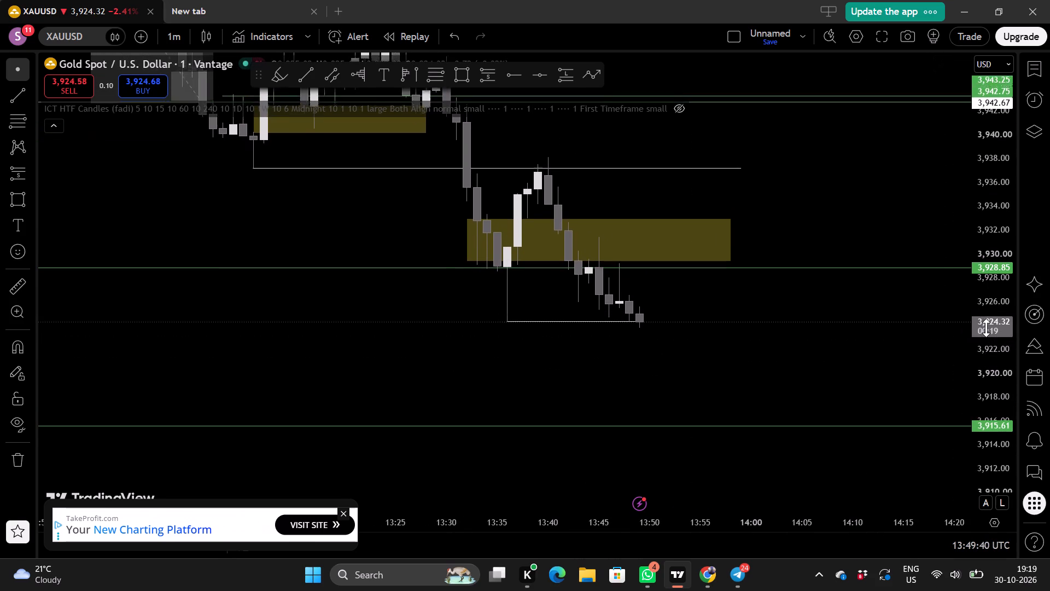
pyautogui.hscroll(1, 830, 358)
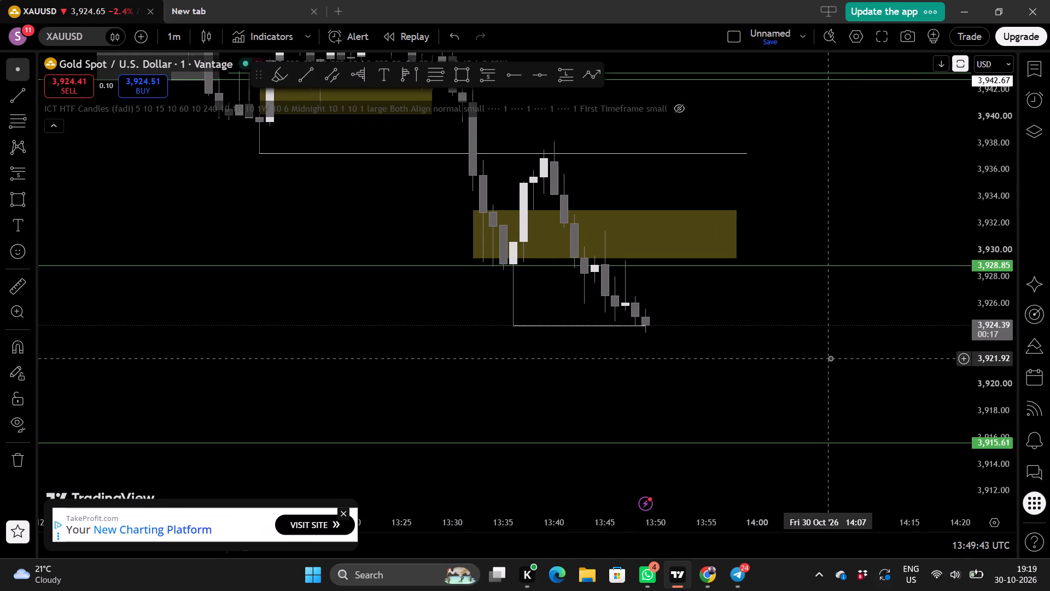
pyautogui.hscroll(1, 830, 358)
pyautogui.click(743, 376)
pyautogui.moveTo(767, 369); pyautogui.dragTo(742, 371)
pyautogui.scroll(1, 732, 370)
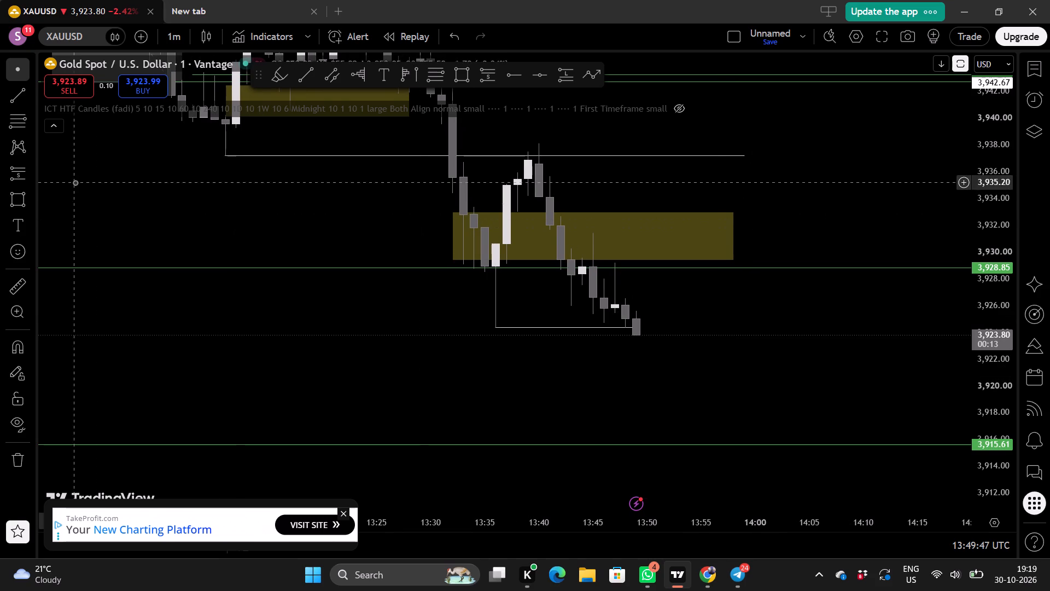
# Place a short position on the 13:49 candle with entry at 3,924.16 and stop at 3,929.17.
pyautogui.click(18, 170)
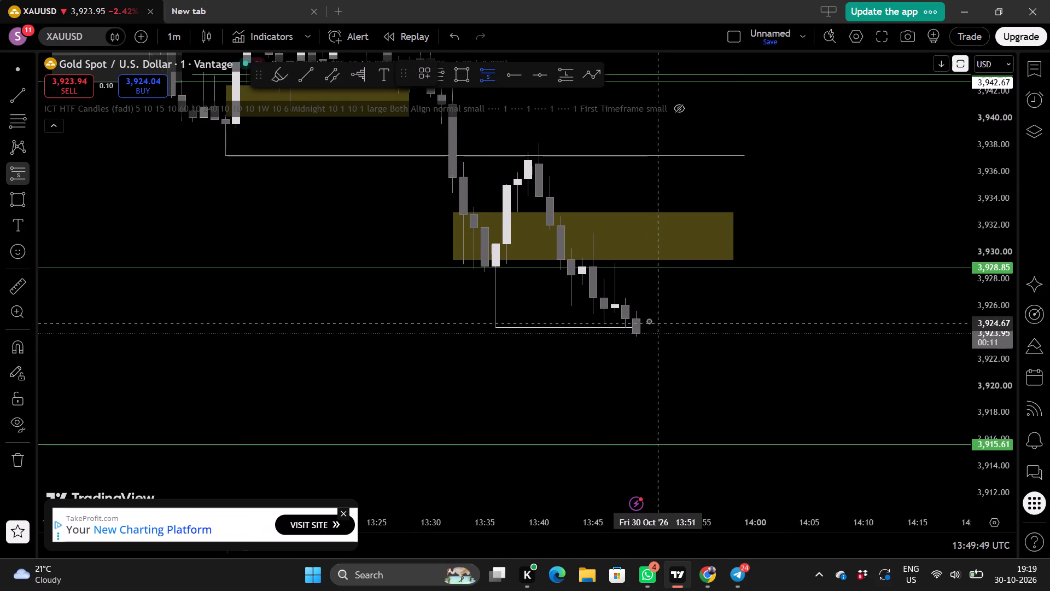
pyautogui.click(636, 330)
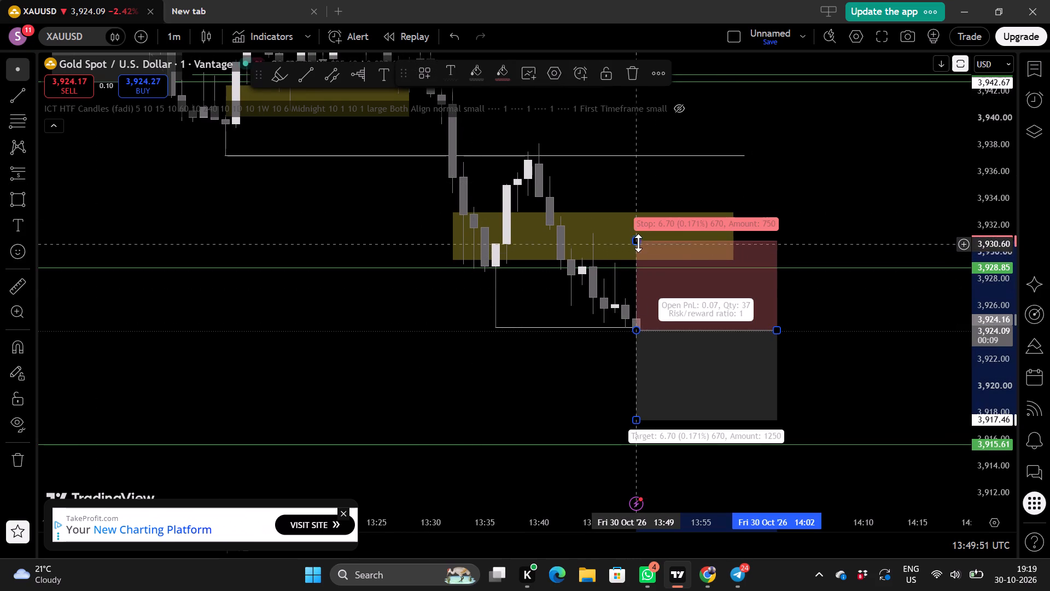
pyautogui.moveTo(638, 242); pyautogui.dragTo(635, 263)
# Set the short position's target to 3,915.63, at the green 3,915.61 level.
pyautogui.moveTo(830, 335); pyautogui.dragTo(767, 229)
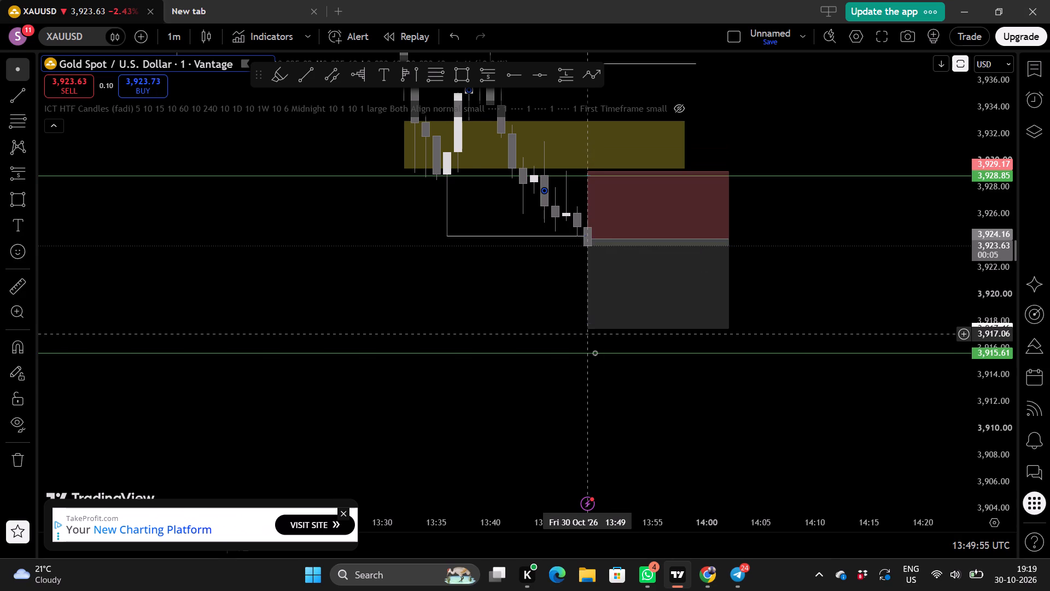
pyautogui.moveTo(589, 330); pyautogui.dragTo(586, 354)
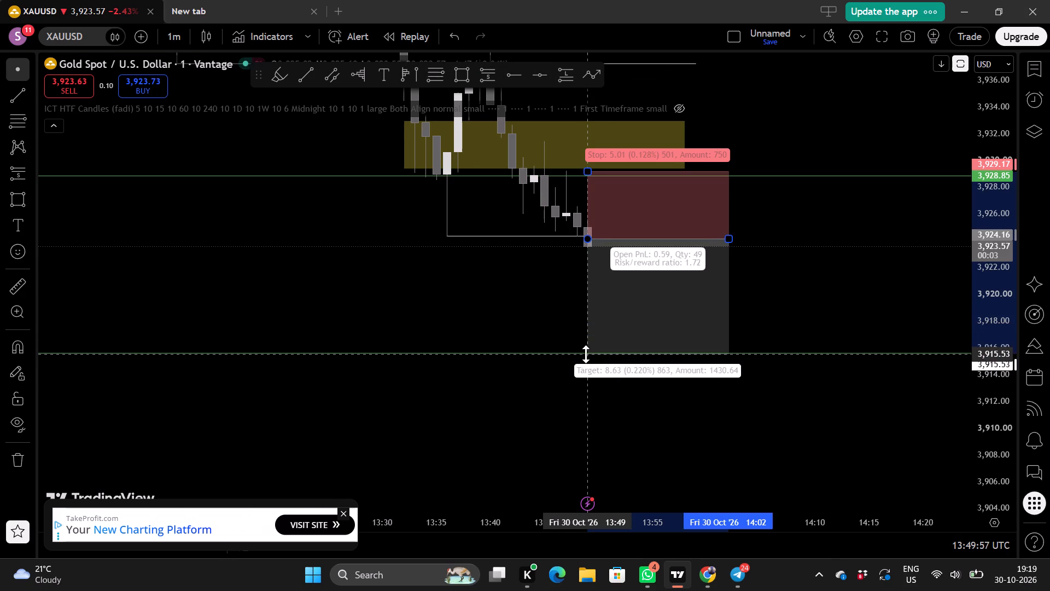
pyautogui.moveTo(586, 354); pyautogui.dragTo(586, 352)
pyautogui.doubleClick(821, 286)
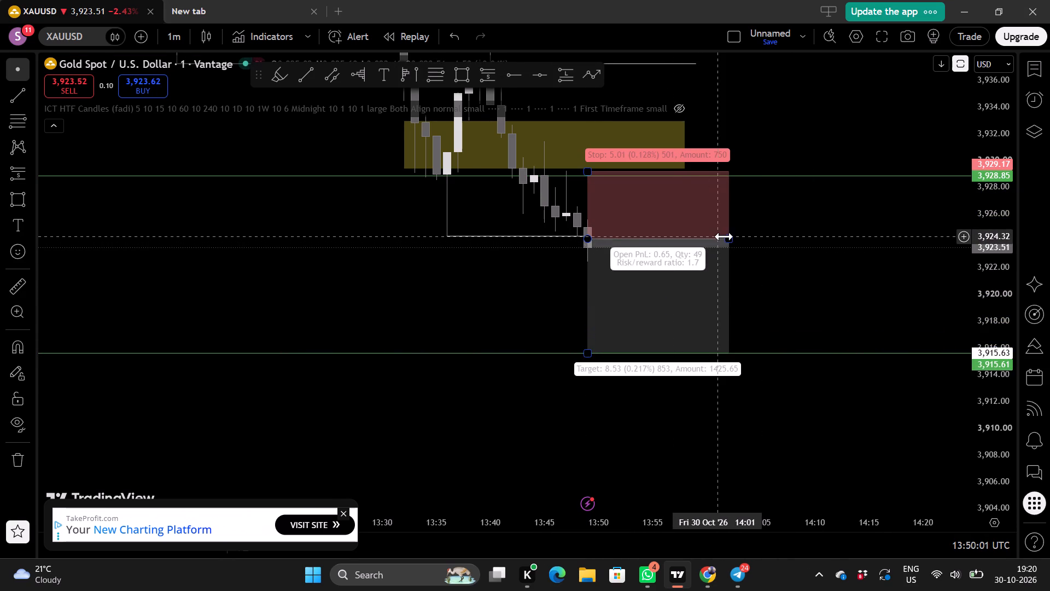
# Shorten the short position's time span so that it ends at 13:58.
pyautogui.moveTo(726, 235); pyautogui.dragTo(653, 231)
pyautogui.click(772, 259)
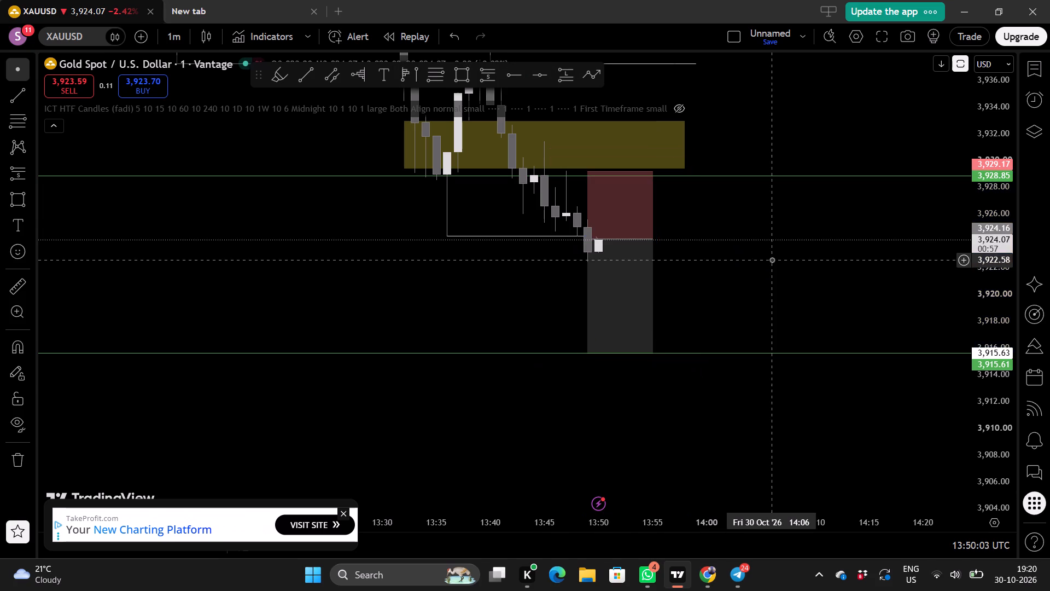
pyautogui.moveTo(654, 238); pyautogui.dragTo(682, 238)
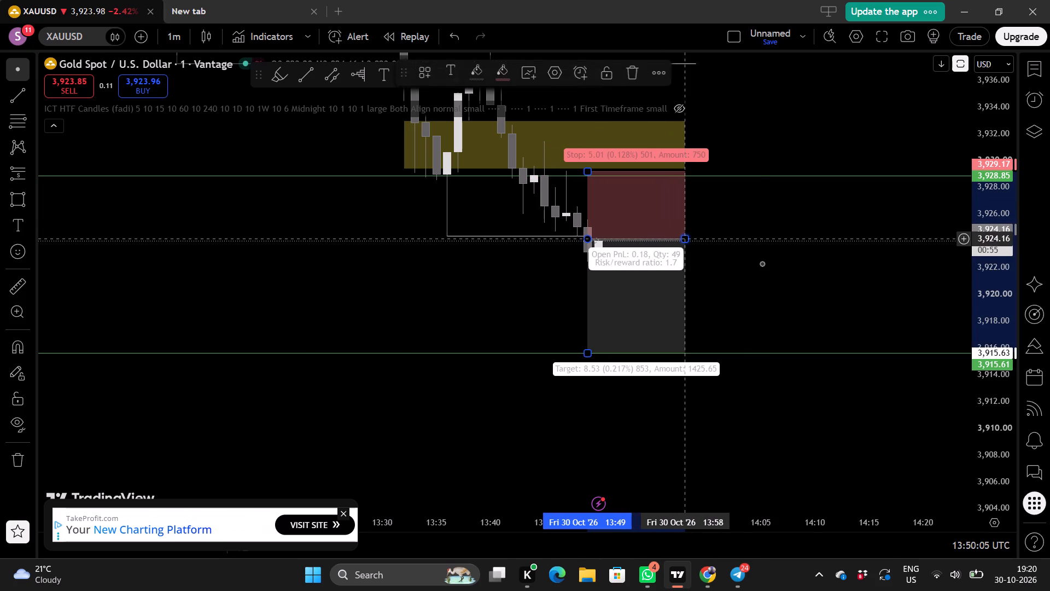
pyautogui.click(762, 263)
# Examine the developing 13:50 candle inside the short position, between its entry and the 3,915.61 level.
pyautogui.scroll(-1, 762, 263)
pyautogui.scroll(1, 762, 263)
pyautogui.moveTo(782, 264); pyautogui.dragTo(772, 266)
pyautogui.doubleClick(843, 294)
pyautogui.scroll(1, 843, 294)
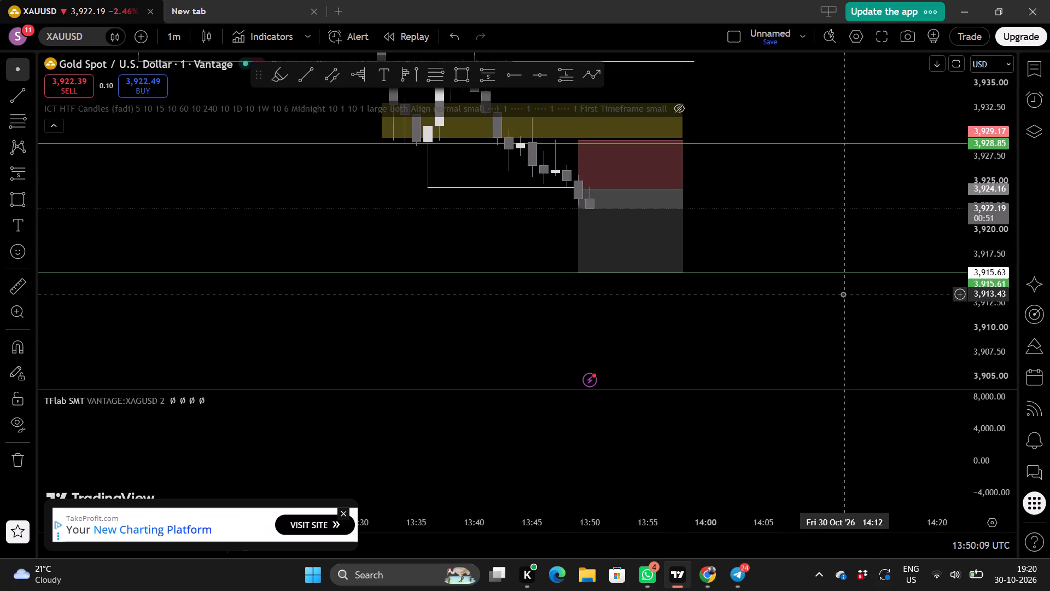
pyautogui.scroll(1, 843, 294)
pyautogui.doubleClick(787, 240)
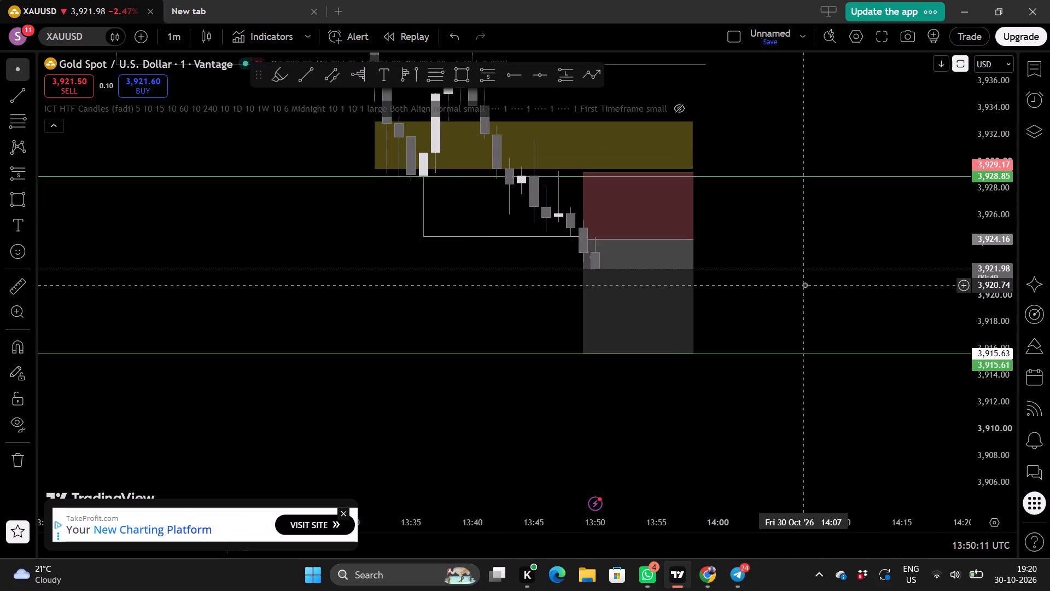
pyautogui.scroll(-1, 804, 285)
pyautogui.moveTo(826, 283); pyautogui.dragTo(661, 289)
pyautogui.scroll(-1, 728, 303)
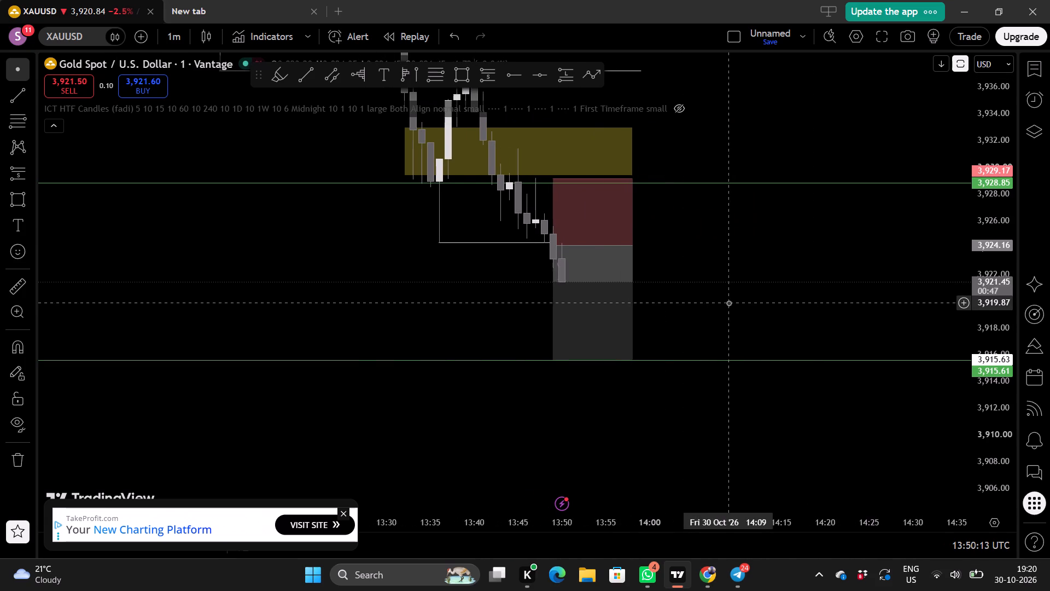
pyautogui.scroll(1, 837, 306)
pyautogui.scroll(2, 981, 281)
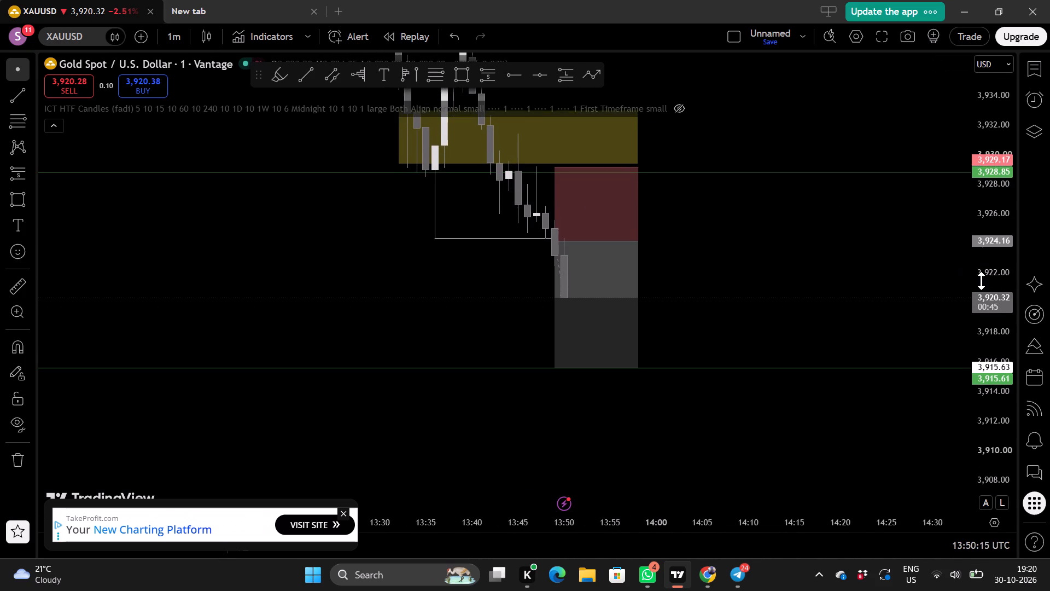
pyautogui.scroll(3, 806, 296)
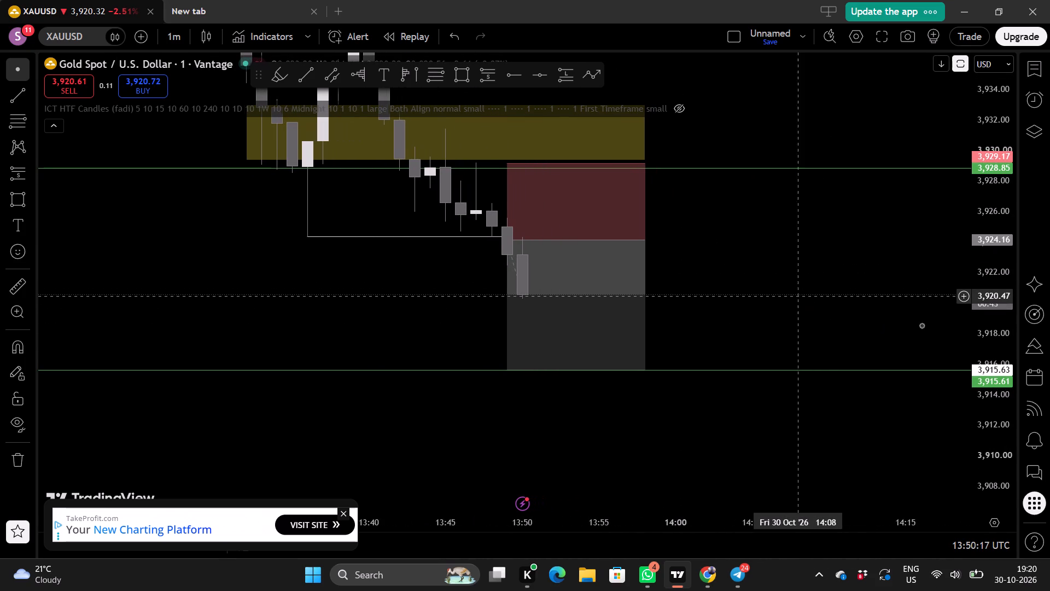
pyautogui.scroll(2, 989, 313)
pyautogui.scroll(-1, 844, 323)
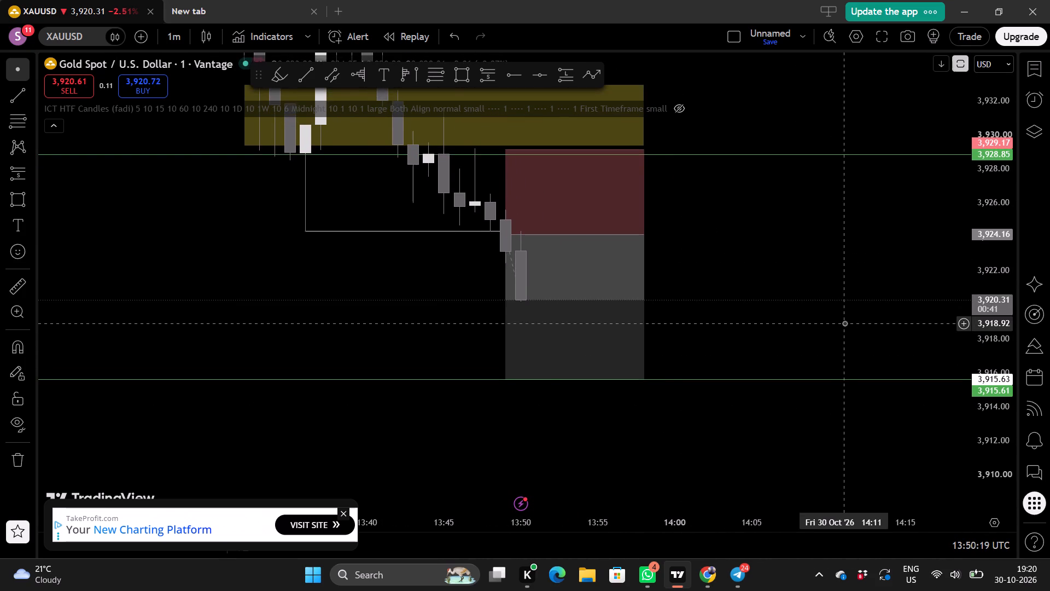
pyautogui.scroll(-1, 844, 323)
pyautogui.scroll(1, 844, 323)
pyautogui.scroll(4, 989, 301)
pyautogui.scroll(-1, 842, 306)
pyautogui.scroll(1, 842, 306)
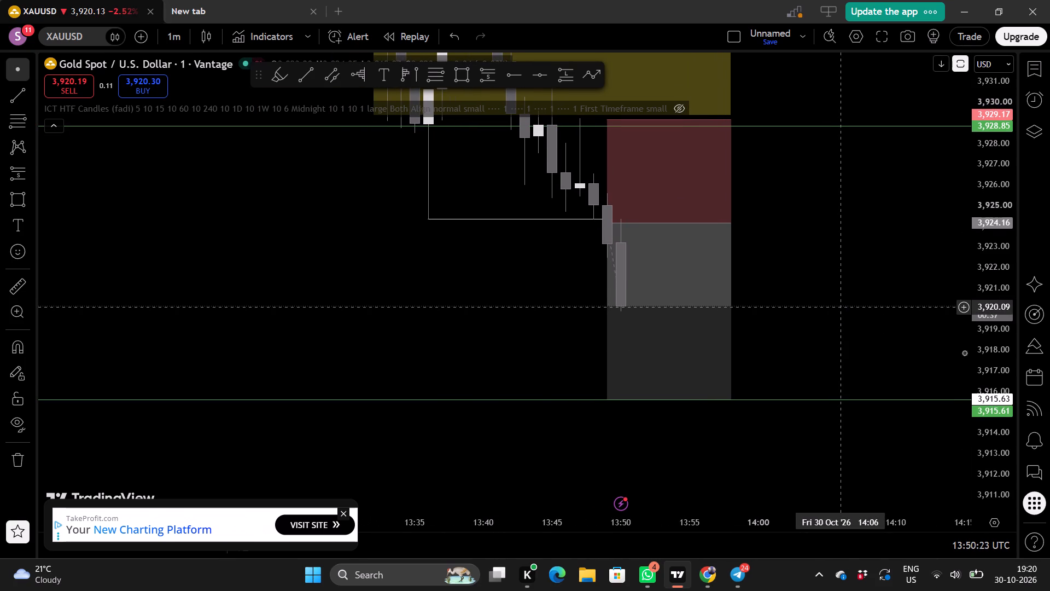
pyautogui.scroll(3, 993, 299)
pyautogui.scroll(-1, 859, 312)
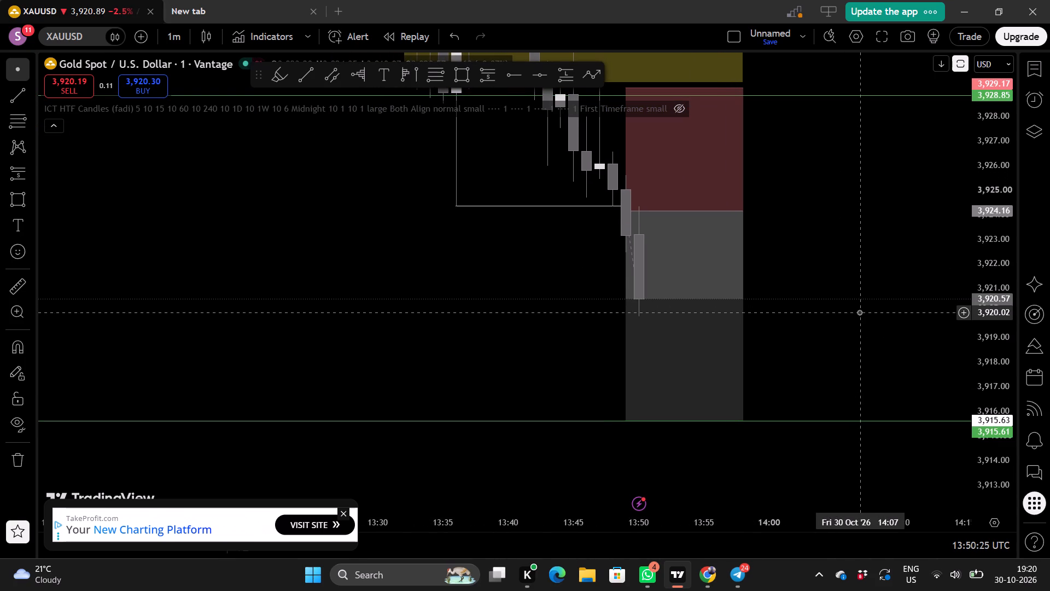
pyautogui.scroll(1, 859, 312)
pyautogui.scroll(4, 994, 288)
pyautogui.scroll(-1, 886, 314)
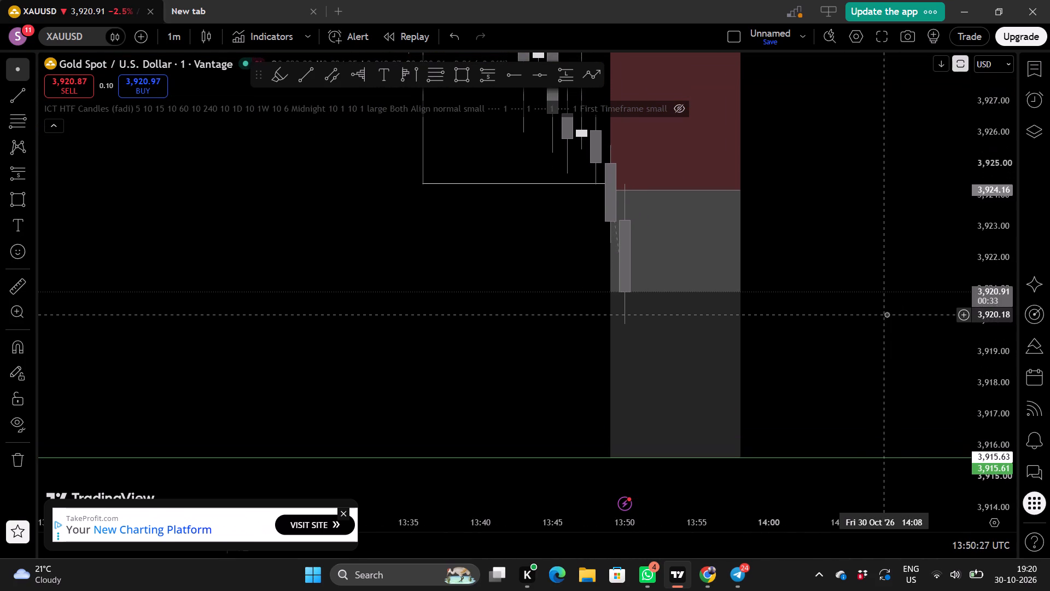
pyautogui.scroll(-1, 886, 314)
pyautogui.scroll(-2, 982, 337)
pyautogui.scroll(-1, 913, 340)
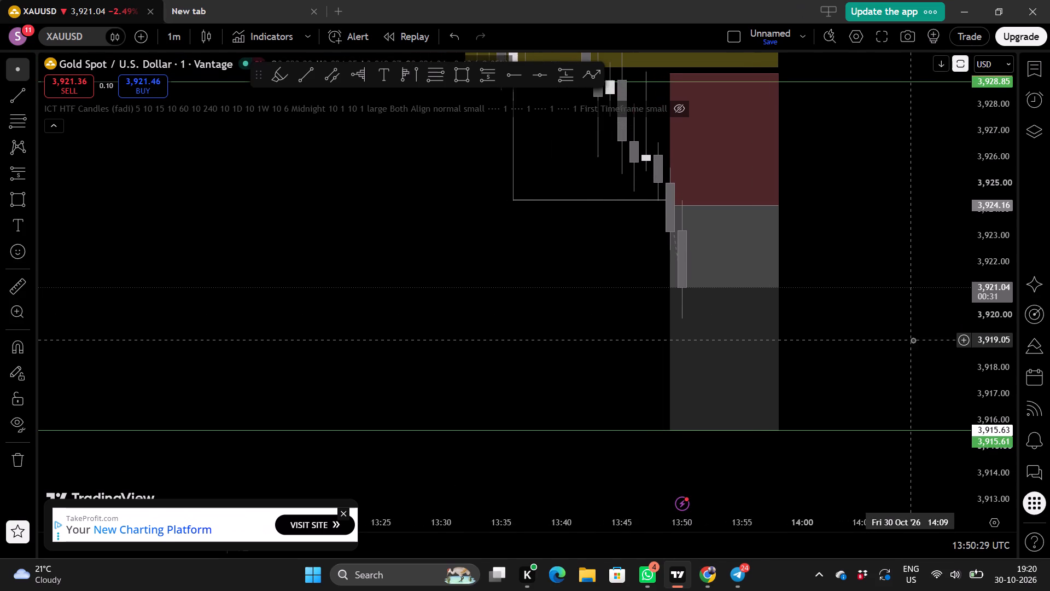
pyautogui.scroll(-5, 992, 343)
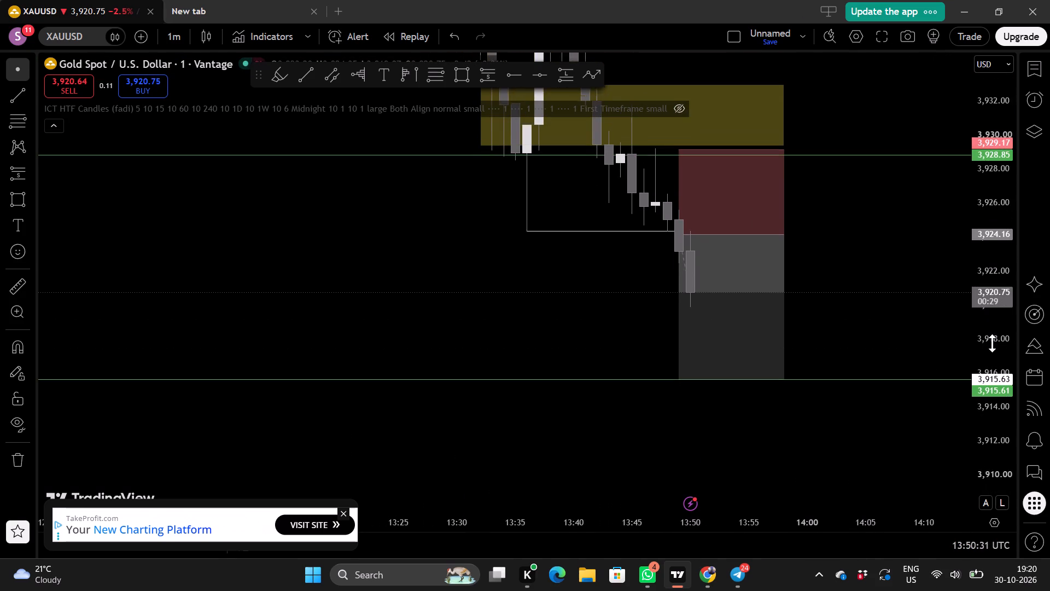
pyautogui.scroll(-3, 992, 343)
# Draw a nearly level trend line from the 13:40 high at about 3,938.01 to 14:13 at about 3,938.11.
pyautogui.moveTo(901, 282); pyautogui.dragTo(868, 412)
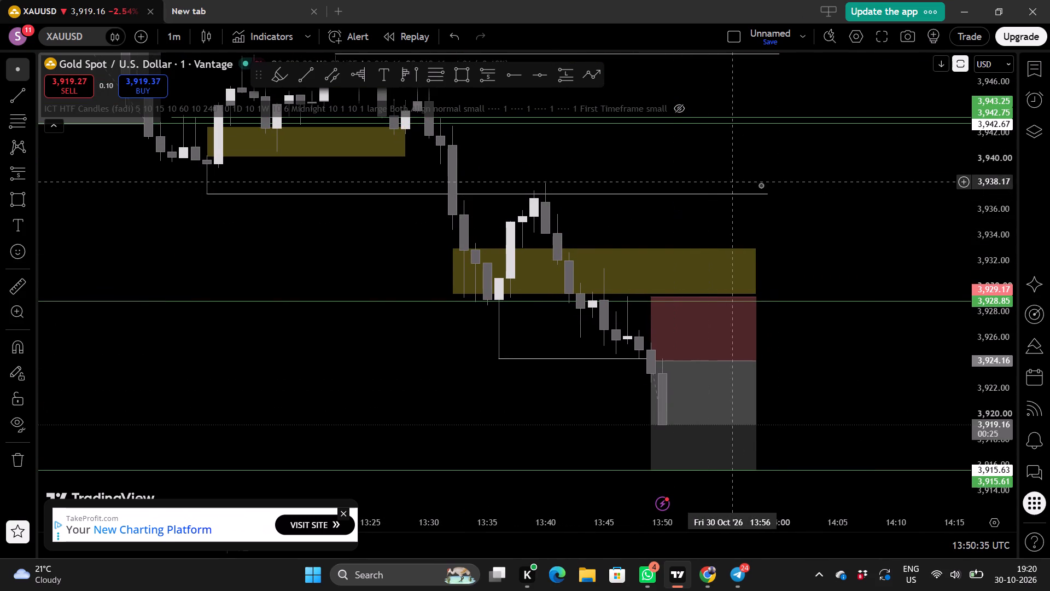
pyautogui.click(819, 234)
pyautogui.moveTo(819, 234); pyautogui.dragTo(731, 293)
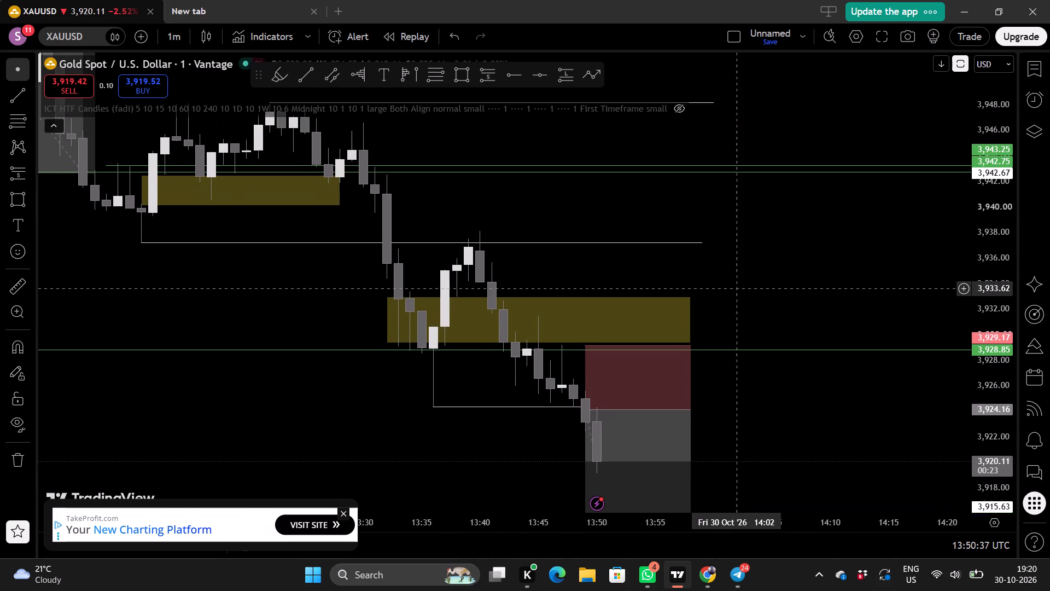
pyautogui.moveTo(731, 293); pyautogui.dragTo(731, 294)
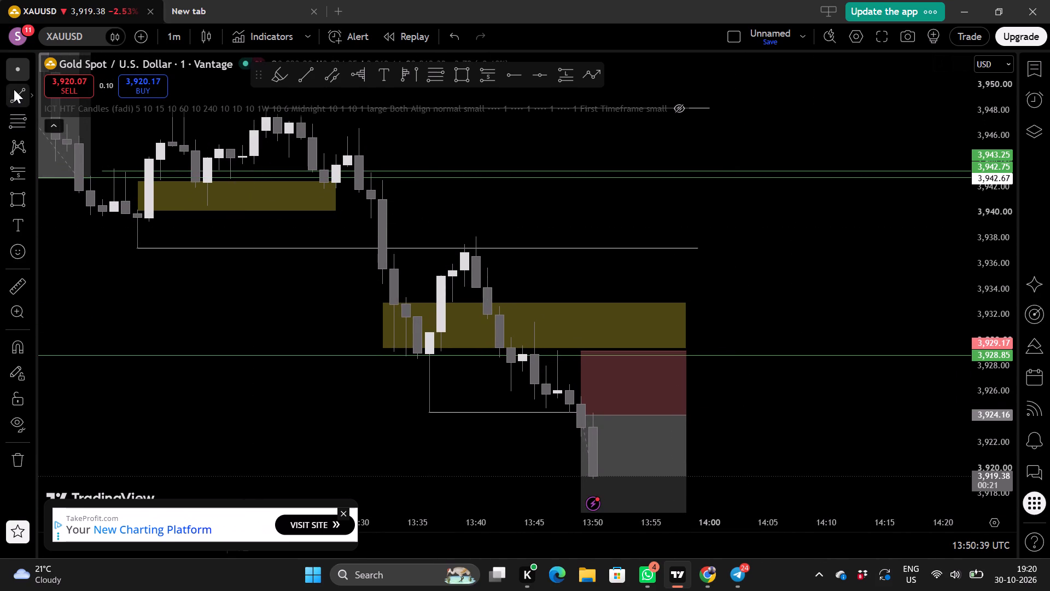
pyautogui.click(14, 89)
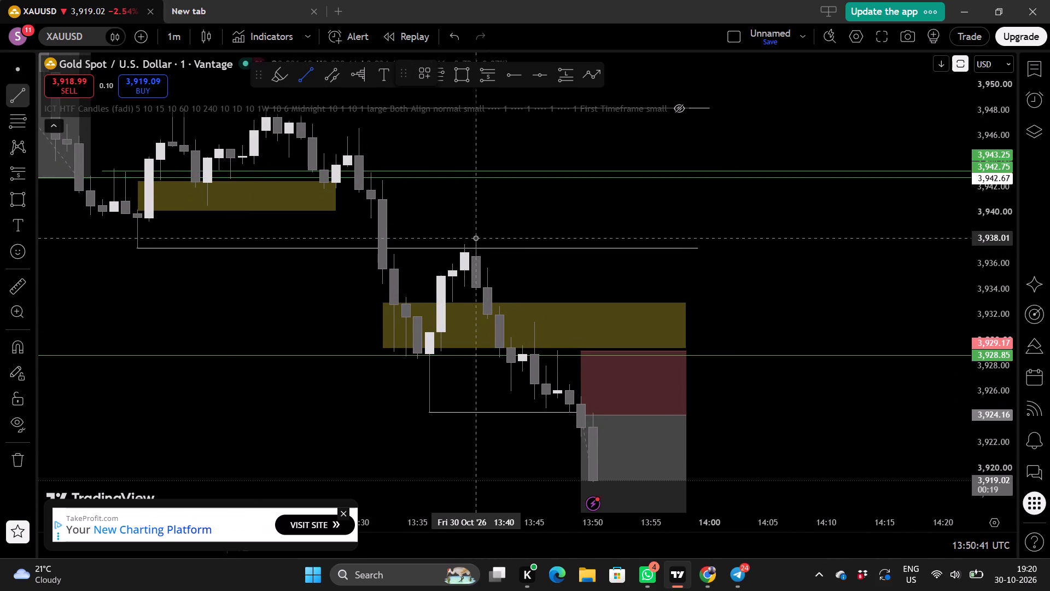
pyautogui.moveTo(475, 237); pyautogui.dragTo(651, 246)
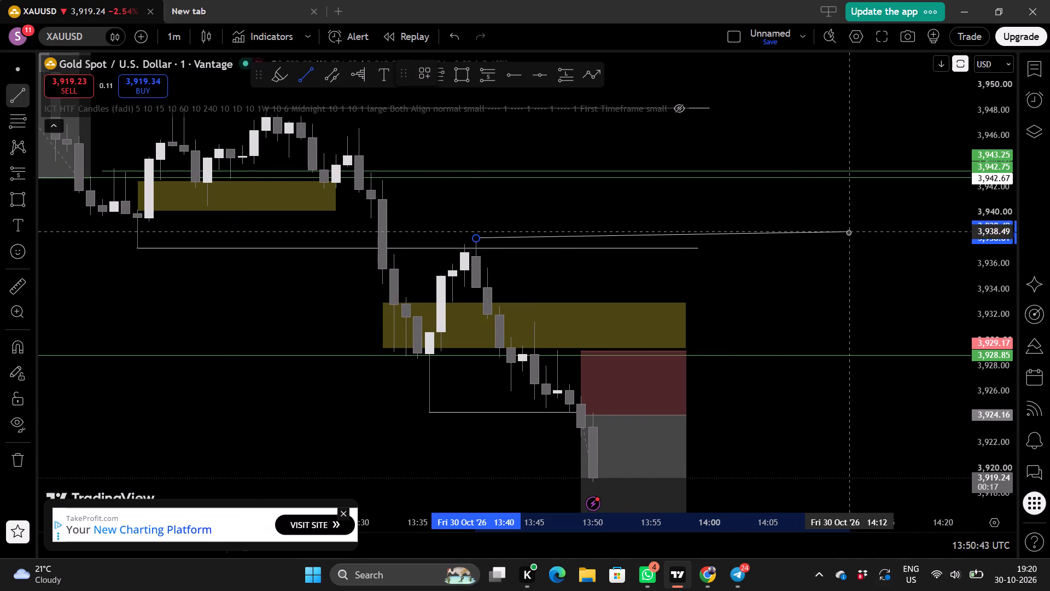
pyautogui.click(859, 236)
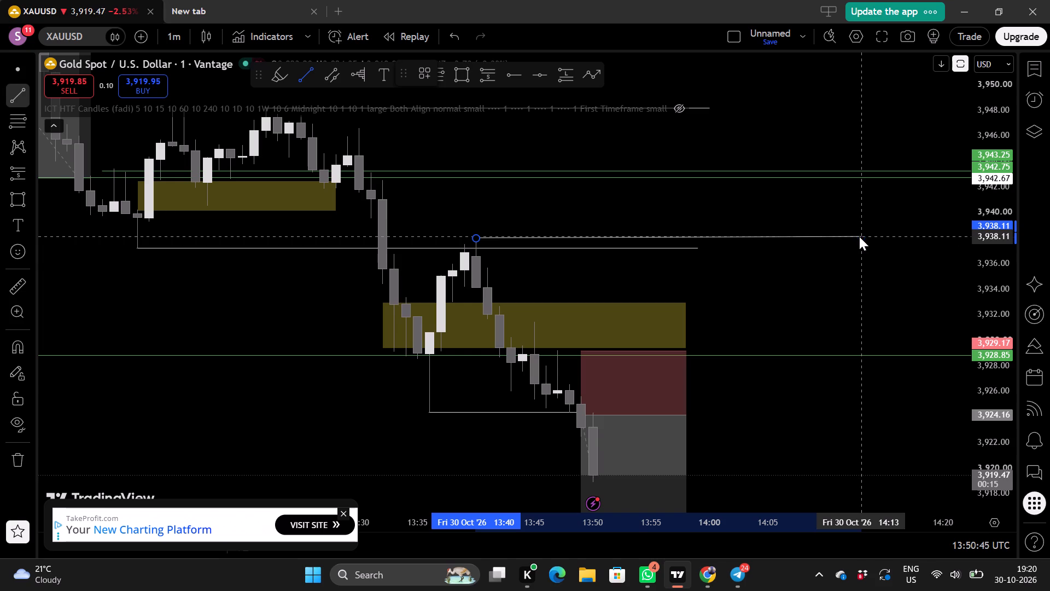
pyautogui.click(864, 262)
# Examine the wider 1-minute price action around the short position, the 13:40 high line and the target level.
pyautogui.moveTo(864, 262); pyautogui.dragTo(850, 194)
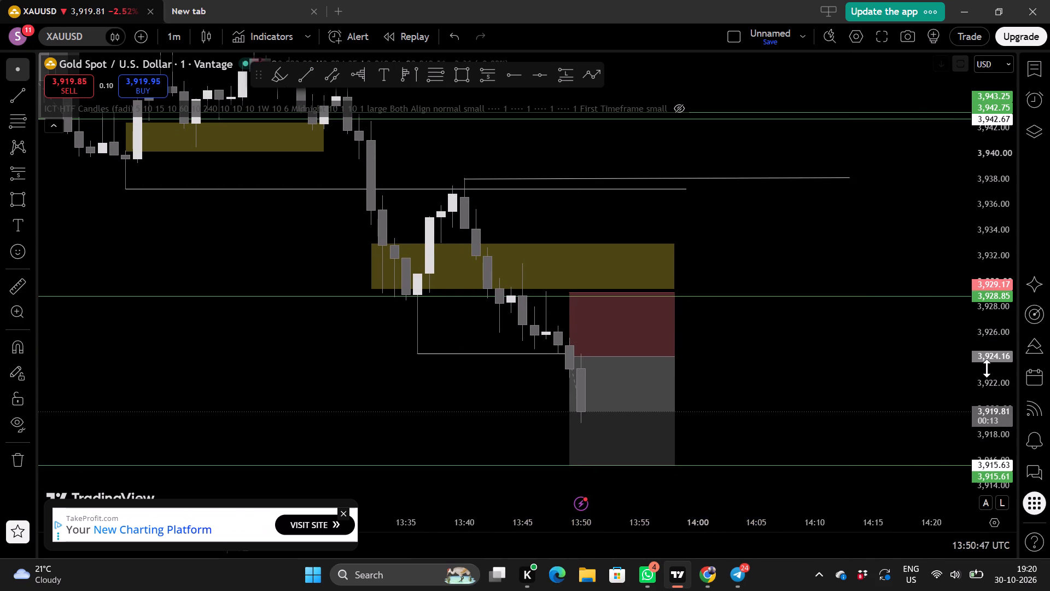
pyautogui.scroll(-2, 1000, 405)
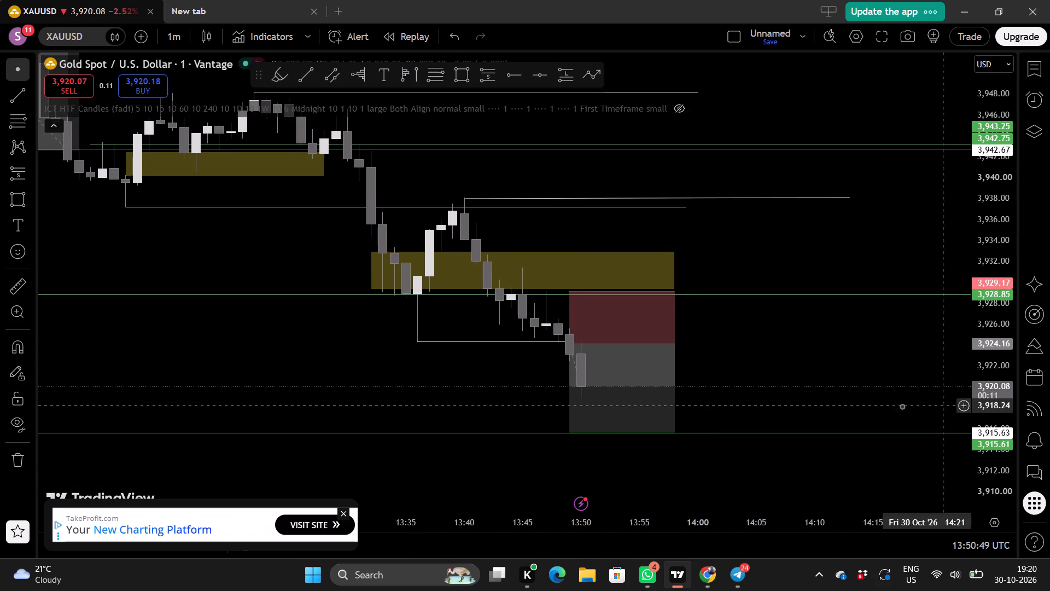
pyautogui.scroll(-2, 902, 406)
pyautogui.scroll(1, 902, 406)
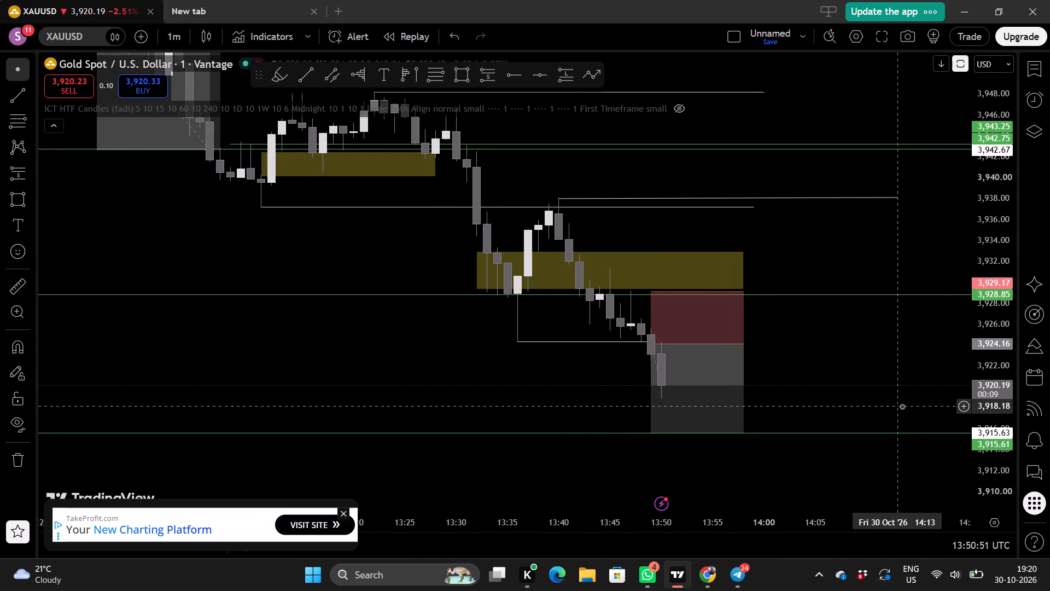
pyautogui.scroll(1, 902, 406)
pyautogui.click(868, 386)
pyautogui.moveTo(868, 386); pyautogui.dragTo(856, 360)
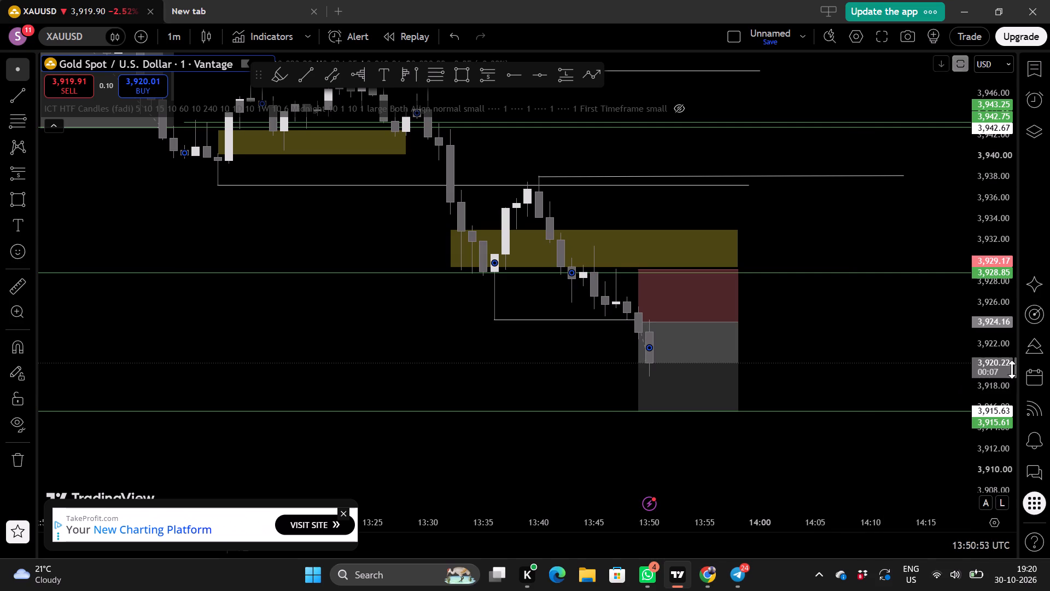
# Examine the final seconds of the 13:50 candle inside the short position, between the 3,924.16 entry and the 3,915.61 level.
pyautogui.scroll(3, 987, 357)
pyautogui.moveTo(866, 375); pyautogui.dragTo(829, 289)
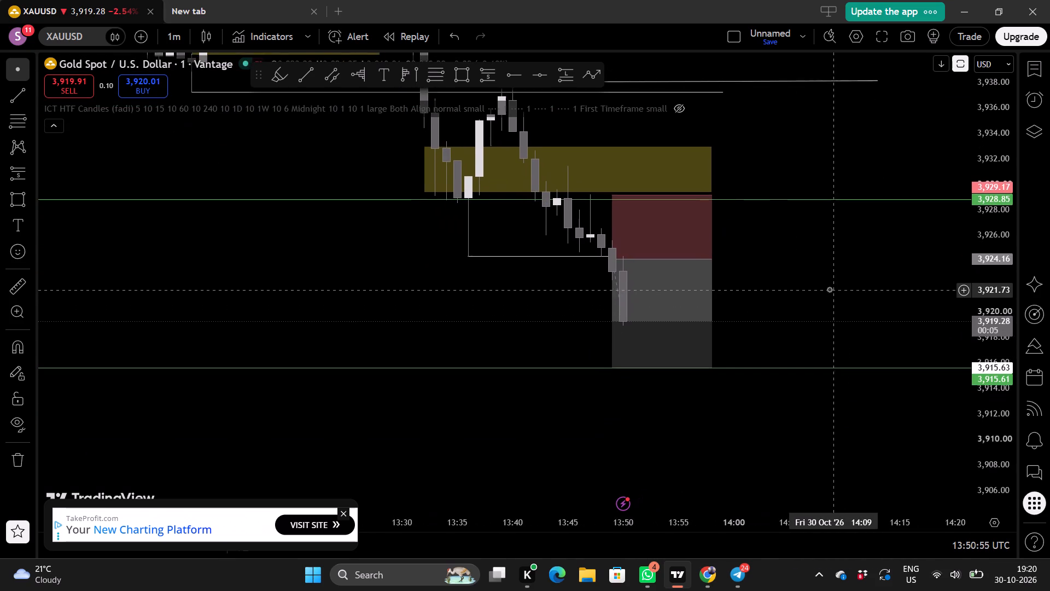
pyautogui.scroll(1, 864, 338)
pyautogui.scroll(4, 991, 315)
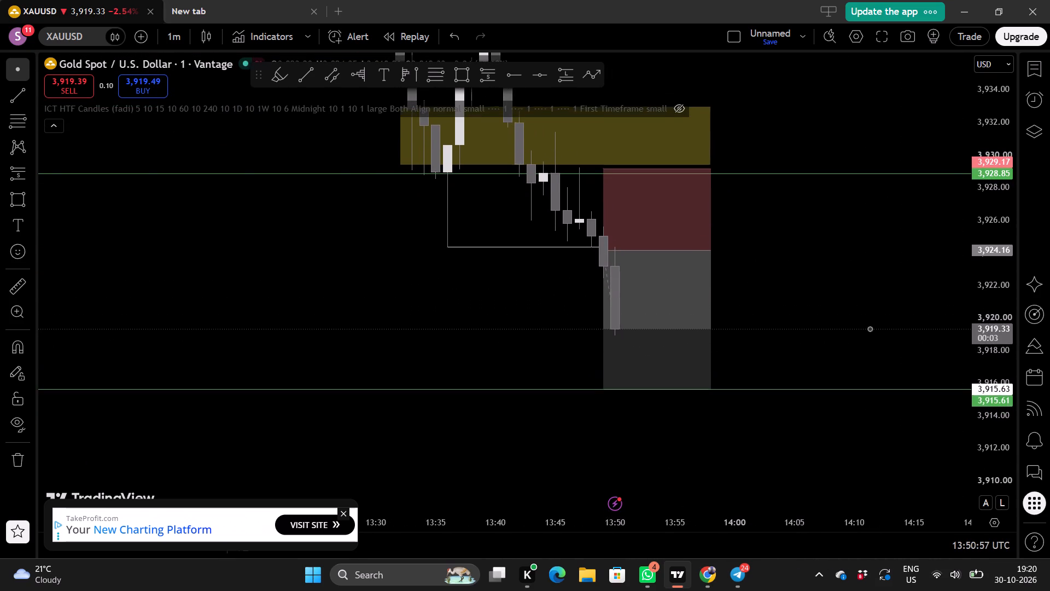
pyautogui.moveTo(870, 328); pyautogui.dragTo(806, 301)
pyautogui.scroll(-1, 839, 320)
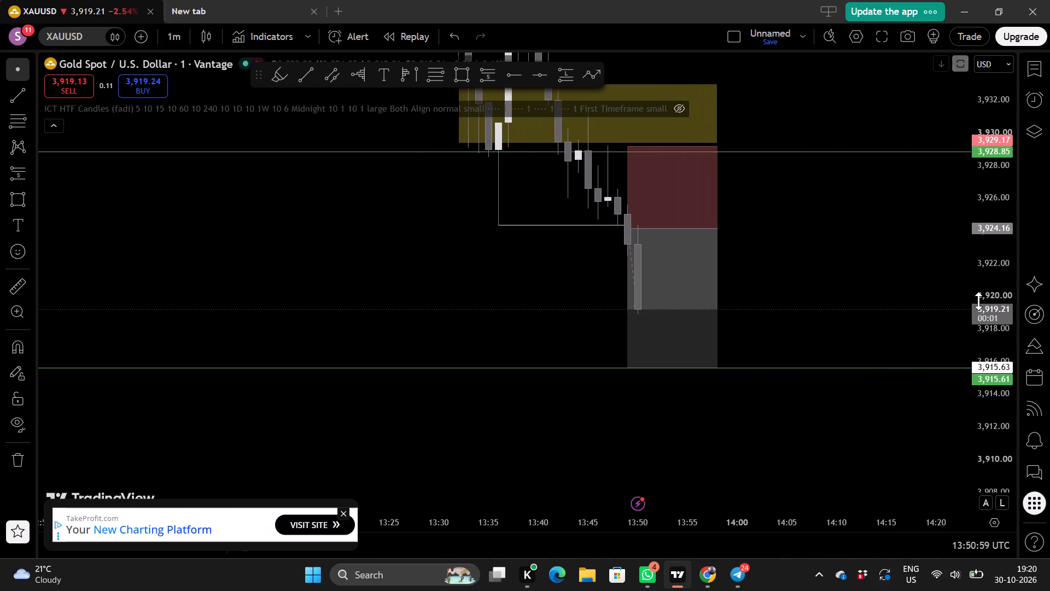
pyautogui.scroll(4, 978, 301)
pyautogui.moveTo(859, 309); pyautogui.dragTo(800, 302)
pyautogui.scroll(-1, 906, 327)
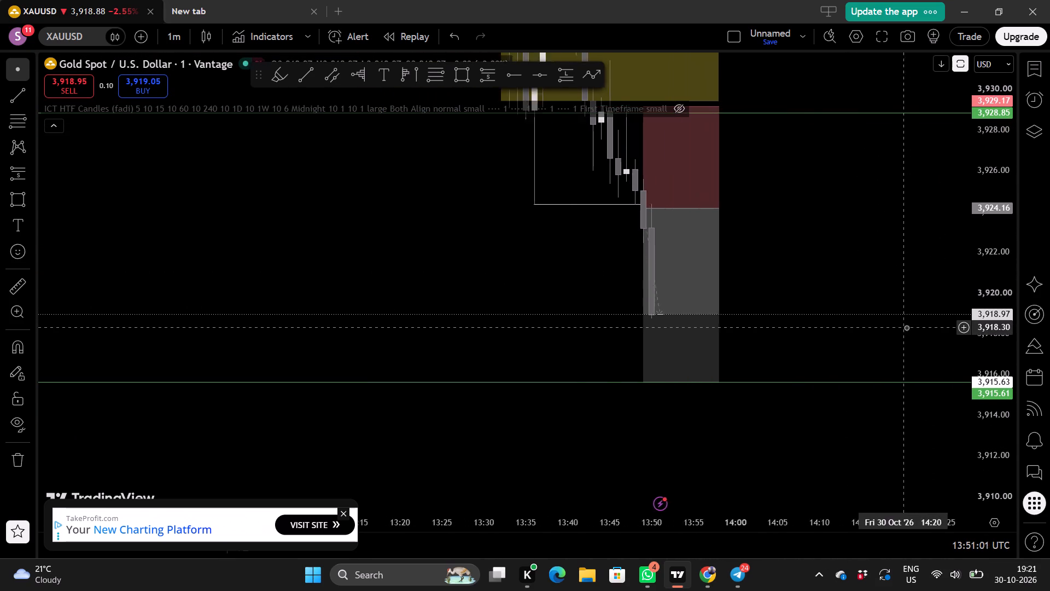
# Examine the newly opened 13:51 candle within the short position's profit area, relative to the 3,915.61 level.
pyautogui.scroll(-3, 1002, 331)
pyautogui.scroll(-1, 899, 312)
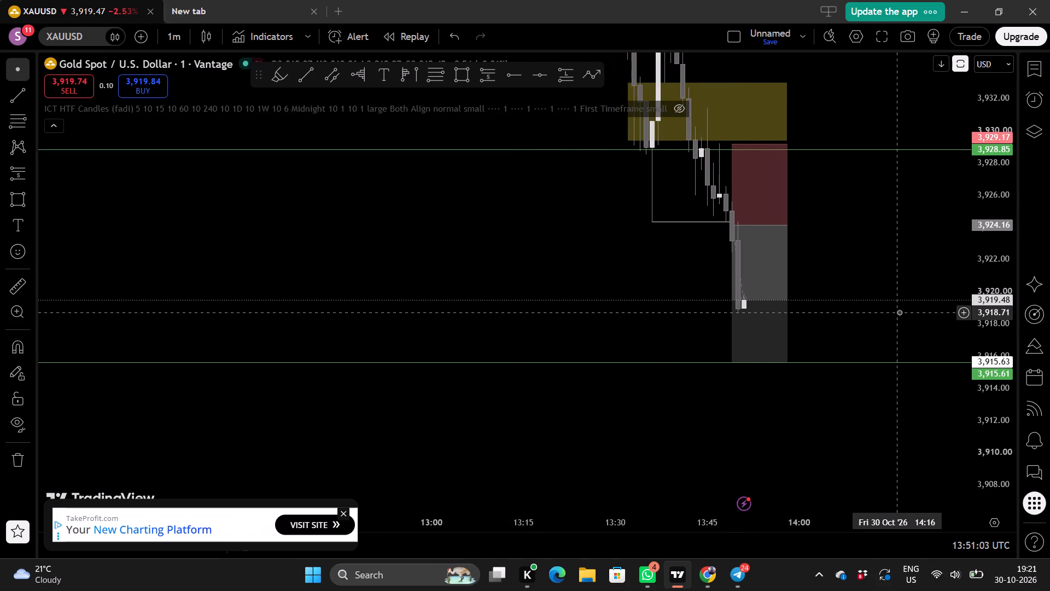
pyautogui.moveTo(891, 285); pyautogui.dragTo(762, 289)
pyautogui.scroll(2, 814, 295)
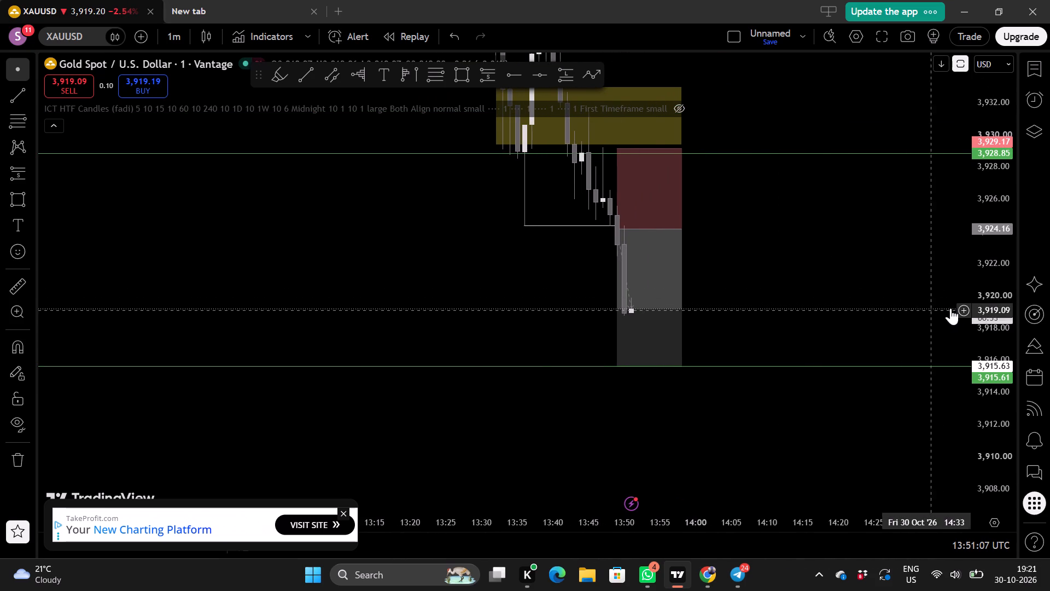
pyautogui.scroll(2, 985, 308)
pyautogui.scroll(1, 821, 330)
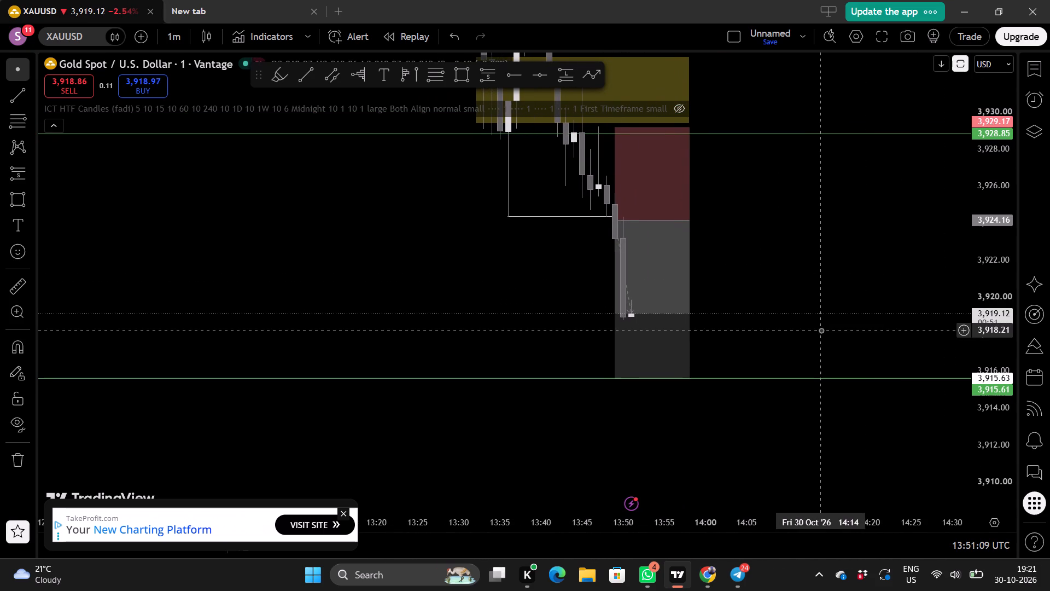
pyautogui.scroll(2, 821, 330)
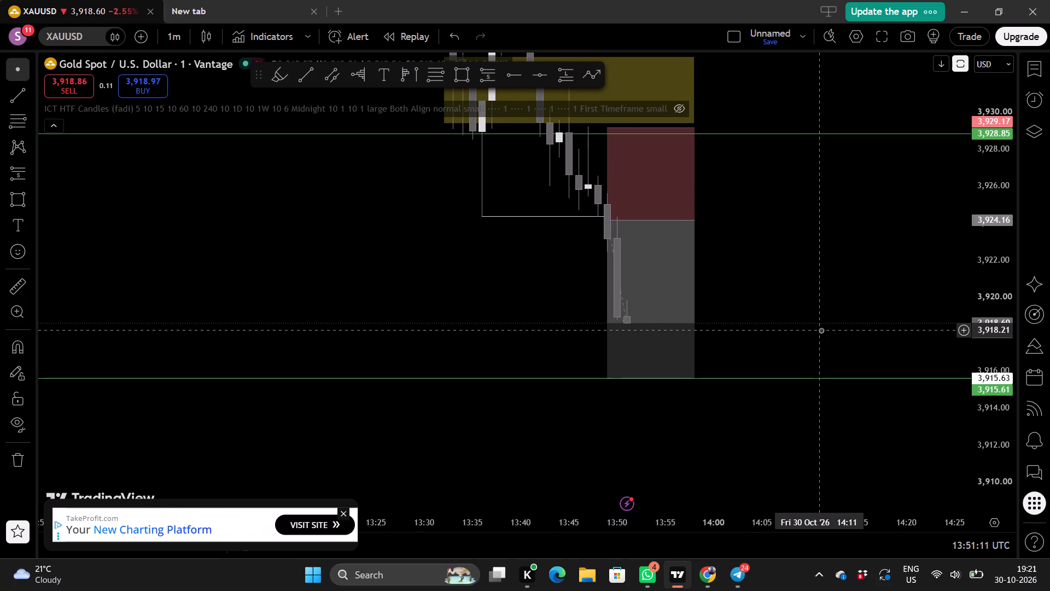
pyautogui.scroll(2, 978, 335)
pyautogui.scroll(-1, 849, 339)
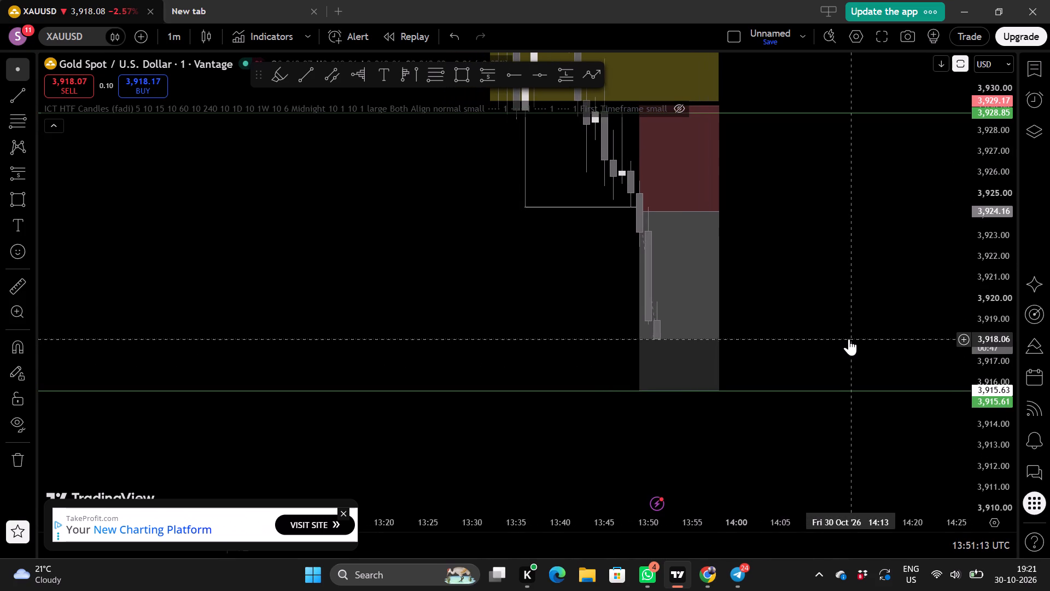
pyautogui.scroll(2, 849, 339)
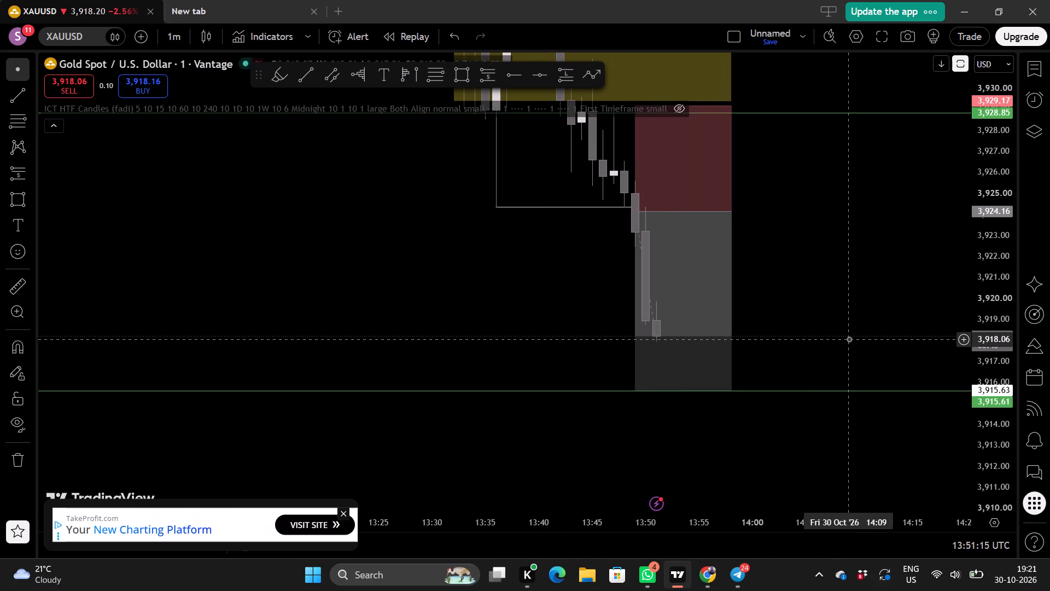
pyautogui.scroll(2, 989, 338)
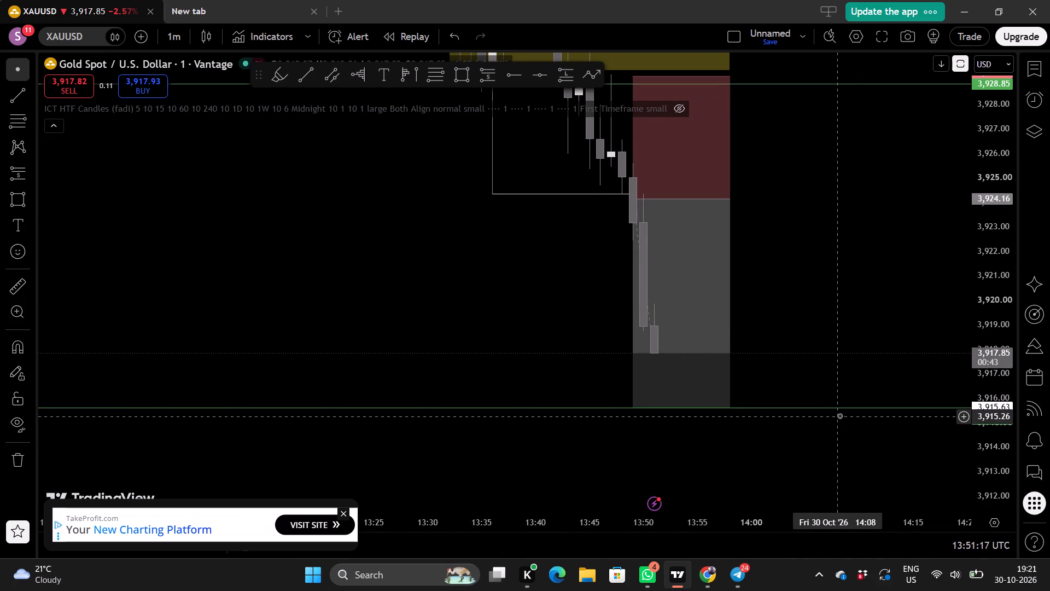
pyautogui.scroll(1, 892, 372)
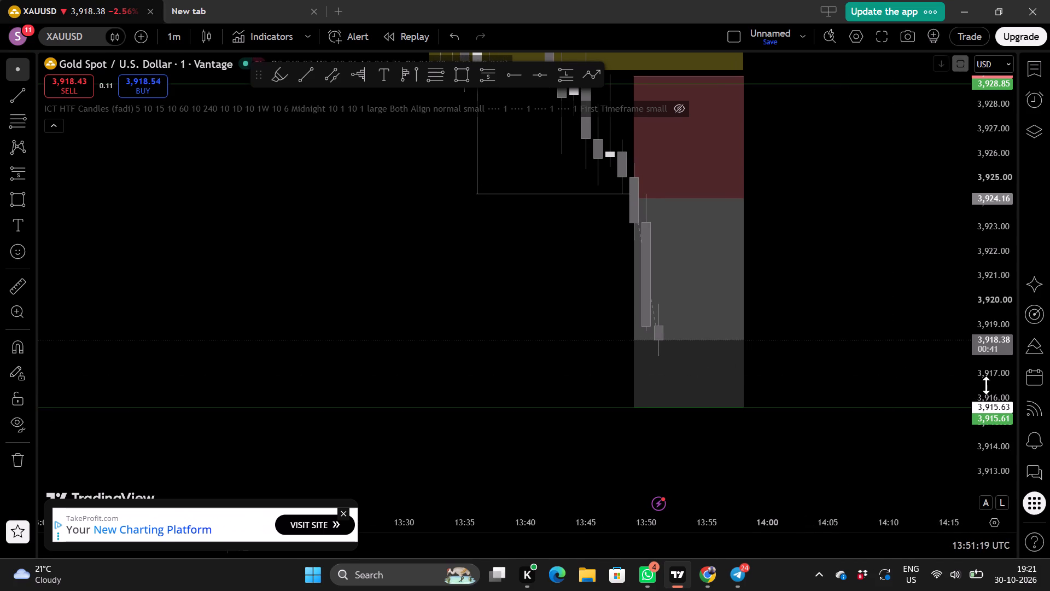
# Inspect the 13:51 candle's body and wicks at close range against the short's 3,915.61 target level.
pyautogui.scroll(3, 988, 361)
pyautogui.moveTo(891, 363); pyautogui.dragTo(870, 298)
pyautogui.scroll(1, 911, 313)
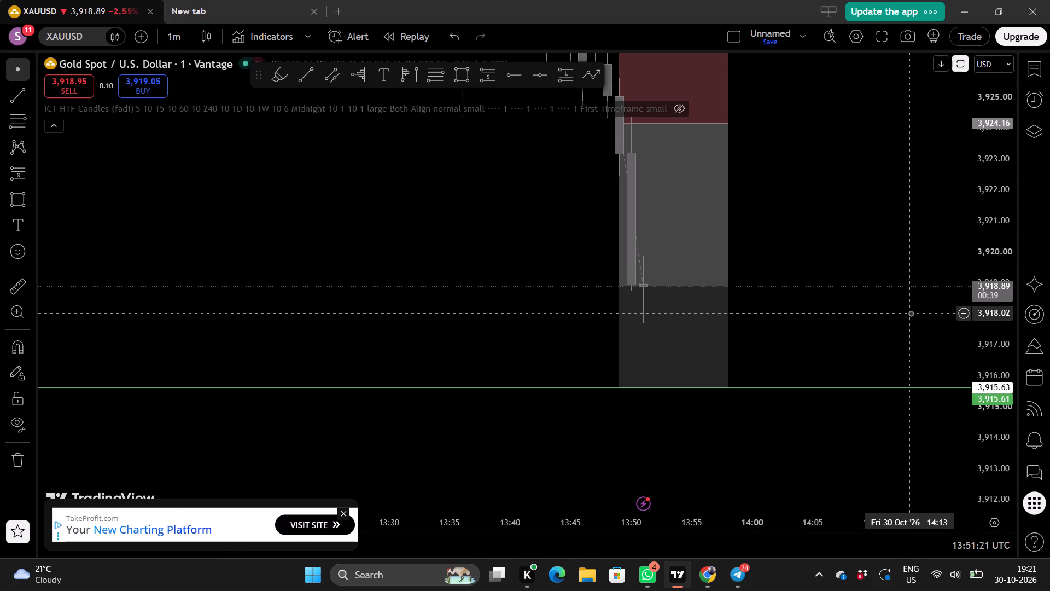
pyautogui.scroll(1, 911, 313)
pyautogui.scroll(3, 999, 287)
pyautogui.scroll(-1, 872, 307)
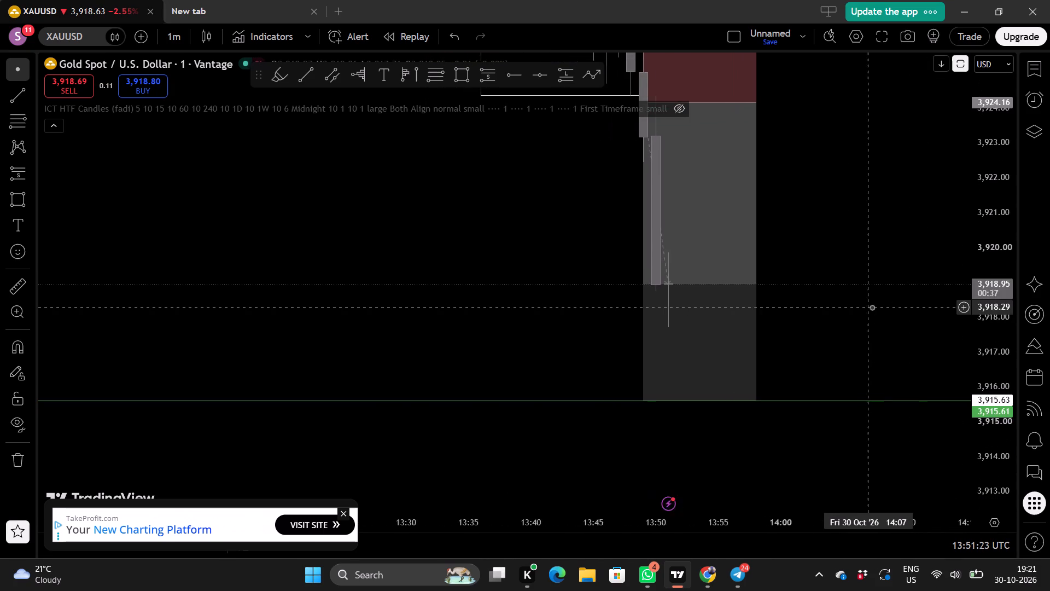
pyautogui.scroll(4, 872, 307)
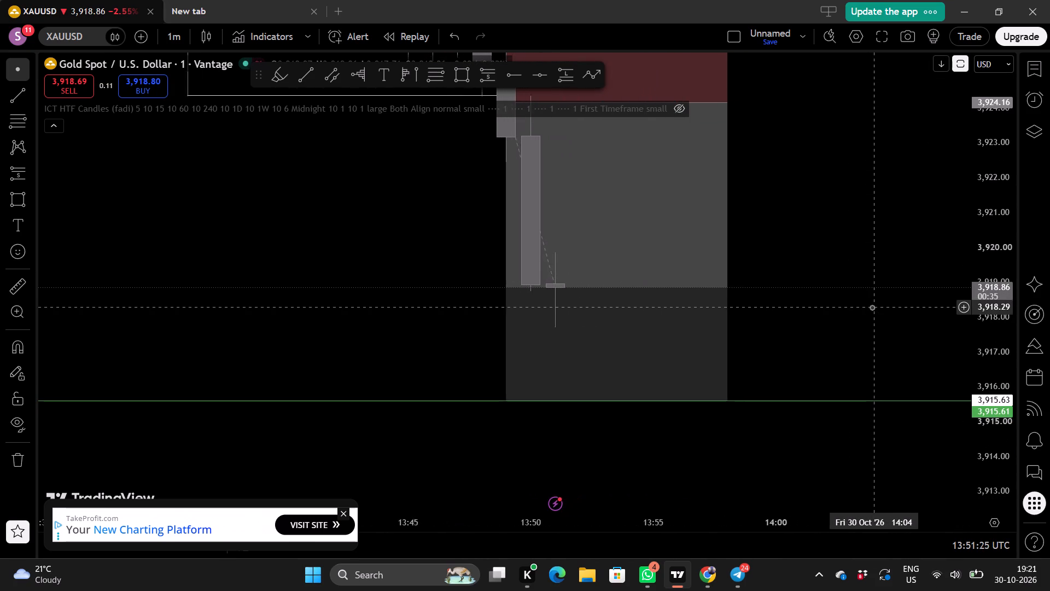
pyautogui.scroll(-4, 872, 307)
pyautogui.click(900, 314)
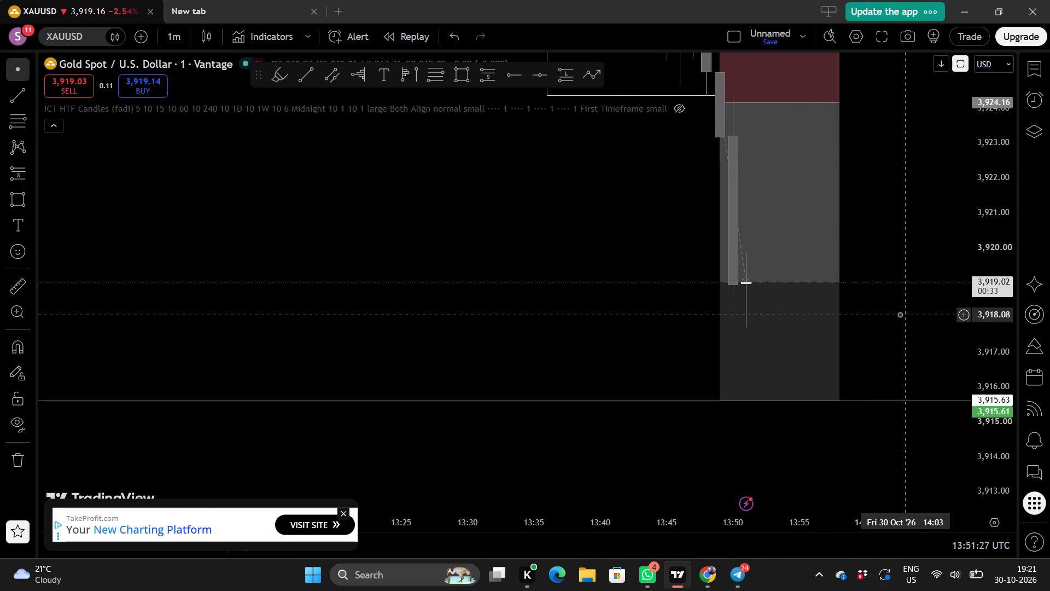
pyautogui.moveTo(900, 314); pyautogui.dragTo(800, 349)
pyautogui.scroll(1, 860, 335)
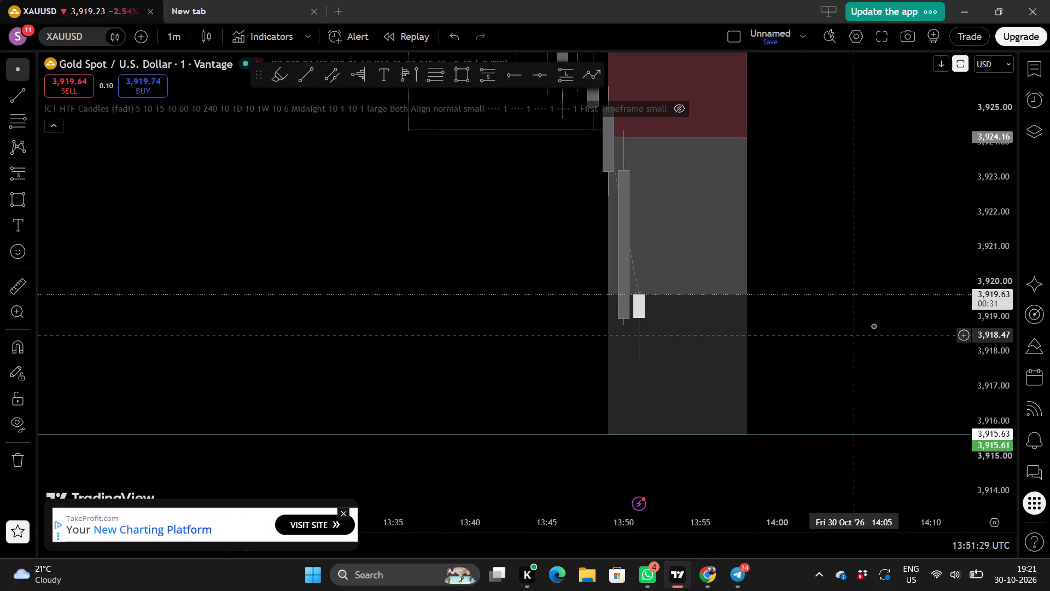
pyautogui.moveTo(873, 326); pyautogui.dragTo(756, 325)
pyautogui.scroll(-1, 831, 348)
pyautogui.click(886, 354)
pyautogui.moveTo(886, 354); pyautogui.dragTo(867, 347)
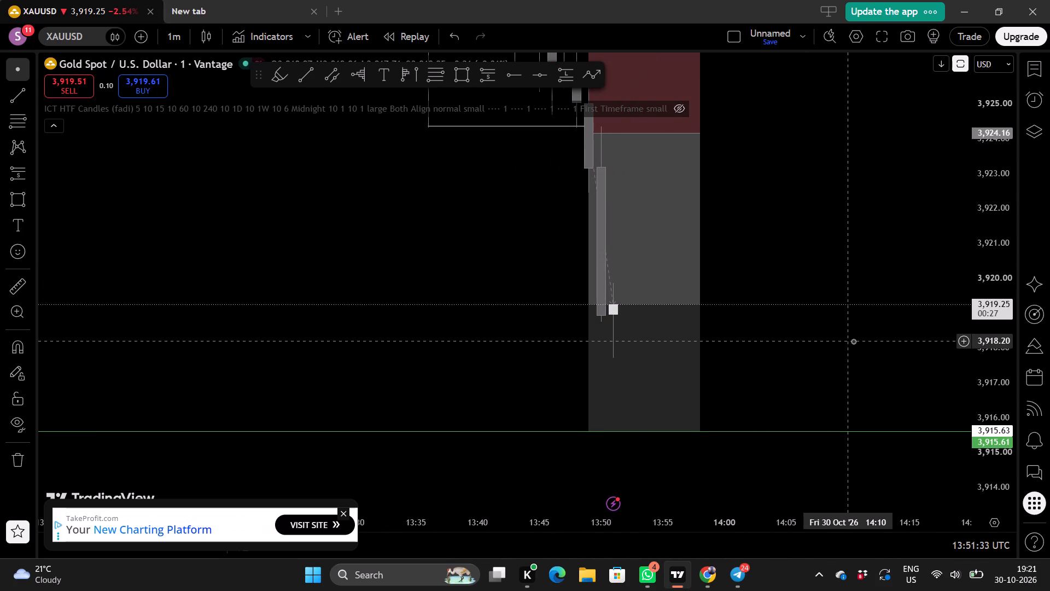
pyautogui.scroll(1, 859, 340)
pyautogui.moveTo(809, 265); pyautogui.dragTo(660, 277)
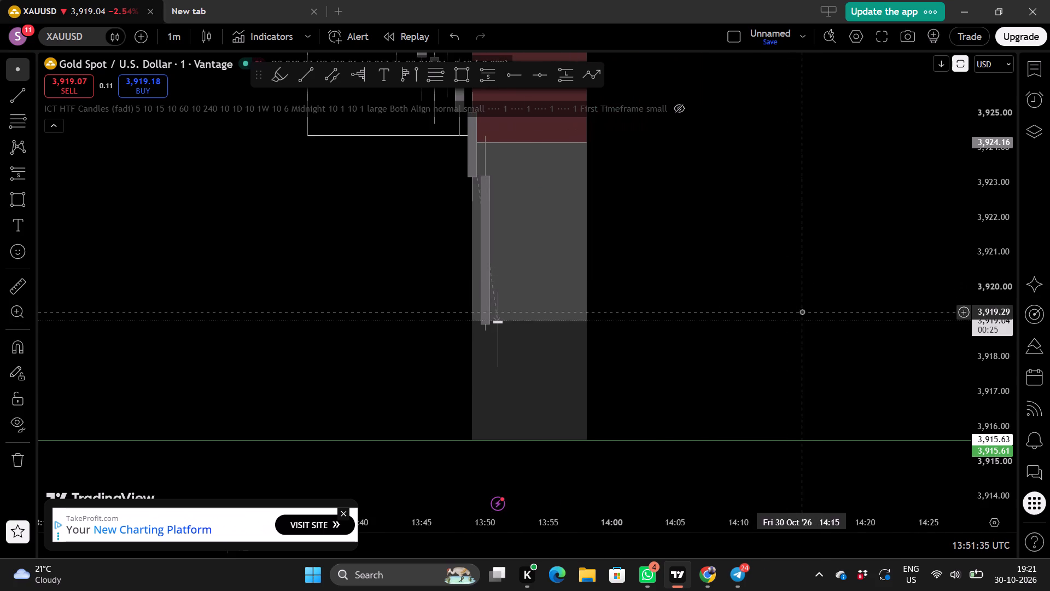
# Examine the short position in its surroundings, including the yellow zone above it, the 3,928.85 level and the 13:40 high line.
pyautogui.scroll(-1, 802, 311)
pyautogui.scroll(-6, 995, 369)
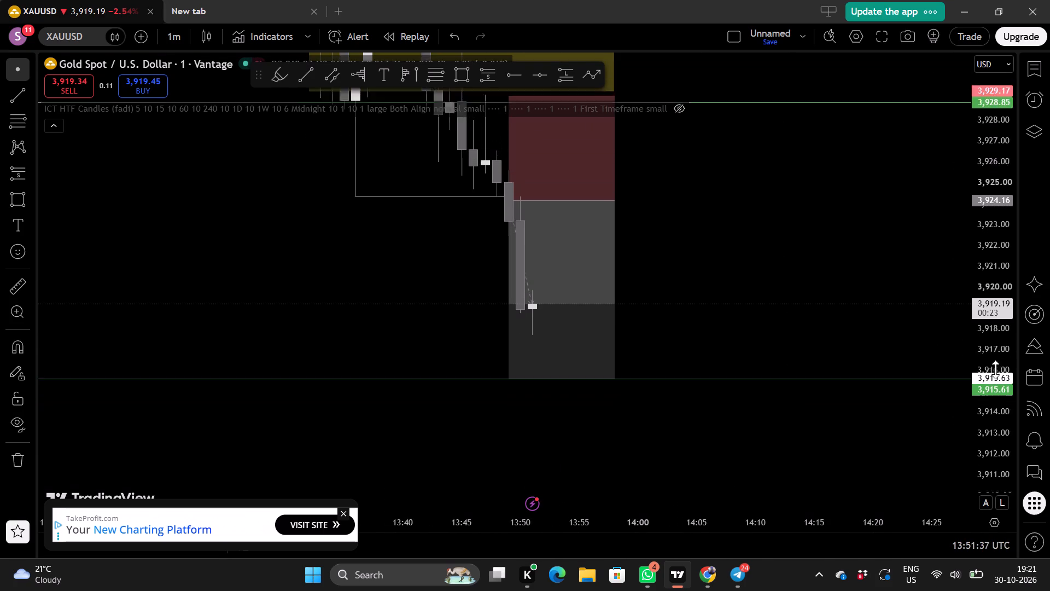
pyautogui.scroll(-2, 840, 430)
pyautogui.moveTo(812, 249); pyautogui.dragTo(555, 287)
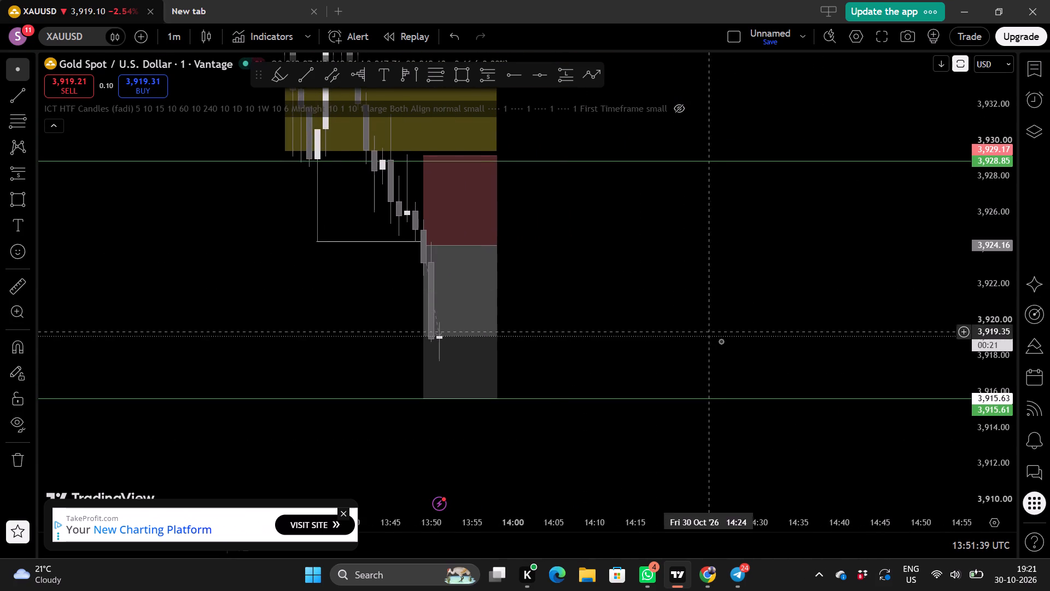
pyautogui.scroll(-1, 721, 341)
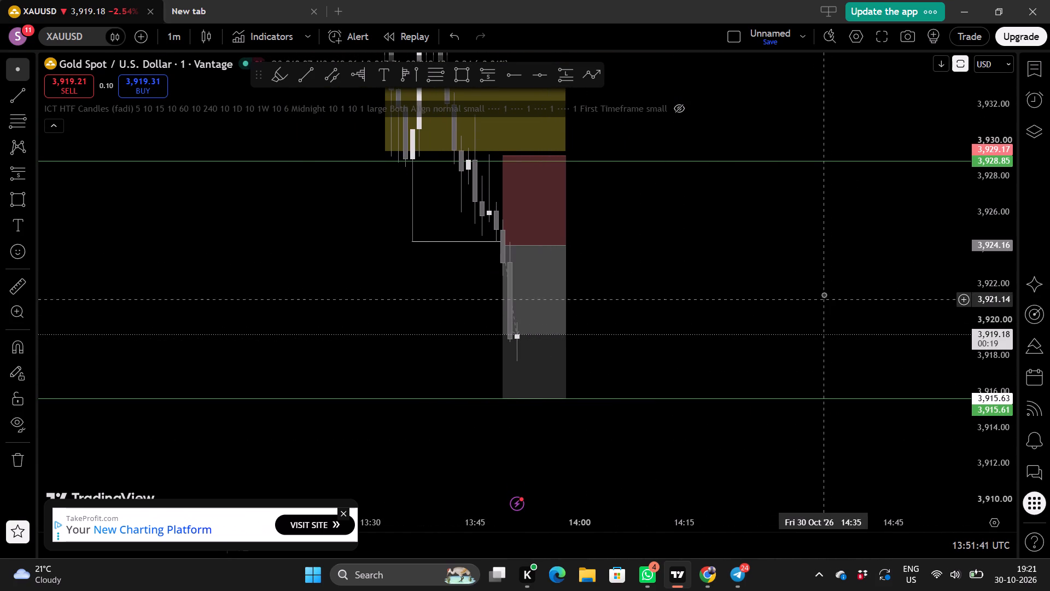
pyautogui.moveTo(839, 310); pyautogui.dragTo(653, 344)
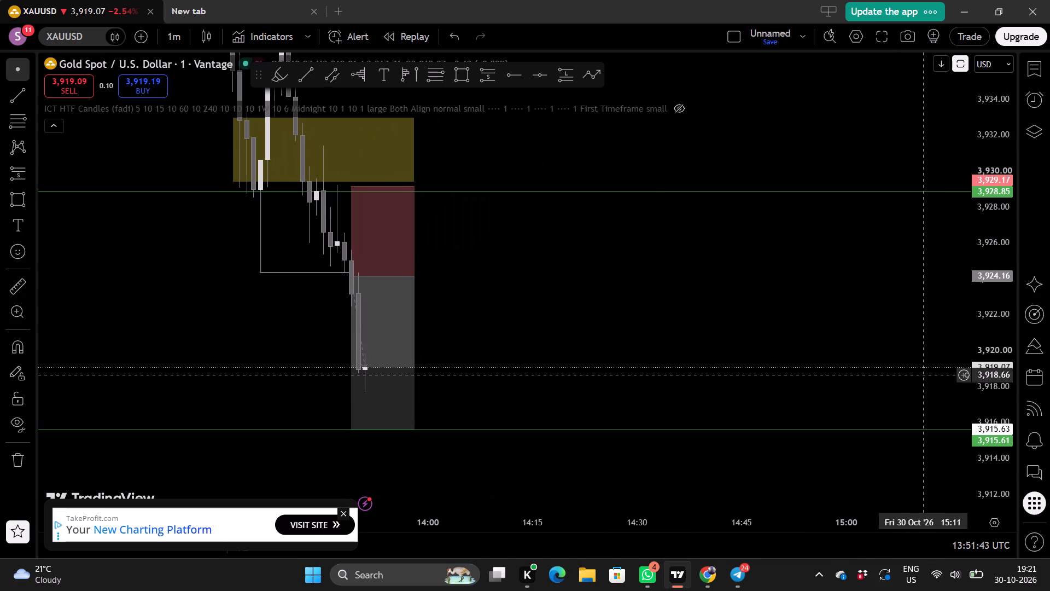
pyautogui.scroll(-5, 991, 385)
pyautogui.scroll(-1, 685, 401)
pyautogui.moveTo(625, 277); pyautogui.dragTo(442, 338)
pyautogui.scroll(-3, 537, 349)
pyautogui.moveTo(693, 350); pyautogui.dragTo(528, 329)
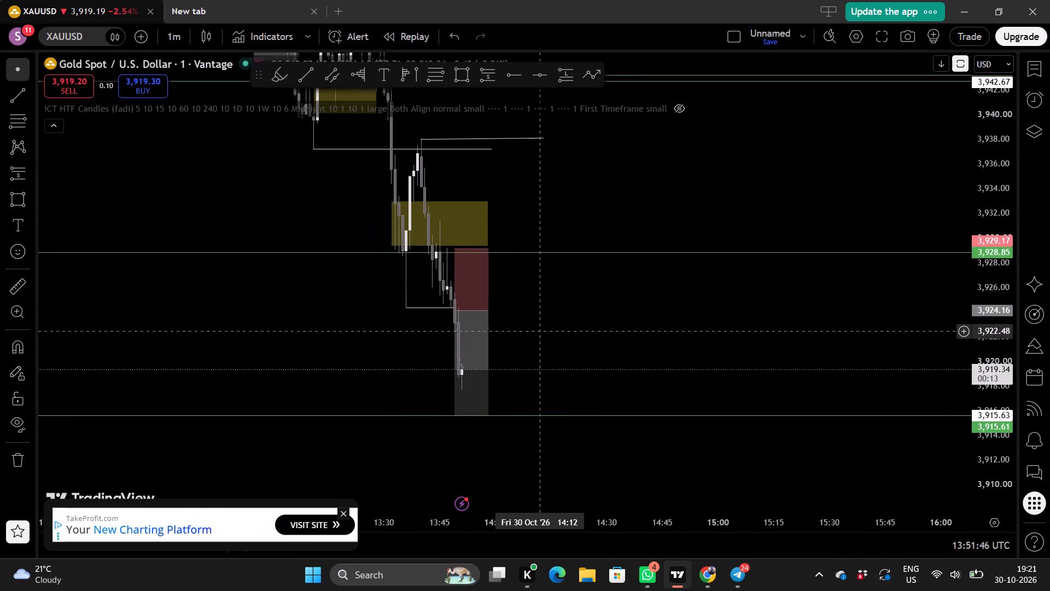
pyautogui.moveTo(528, 329); pyautogui.dragTo(522, 329)
pyautogui.scroll(1, 640, 333)
pyautogui.moveTo(640, 333); pyautogui.dragTo(606, 361)
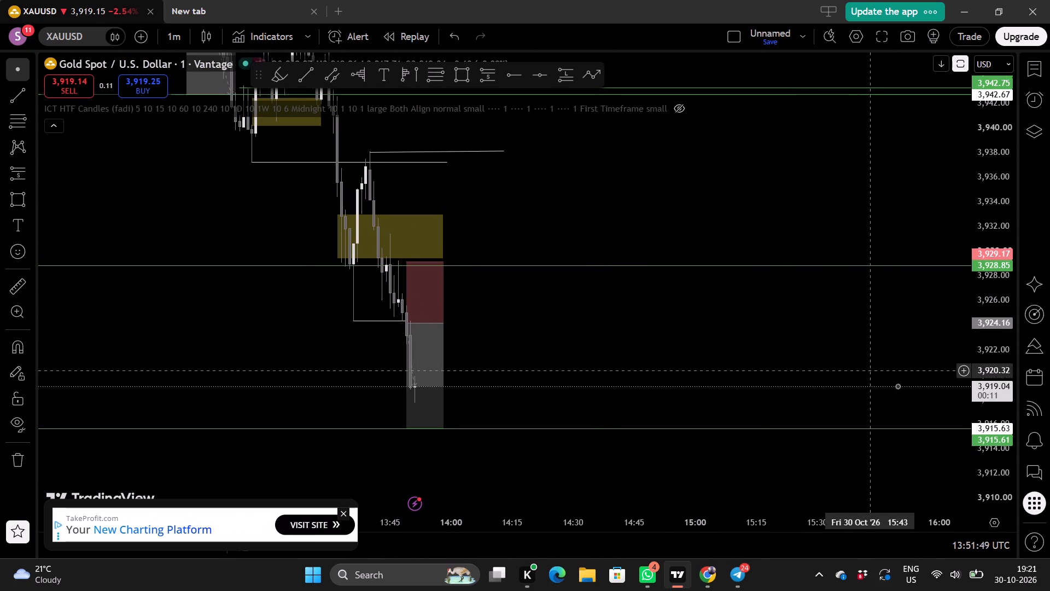
# Examine the wider 1-minute decline from the 3,960.00 level through both short positions down to 3,915.61.
pyautogui.scroll(-4, 984, 407)
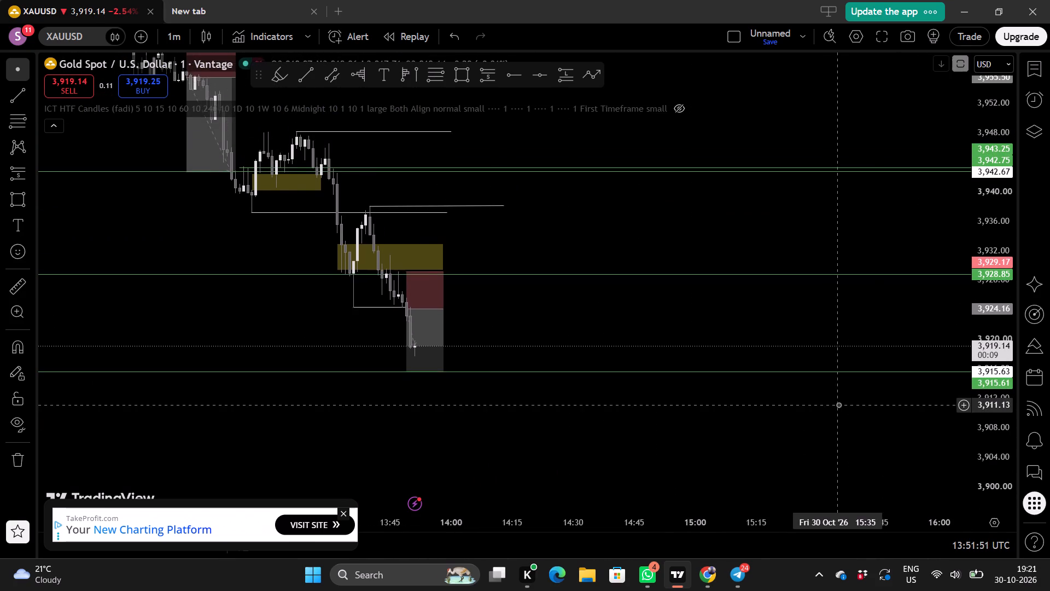
pyautogui.scroll(-1, 838, 404)
pyautogui.moveTo(690, 305); pyautogui.dragTo(679, 418)
pyautogui.scroll(-3, 982, 410)
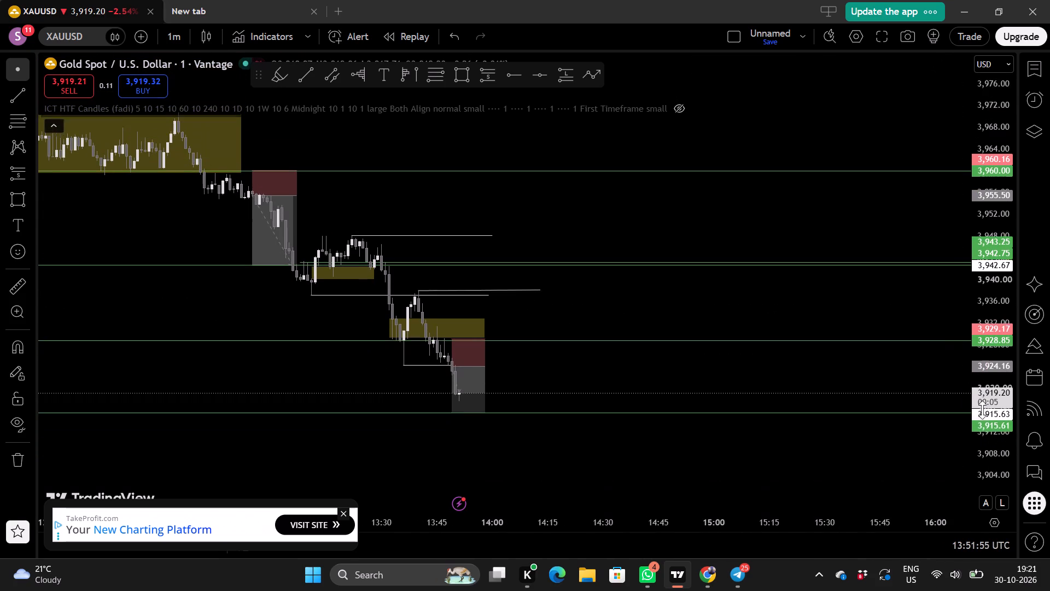
pyautogui.scroll(-1, 775, 400)
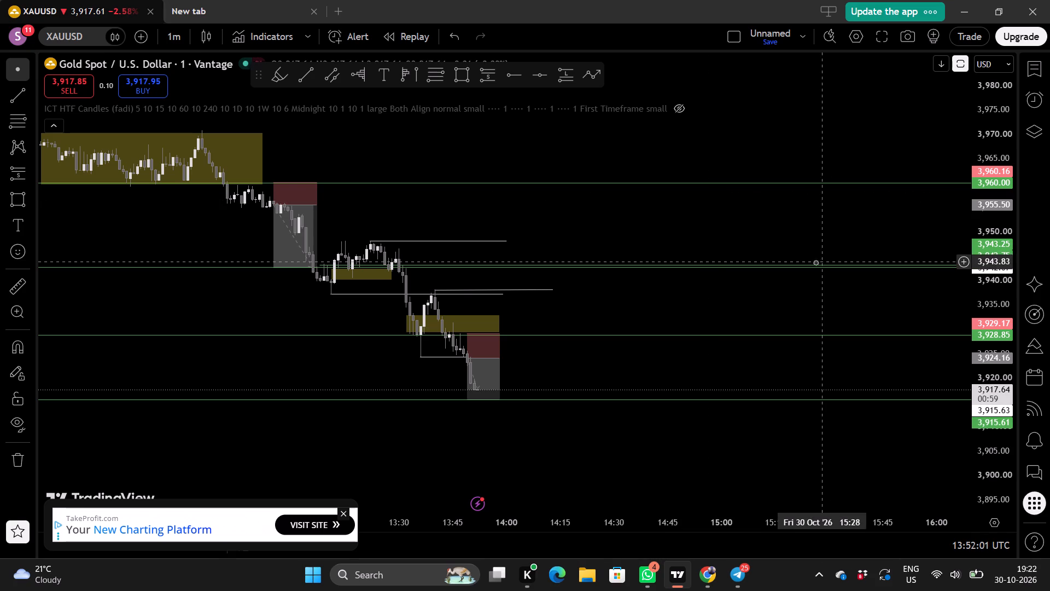
pyautogui.click(768, 302)
pyautogui.moveTo(768, 300); pyautogui.dragTo(764, 247)
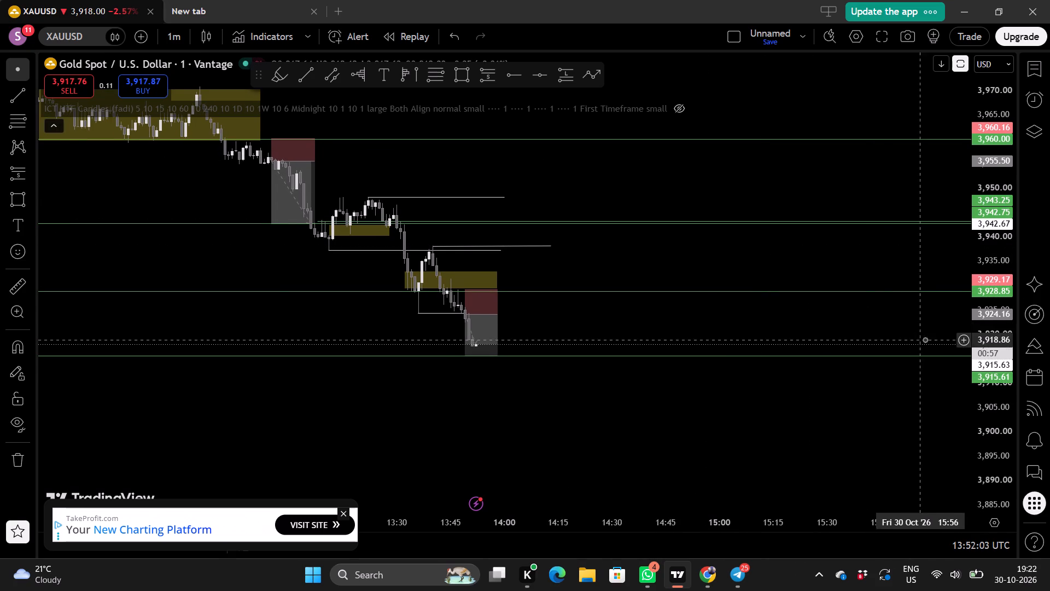
# Examine the developing 13:52 candle near the 3,915.61 target, together with the marked levels and zones up to 3,943.25.
pyautogui.scroll(4, 983, 327)
pyautogui.hscroll(1, 765, 391)
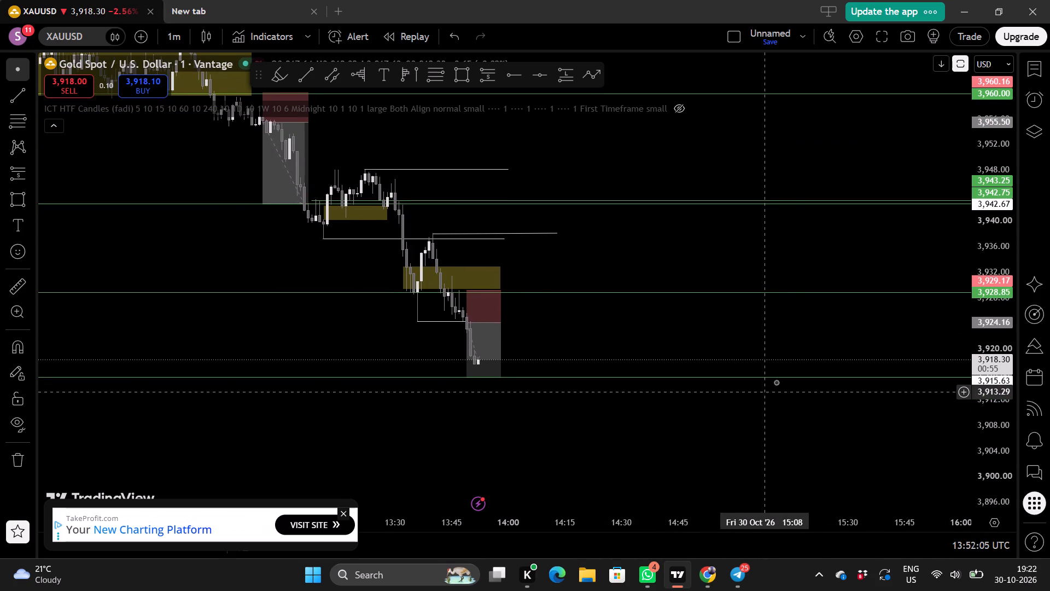
pyautogui.click(803, 352)
pyautogui.scroll(2, 999, 345)
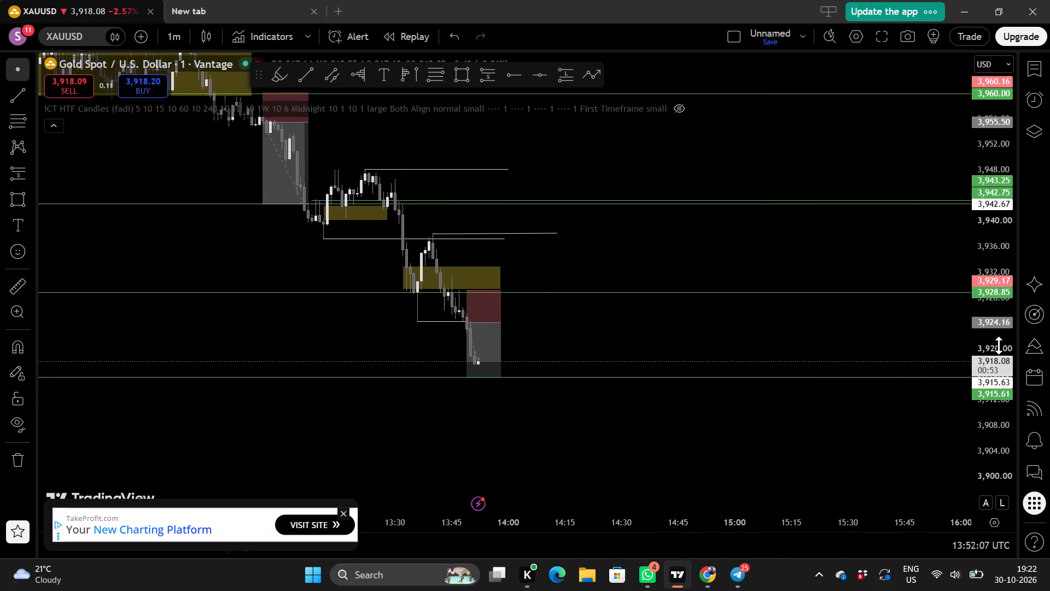
pyautogui.scroll(2, 999, 345)
pyautogui.moveTo(803, 365); pyautogui.dragTo(809, 317)
pyautogui.hscroll(1, 809, 317)
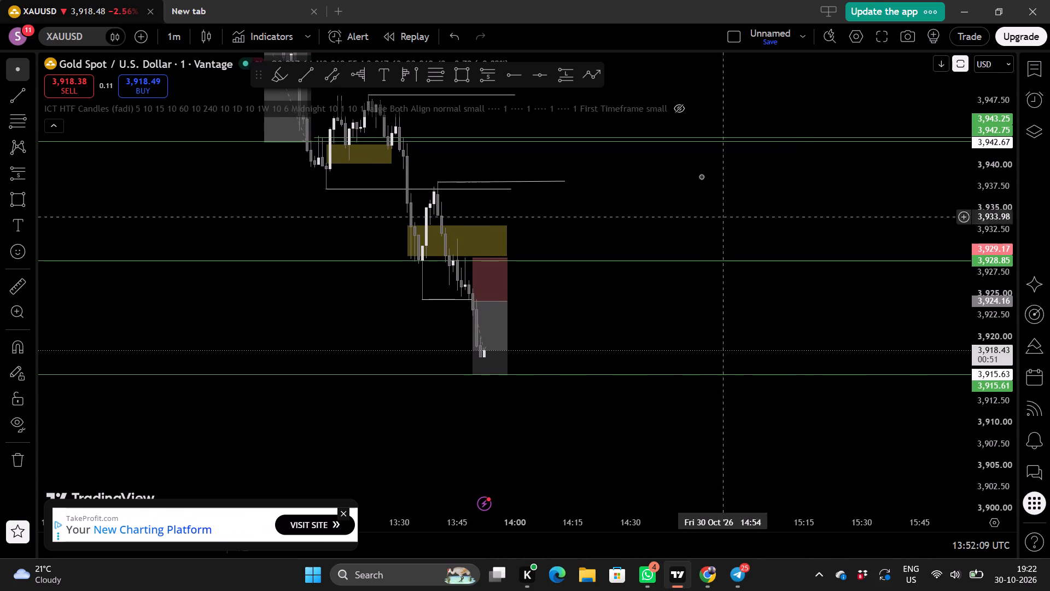
pyautogui.moveTo(701, 175); pyautogui.dragTo(703, 201)
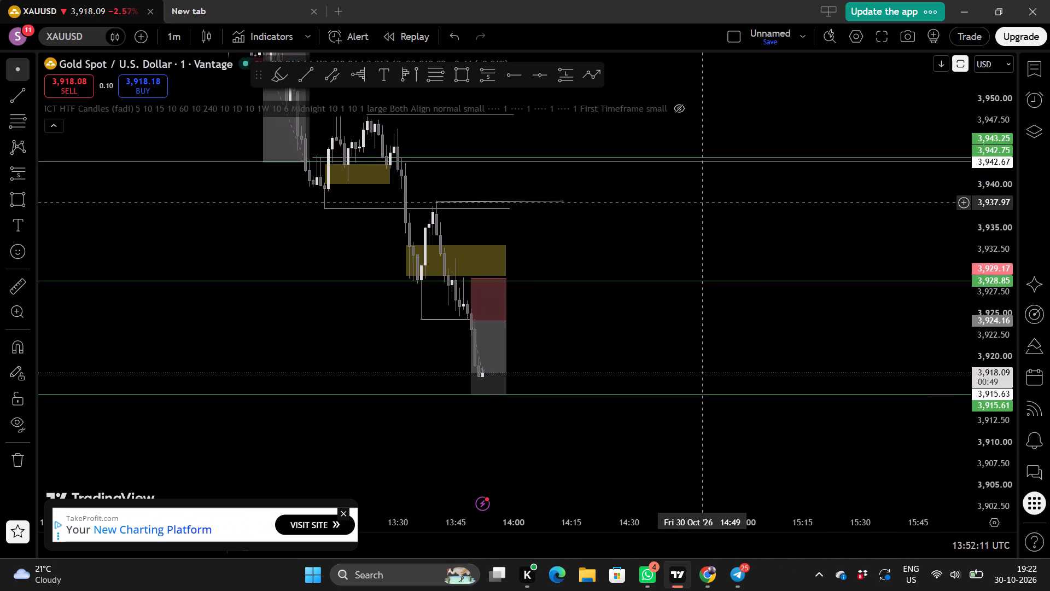
pyautogui.moveTo(703, 201); pyautogui.dragTo(702, 204)
pyautogui.scroll(1, 702, 204)
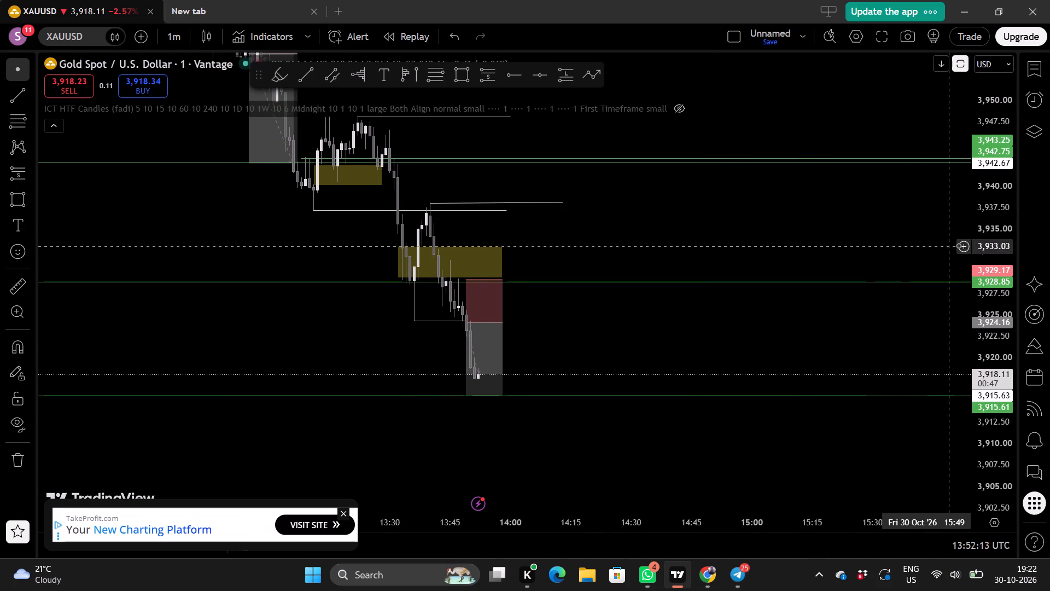
pyautogui.scroll(1, 980, 245)
pyautogui.moveTo(752, 228); pyautogui.dragTo(752, 179)
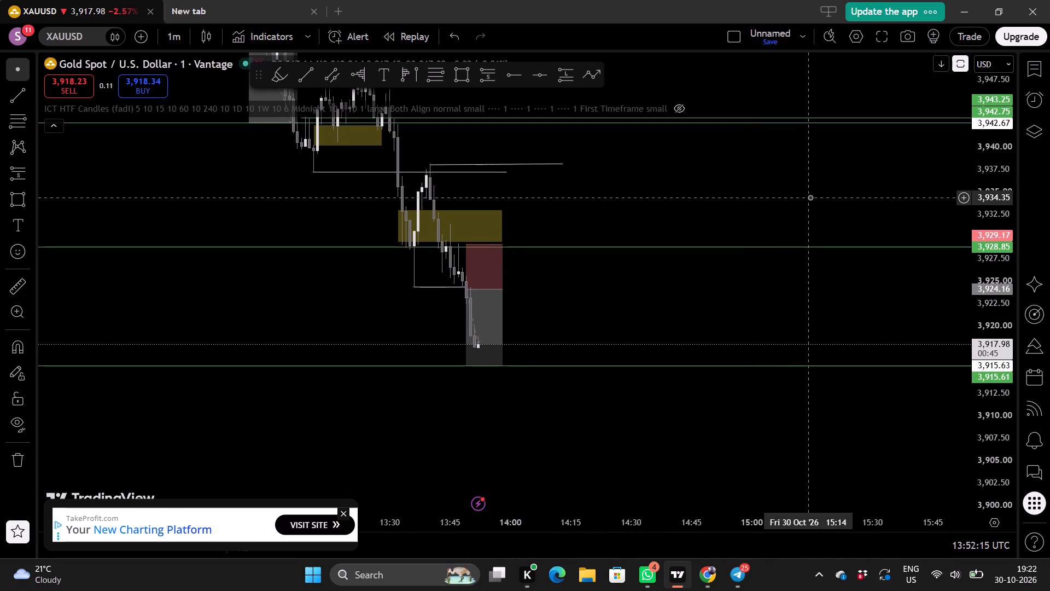
# Examine the short position together with the marked levels and zones from 3,955.50 down to the 3,915.61 target.
pyautogui.hscroll(1, 810, 197)
pyautogui.scroll(2, 986, 267)
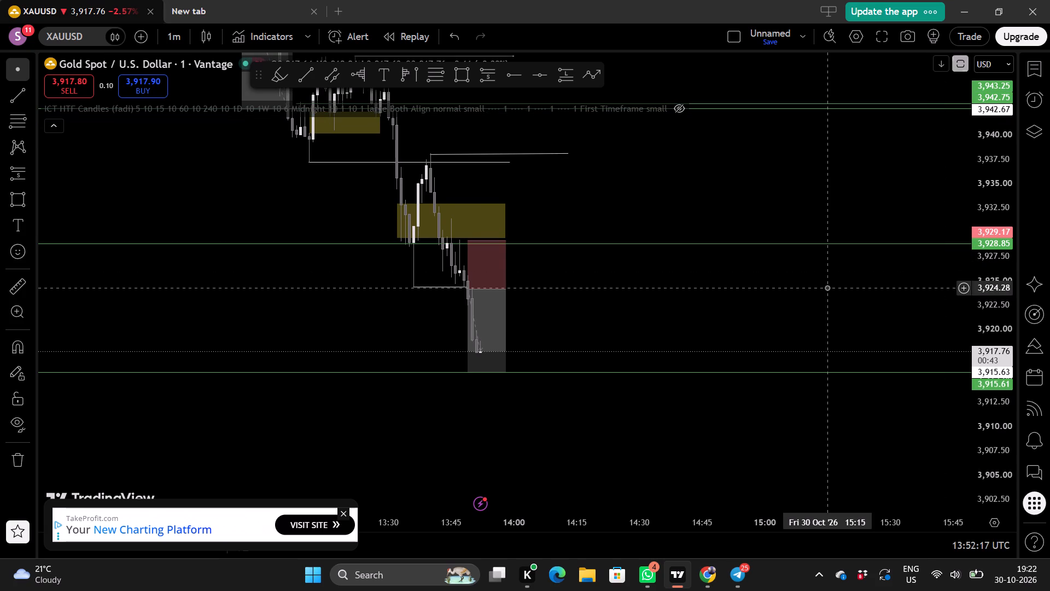
pyautogui.moveTo(827, 287); pyautogui.dragTo(830, 255)
pyautogui.scroll(1, 830, 255)
pyautogui.moveTo(727, 208); pyautogui.dragTo(730, 240)
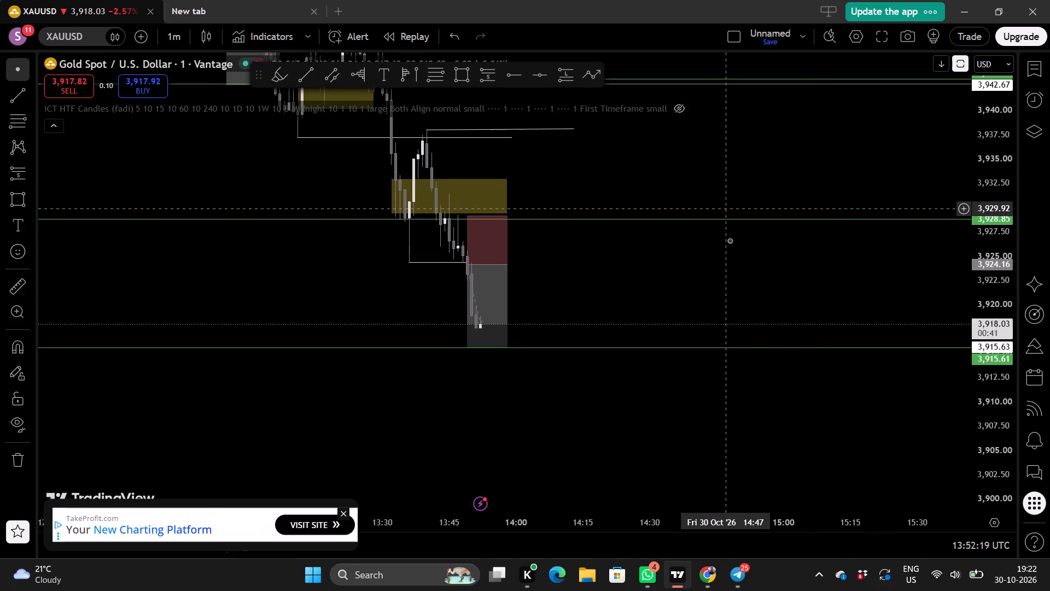
pyautogui.moveTo(730, 240); pyautogui.dragTo(740, 340)
pyautogui.moveTo(738, 316); pyautogui.dragTo(746, 373)
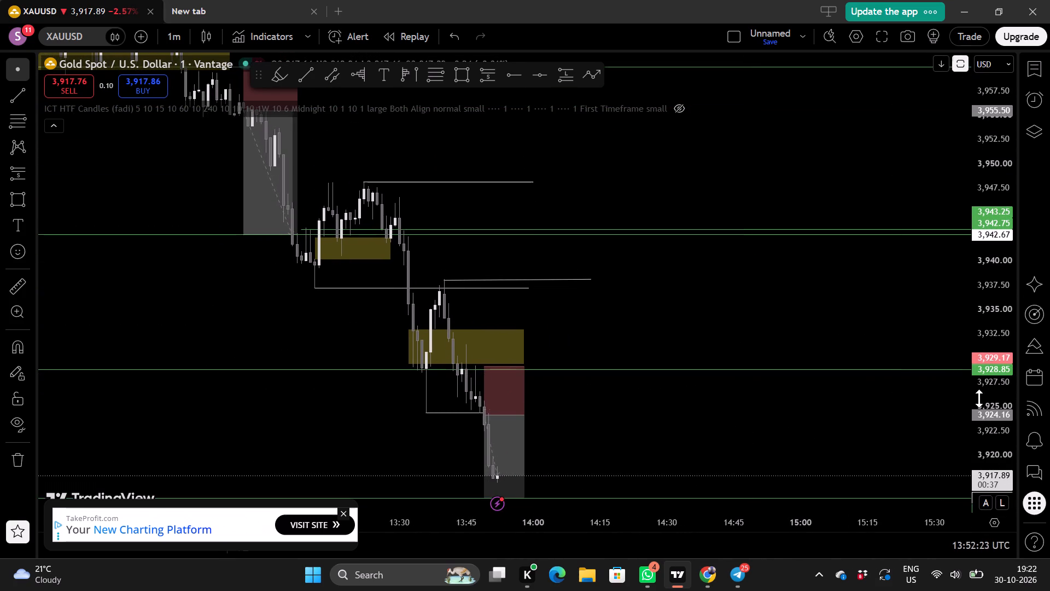
pyautogui.scroll(-2, 981, 393)
pyautogui.moveTo(772, 412); pyautogui.dragTo(777, 334)
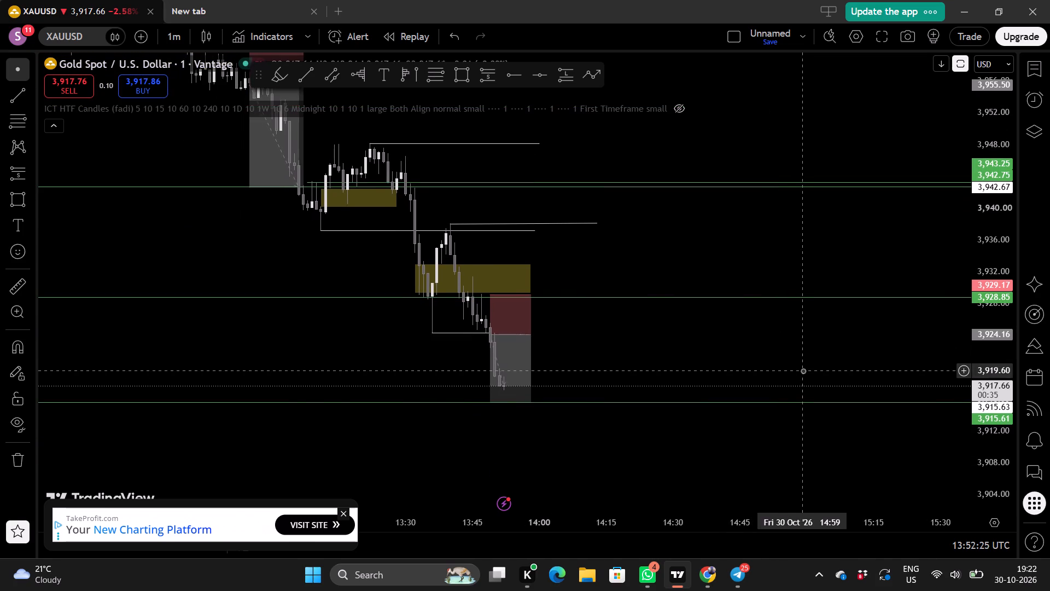
pyautogui.scroll(-1, 803, 370)
pyautogui.scroll(2, 986, 346)
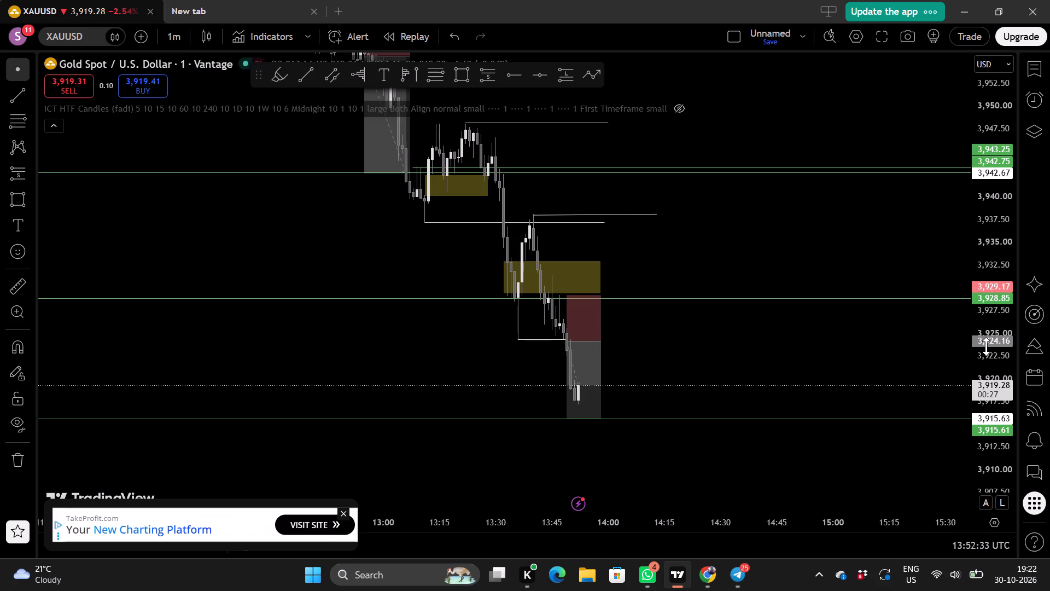
# Inspect the 13:52 candle and the preceding candles inside the short position at closer range against the 3,915.61 target.
pyautogui.scroll(2, 985, 345)
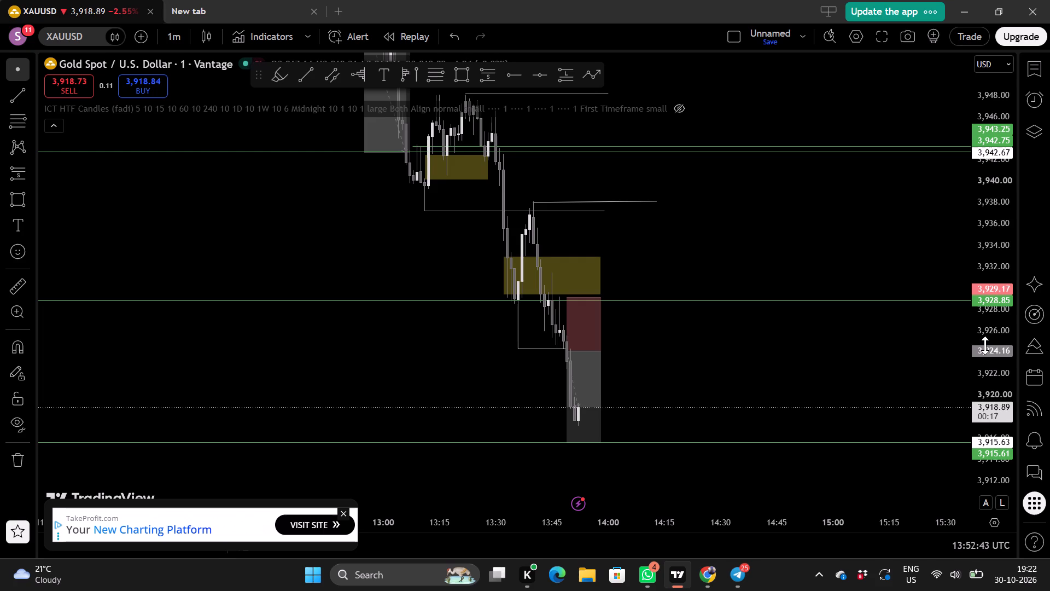
pyautogui.hscroll(1, 883, 434)
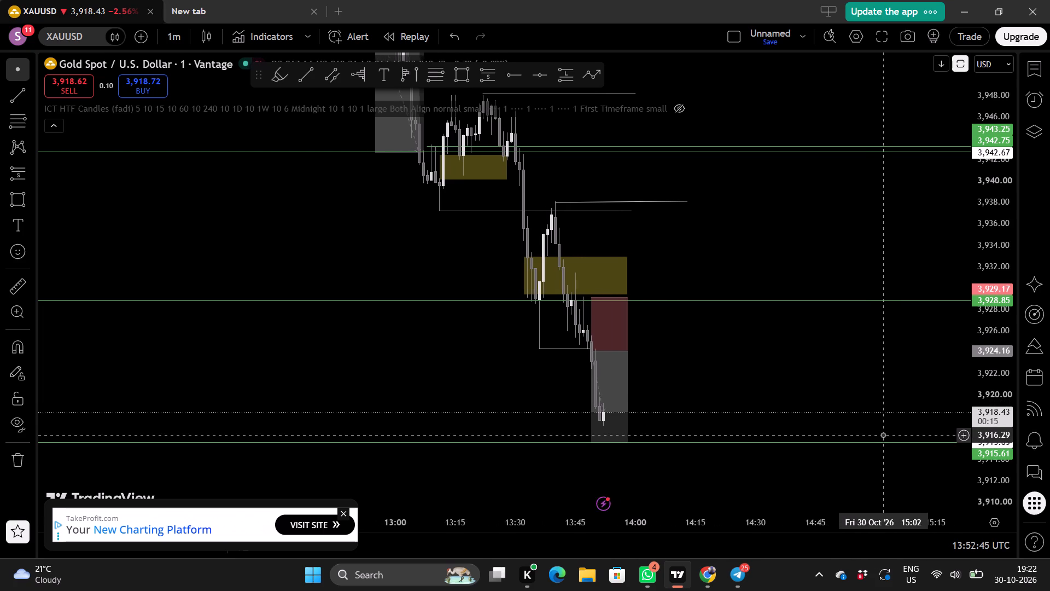
pyautogui.hscroll(1, 826, 402)
pyautogui.scroll(2, 826, 402)
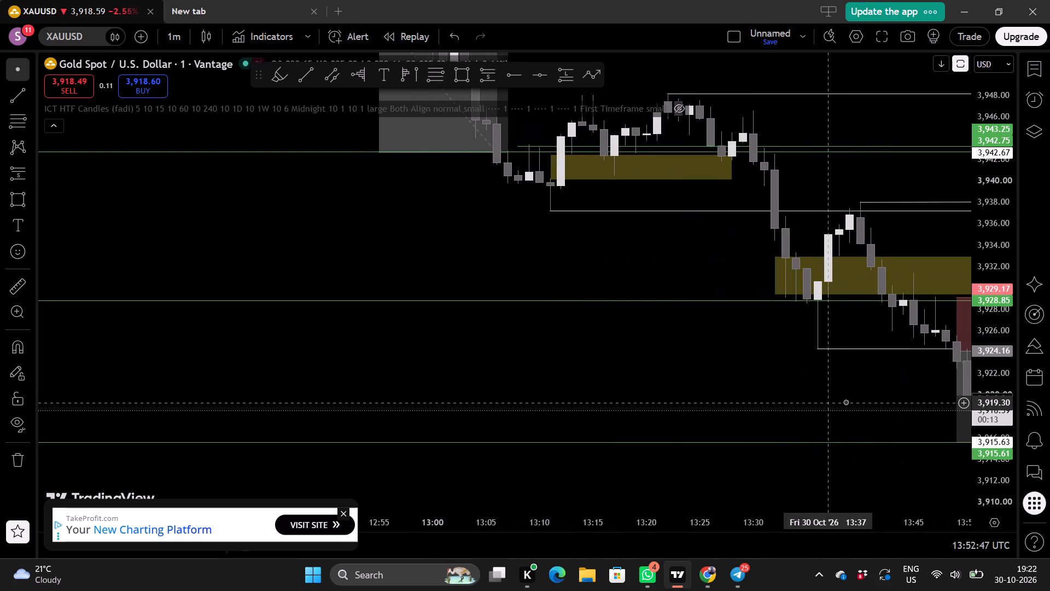
pyautogui.moveTo(850, 400); pyautogui.dragTo(484, 386)
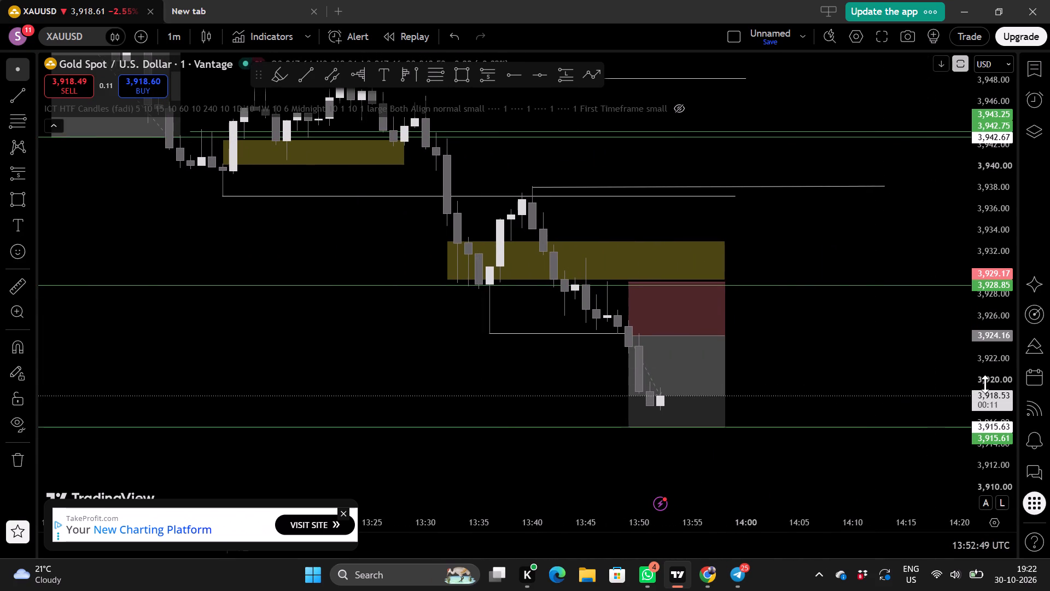
pyautogui.scroll(5, 990, 378)
pyautogui.moveTo(909, 387); pyautogui.dragTo(878, 257)
pyautogui.scroll(-1, 903, 362)
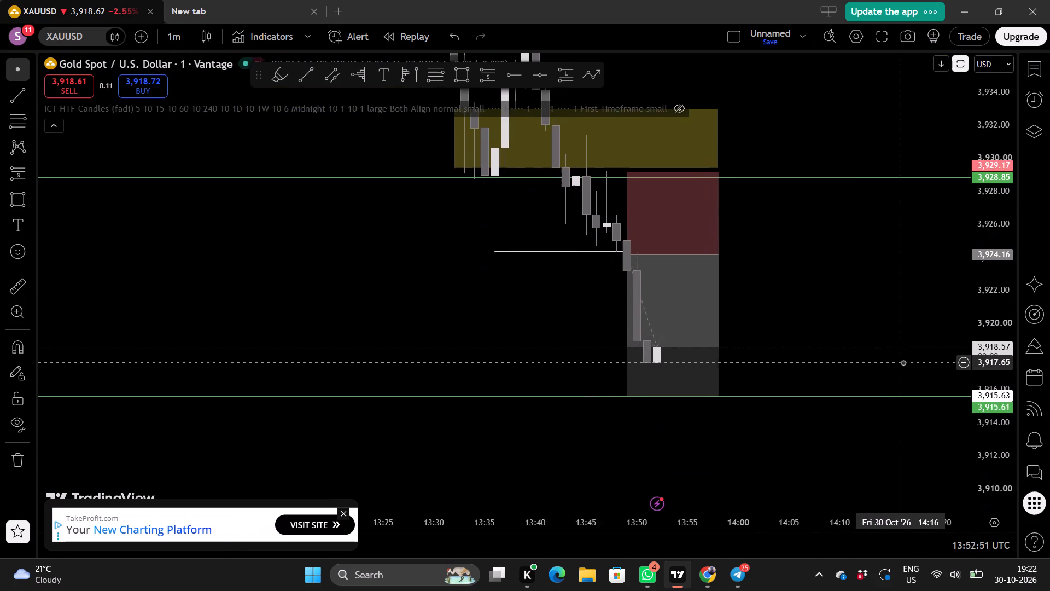
pyautogui.scroll(3, 1001, 326)
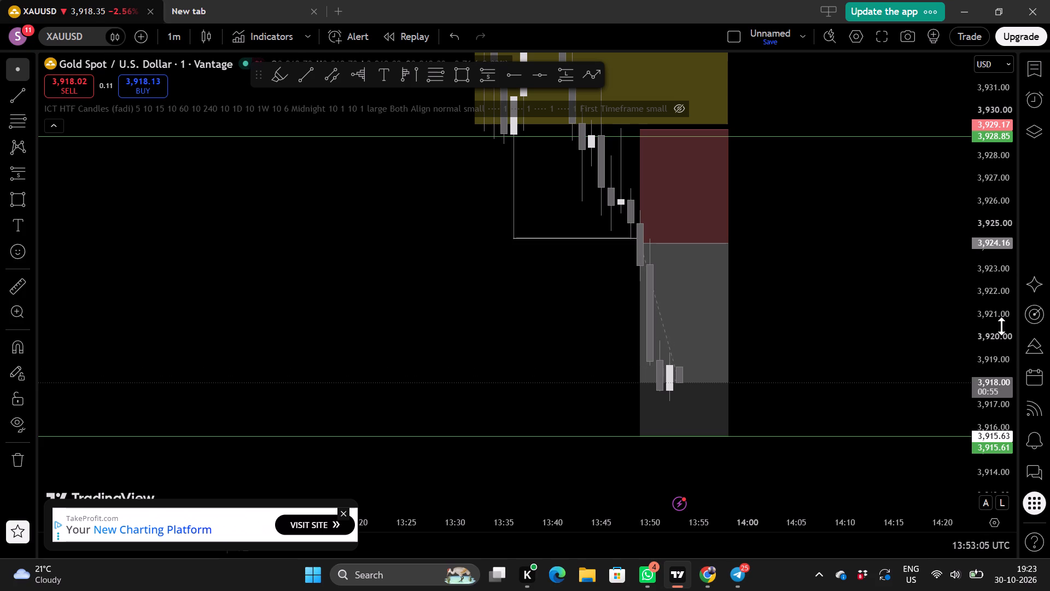
# Examine the wider 1-minute decline from the 3,960.00 level through both short positions, including the new 13:53 candle.
pyautogui.scroll(-4, 925, 377)
pyautogui.scroll(-4, 994, 376)
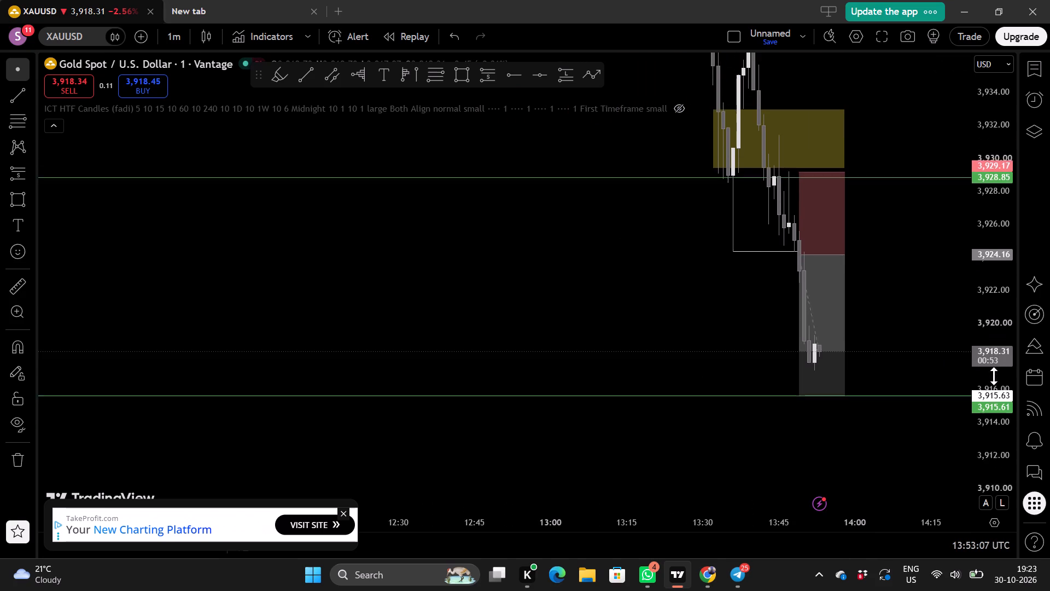
pyautogui.scroll(-4, 994, 376)
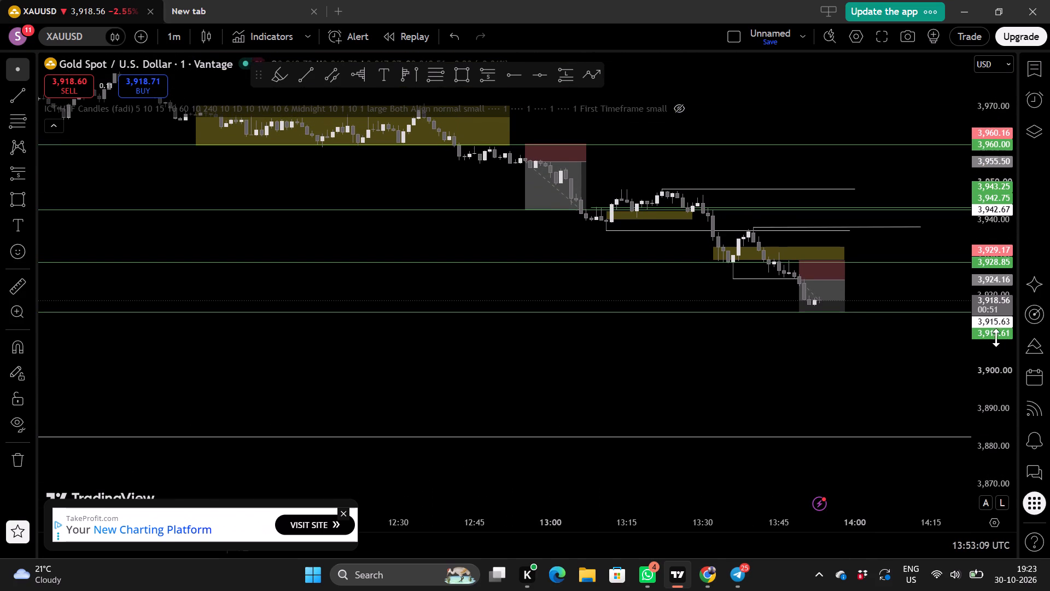
pyautogui.scroll(9, 978, 322)
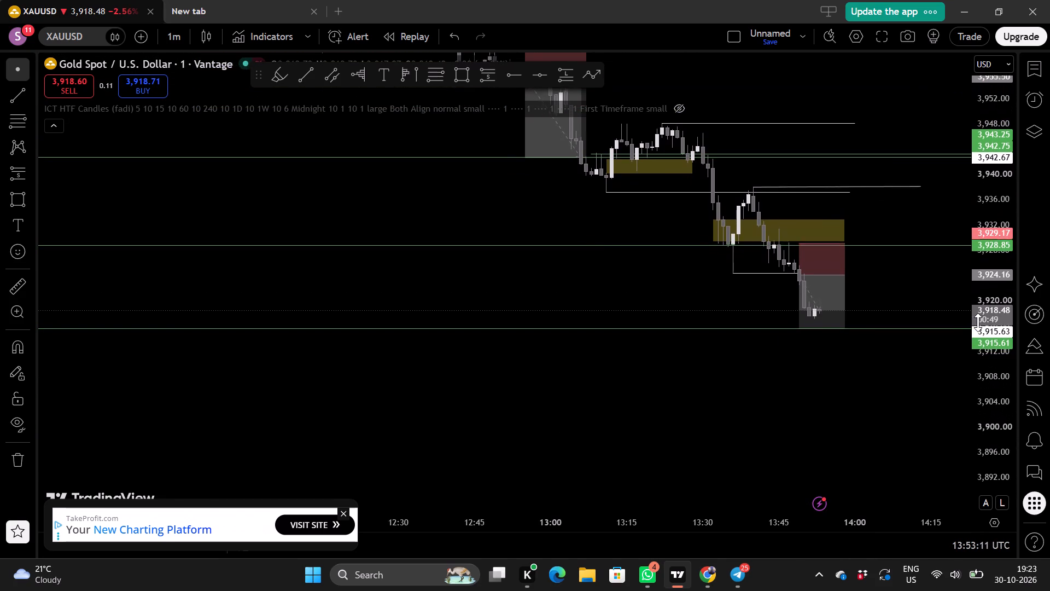
pyautogui.moveTo(880, 297); pyautogui.dragTo(779, 372)
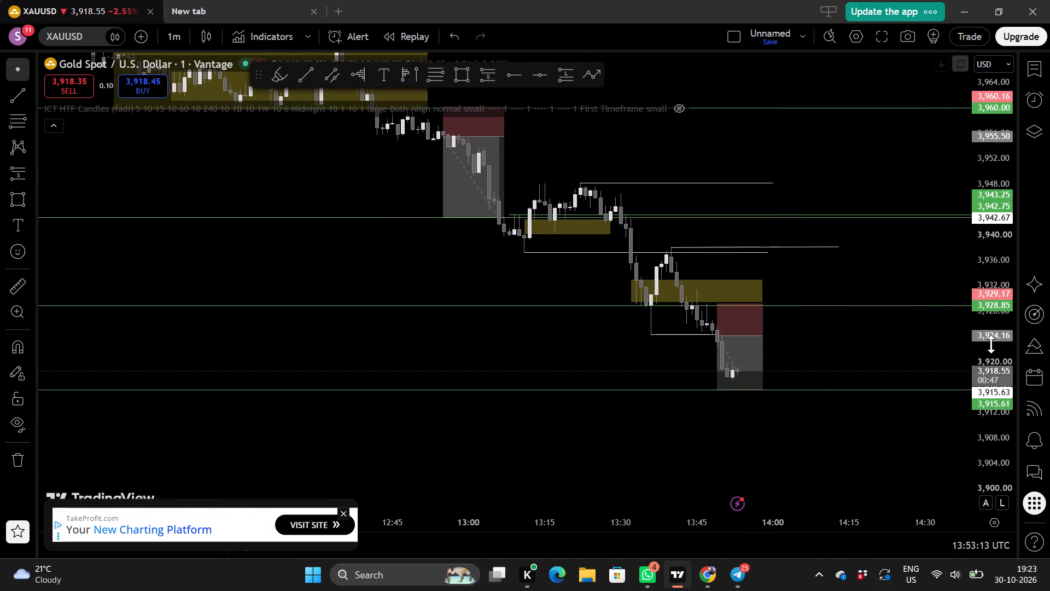
pyautogui.scroll(5, 991, 344)
pyautogui.moveTo(847, 383); pyautogui.dragTo(866, 240)
pyautogui.scroll(-4, 871, 291)
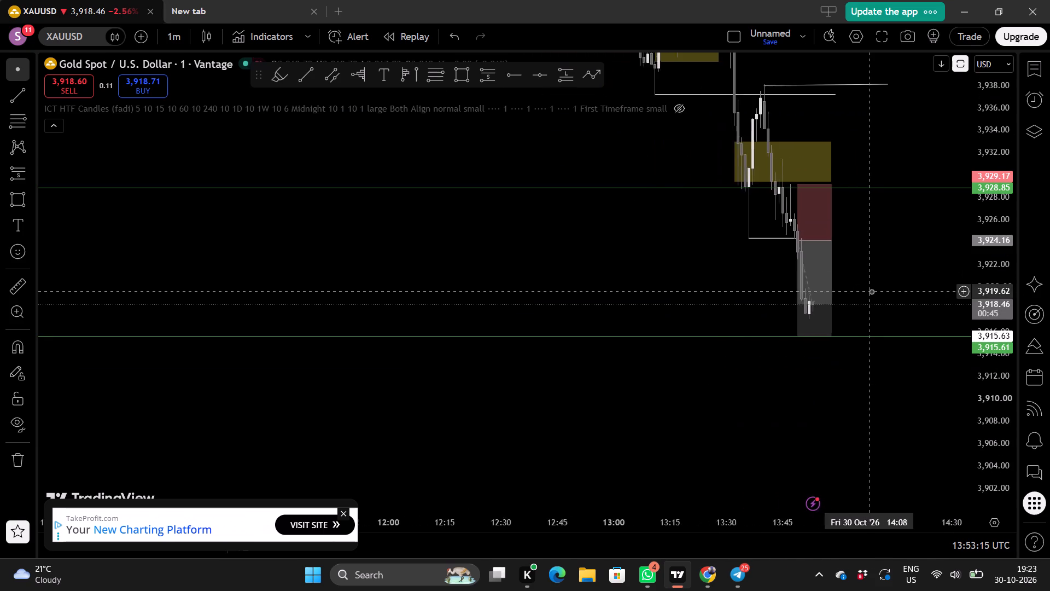
# Inspect the developing 13:53 candle in the lower part of the short position and the space beneath the 3,915.61 level.
pyautogui.scroll(-1, 592, 297)
pyautogui.scroll(4, 592, 297)
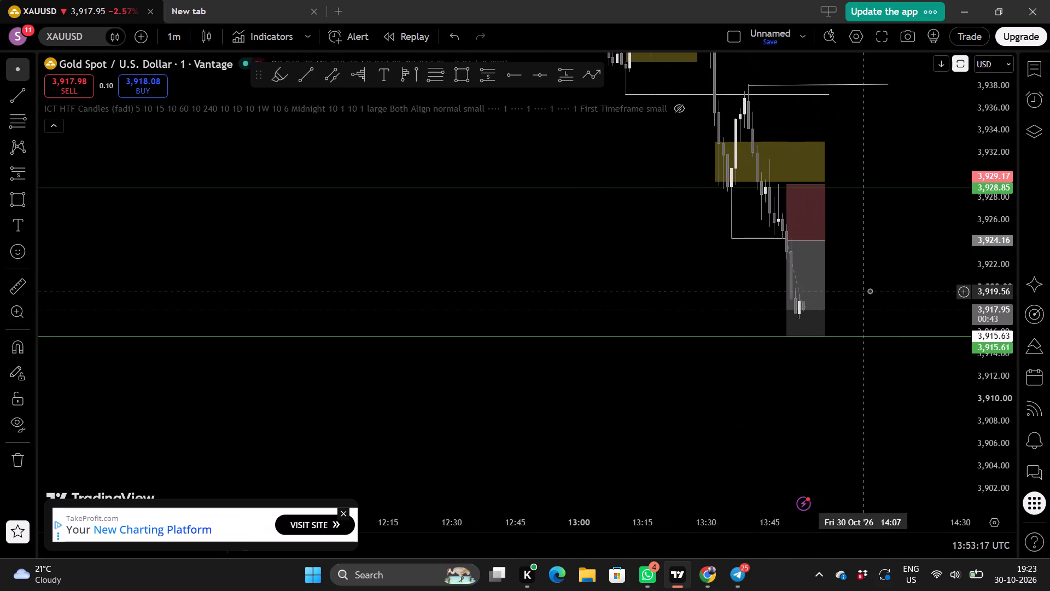
pyautogui.scroll(2, 879, 287)
pyautogui.scroll(6, 997, 289)
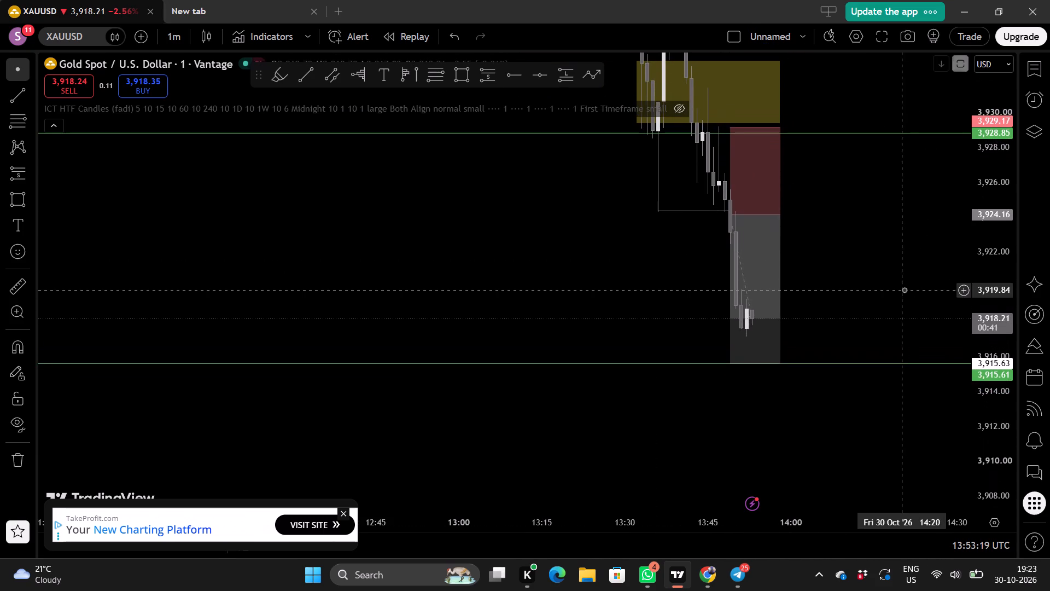
pyautogui.moveTo(904, 289); pyautogui.dragTo(842, 167)
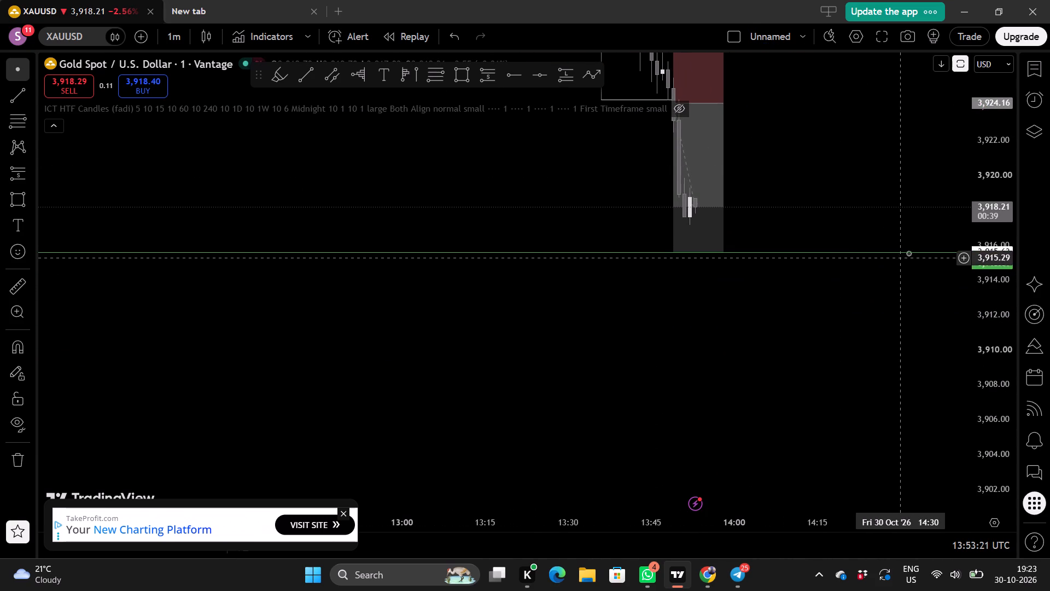
pyautogui.scroll(5, 991, 214)
pyautogui.moveTo(892, 196); pyautogui.dragTo(903, 268)
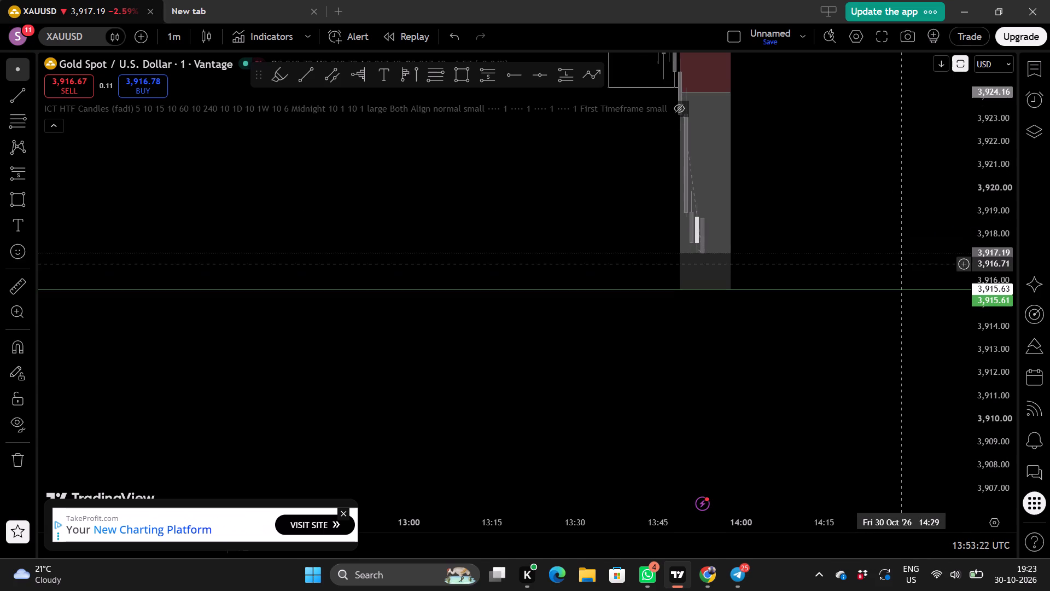
pyautogui.moveTo(903, 268); pyautogui.dragTo(903, 270)
pyautogui.scroll(-3, 993, 281)
pyautogui.scroll(-1, 870, 257)
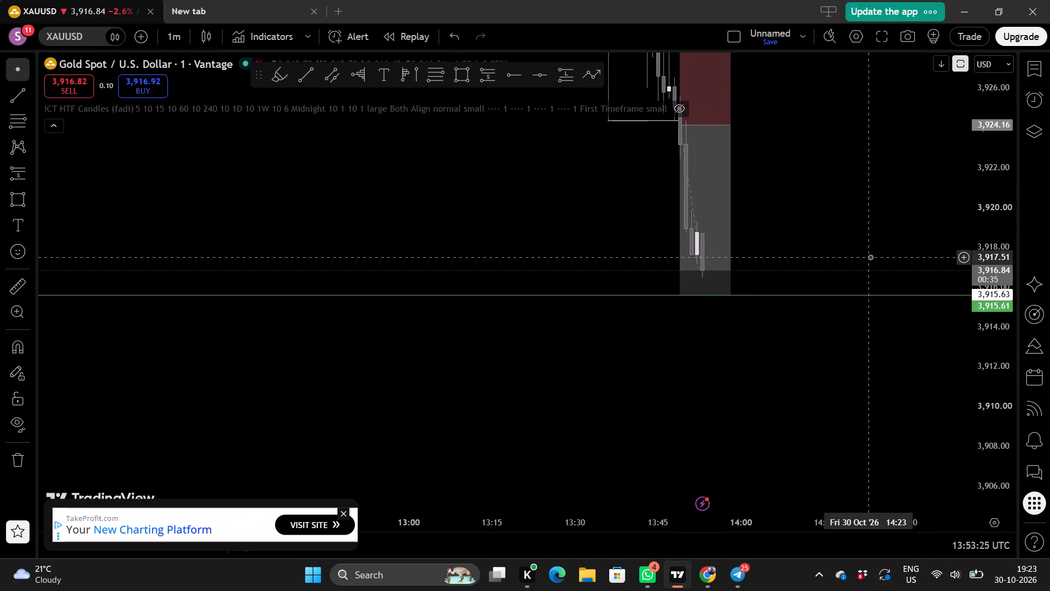
# Examine the 13:53 candle in relation to the short's 3,924.16 entry, 3,929.17 stop and the yellow zone above.
pyautogui.scroll(-1, 870, 257)
pyautogui.scroll(-7, 1000, 292)
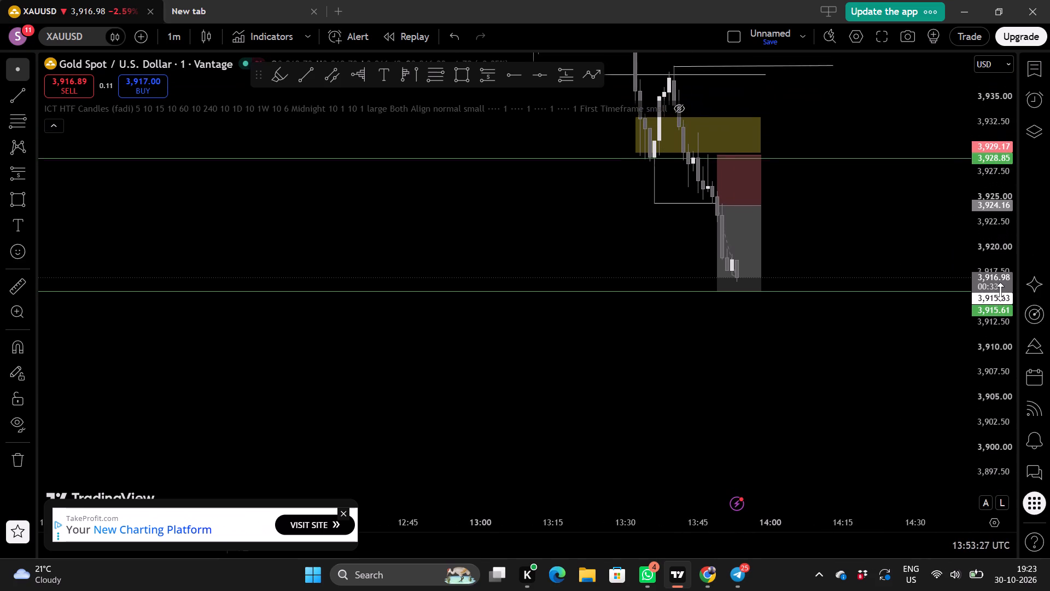
pyautogui.moveTo(892, 263); pyautogui.dragTo(868, 266)
pyautogui.scroll(4, 997, 279)
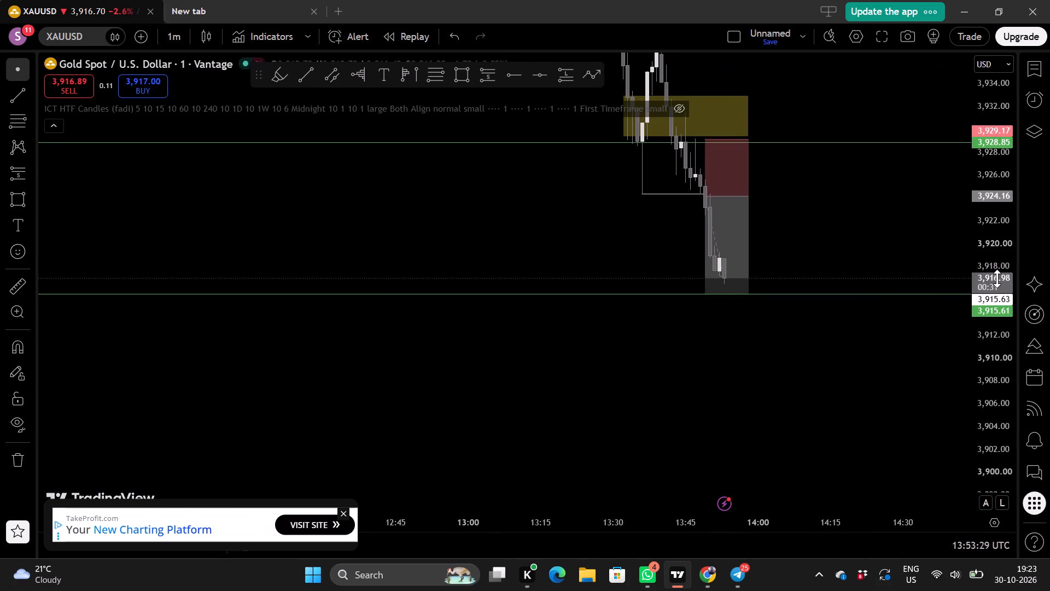
pyautogui.scroll(1, 870, 265)
pyautogui.scroll(4, 988, 277)
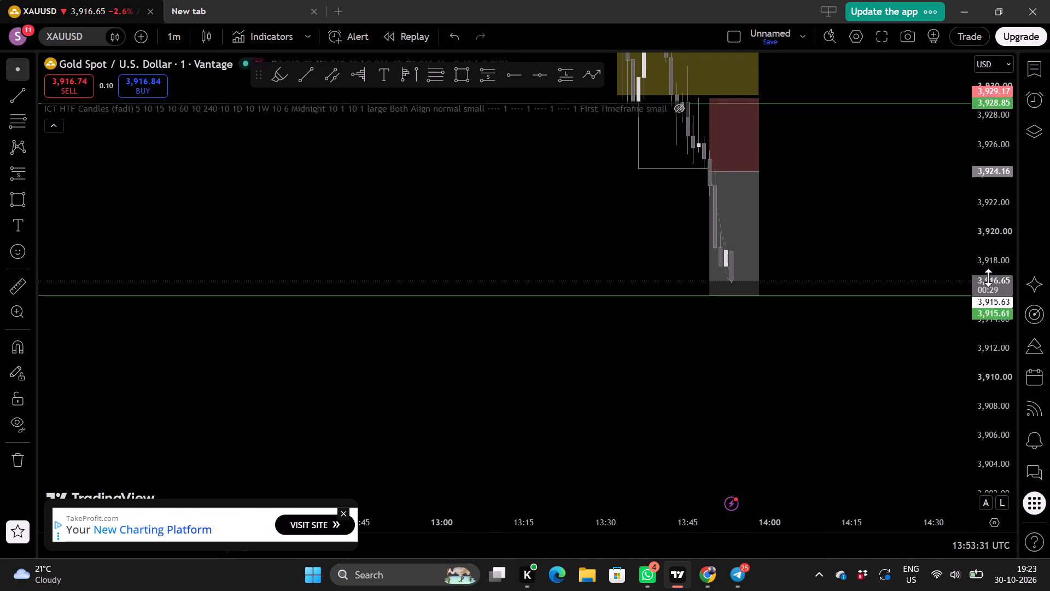
pyautogui.moveTo(866, 265); pyautogui.dragTo(855, 314)
pyautogui.scroll(5, 990, 300)
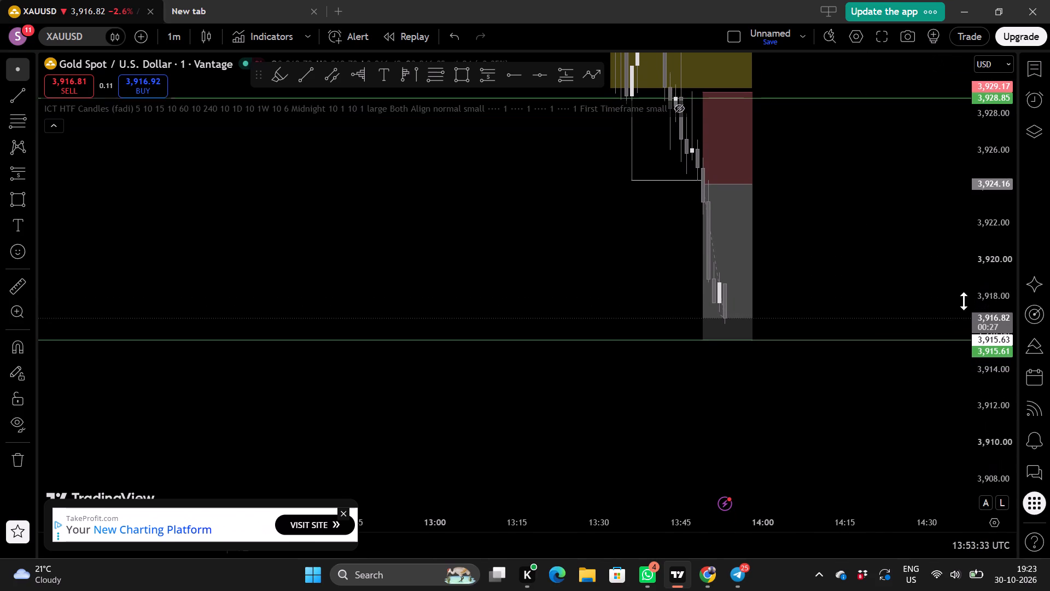
# Inspect the 13:53 candle's body and lower wick at close range against the short's 3,915.61 target level.
pyautogui.moveTo(925, 302); pyautogui.dragTo(916, 222)
pyautogui.scroll(5, 1002, 256)
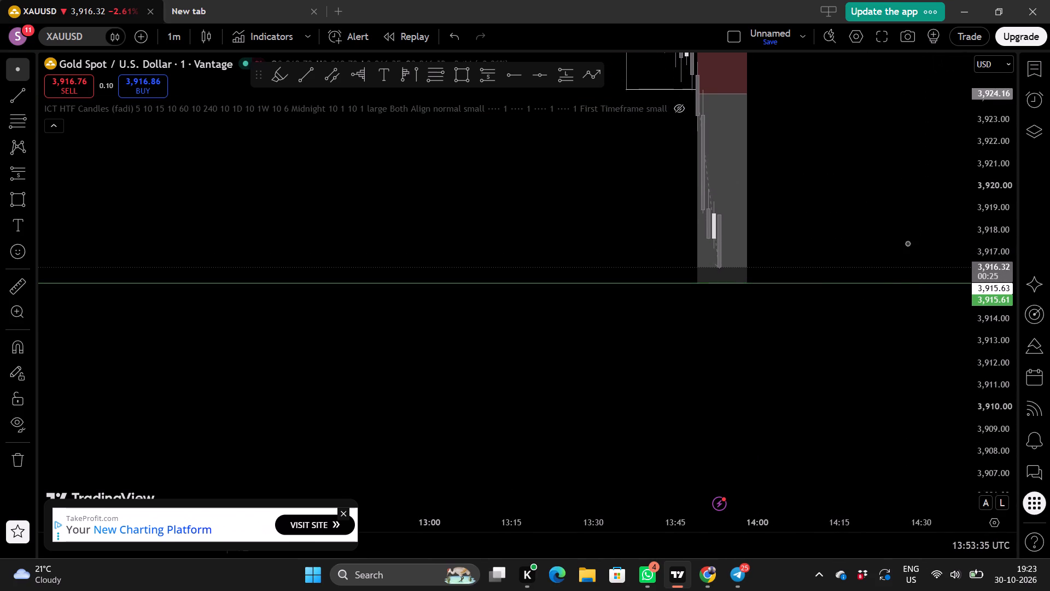
pyautogui.scroll(1, 895, 241)
pyautogui.scroll(4, 988, 259)
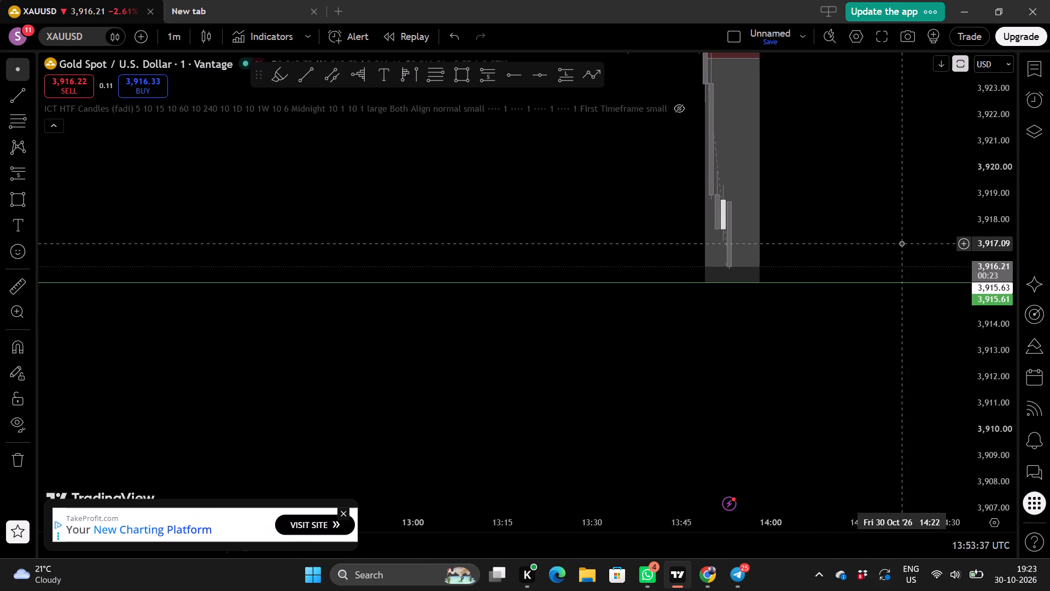
pyautogui.scroll(1, 901, 243)
pyautogui.scroll(5, 1005, 265)
pyautogui.scroll(1, 923, 239)
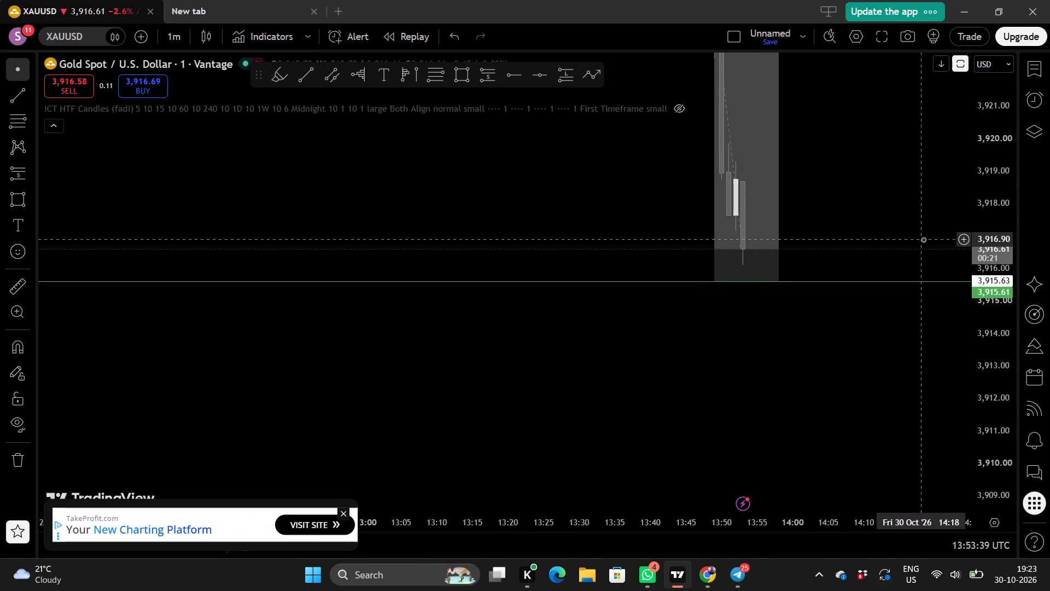
pyautogui.scroll(3, 997, 259)
pyautogui.scroll(1, 919, 245)
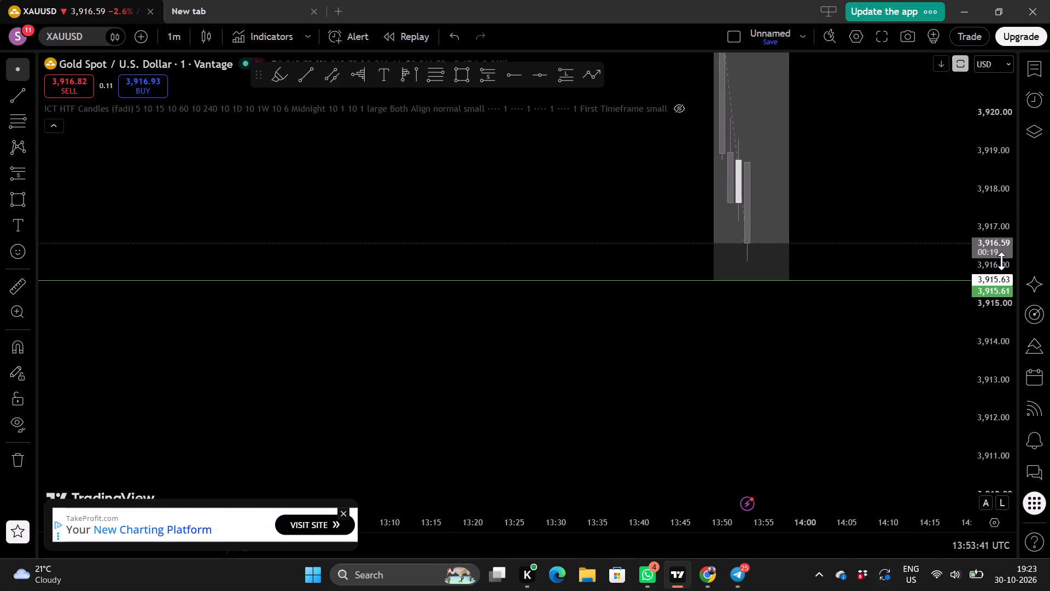
pyautogui.scroll(2, 1001, 261)
pyautogui.scroll(1, 903, 230)
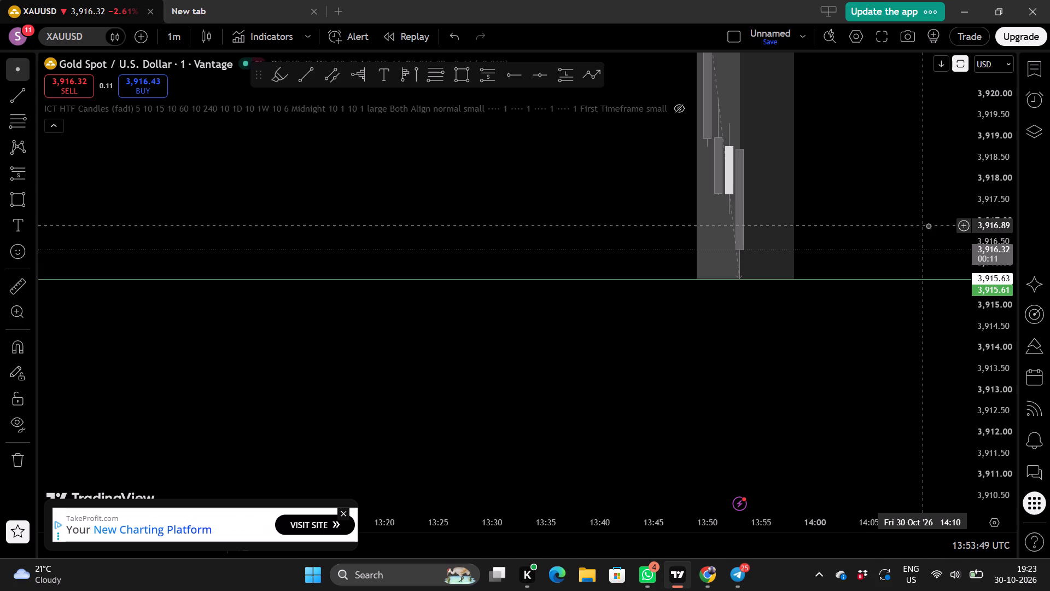
pyautogui.scroll(6, 997, 235)
pyautogui.scroll(2, 921, 231)
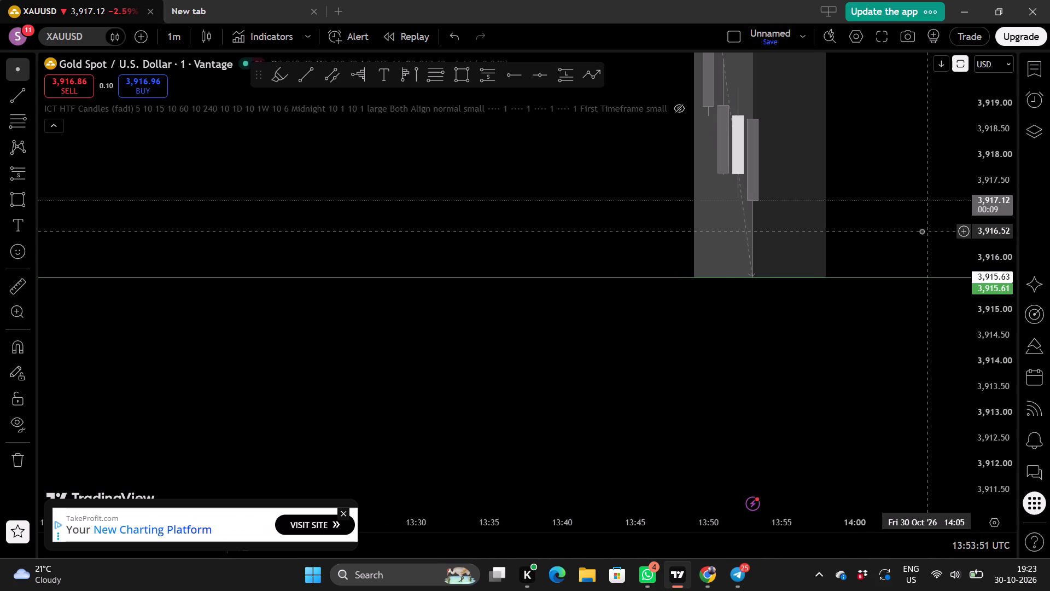
pyautogui.scroll(2, 921, 231)
pyautogui.moveTo(918, 221); pyautogui.dragTo(876, 302)
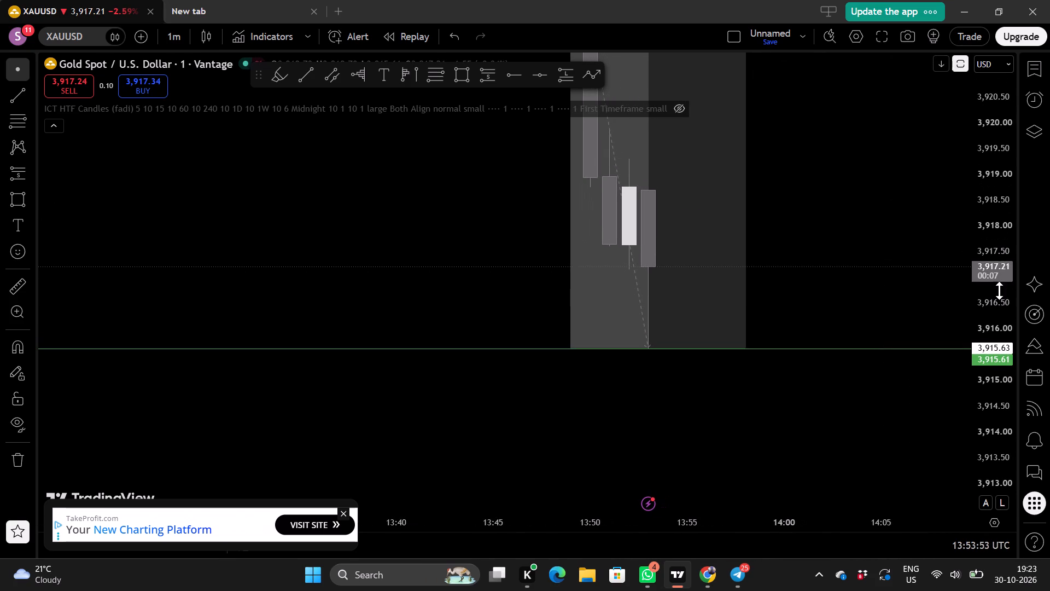
# Examine the full short position from its 3,929.17 stop to the 3,915.61 target as the 13:53 candle closes.
pyautogui.scroll(-2, 1009, 298)
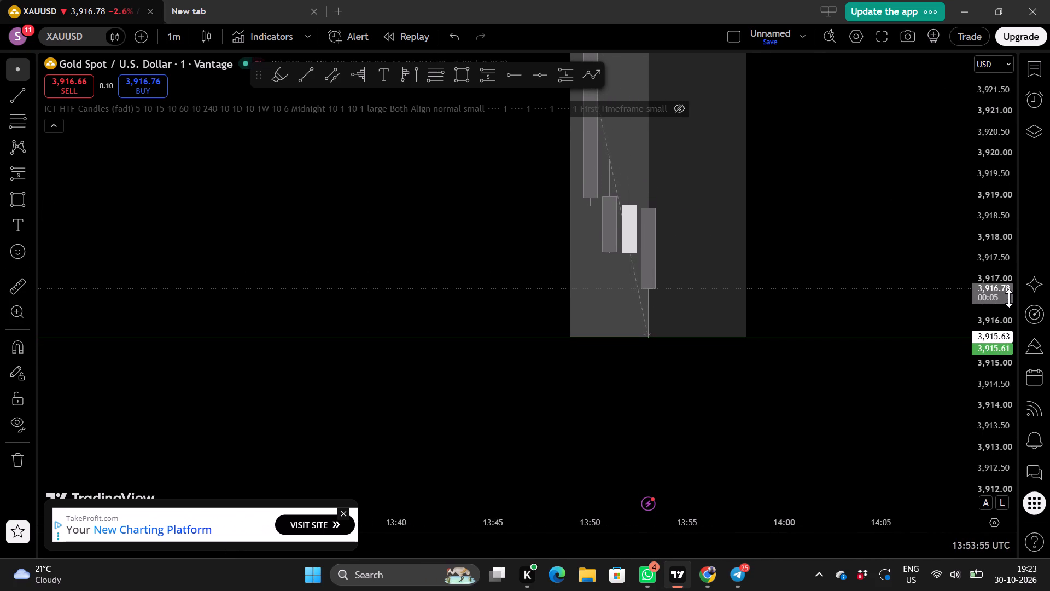
pyautogui.scroll(-6, 997, 295)
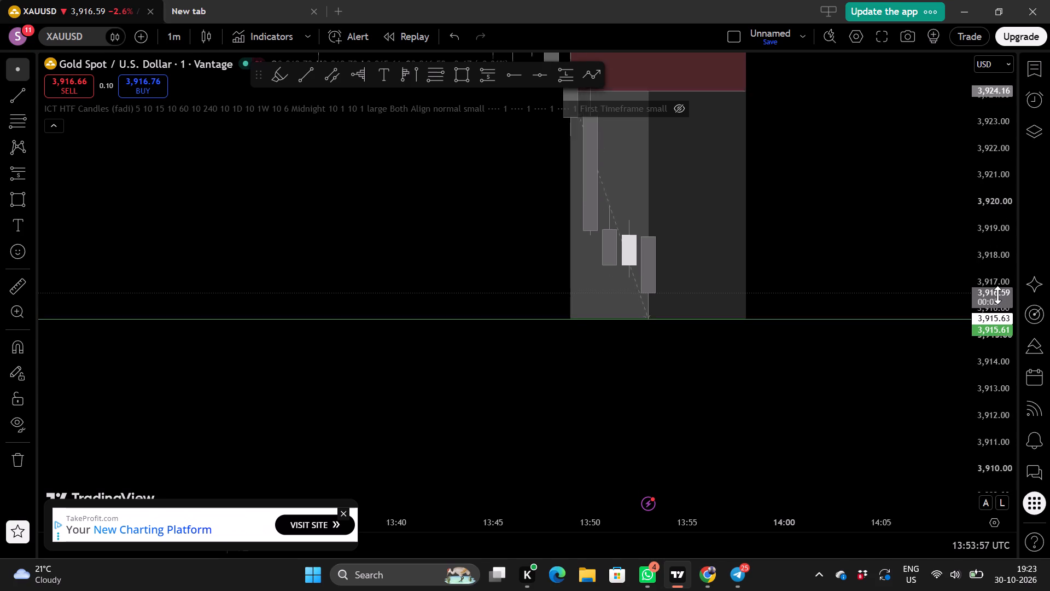
pyautogui.scroll(-4, 997, 295)
pyautogui.scroll(-4, 742, 365)
pyautogui.moveTo(918, 263); pyautogui.dragTo(733, 291)
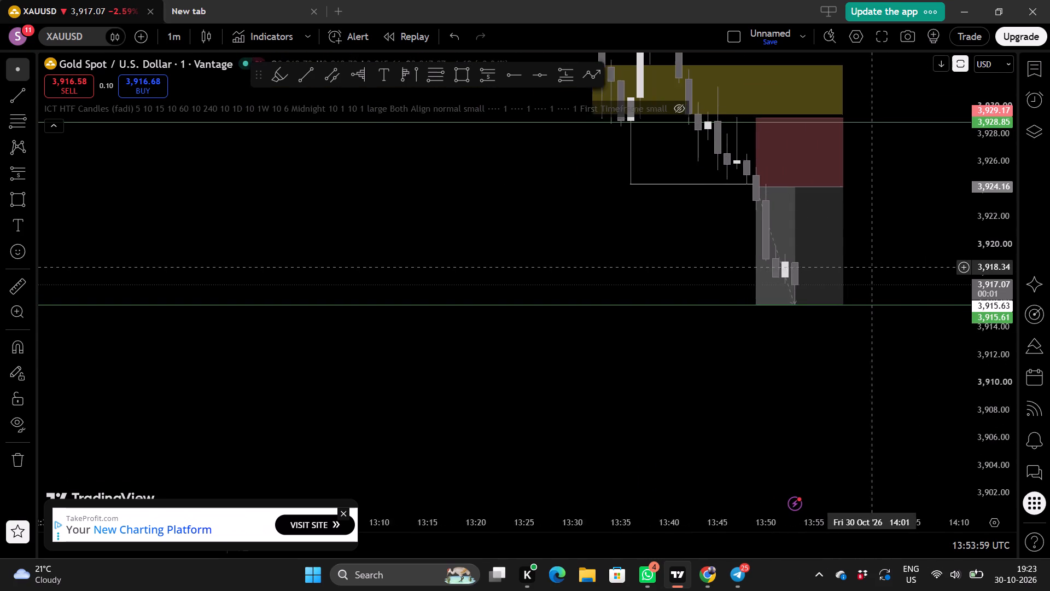
# Examine the short position and the space ahead of it against the 3,915.61 target as the 13:54 candle opens.
pyautogui.moveTo(733, 291); pyautogui.dragTo(589, 321)
pyautogui.hscroll(1, 765, 282)
pyautogui.scroll(3, 1004, 297)
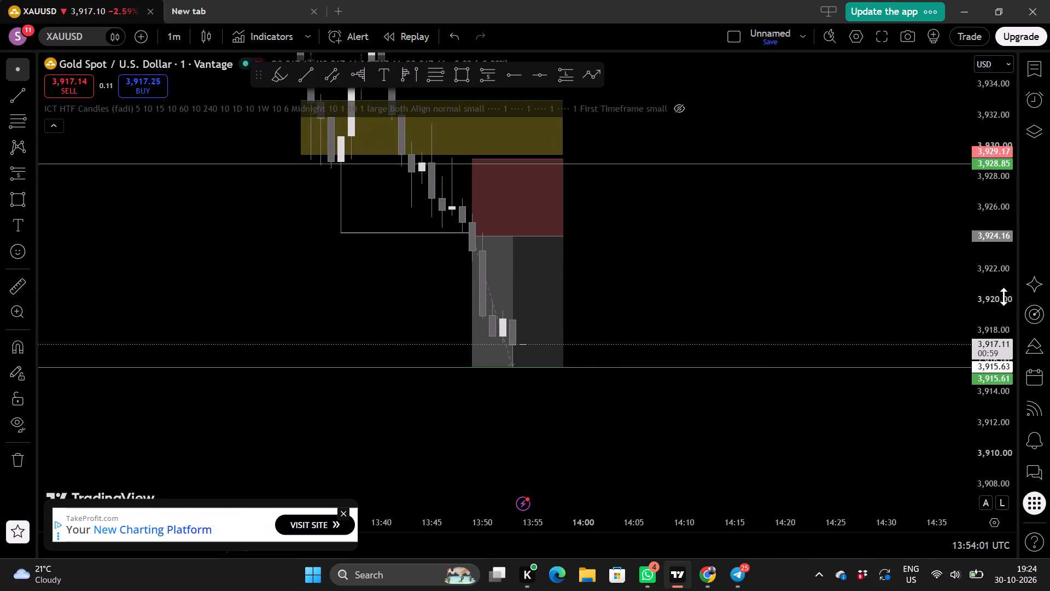
pyautogui.scroll(-1, 730, 299)
pyautogui.moveTo(730, 299); pyautogui.dragTo(617, 284)
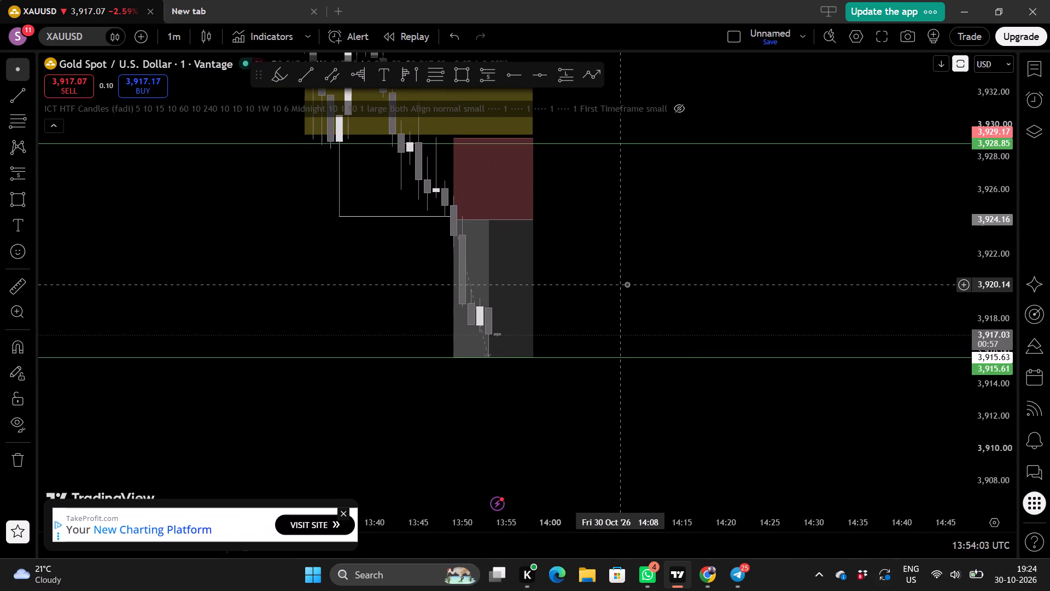
pyautogui.scroll(-2, 690, 291)
pyautogui.moveTo(748, 291); pyautogui.dragTo(547, 289)
pyautogui.scroll(-1, 712, 298)
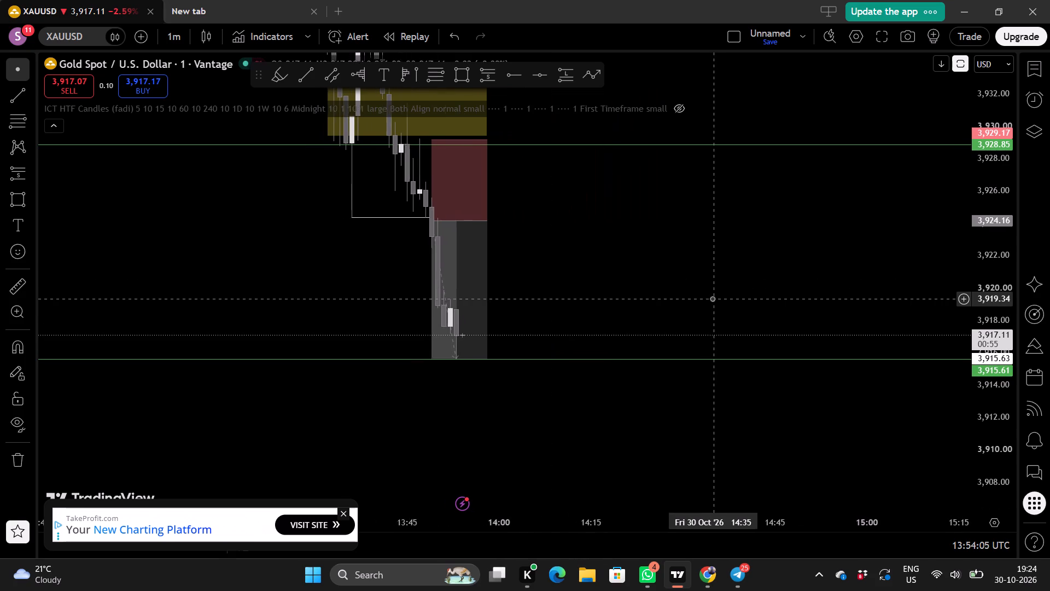
pyautogui.scroll(-4, 986, 329)
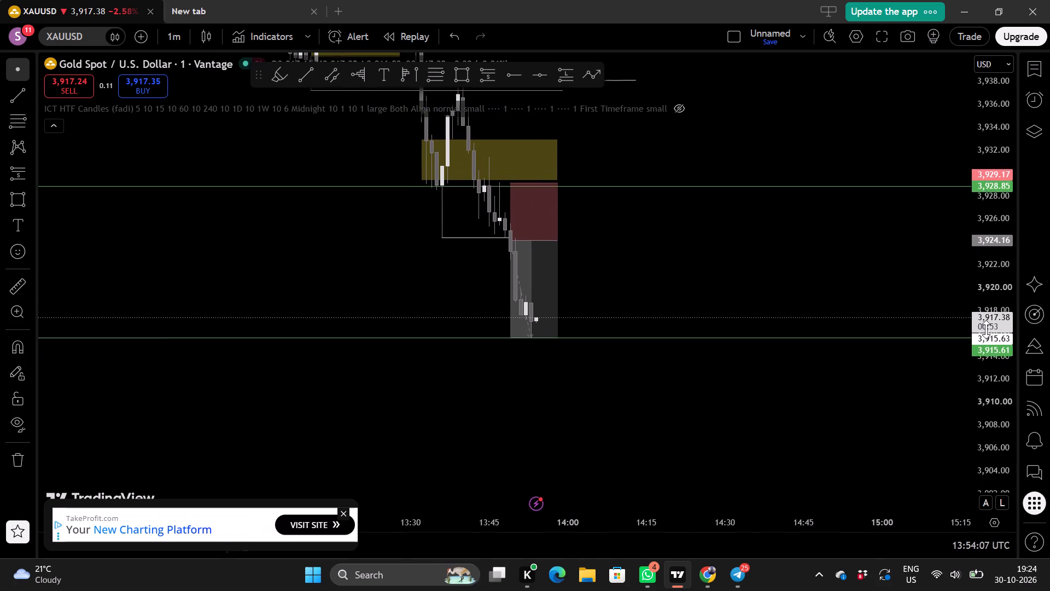
# Review the wider 1-minute decline, from the earlier short at 3,955.50 through the yellow zones to the current short.
pyautogui.moveTo(790, 306); pyautogui.dragTo(740, 450)
pyautogui.moveTo(712, 370); pyautogui.dragTo(651, 352)
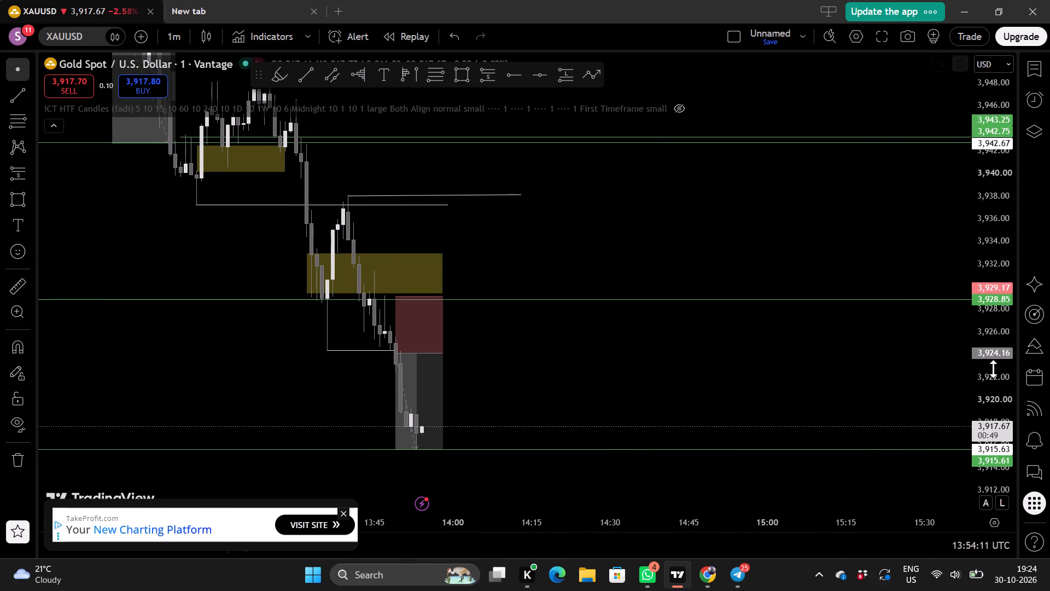
pyautogui.scroll(-6, 993, 369)
pyautogui.scroll(-1, 740, 384)
pyautogui.hscroll(1, 740, 384)
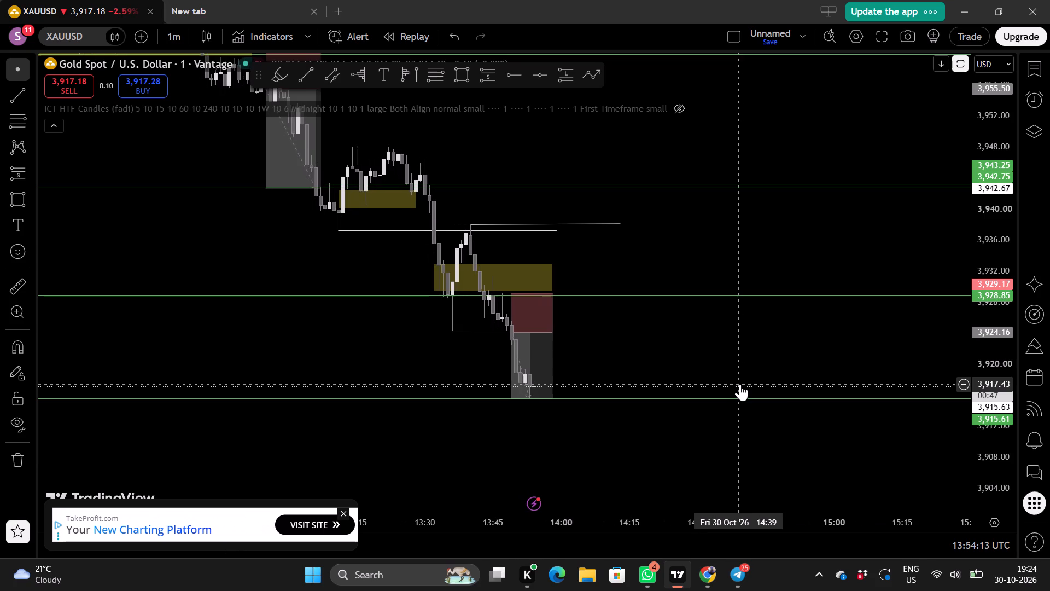
pyautogui.moveTo(739, 380); pyautogui.dragTo(719, 474)
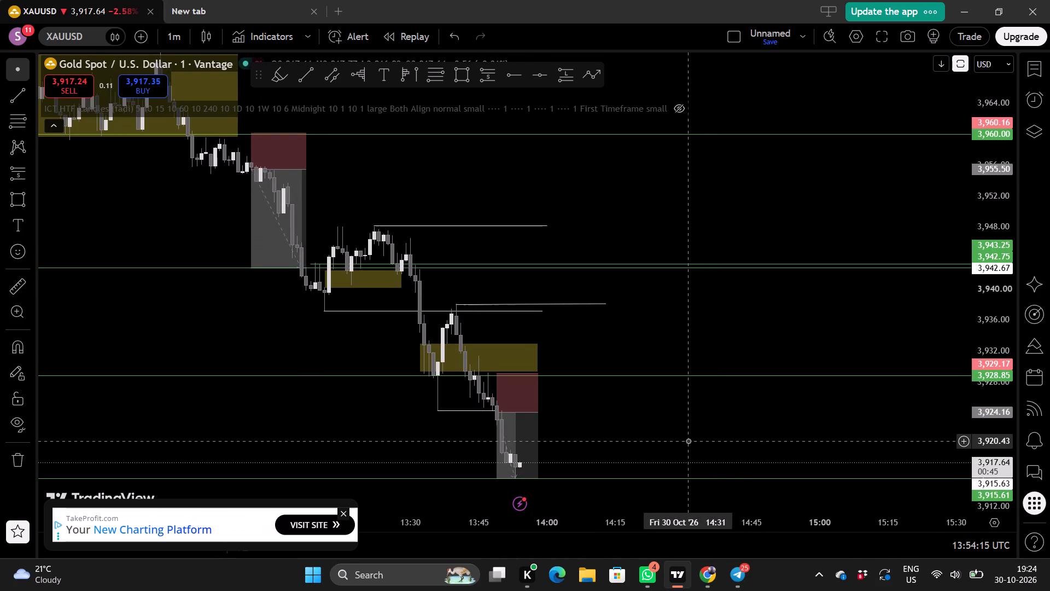
pyautogui.moveTo(688, 441); pyautogui.dragTo(678, 407)
# Examine the developing 13:54 candle at closer range between the short's 3,924.16 entry and 3,915.61 target.
pyautogui.scroll(1, 678, 407)
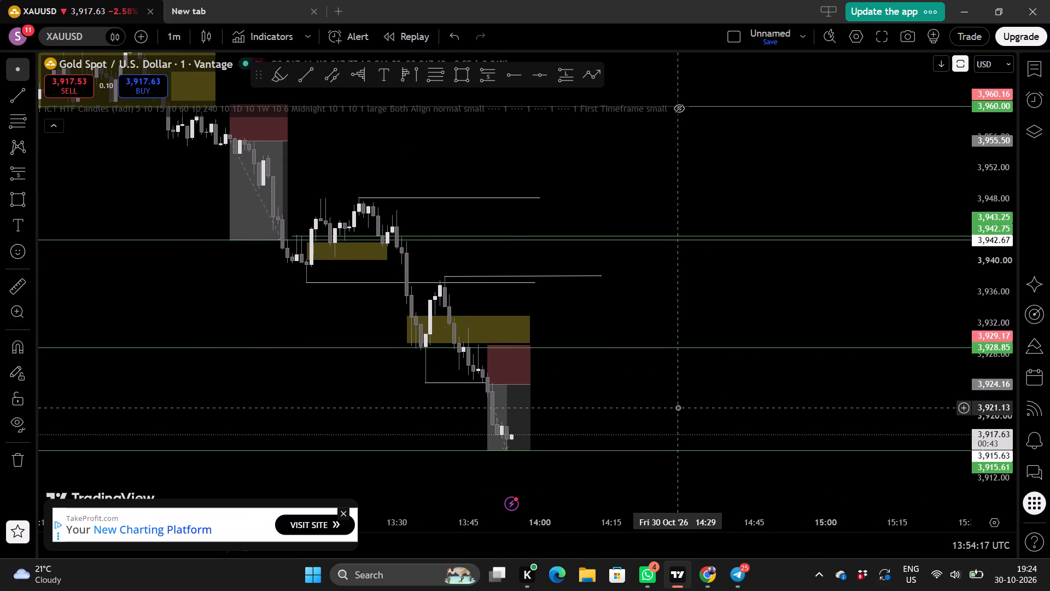
pyautogui.scroll(3, 990, 412)
pyautogui.moveTo(752, 430); pyautogui.dragTo(781, 315)
pyautogui.scroll(4, 996, 347)
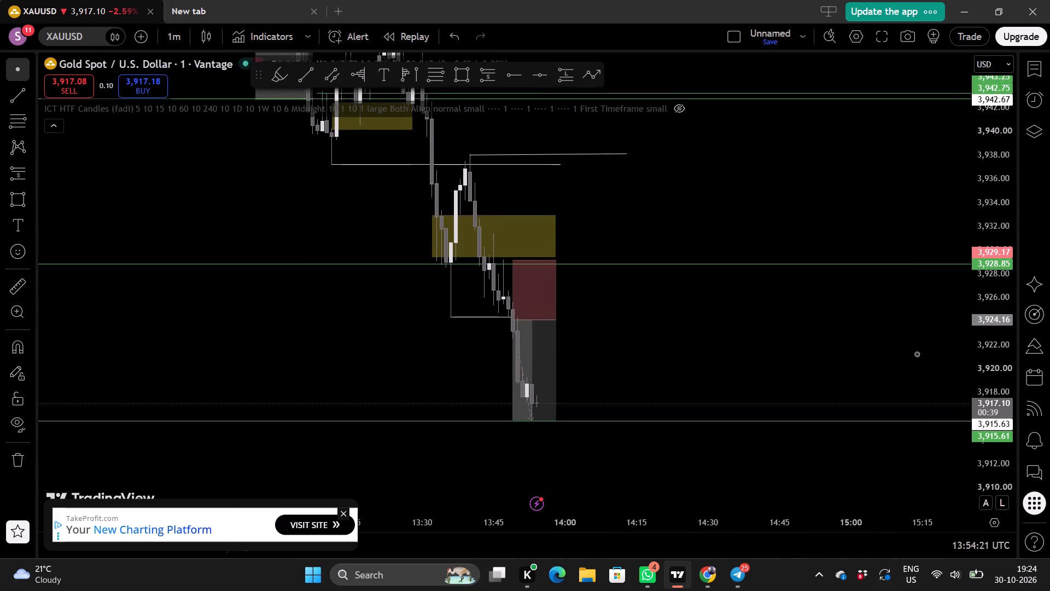
pyautogui.scroll(3, 848, 366)
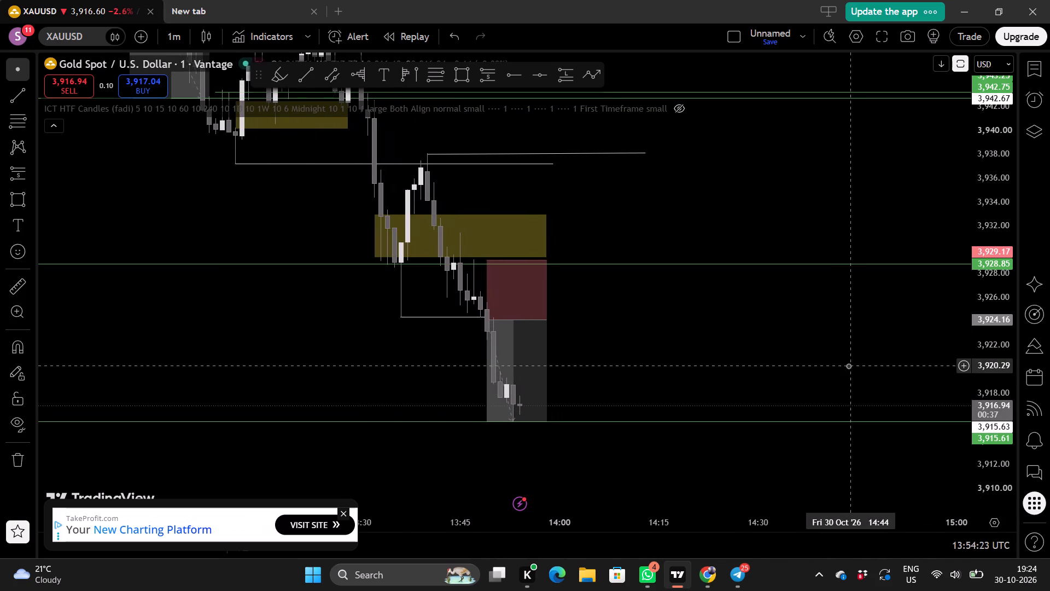
pyautogui.scroll(3, 997, 381)
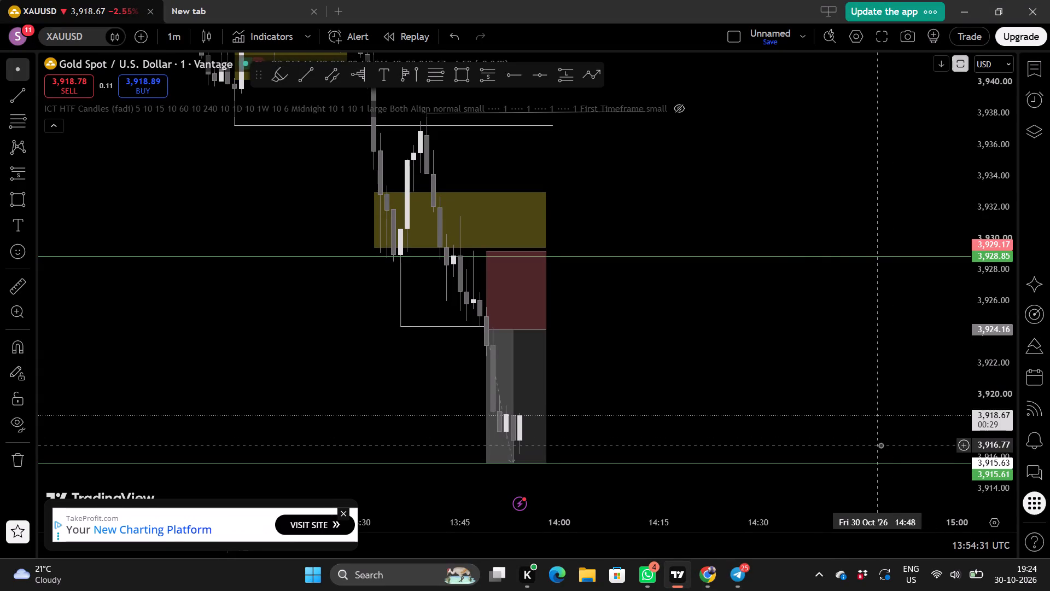
pyautogui.scroll(1, 789, 413)
pyautogui.scroll(-2, 790, 410)
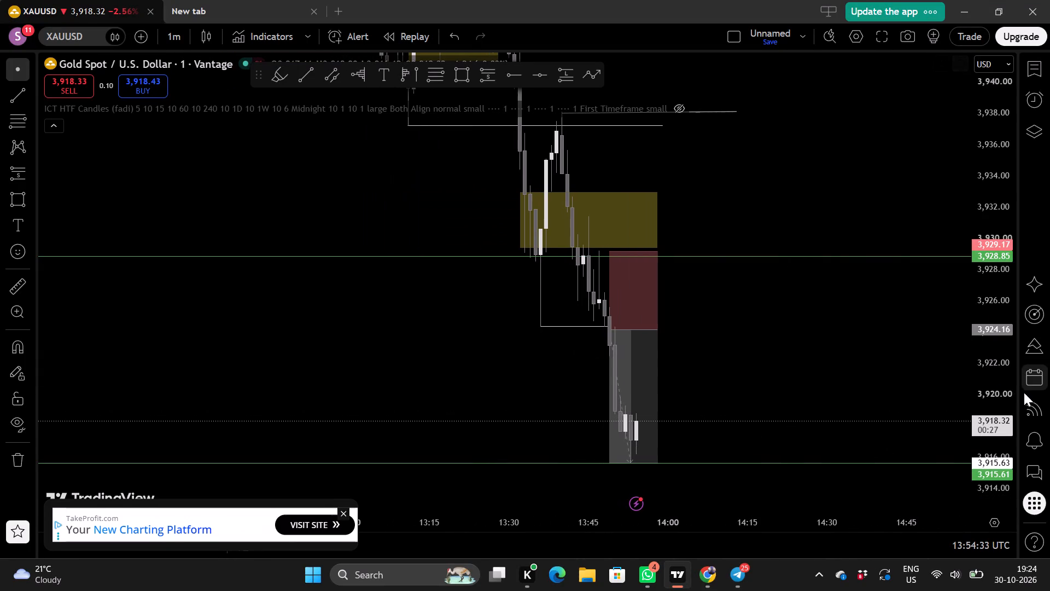
pyautogui.moveTo(817, 384); pyautogui.dragTo(686, 363)
pyautogui.scroll(2, 830, 347)
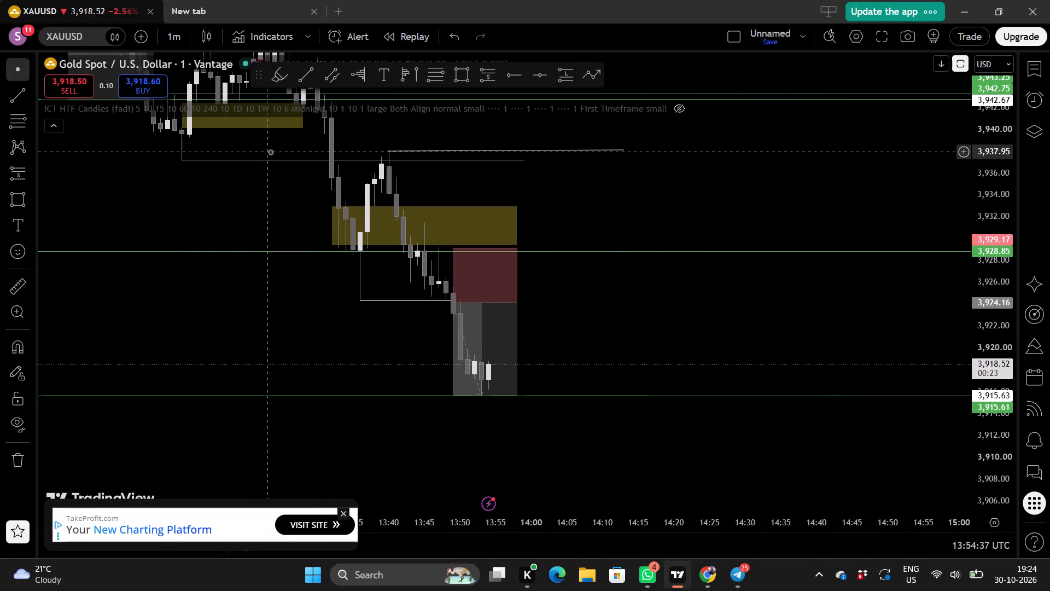
# Switch the chart to the 1-week timeframe.
pyautogui.click(173, 31)
pyautogui.scroll(-2, 212, 331)
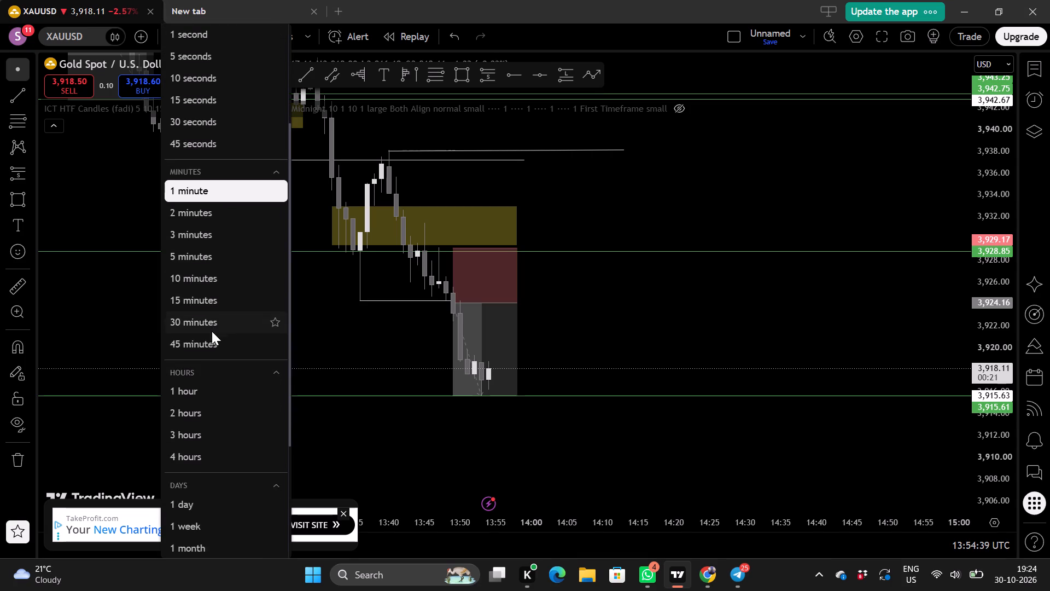
pyautogui.scroll(-1, 201, 475)
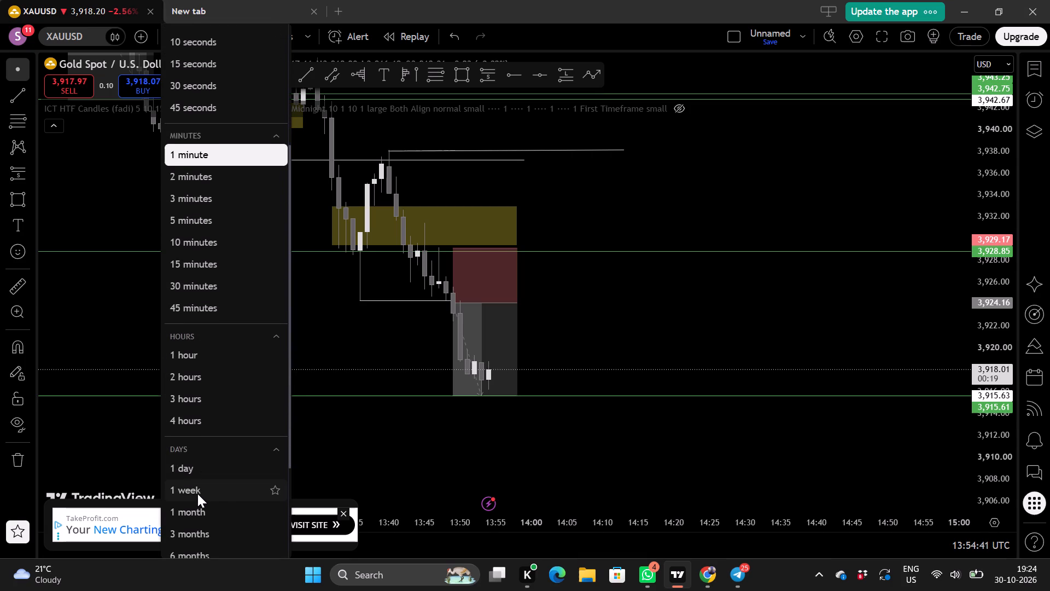
pyautogui.click(197, 493)
# Examine the weekly candles and the late-2025 wick lows beneath the marked price levels.
pyautogui.scroll(-1, 531, 430)
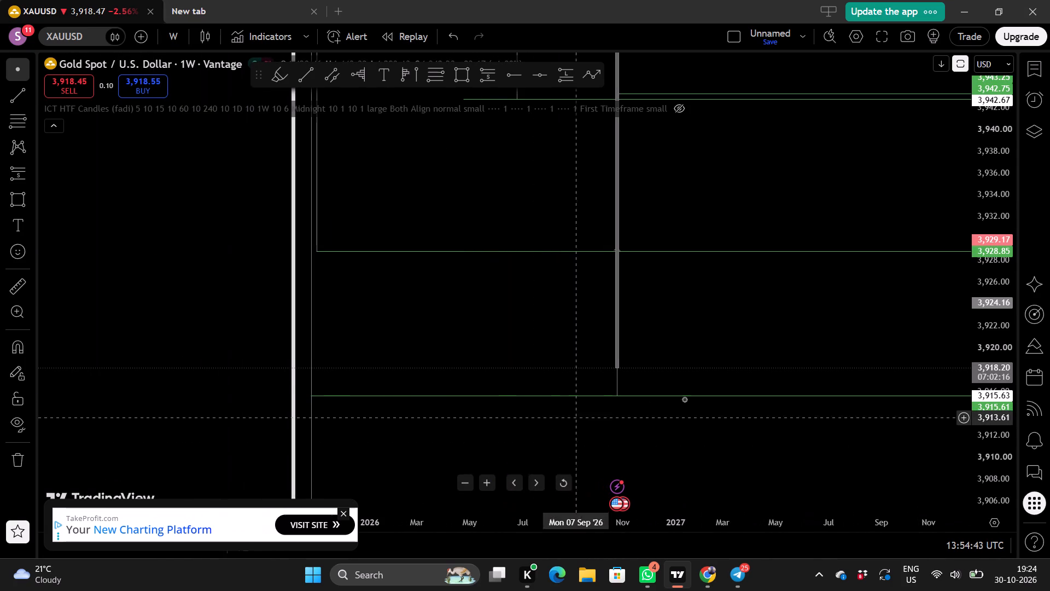
pyautogui.scroll(-14, 987, 358)
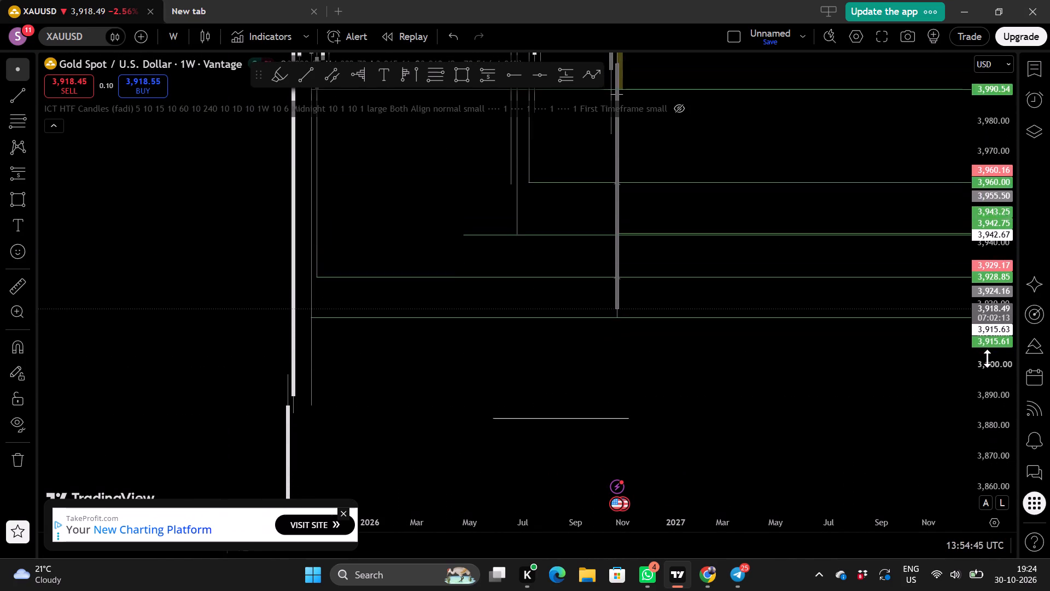
pyautogui.scroll(-1, 987, 358)
pyautogui.hscroll(2, 847, 350)
pyautogui.hscroll(2, 751, 354)
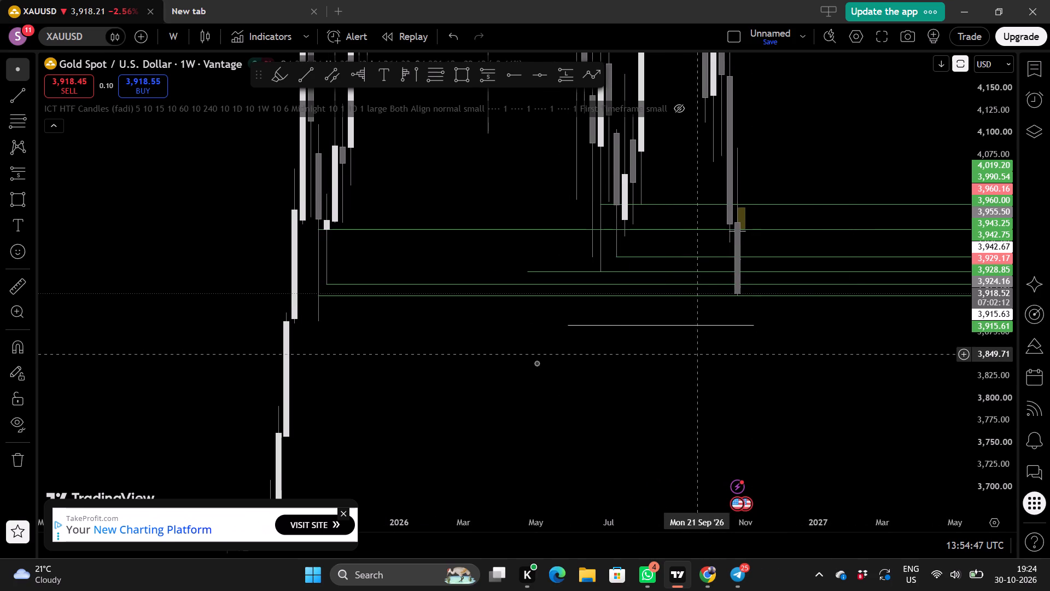
pyautogui.hscroll(1, 536, 363)
pyautogui.scroll(1, 536, 363)
pyautogui.moveTo(466, 362); pyautogui.dragTo(471, 402)
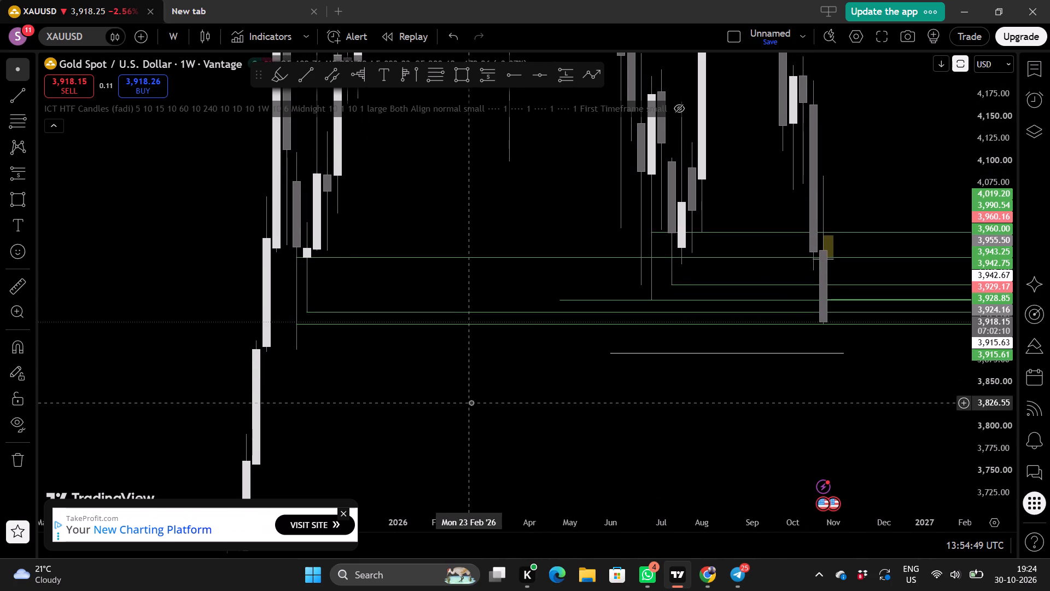
pyautogui.hscroll(1, 471, 402)
pyautogui.scroll(1, 471, 402)
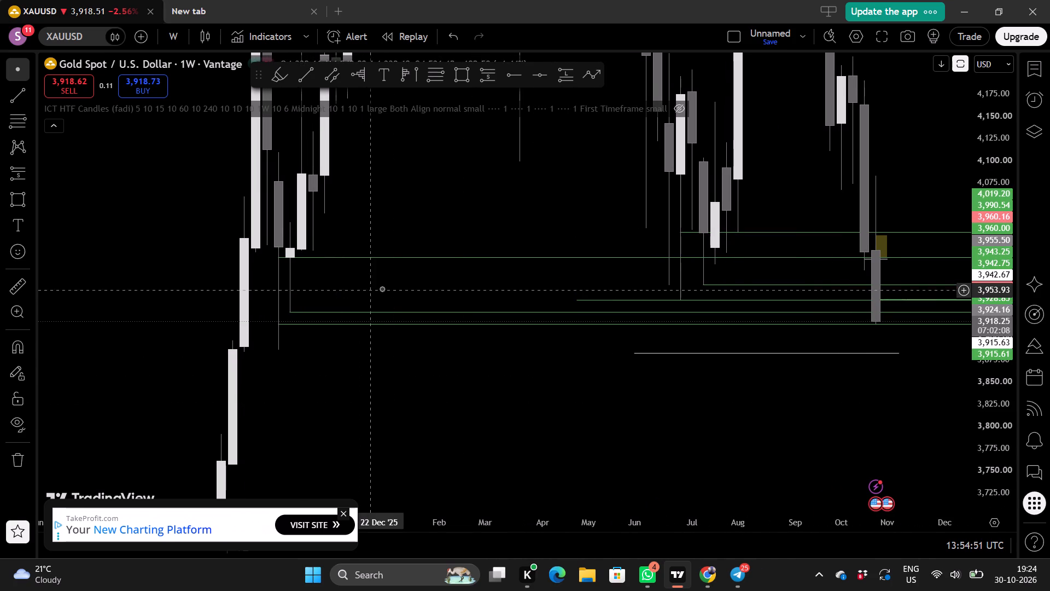
pyautogui.moveTo(382, 288); pyautogui.dragTo(386, 306)
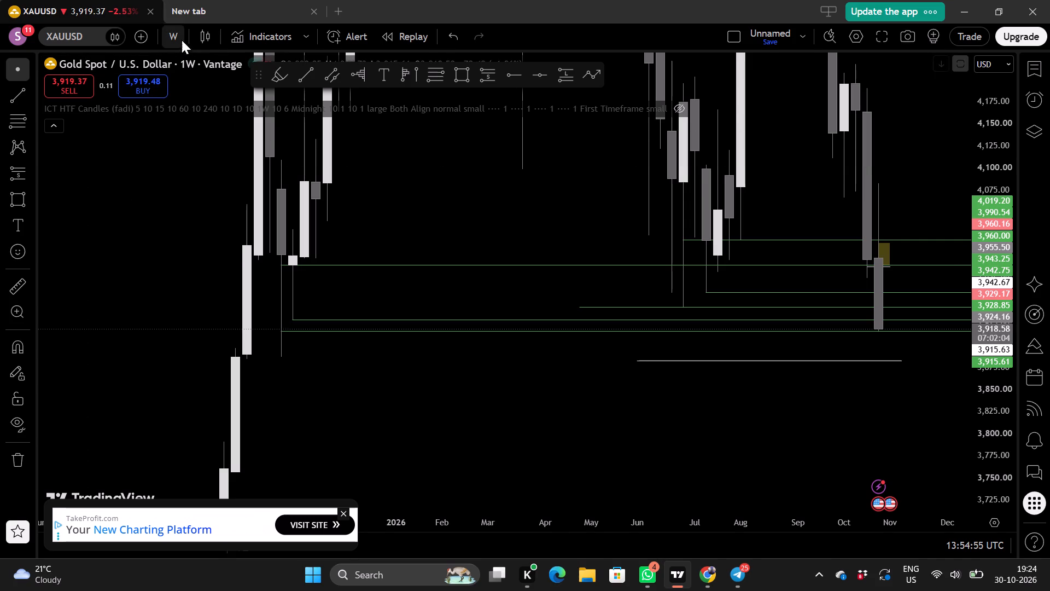
# Draw a horizontal ray at about 3,887.54 along the low of the late-2025 weekly wick below the 3,915.61 level.
pyautogui.click(27, 99)
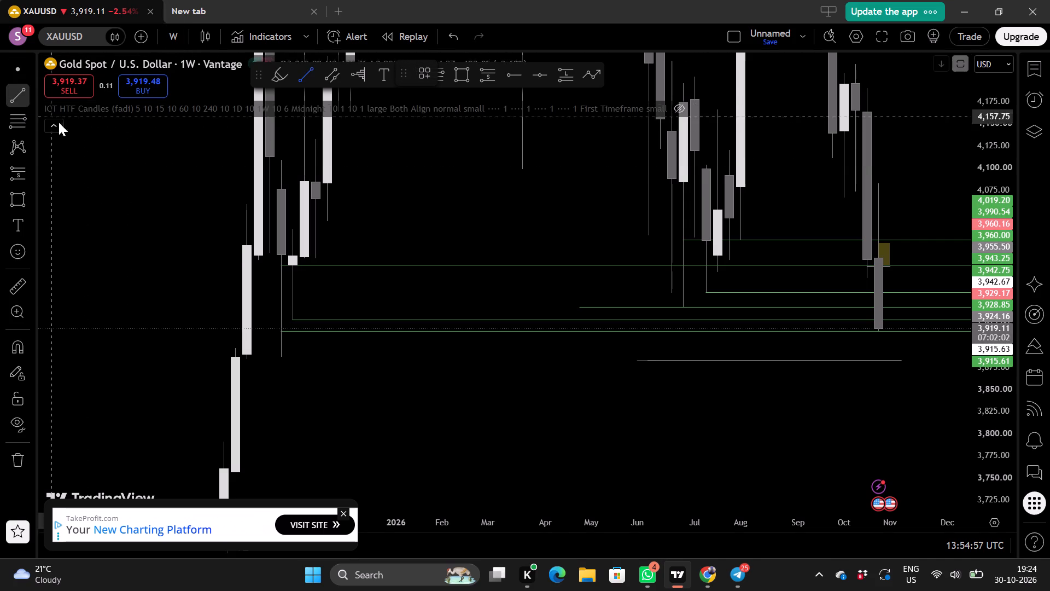
pyautogui.click(32, 99)
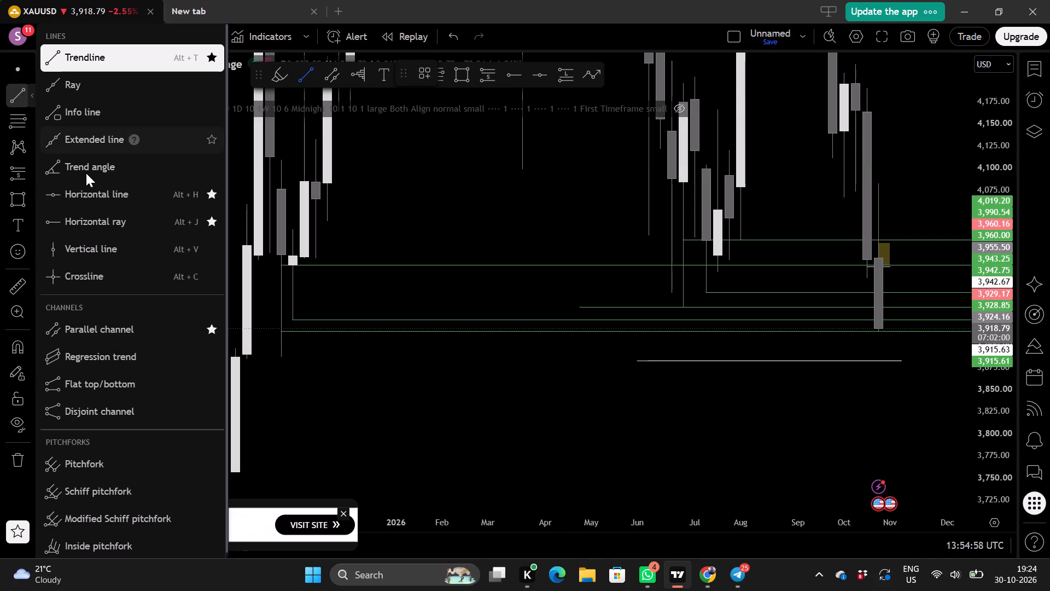
pyautogui.click(71, 228)
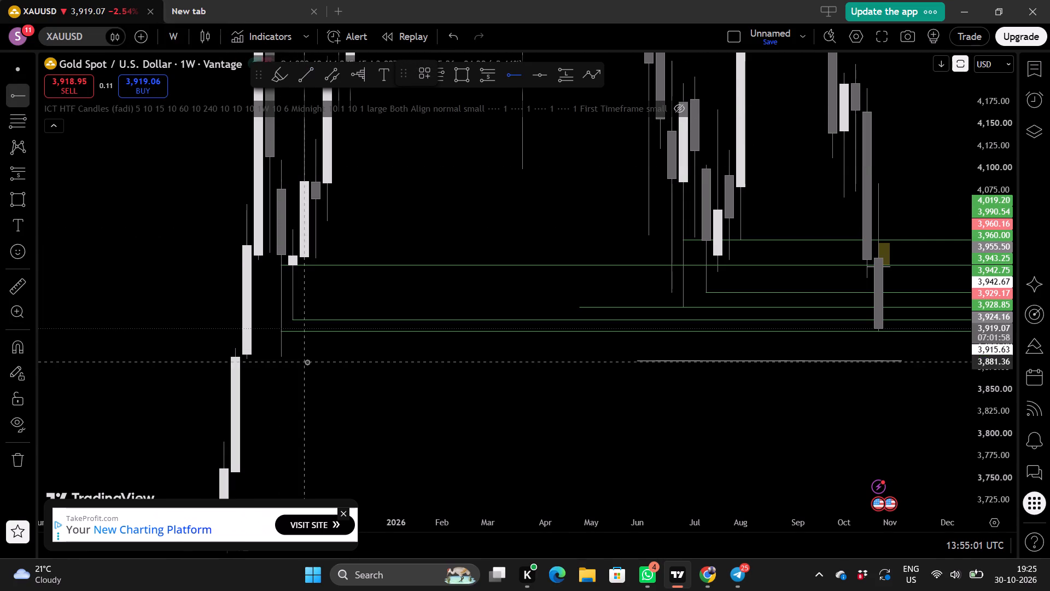
pyautogui.click(269, 356)
pyautogui.click(365, 392)
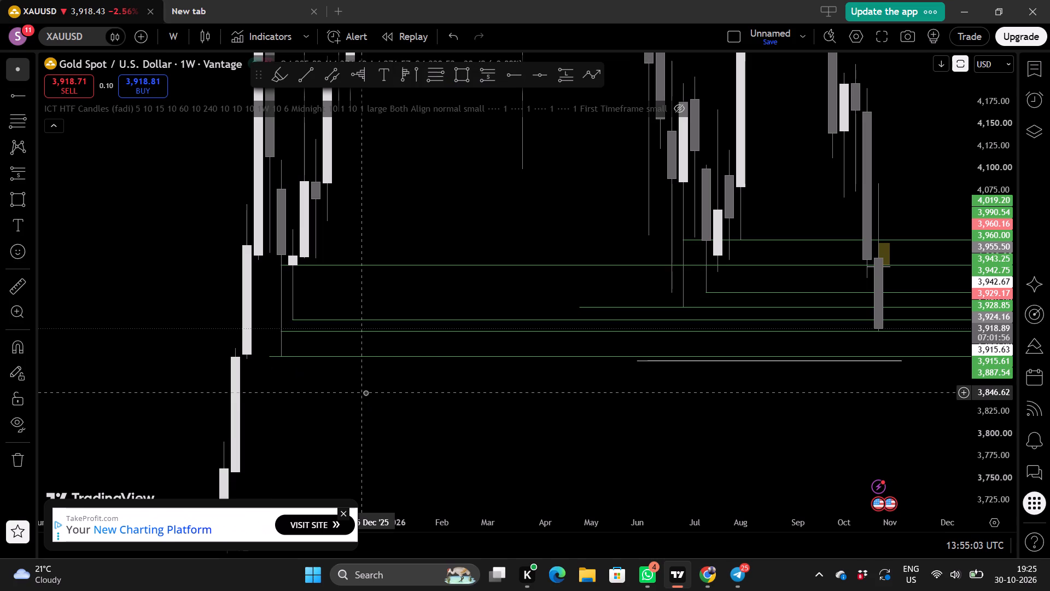
# Switch the chart to the 1-day timeframe.
pyautogui.hscroll(1, 365, 392)
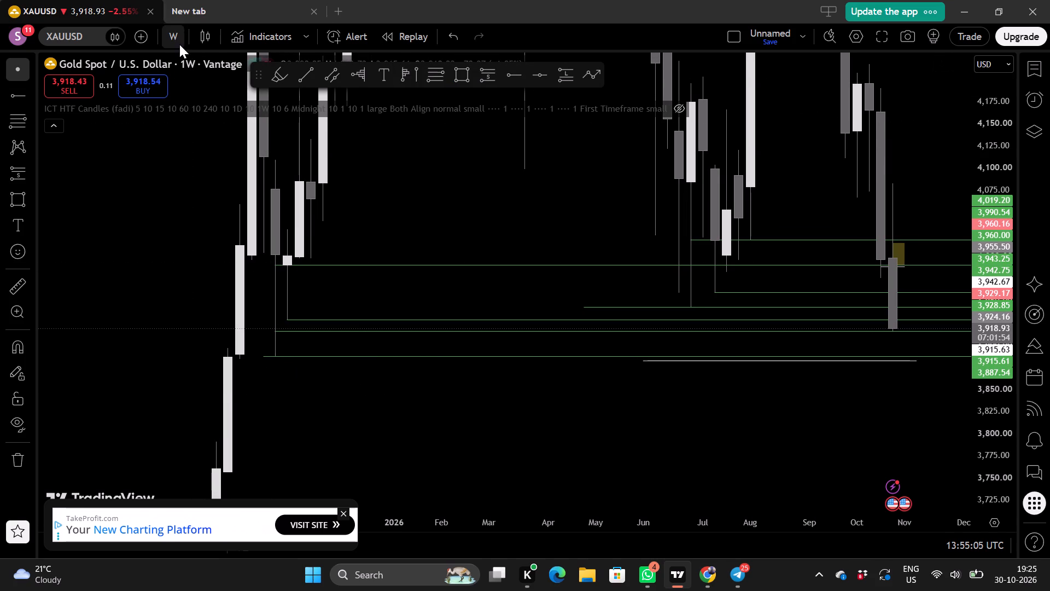
pyautogui.click(172, 32)
pyautogui.scroll(-1, 223, 293)
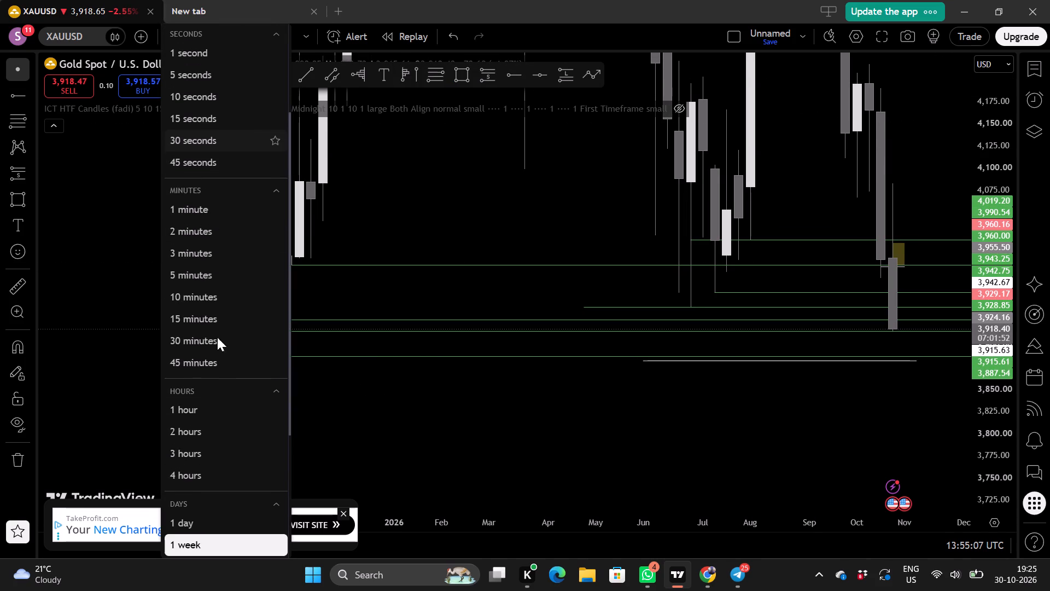
pyautogui.scroll(-1, 201, 460)
pyautogui.click(200, 496)
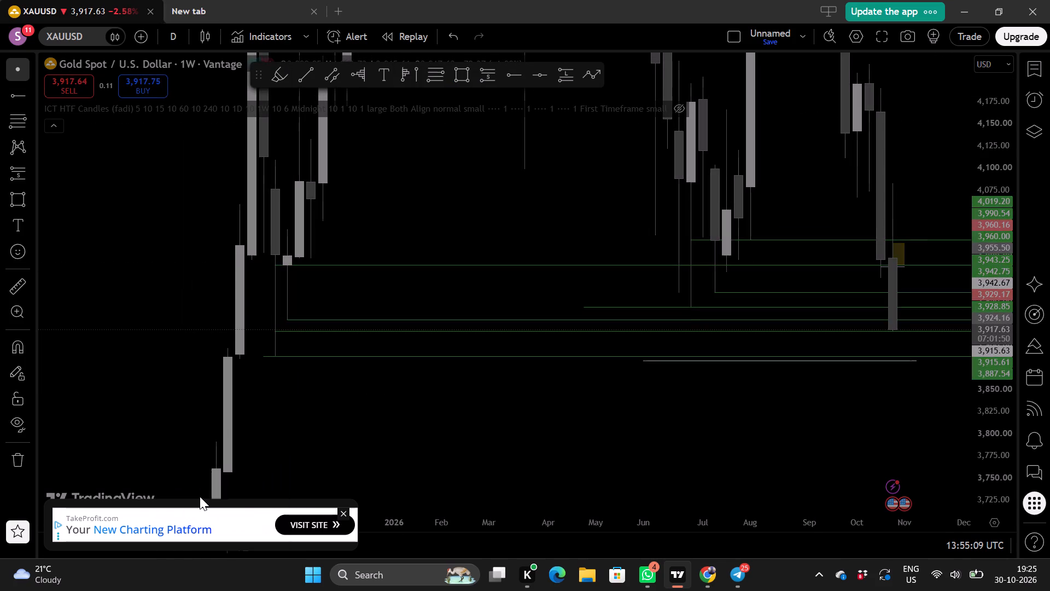
# Trace the marked levels, including the 3,887.54 ray, back through the daily history to the late-2025 lows.
pyautogui.scroll(-2, 608, 441)
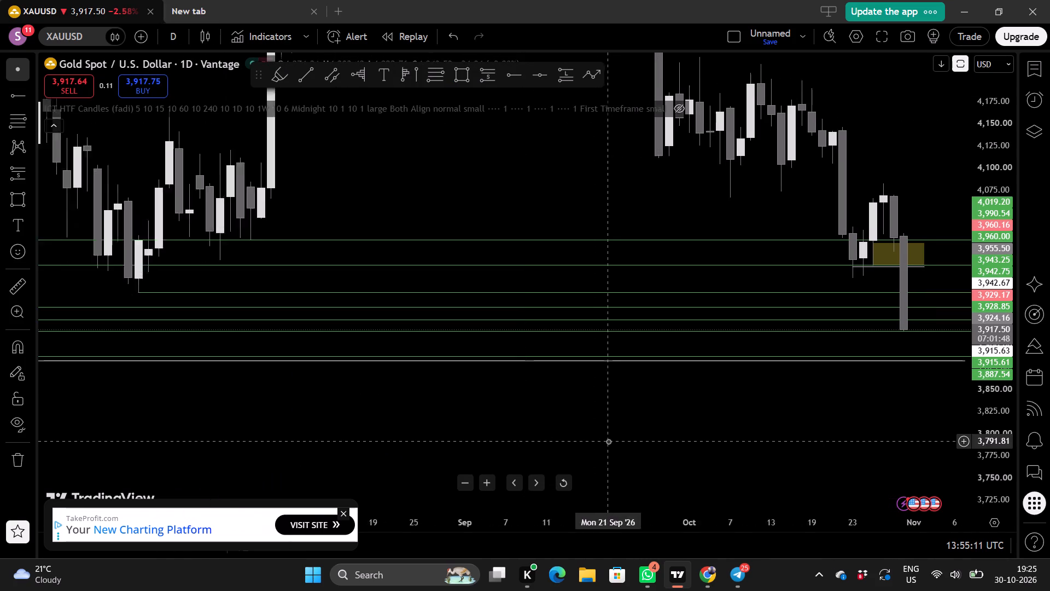
pyautogui.scroll(-3, 608, 441)
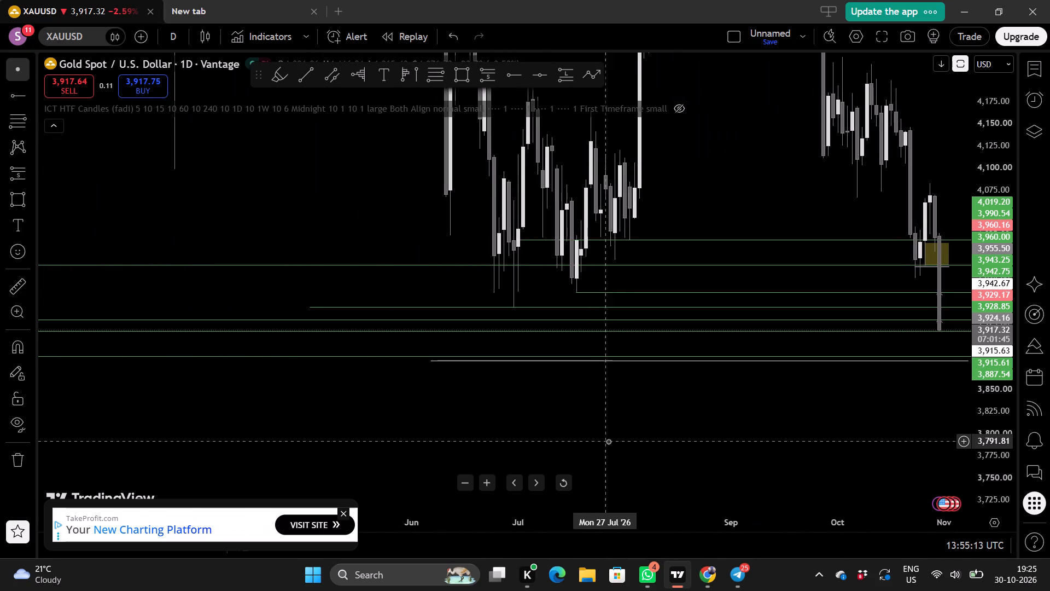
pyautogui.scroll(-3, 608, 441)
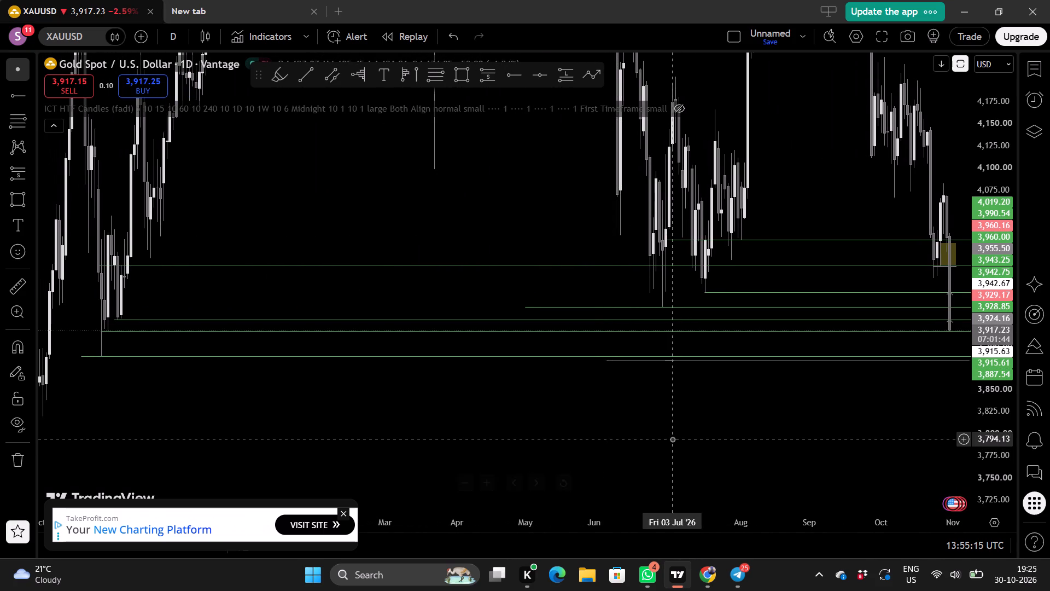
pyautogui.hscroll(1, 672, 439)
pyautogui.hscroll(1, 610, 435)
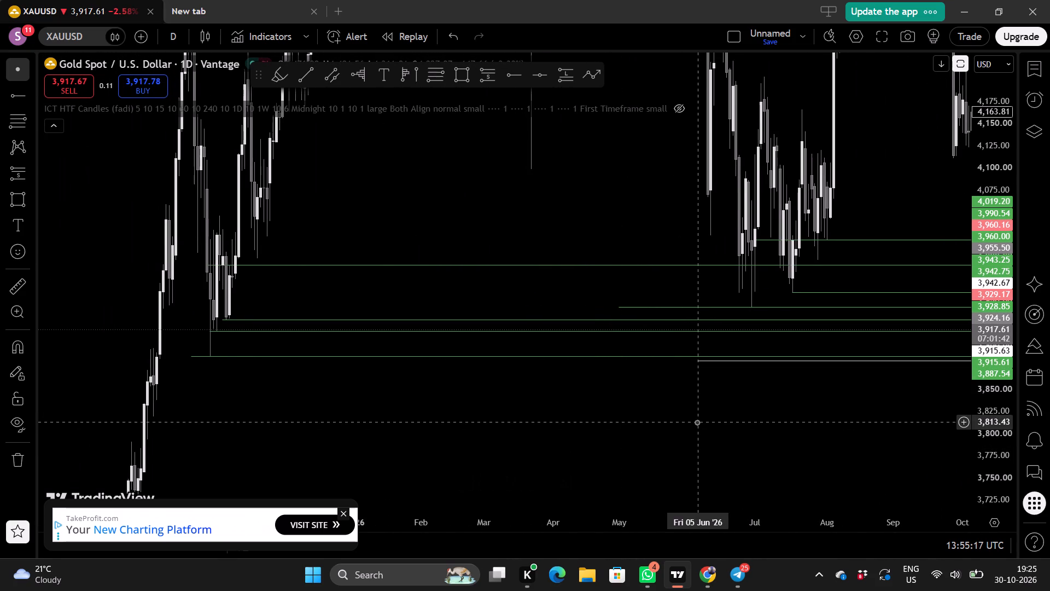
pyautogui.hscroll(1, 697, 422)
pyautogui.scroll(2, 731, 425)
# Examine the recent daily candles and the current one against the yellow zone and the levels down to 3,887.54.
pyautogui.moveTo(805, 412); pyautogui.dragTo(403, 389)
pyautogui.hscroll(1, 810, 378)
pyautogui.scroll(6, 838, 372)
pyautogui.hscroll(2, 838, 372)
pyautogui.scroll(1, 873, 372)
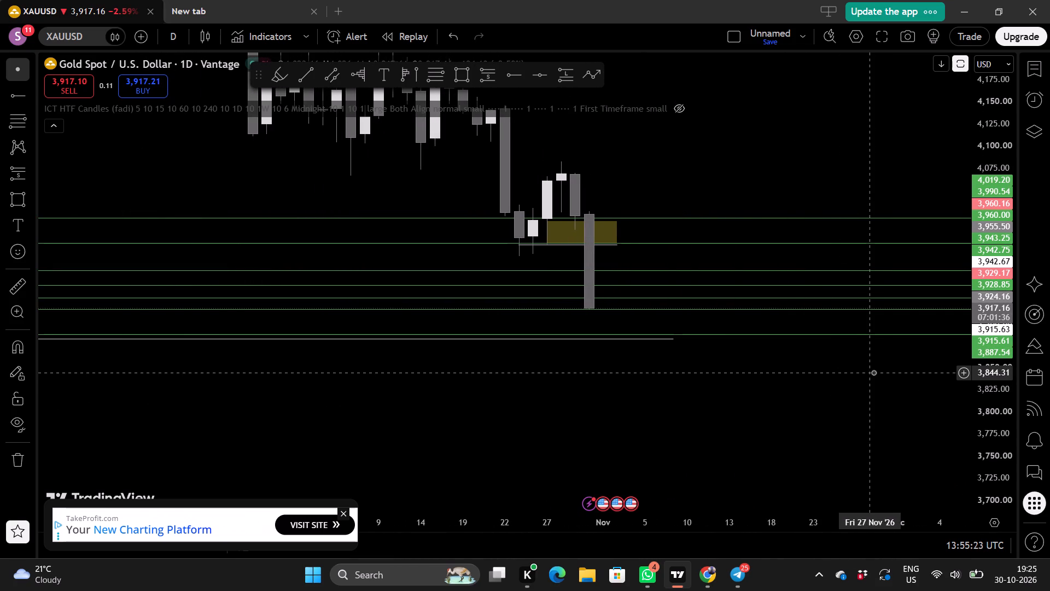
pyautogui.scroll(1, 873, 372)
pyautogui.scroll(3, 985, 305)
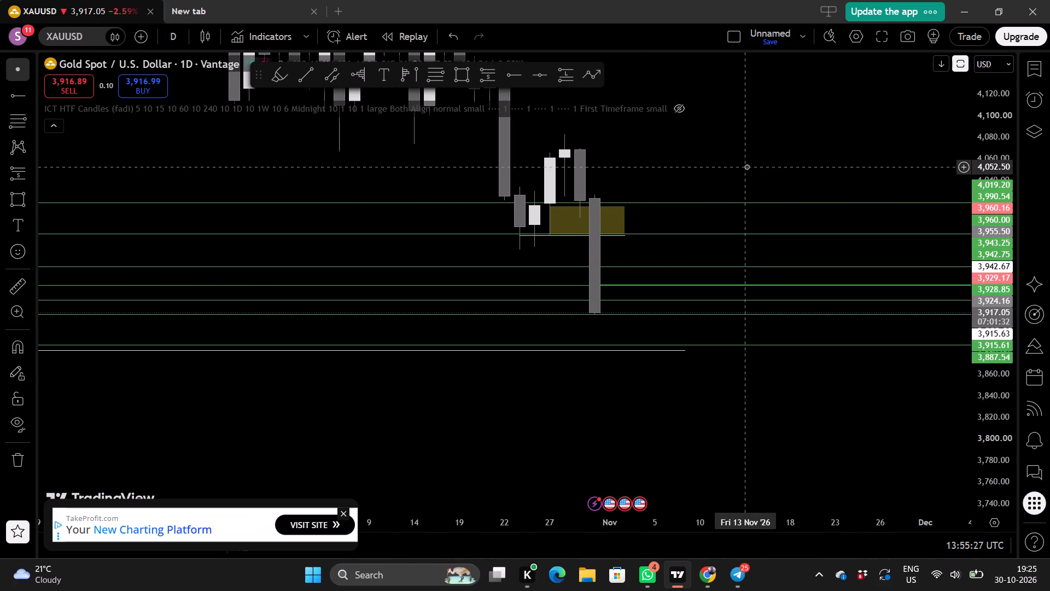
pyautogui.moveTo(746, 166); pyautogui.dragTo(748, 286)
pyautogui.hscroll(1, 748, 286)
pyautogui.scroll(1, 761, 270)
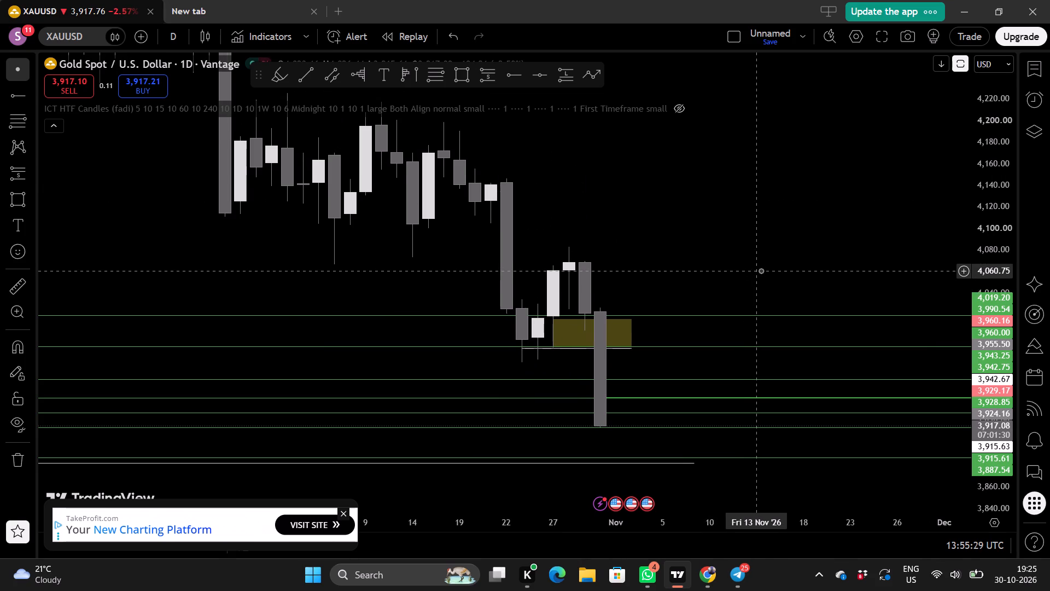
# Examine the recent daily candles and the current one against the yellow zone and the marked levels below it.
pyautogui.scroll(1, 761, 270)
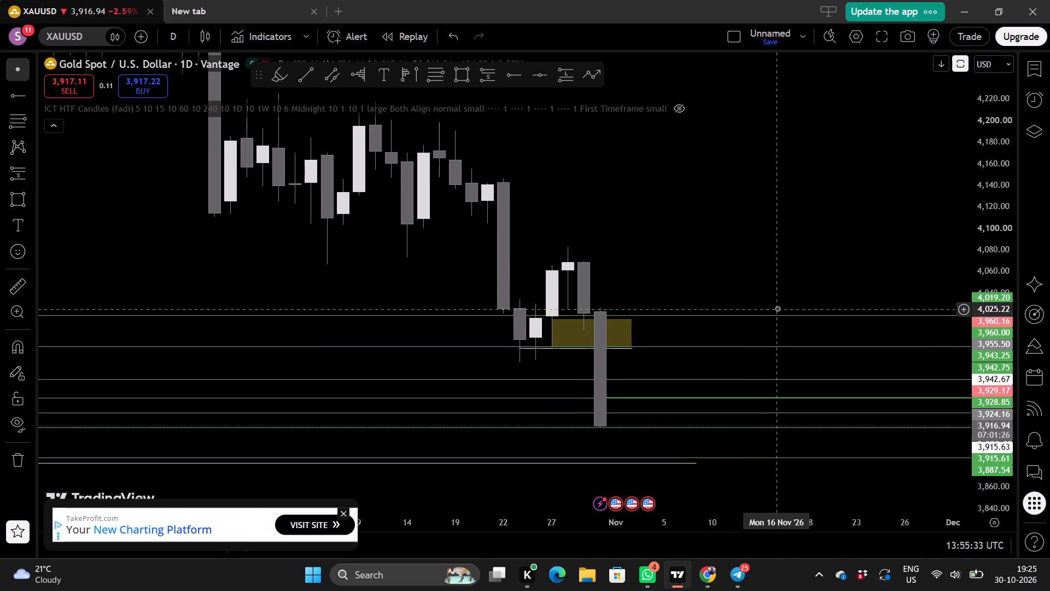
pyautogui.scroll(1, 783, 293)
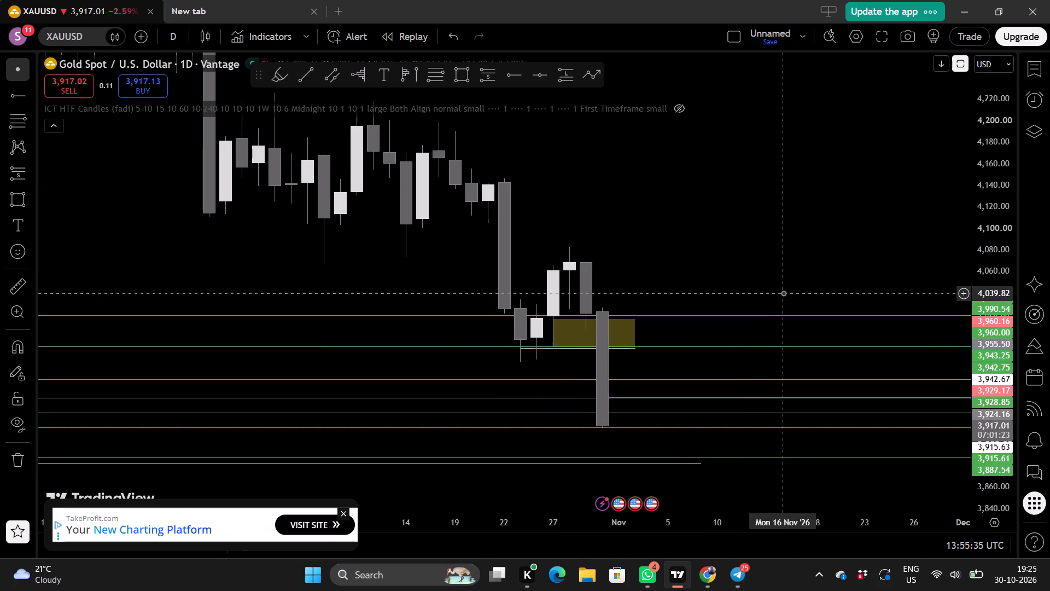
pyautogui.scroll(1, 783, 293)
pyautogui.scroll(1, 705, 236)
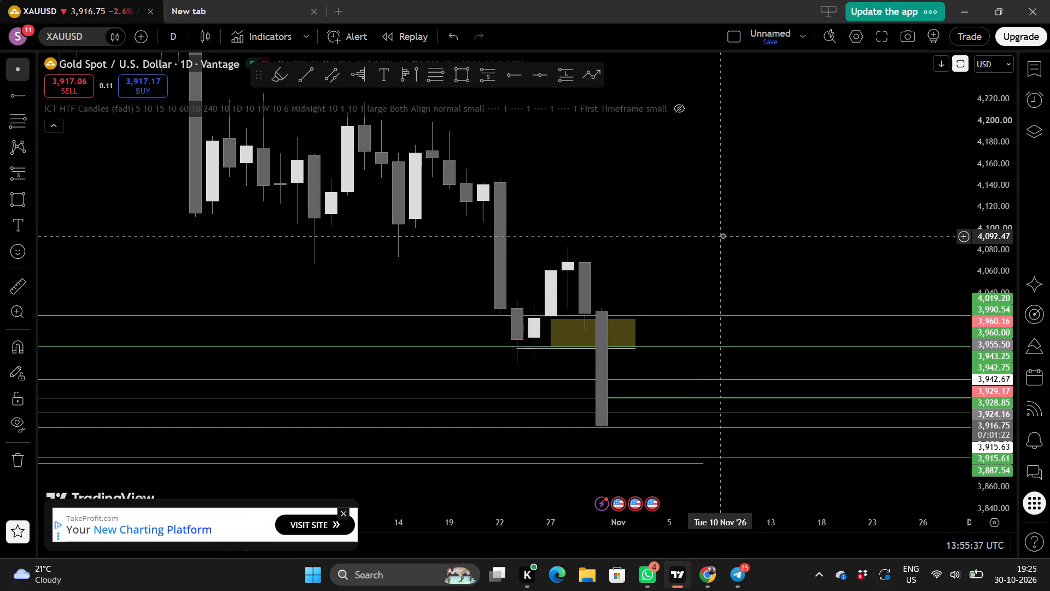
pyautogui.moveTo(722, 235); pyautogui.dragTo(716, 280)
pyautogui.scroll(-3, 716, 280)
pyautogui.scroll(-3, 784, 269)
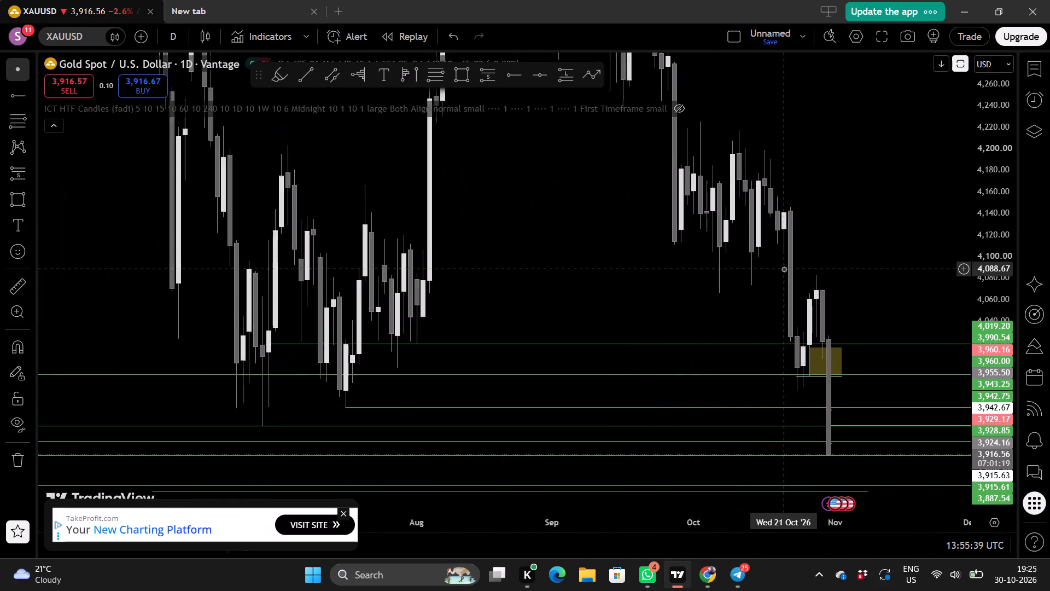
pyautogui.moveTo(868, 260); pyautogui.dragTo(761, 241)
pyautogui.scroll(5, 761, 241)
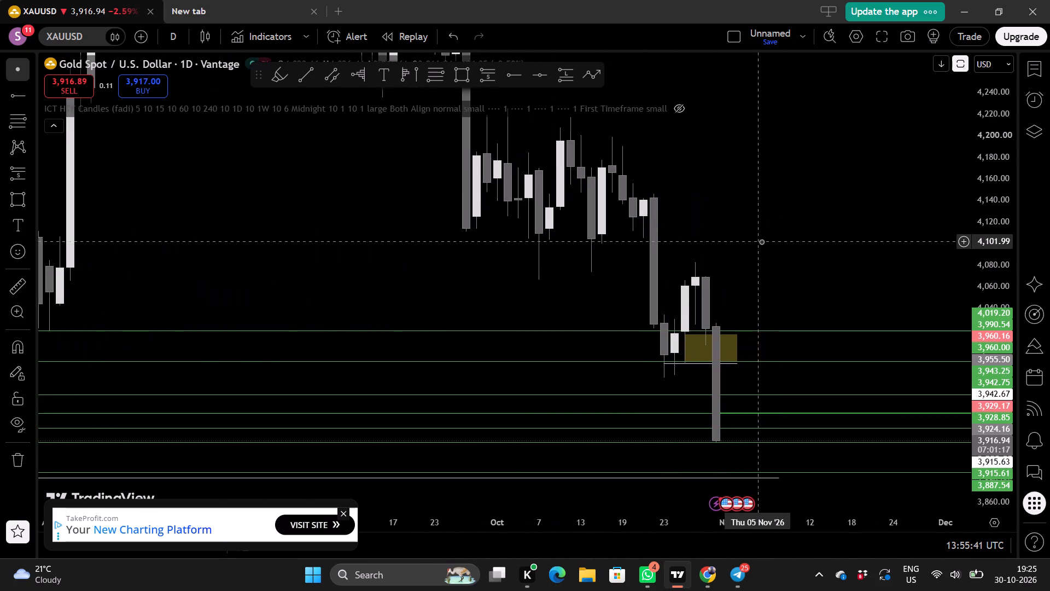
pyautogui.moveTo(798, 244); pyautogui.dragTo(750, 242)
pyautogui.scroll(2, 750, 242)
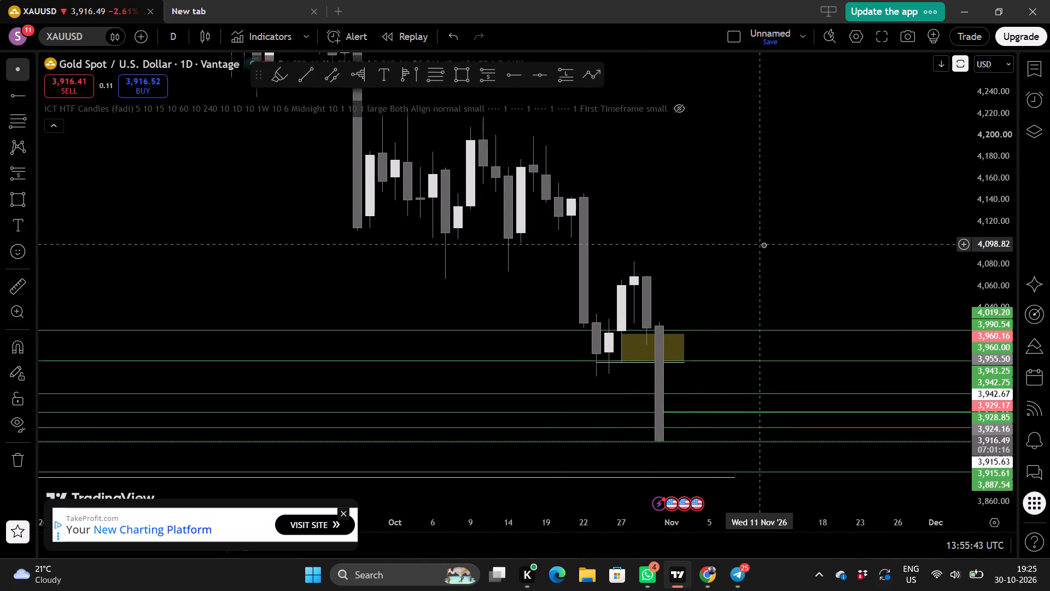
pyautogui.scroll(1, 763, 245)
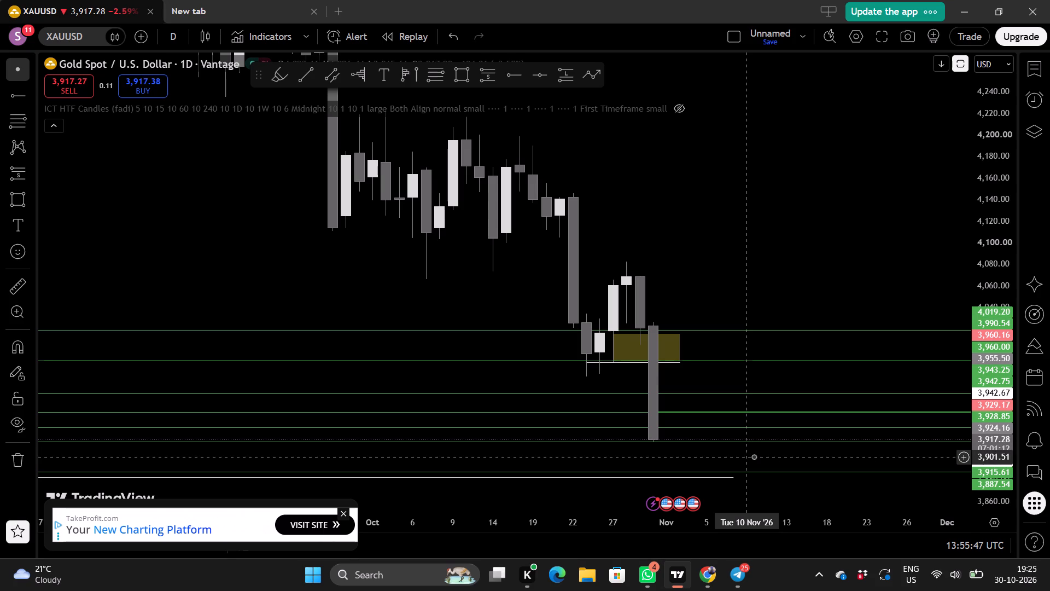
pyautogui.scroll(1, 753, 218)
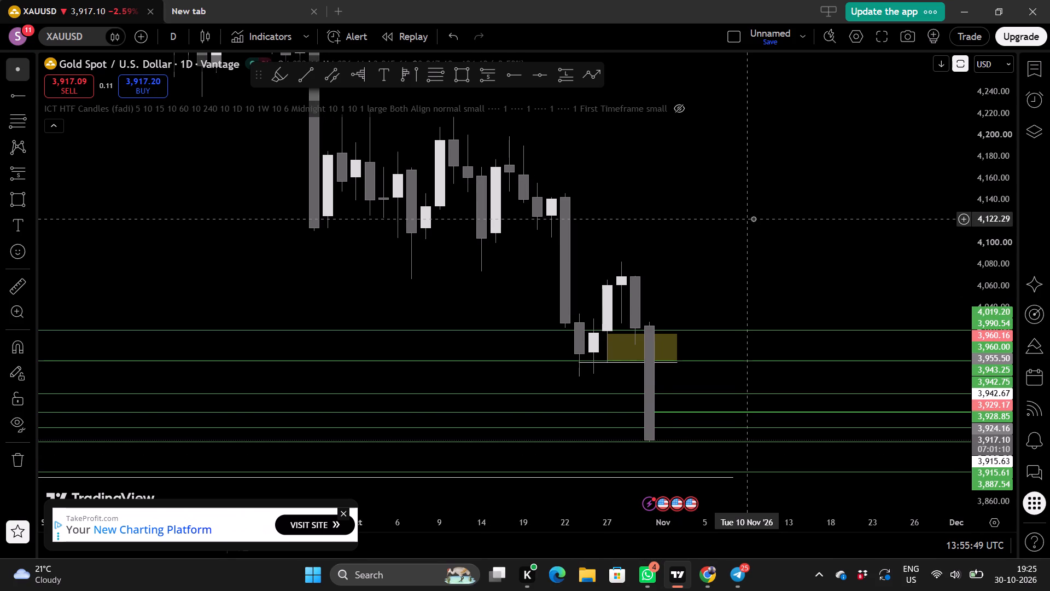
# Draw a yellow rectangle zone on the daily chart from about 4,084.22 to 4,025.86, spanning 28 Oct to 18 Nov 2026.
pyautogui.moveTo(780, 288); pyautogui.dragTo(773, 212)
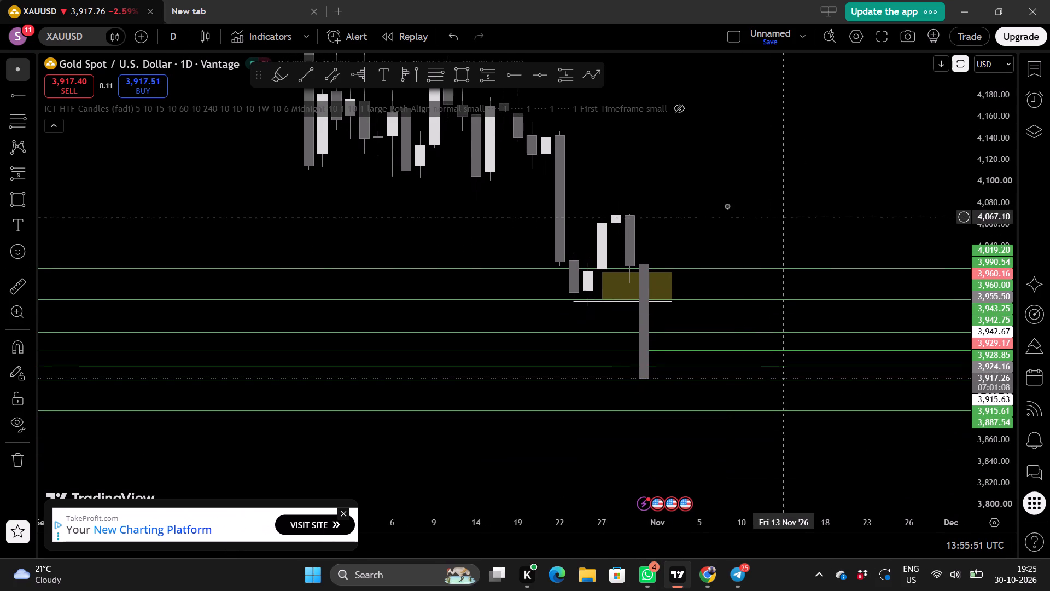
pyautogui.click(20, 202)
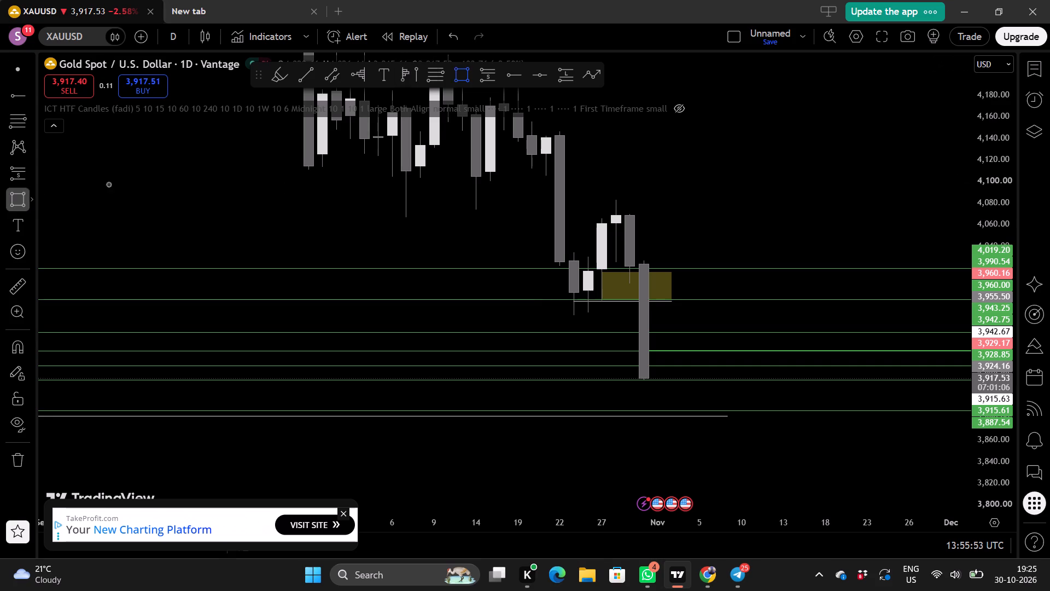
pyautogui.moveTo(612, 198); pyautogui.dragTo(790, 252)
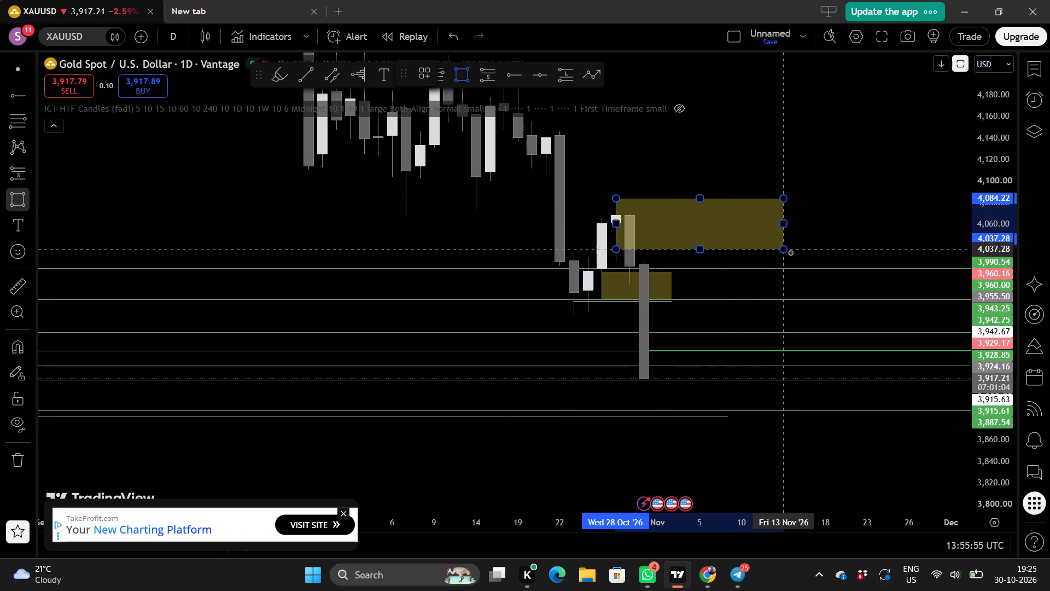
pyautogui.moveTo(790, 252); pyautogui.dragTo(819, 256)
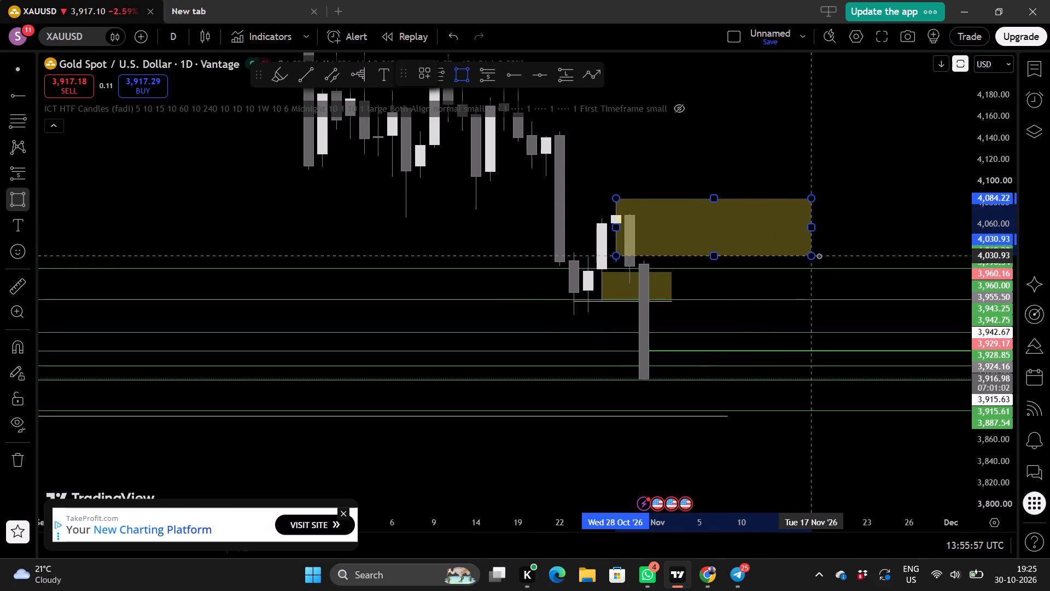
pyautogui.moveTo(819, 256); pyautogui.dragTo(824, 261)
pyautogui.click(824, 261)
# Switch the chart to the 1-minute timeframe.
pyautogui.scroll(1, 867, 240)
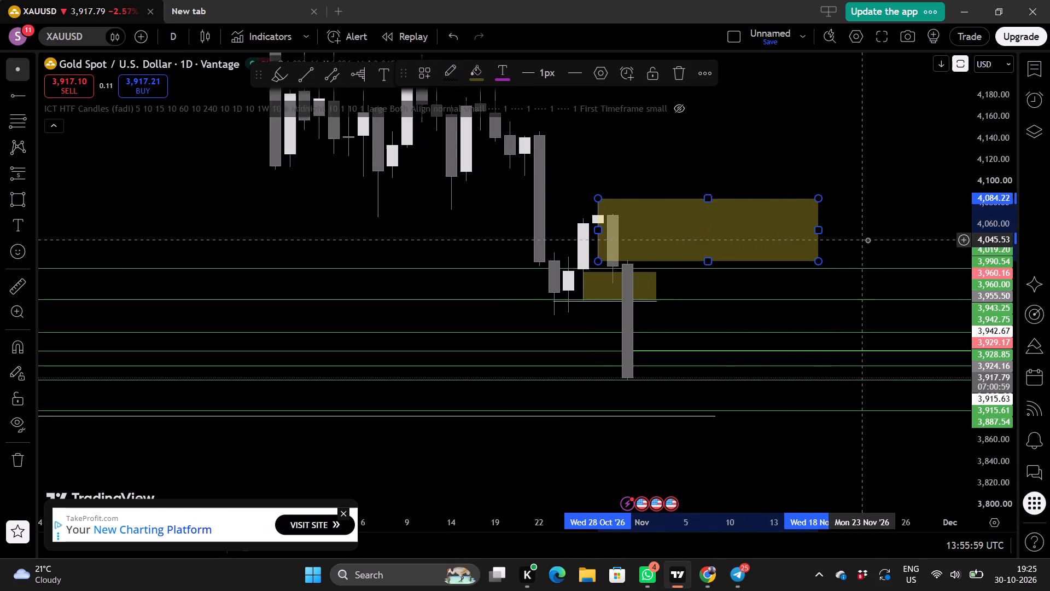
pyautogui.scroll(1, 867, 240)
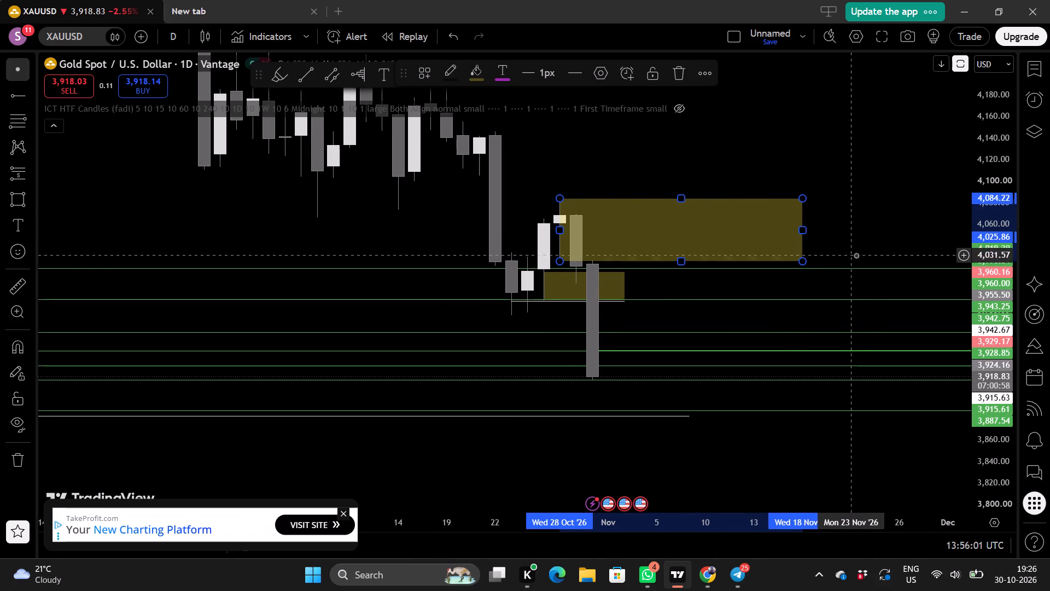
pyautogui.scroll(1, 855, 256)
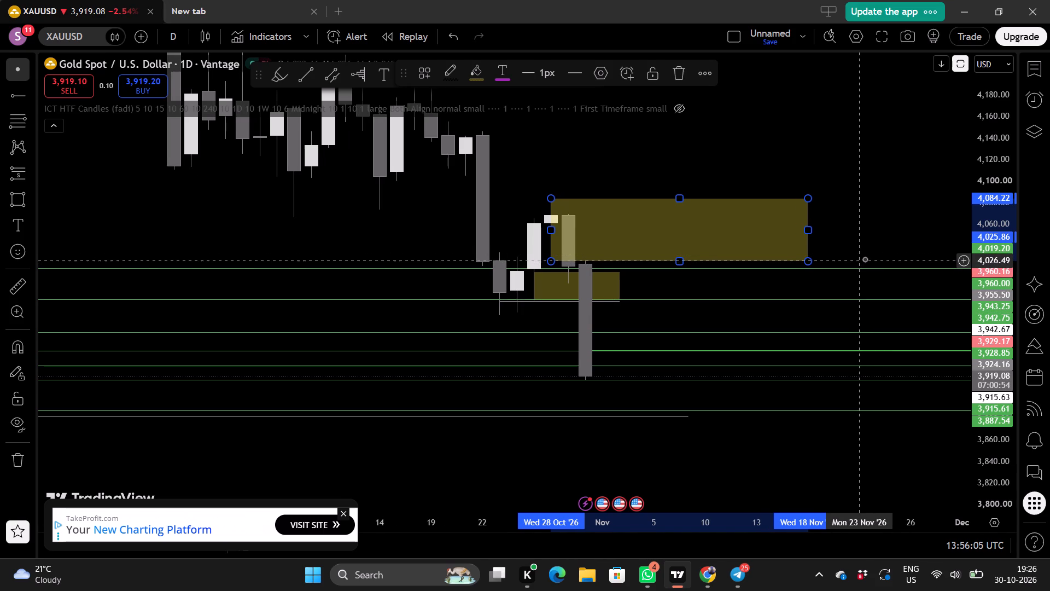
pyautogui.scroll(1, 890, 236)
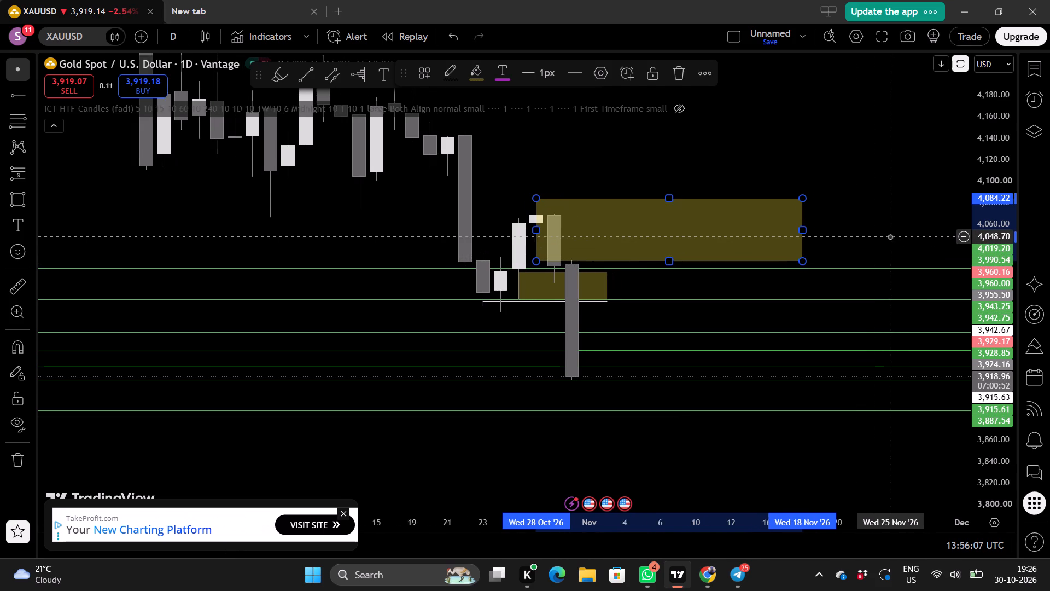
pyautogui.scroll(1, 890, 236)
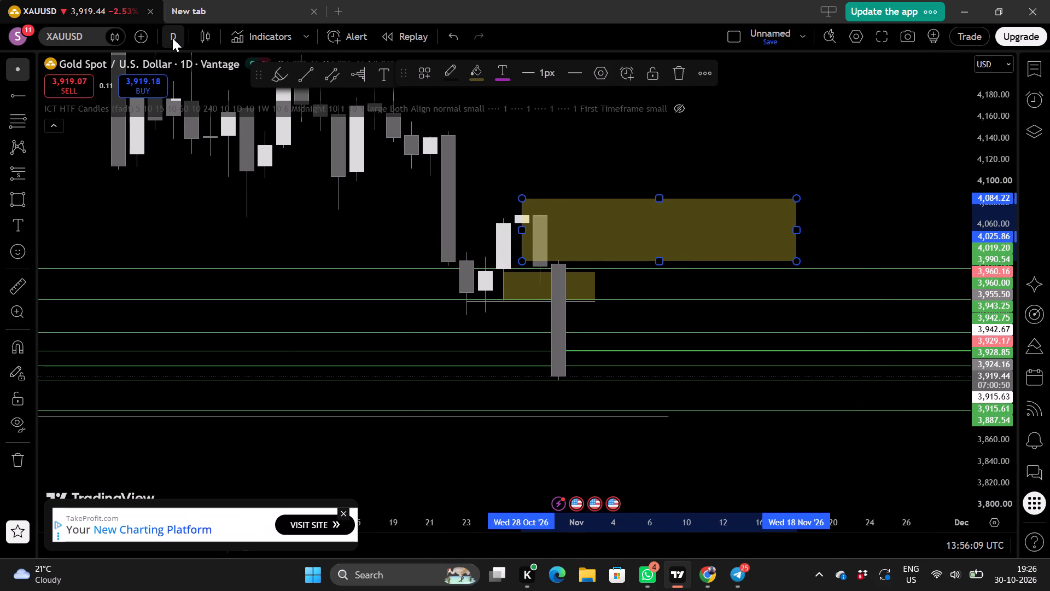
pyautogui.click(172, 38)
pyautogui.scroll(-1, 232, 257)
pyautogui.scroll(-1, 226, 423)
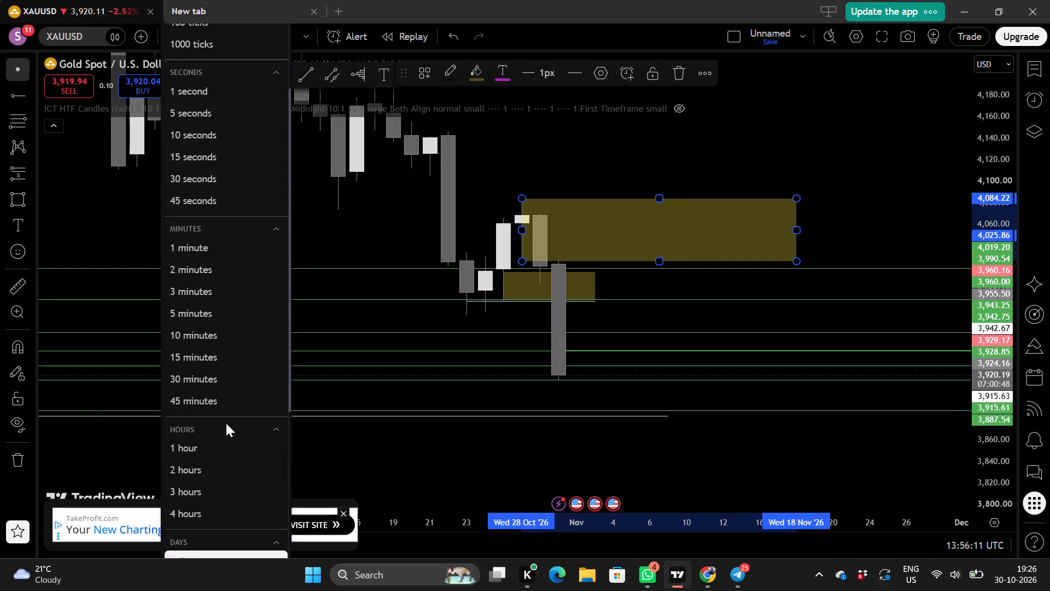
pyautogui.click(196, 252)
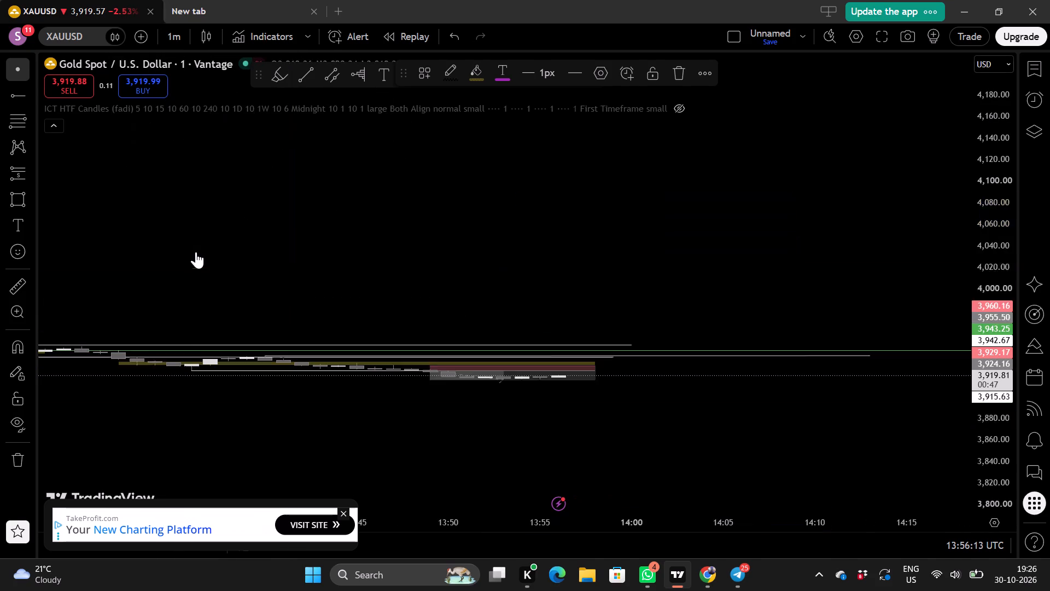
# Examine the latest 1-minute candles around the short from 3,924.16 to 3,915.61 and the levels down to 3,887.54.
pyautogui.scroll(-10, 559, 391)
pyautogui.moveTo(841, 447); pyautogui.dragTo(535, 389)
pyautogui.scroll(8, 991, 322)
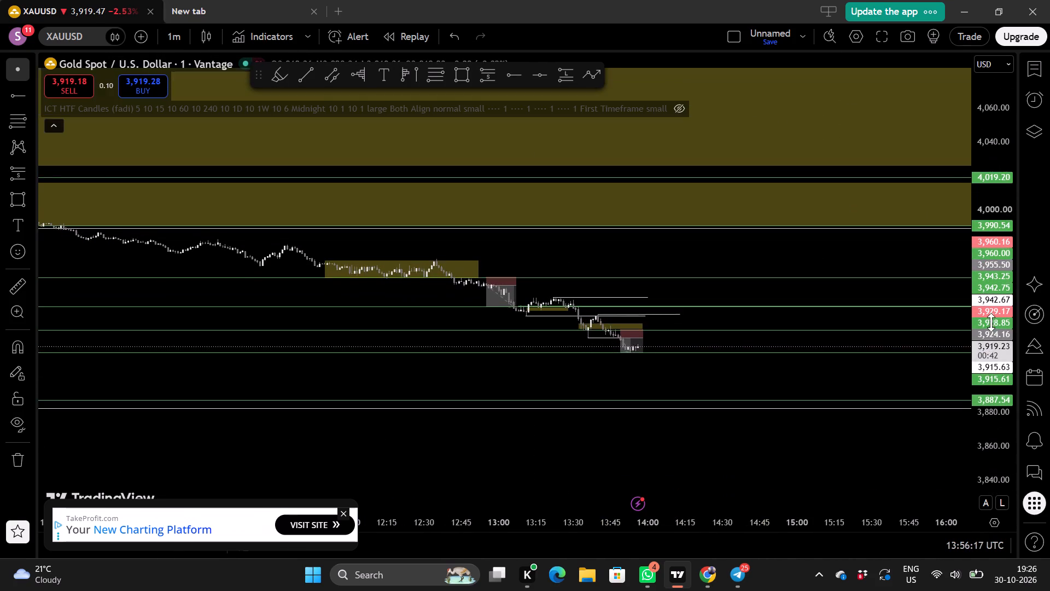
pyautogui.scroll(5, 991, 322)
pyautogui.moveTo(727, 456); pyautogui.dragTo(745, 257)
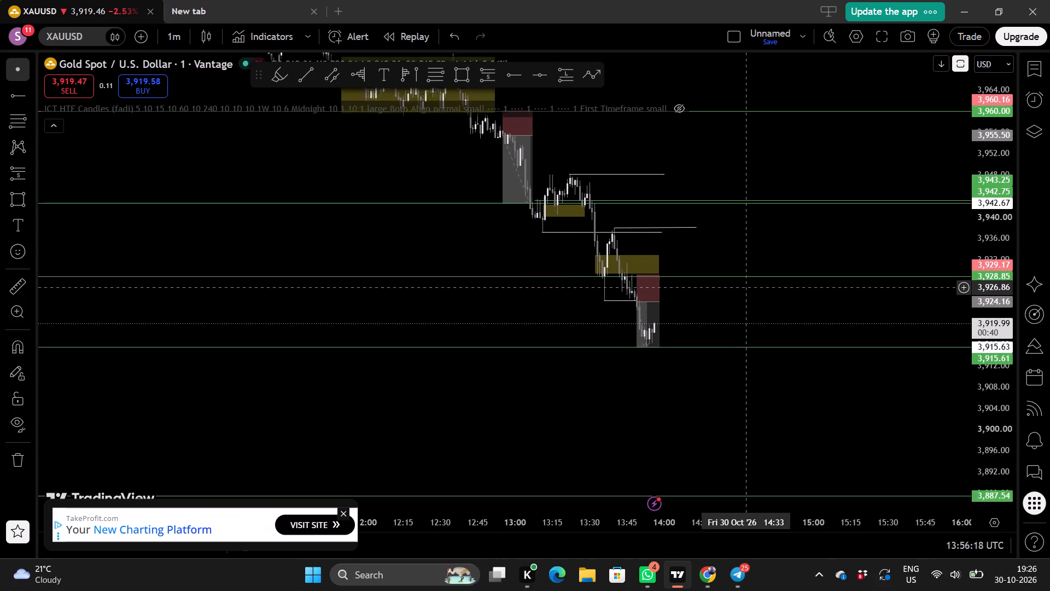
pyautogui.moveTo(745, 257); pyautogui.dragTo(743, 251)
pyautogui.scroll(4, 804, 277)
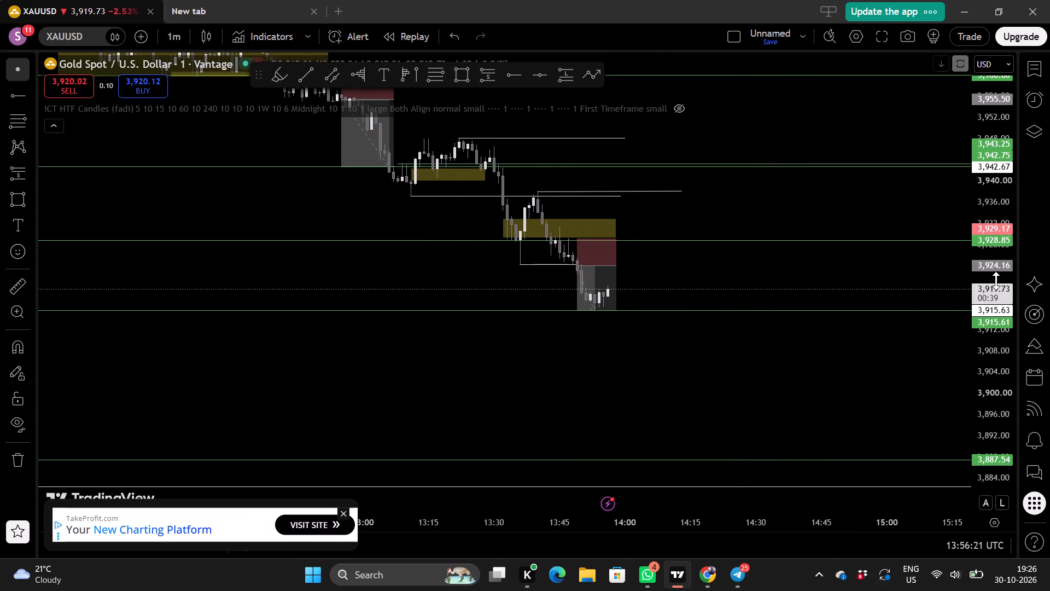
pyautogui.scroll(10, 997, 280)
pyautogui.moveTo(797, 300); pyautogui.dragTo(780, 384)
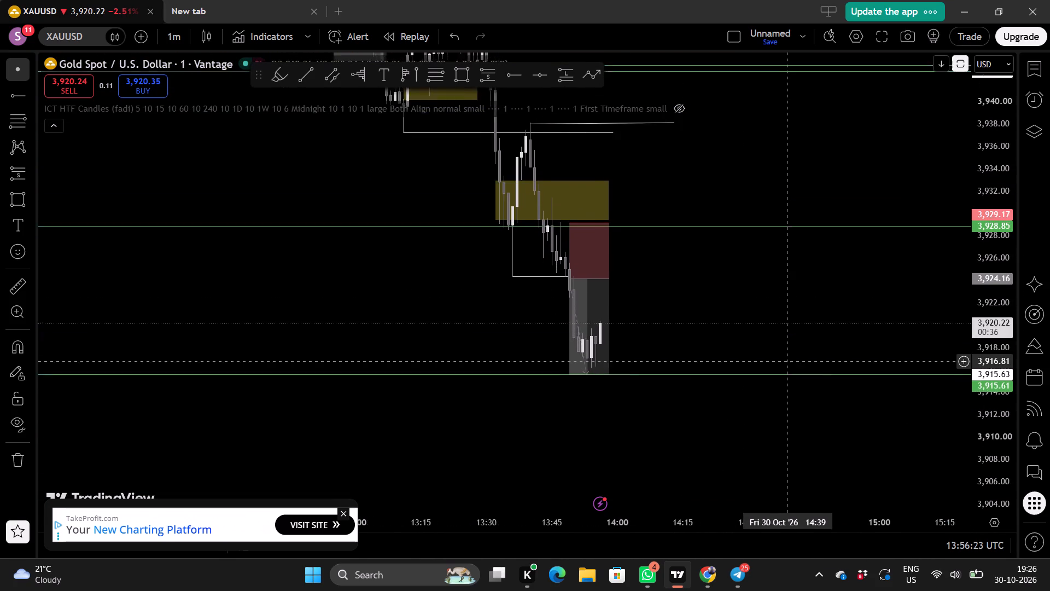
pyautogui.moveTo(780, 384); pyautogui.dragTo(785, 407)
pyautogui.scroll(1, 785, 407)
pyautogui.moveTo(742, 398); pyautogui.dragTo(765, 421)
pyautogui.scroll(1, 765, 421)
pyautogui.scroll(1, 779, 369)
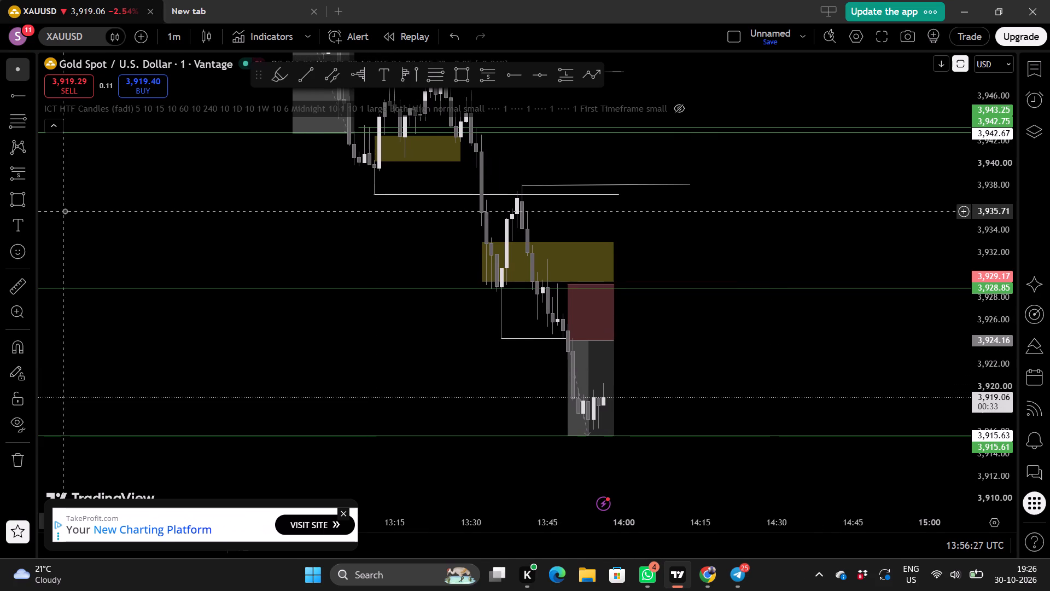
# Place a long position at the current 1-minute candle with entry at about 3,919.38 and target at about 3,930.43.
pyautogui.click(32, 170)
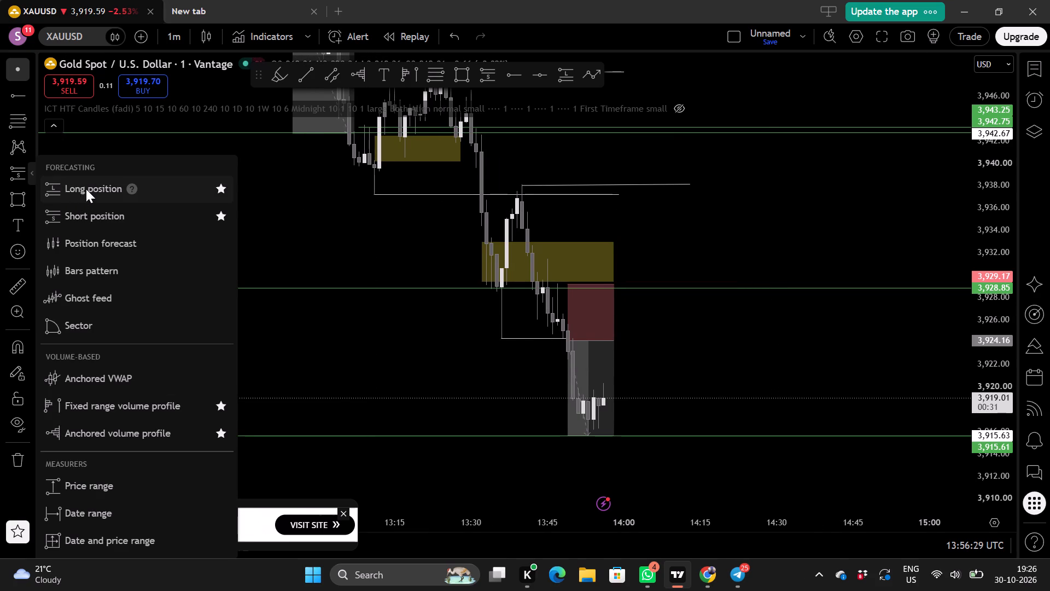
pyautogui.click(86, 189)
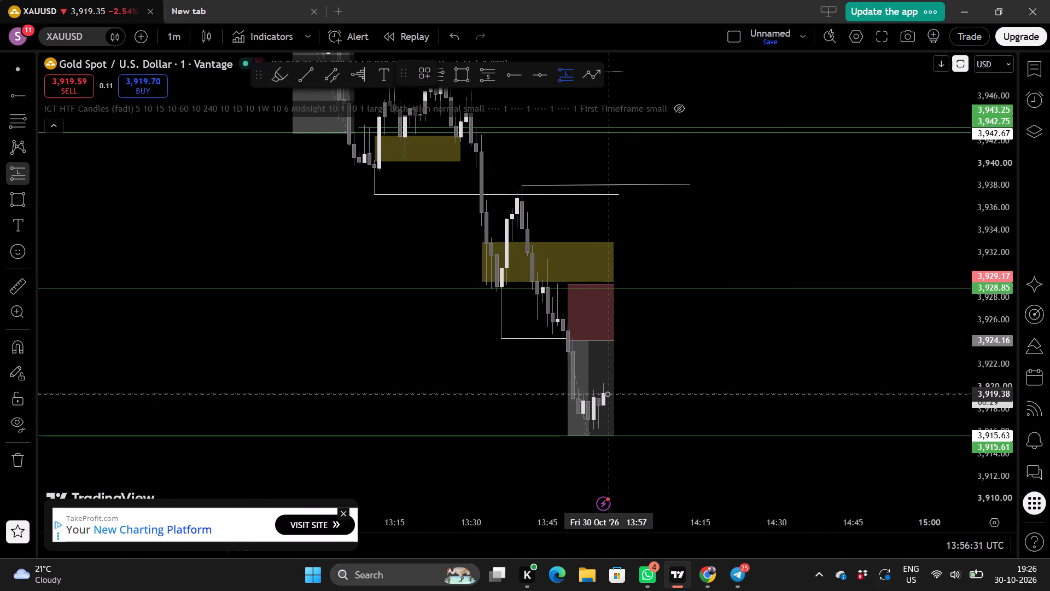
pyautogui.click(607, 393)
pyautogui.click(773, 419)
pyautogui.moveTo(773, 419); pyautogui.dragTo(794, 298)
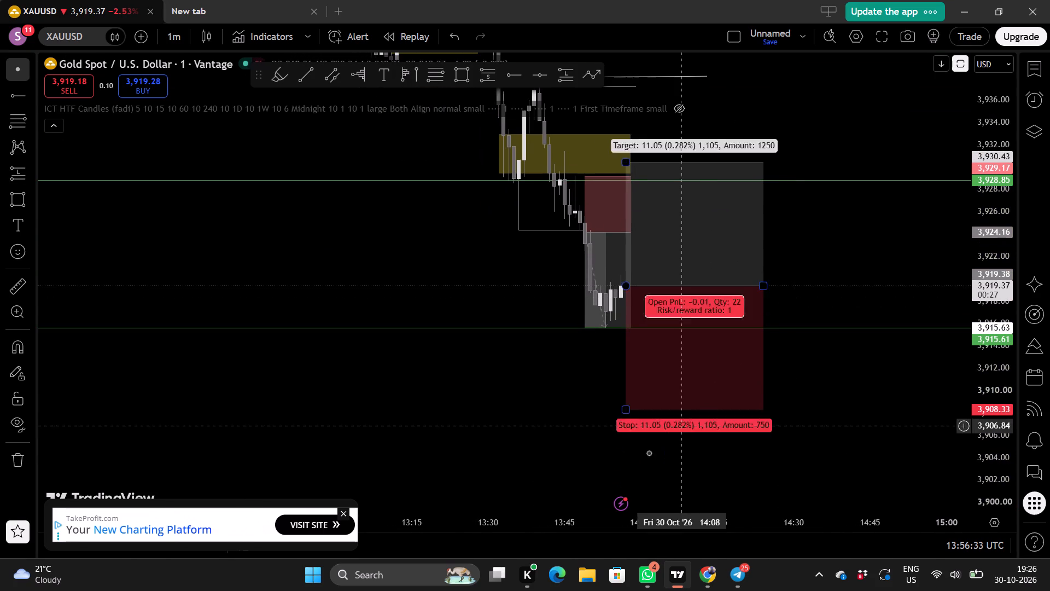
# Adjust the long position's stop to about 3,910.87, below the 3,915.61 level.
pyautogui.moveTo(628, 406); pyautogui.dragTo(634, 380)
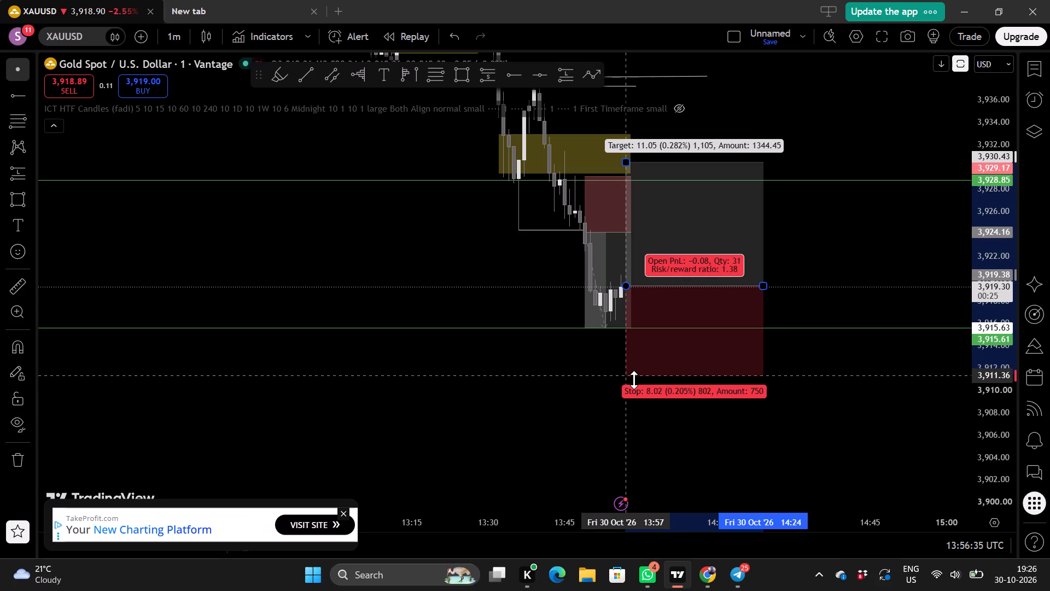
pyautogui.moveTo(634, 380); pyautogui.dragTo(638, 391)
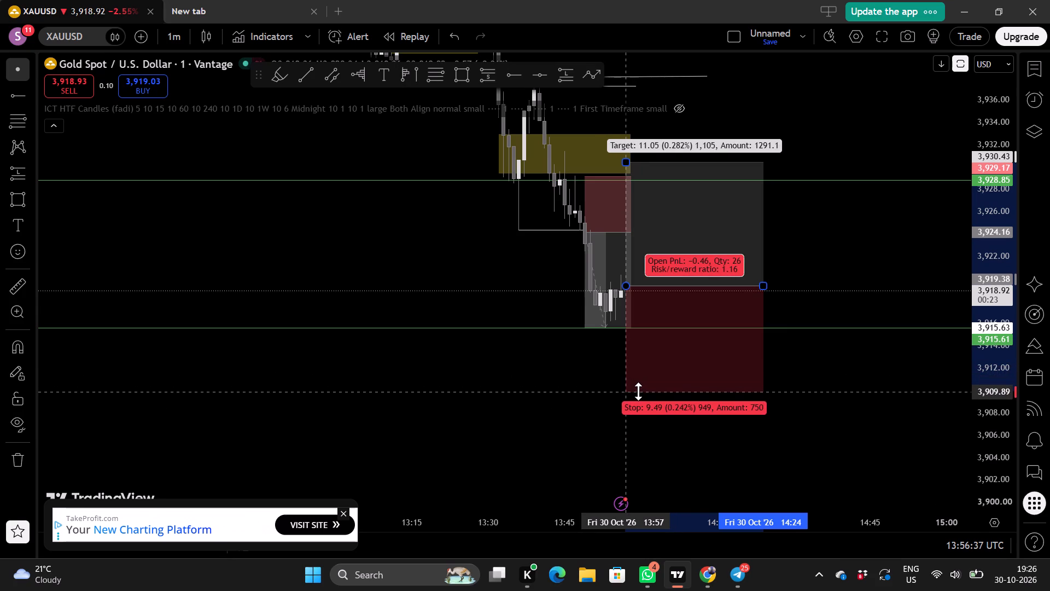
pyautogui.moveTo(638, 391); pyautogui.dragTo(639, 384)
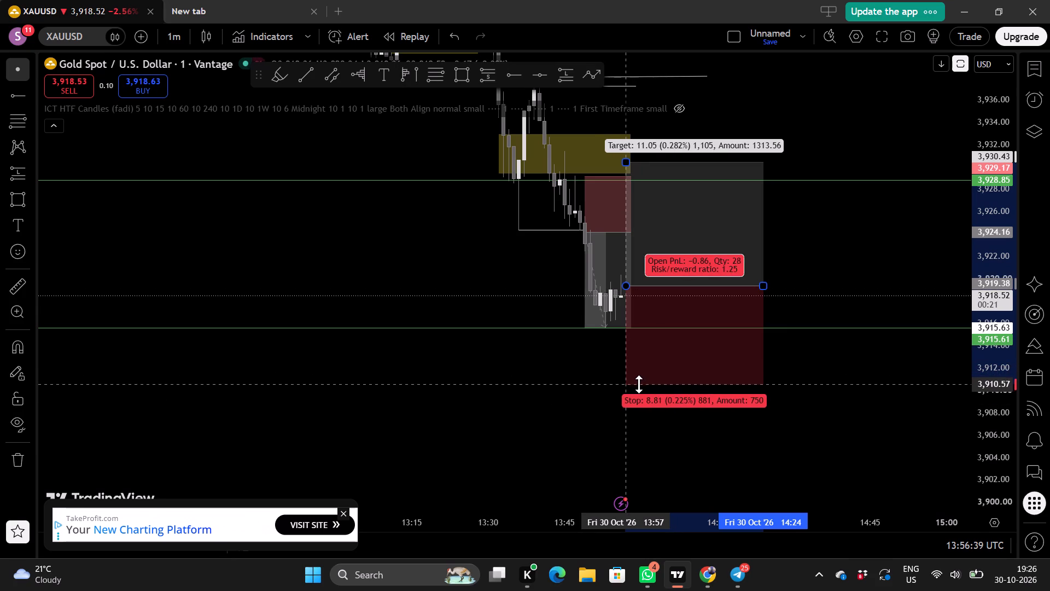
pyautogui.moveTo(639, 384); pyautogui.dragTo(638, 379)
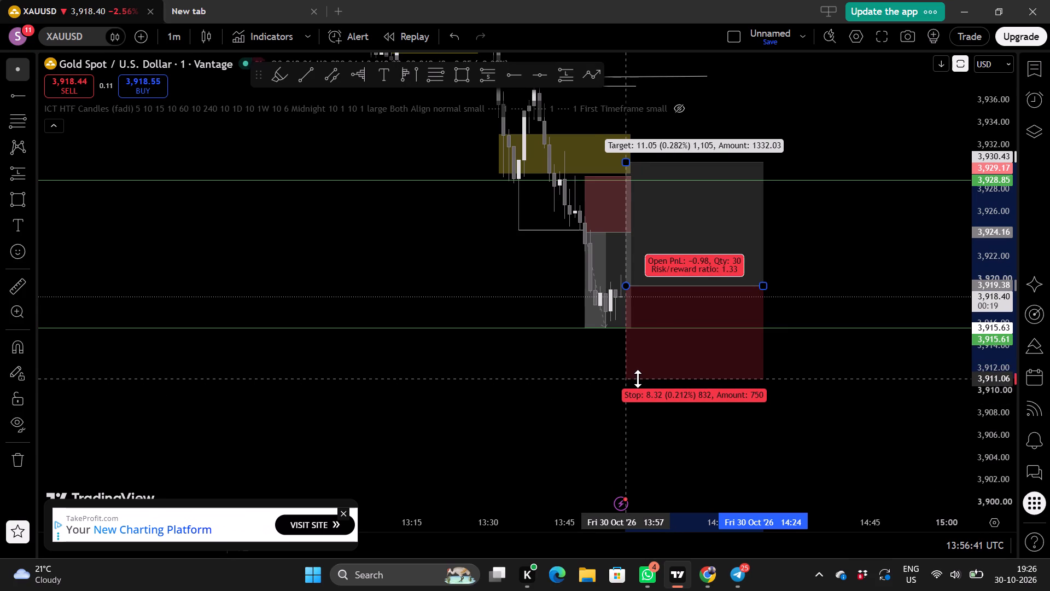
pyautogui.moveTo(638, 379); pyautogui.dragTo(638, 381)
# Review the long position against the wider 1-minute decline and the levels down to 3,887.54.
pyautogui.scroll(-3, 821, 362)
pyautogui.scroll(-4, 643, 427)
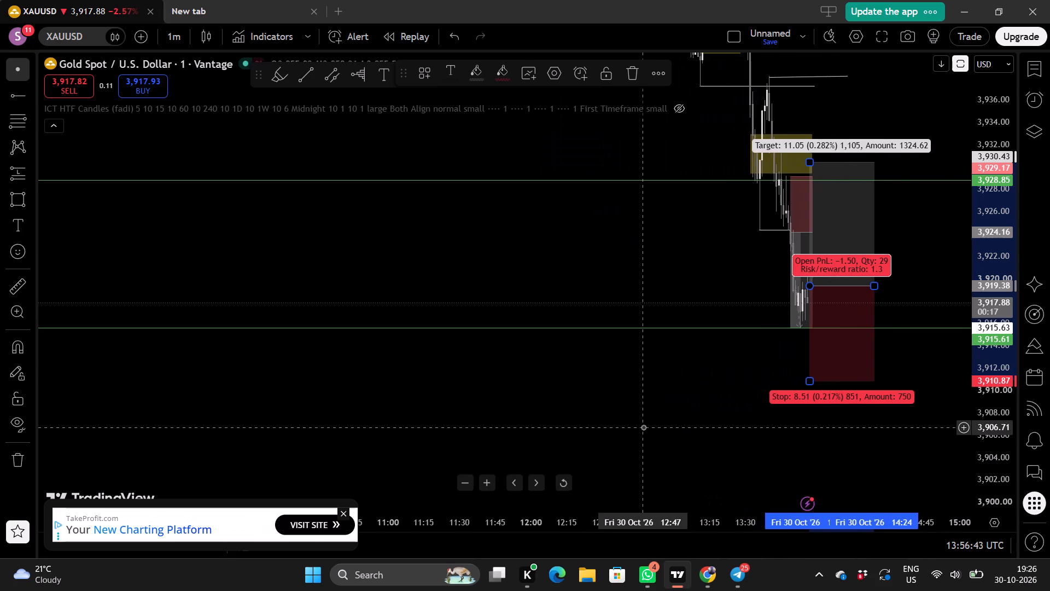
pyautogui.scroll(-5, 997, 395)
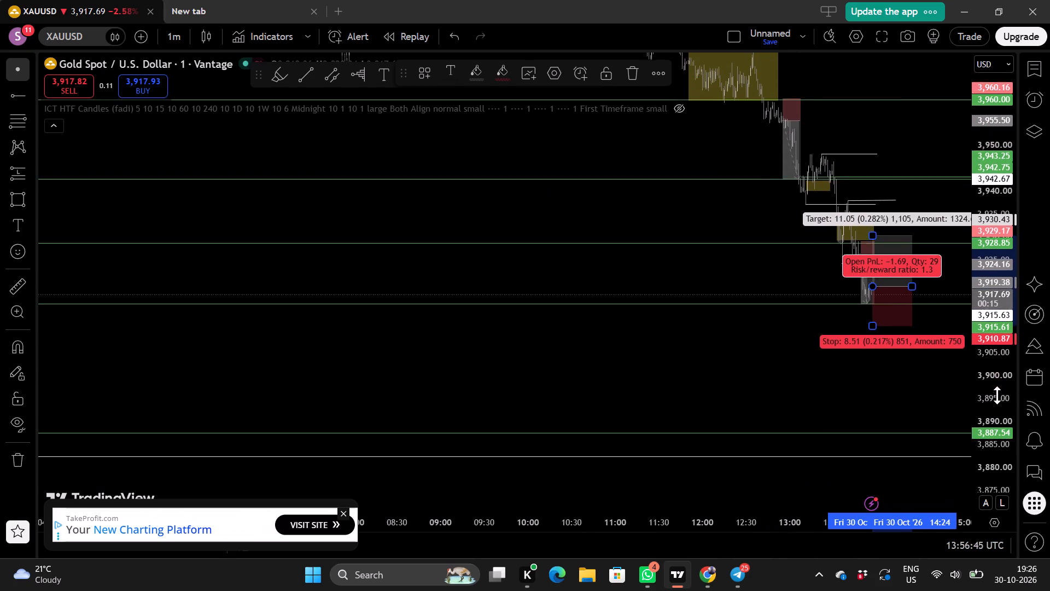
pyautogui.scroll(2, 997, 395)
pyautogui.moveTo(796, 385); pyautogui.dragTo(795, 385)
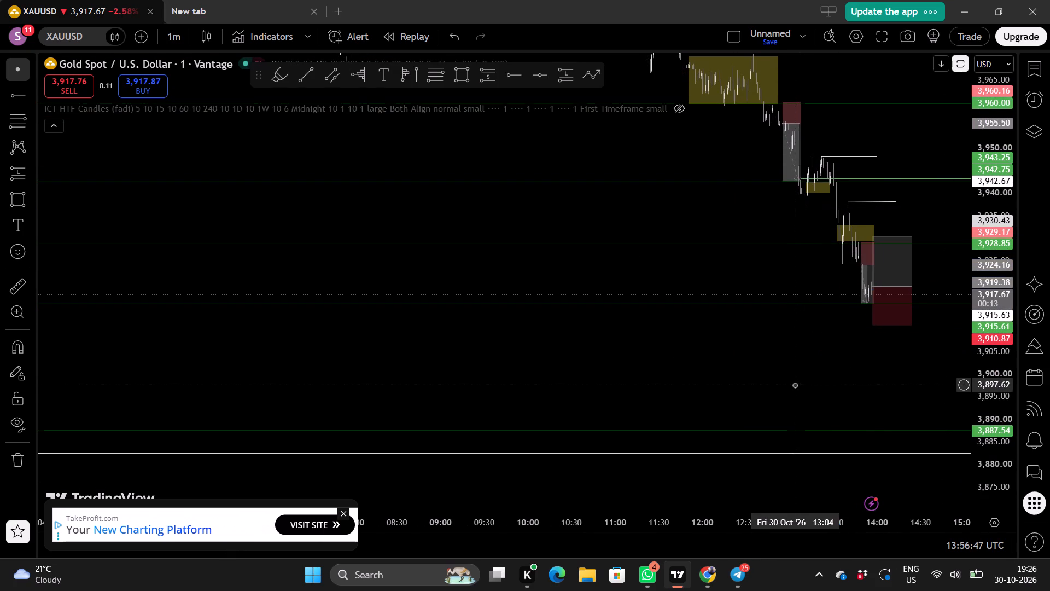
pyautogui.moveTo(795, 385); pyautogui.dragTo(762, 398)
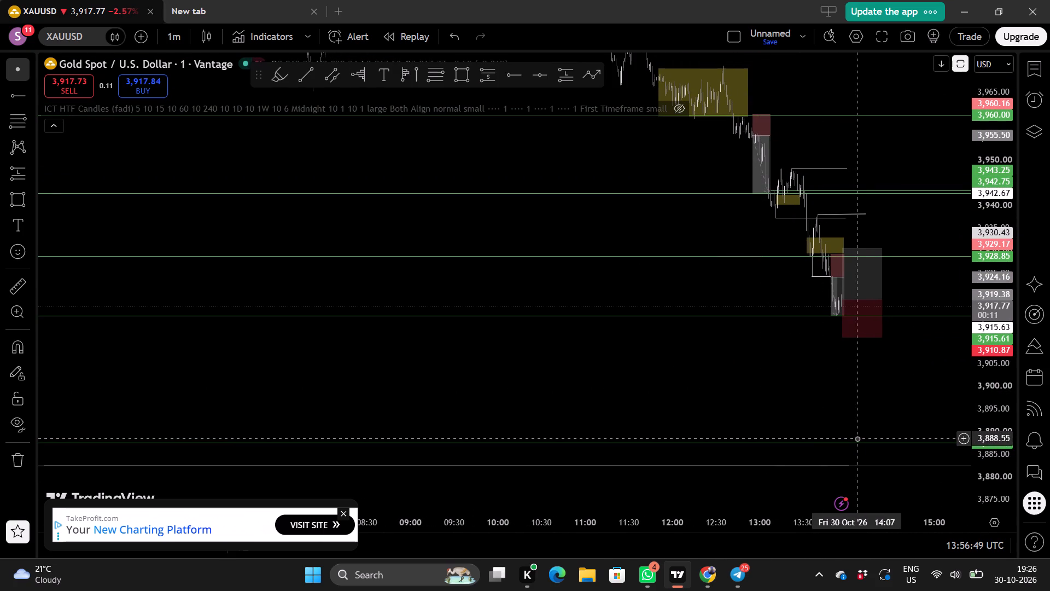
# Inspect the long position's target, stop and risk/reward figures on the 1-minute chart.
pyautogui.scroll(6, 850, 418)
pyautogui.scroll(1, 771, 410)
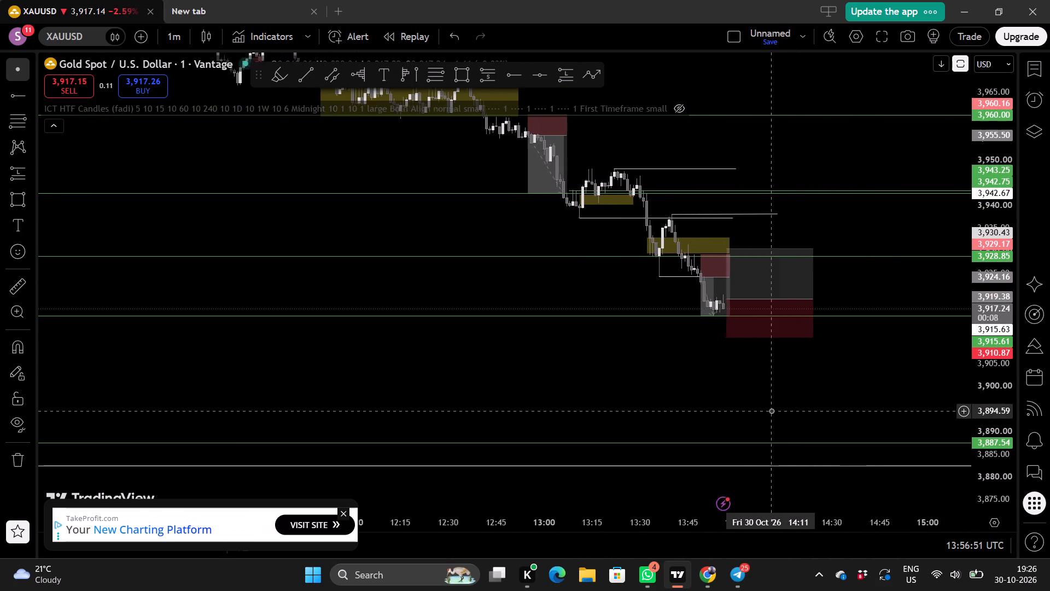
pyautogui.scroll(1, 771, 410)
pyautogui.scroll(8, 986, 338)
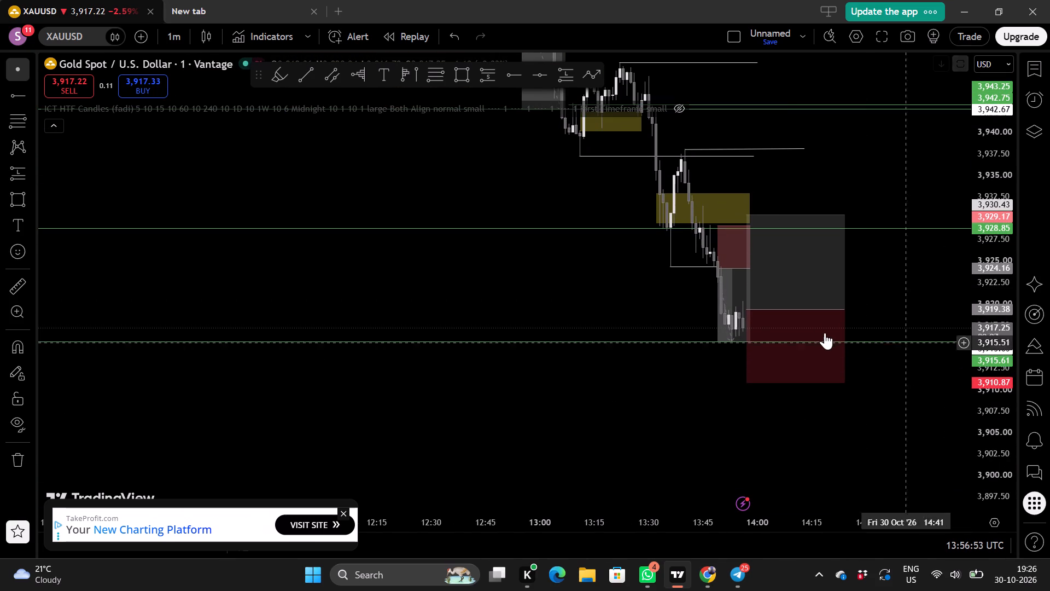
pyautogui.click(814, 312)
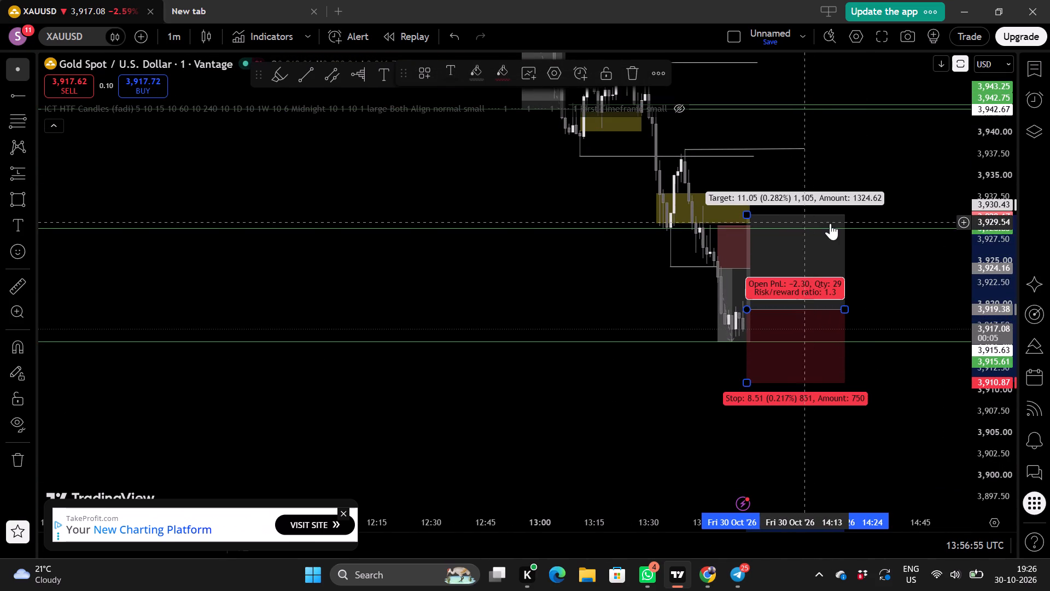
pyautogui.click(821, 259)
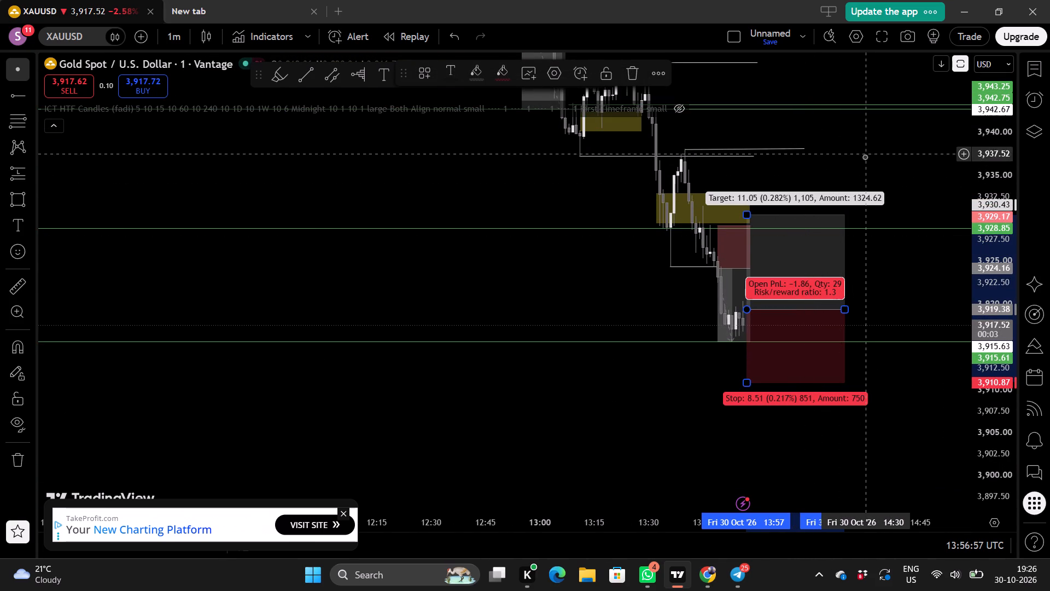
pyautogui.click(812, 299)
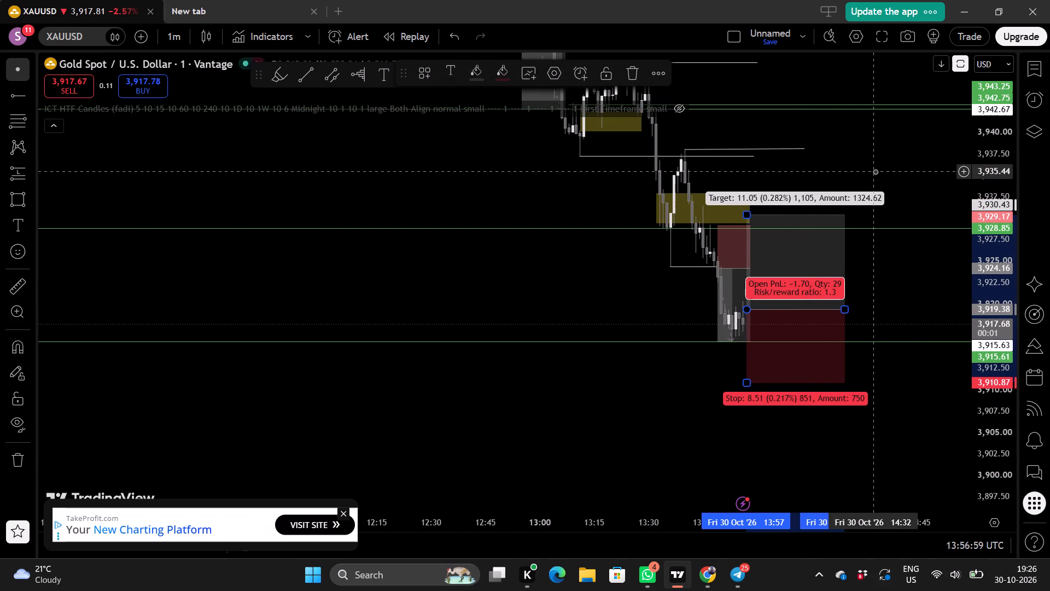
pyautogui.rightClick(808, 256)
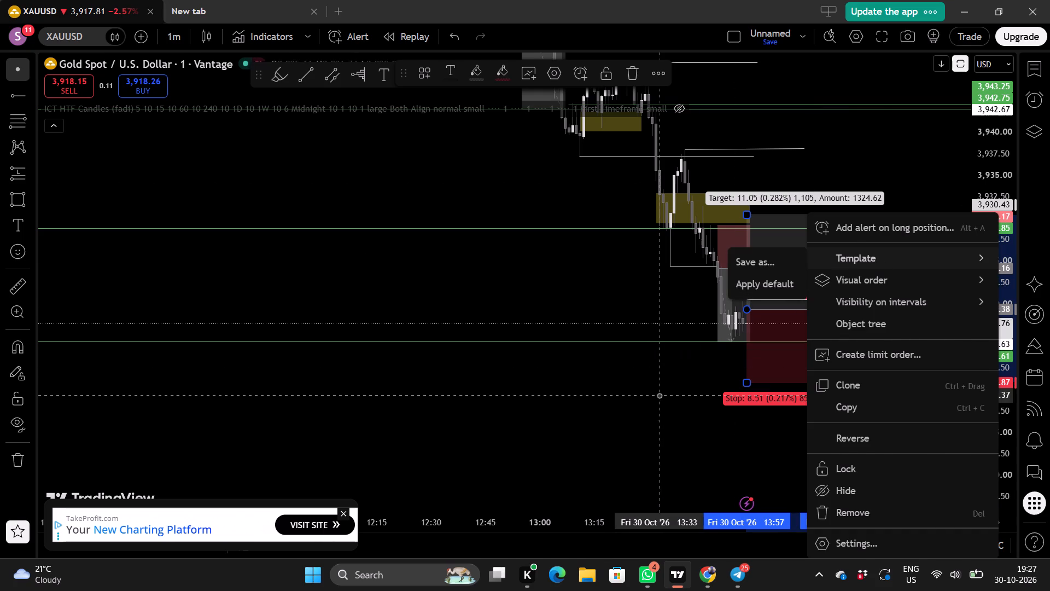
pyautogui.click(658, 417)
pyautogui.scroll(2, 913, 252)
pyautogui.click(894, 289)
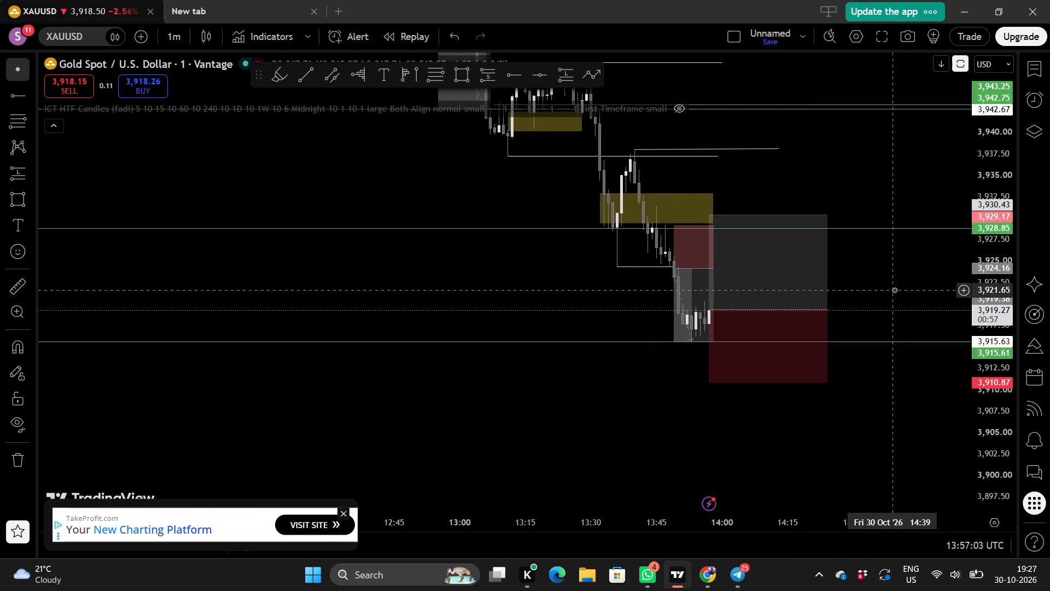
# Raise the long position's target to about 3,987.95, just below the large yellow zone starting at 3,990.54.
pyautogui.moveTo(892, 286); pyautogui.dragTo(779, 431)
pyautogui.scroll(-2, 779, 431)
pyautogui.moveTo(858, 424); pyautogui.dragTo(756, 358)
pyautogui.scroll(-4, 1005, 384)
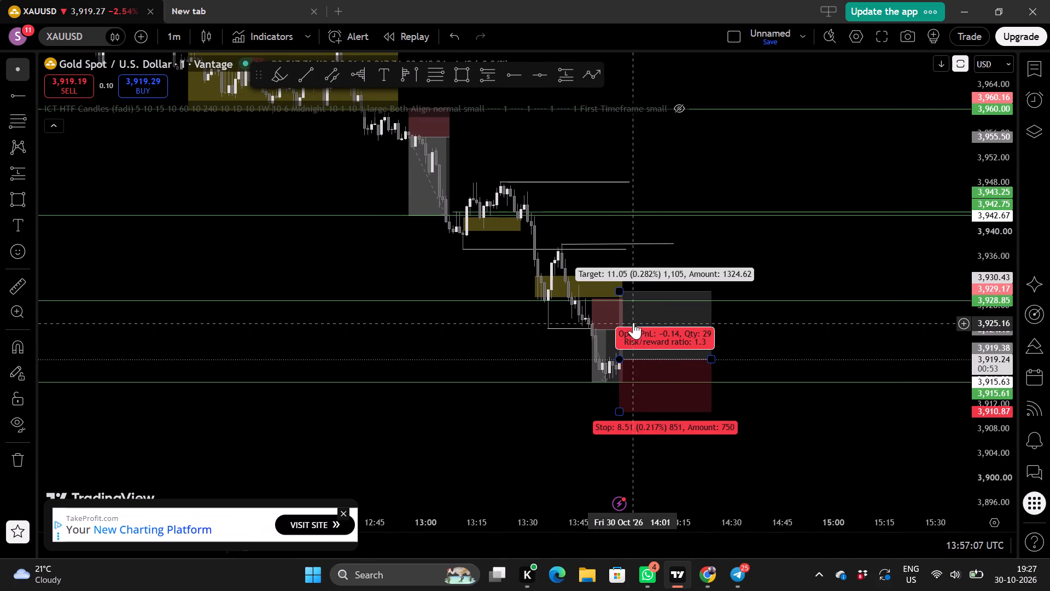
pyautogui.moveTo(620, 295); pyautogui.dragTo(619, 101)
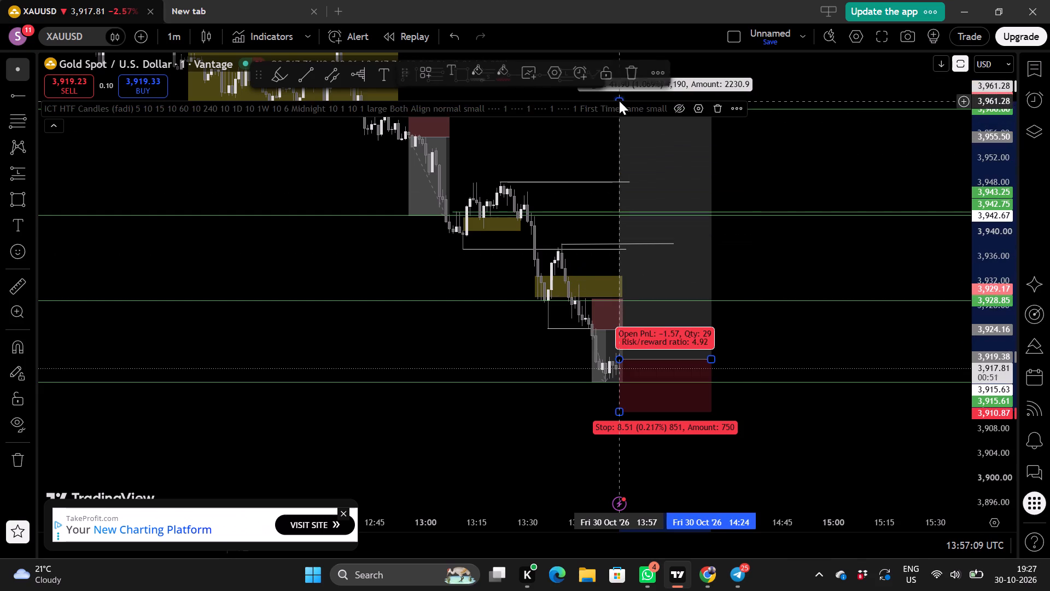
pyautogui.click(778, 283)
pyautogui.scroll(1, 778, 283)
pyautogui.moveTo(795, 286); pyautogui.dragTo(792, 418)
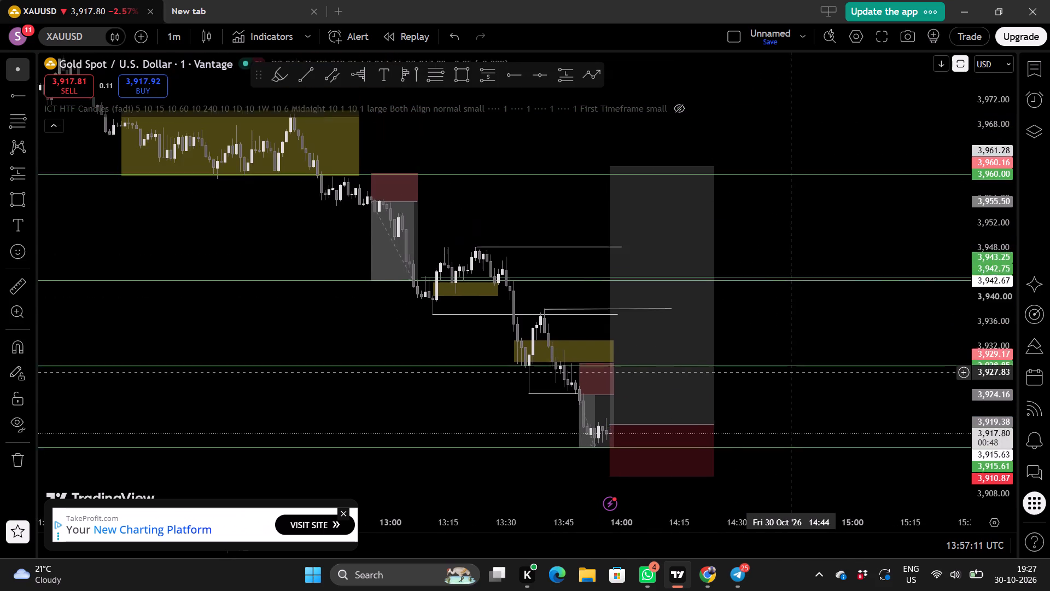
pyautogui.moveTo(792, 418); pyautogui.dragTo(794, 469)
pyautogui.moveTo(610, 255); pyautogui.dragTo(611, 210)
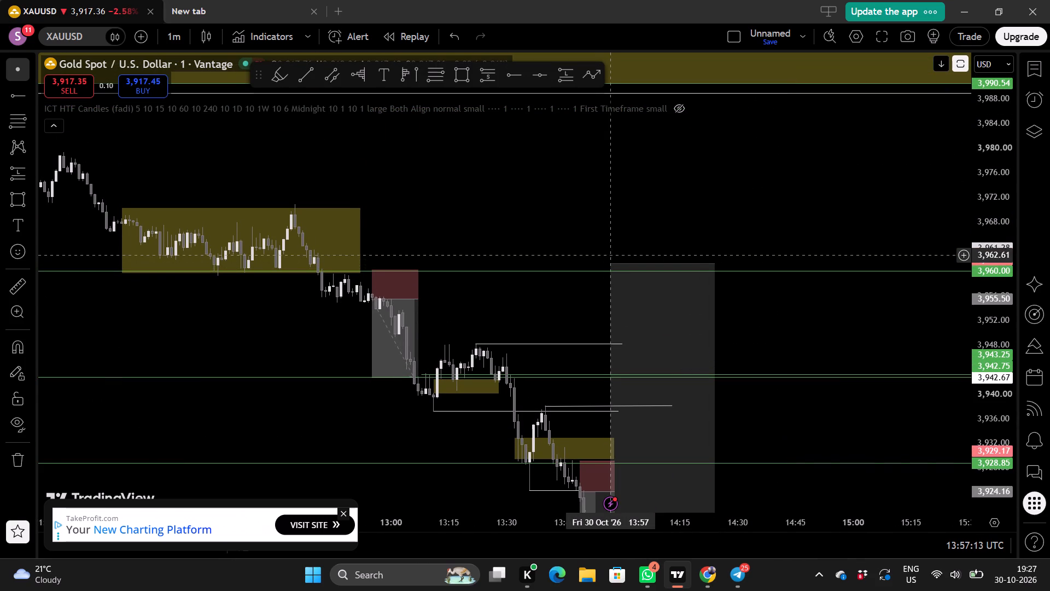
pyautogui.moveTo(611, 210); pyautogui.dragTo(620, 361)
pyautogui.scroll(-4, 620, 361)
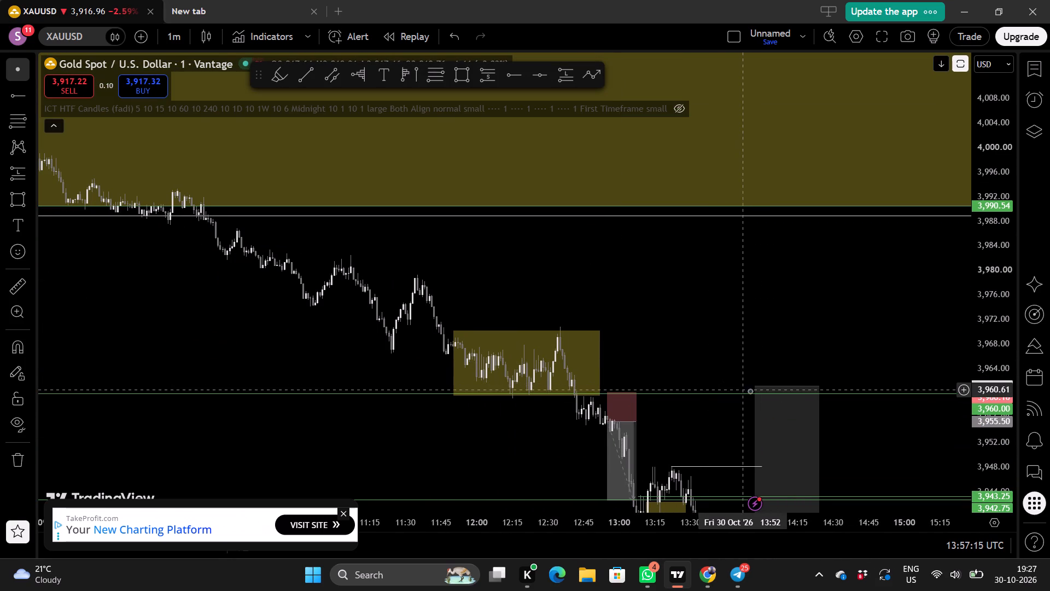
pyautogui.moveTo(754, 386); pyautogui.dragTo(742, 214)
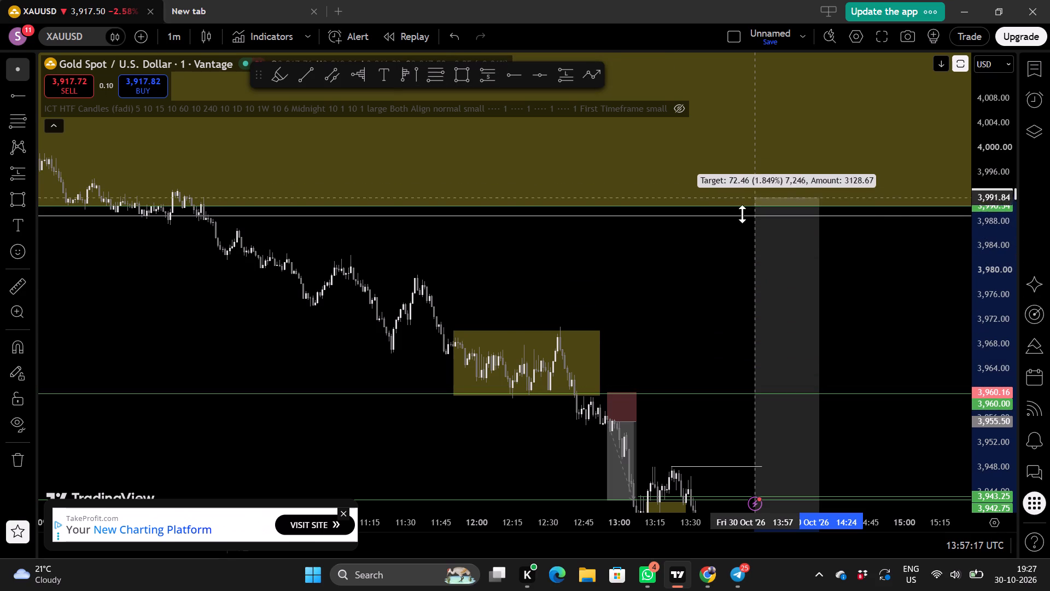
pyautogui.moveTo(742, 214); pyautogui.dragTo(745, 221)
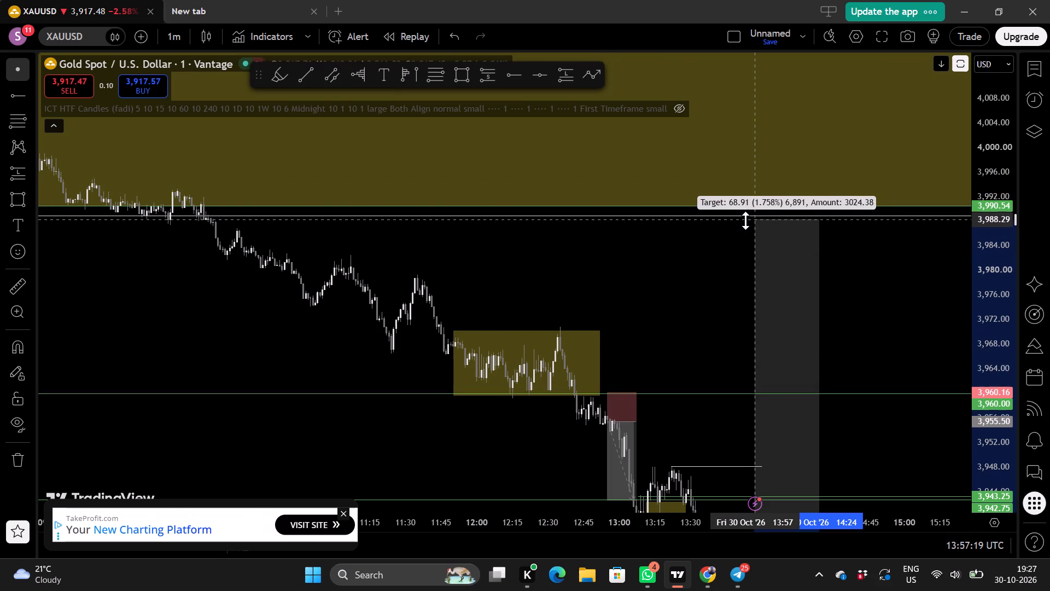
pyautogui.moveTo(745, 221); pyautogui.dragTo(745, 221)
# Extend the long position's end time to about 14:54, keeping its entry at 3,919.38.
pyautogui.moveTo(844, 276); pyautogui.dragTo(733, 123)
pyautogui.scroll(2, 885, 273)
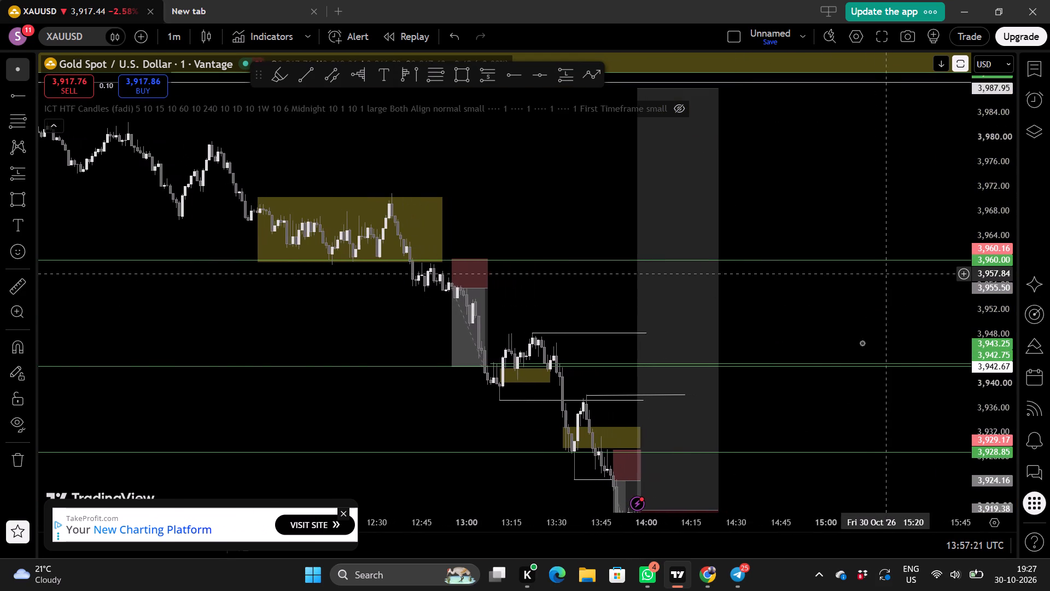
pyautogui.moveTo(837, 418); pyautogui.dragTo(864, 273)
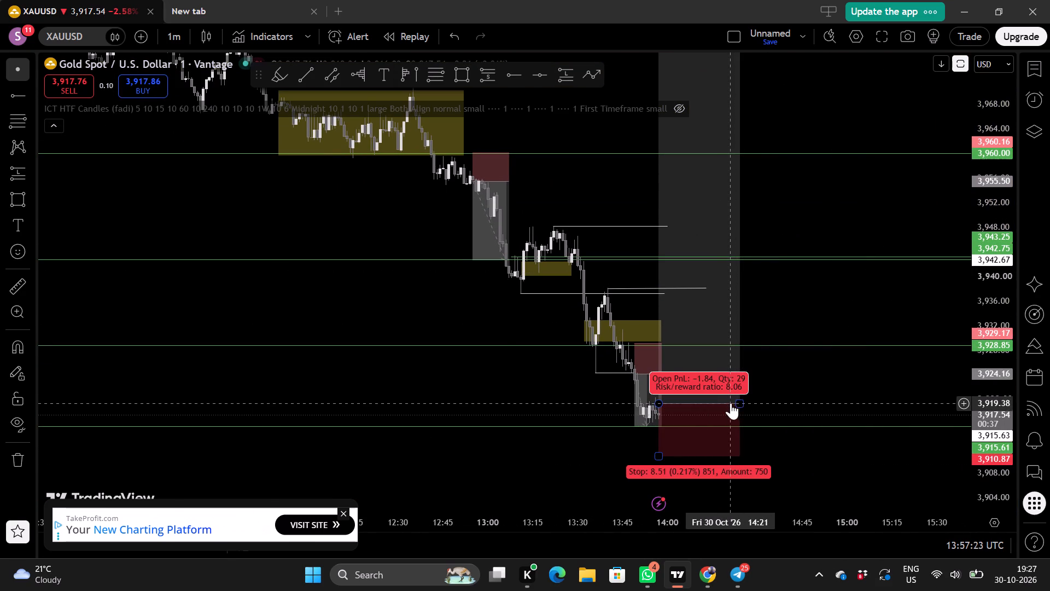
pyautogui.moveTo(738, 403); pyautogui.dragTo(828, 392)
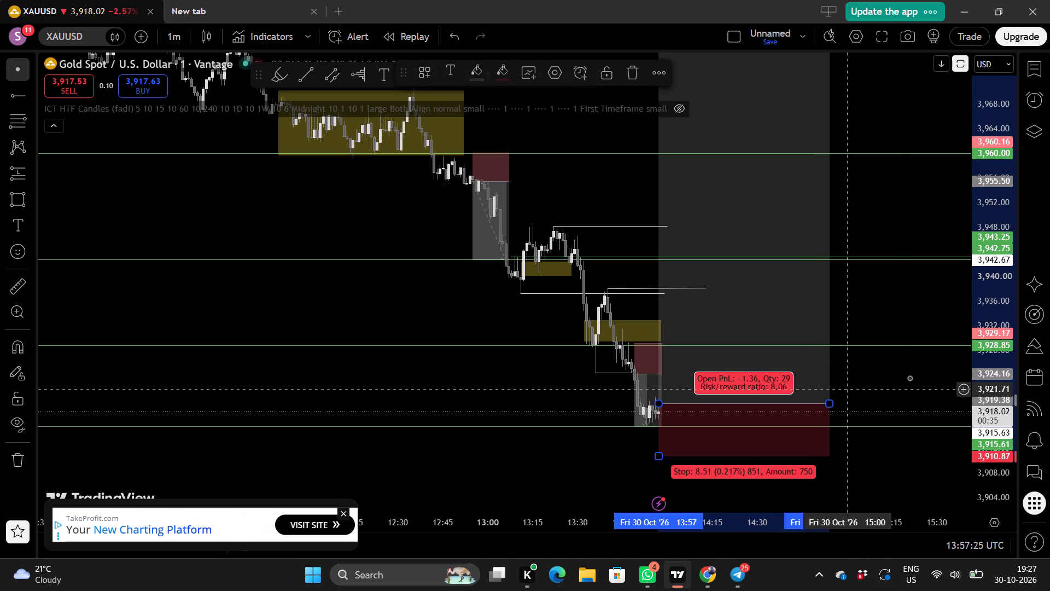
pyautogui.click(909, 378)
pyautogui.scroll(1, 909, 378)
# Switch to Chrome and open the XAUUSD Live NY Session stream on YouTube.
pyautogui.click(704, 582)
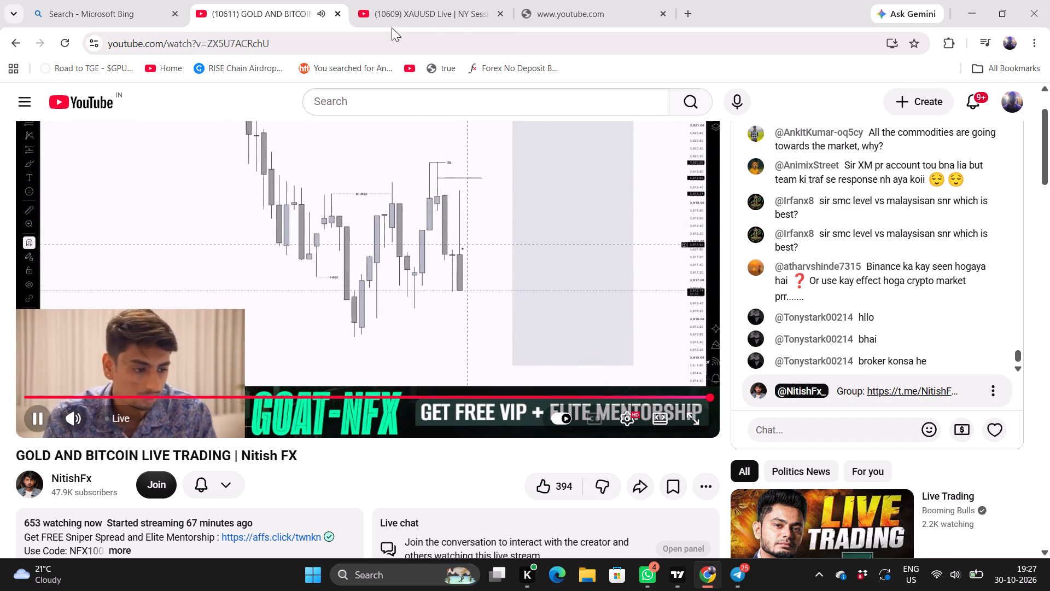
pyautogui.click(393, 9)
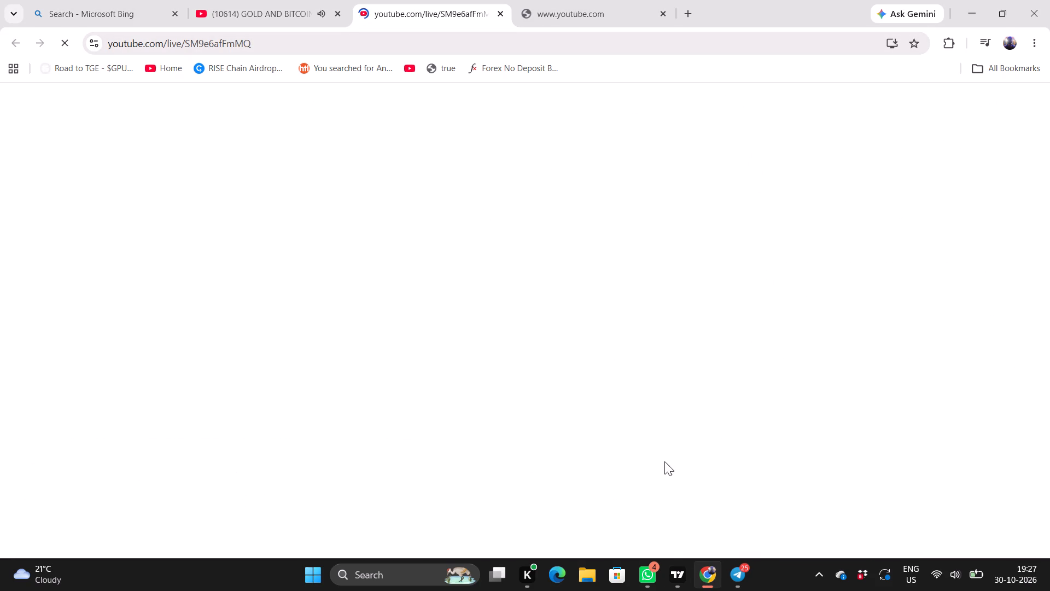
# Return to TradingView and examine the latest 1-minute candles around the 3,919.38 entry and the 3,915.61 level.
pyautogui.click(679, 582)
pyautogui.hscroll(1, 829, 501)
pyautogui.scroll(3, 987, 407)
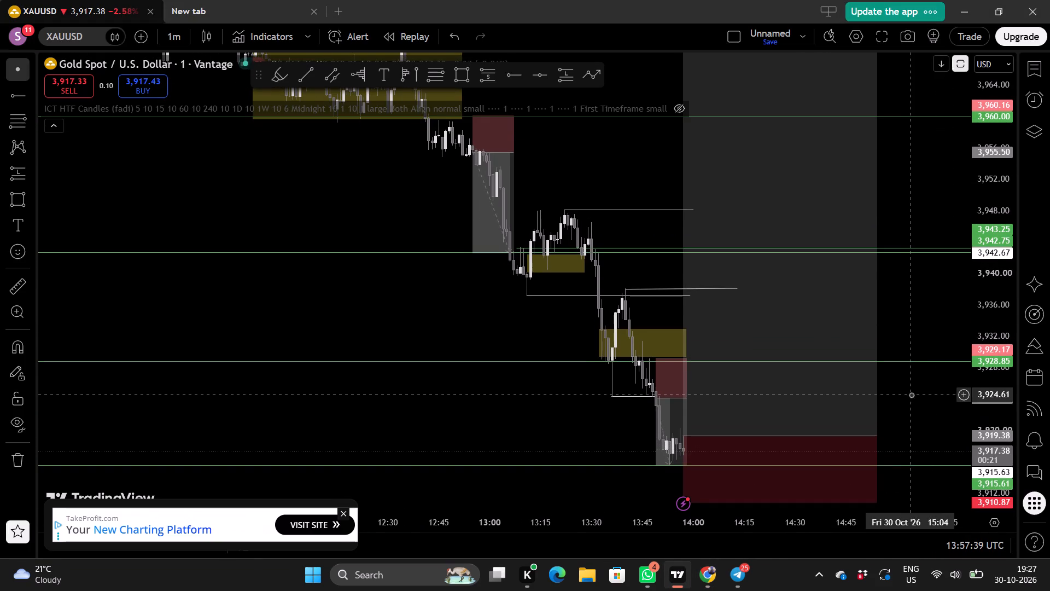
pyautogui.moveTo(911, 395); pyautogui.dragTo(794, 301)
pyautogui.scroll(2, 917, 324)
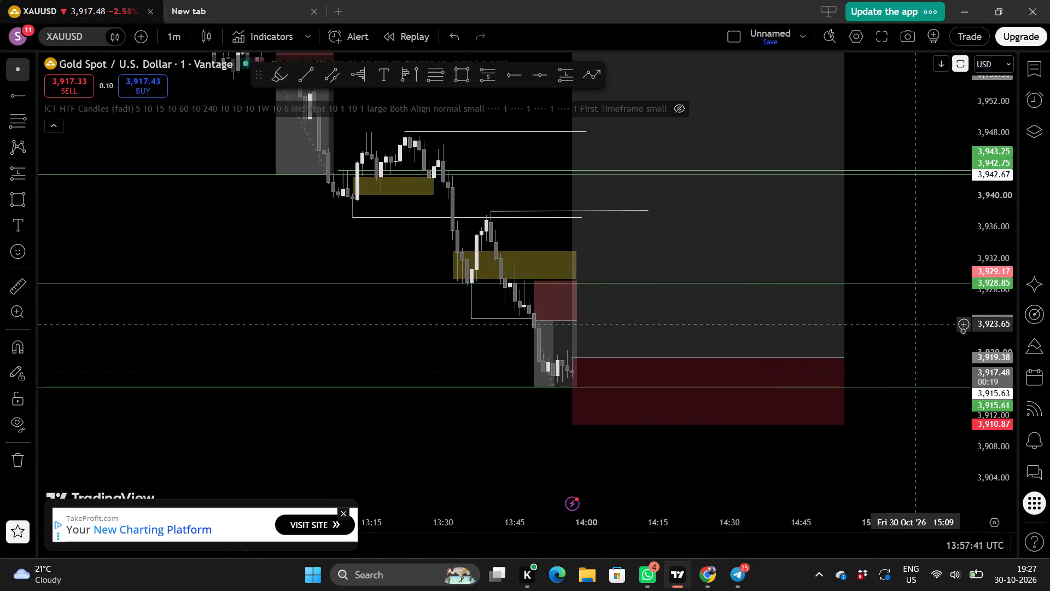
pyautogui.scroll(6, 1000, 339)
pyautogui.moveTo(435, 364); pyautogui.dragTo(218, 328)
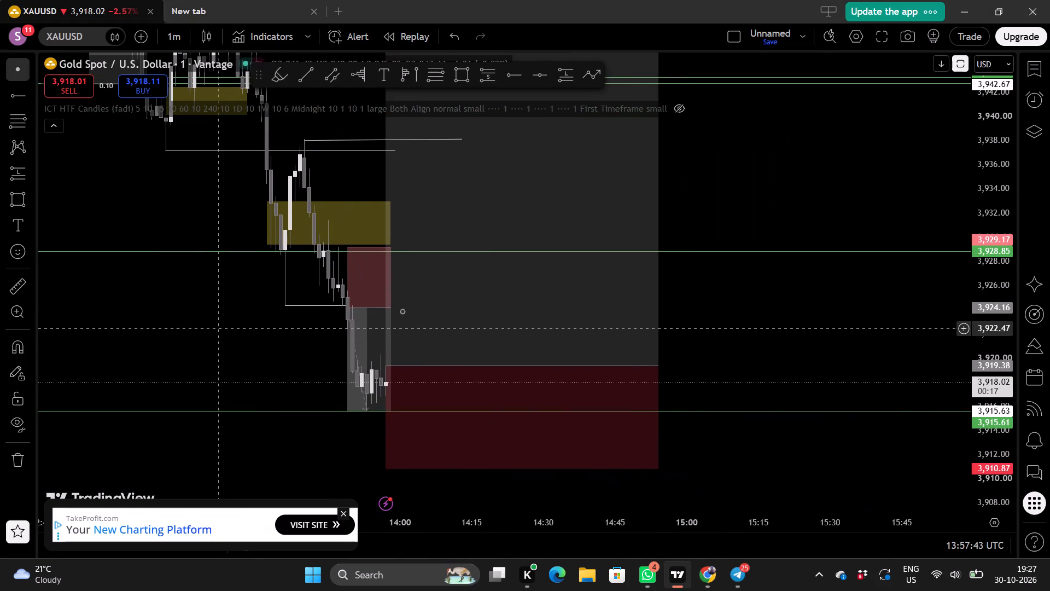
pyautogui.scroll(1, 890, 358)
pyautogui.scroll(2, 814, 344)
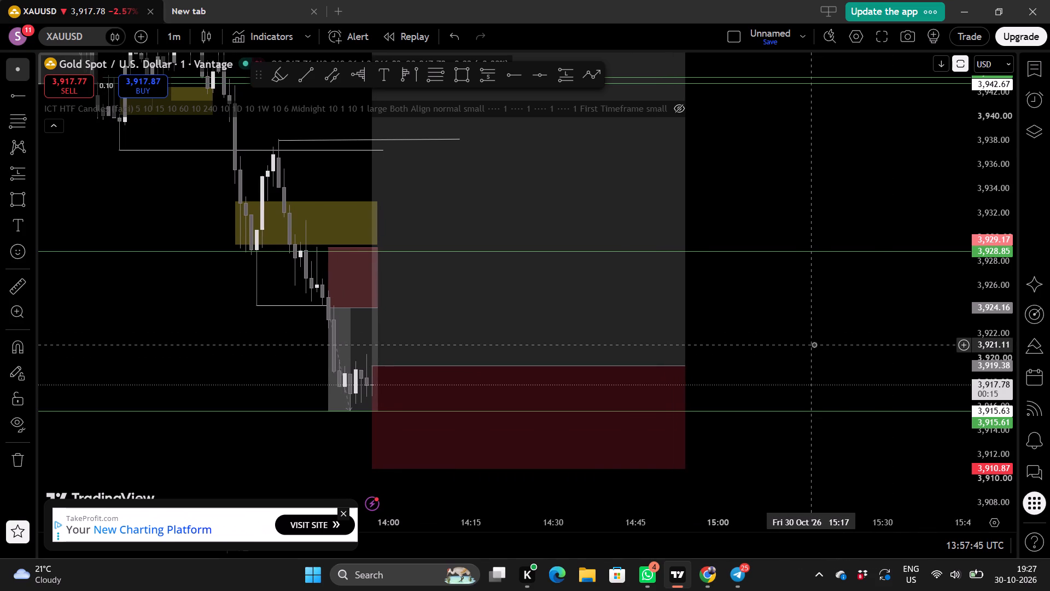
pyautogui.scroll(1, 814, 344)
pyautogui.scroll(3, 986, 351)
pyautogui.moveTo(879, 350); pyautogui.dragTo(913, 326)
pyautogui.scroll(-1, 913, 326)
pyautogui.scroll(4, 995, 334)
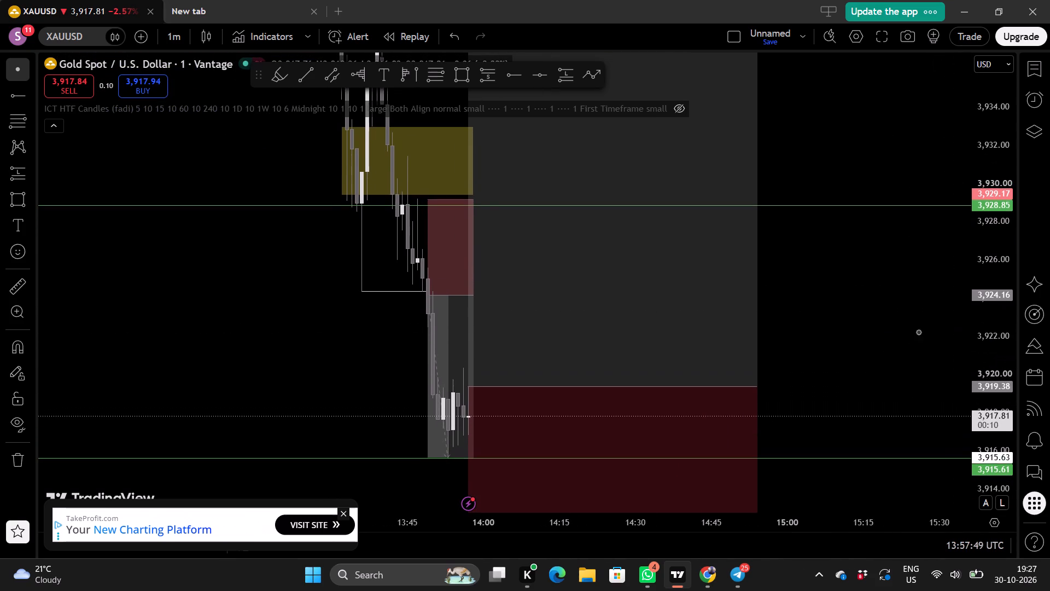
pyautogui.moveTo(883, 332); pyautogui.dragTo(719, 318)
pyautogui.scroll(1, 826, 322)
pyautogui.scroll(1, 769, 327)
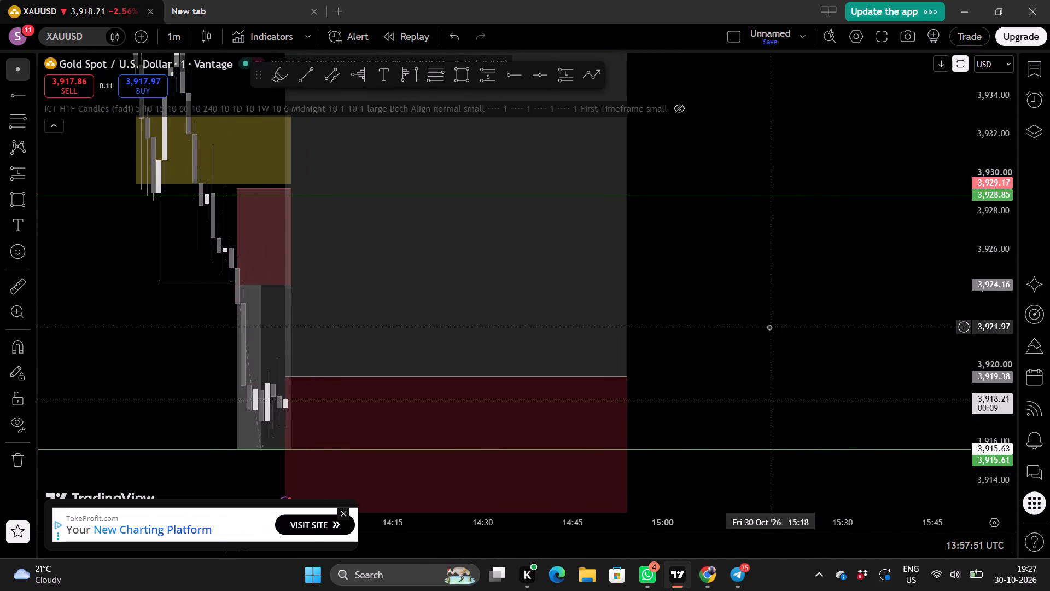
pyautogui.moveTo(717, 329); pyautogui.dragTo(687, 334)
pyautogui.scroll(-1, 687, 334)
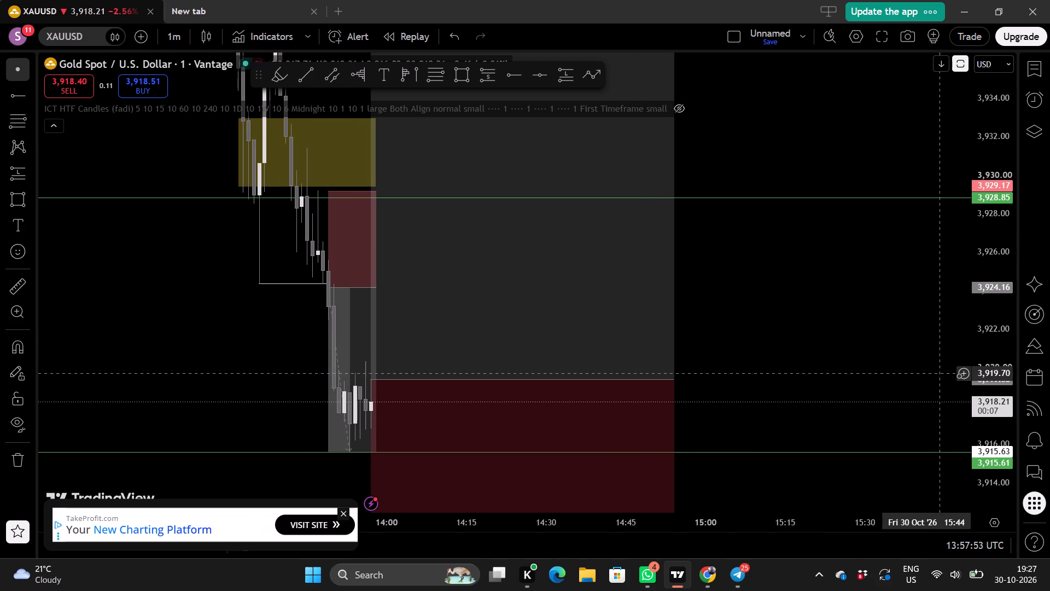
pyautogui.scroll(-4, 990, 380)
pyautogui.scroll(-1, 790, 356)
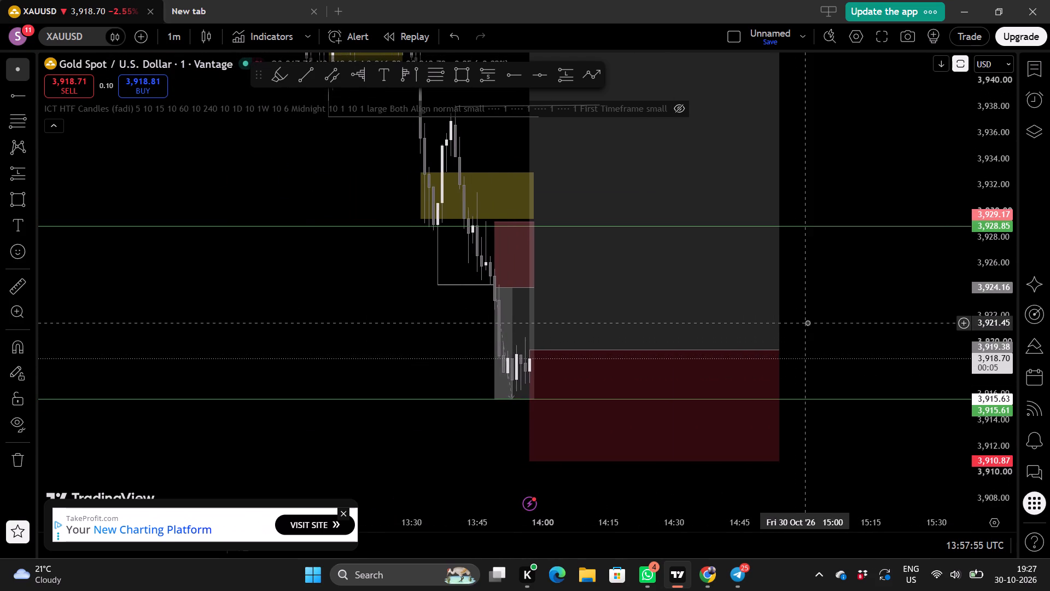
pyautogui.moveTo(807, 322); pyautogui.dragTo(704, 380)
pyautogui.scroll(2, 772, 376)
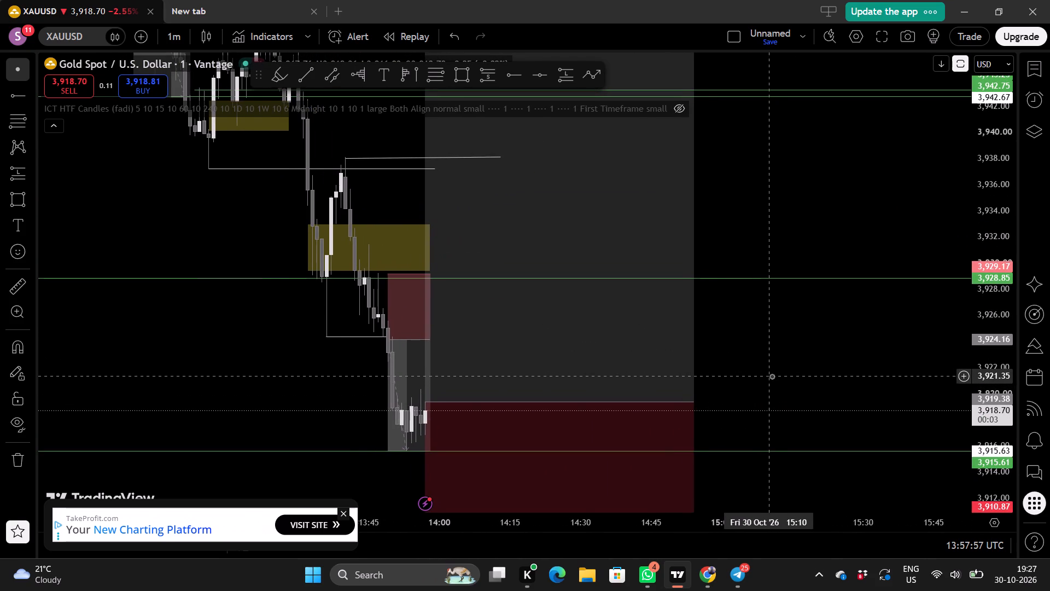
pyautogui.scroll(1, 772, 376)
pyautogui.moveTo(769, 372); pyautogui.dragTo(759, 373)
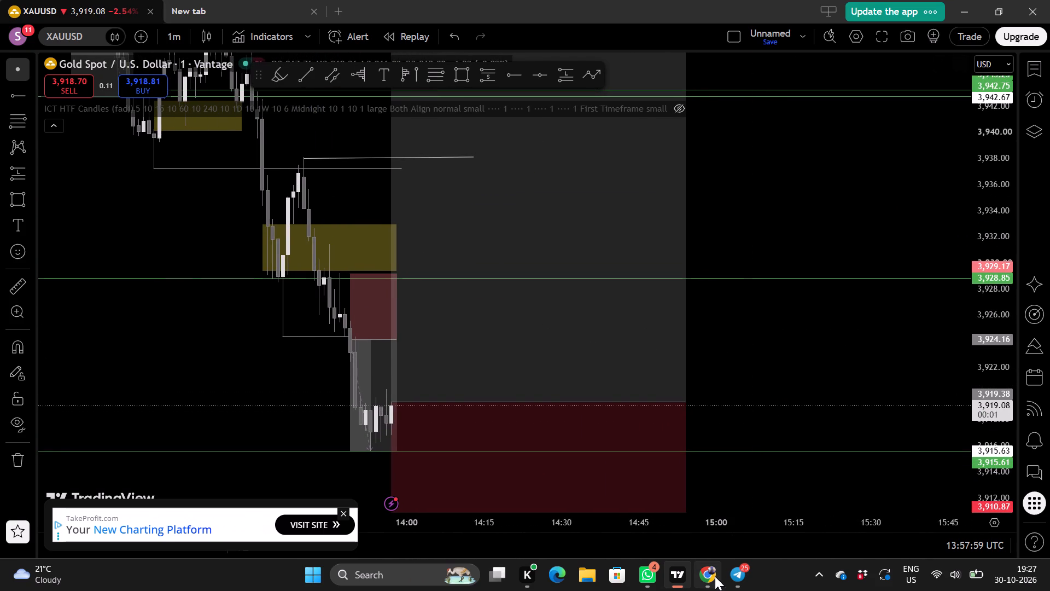
# Switch to Chrome and watch the GoldSharks XAUUSD live analysis.
pyautogui.click(715, 576)
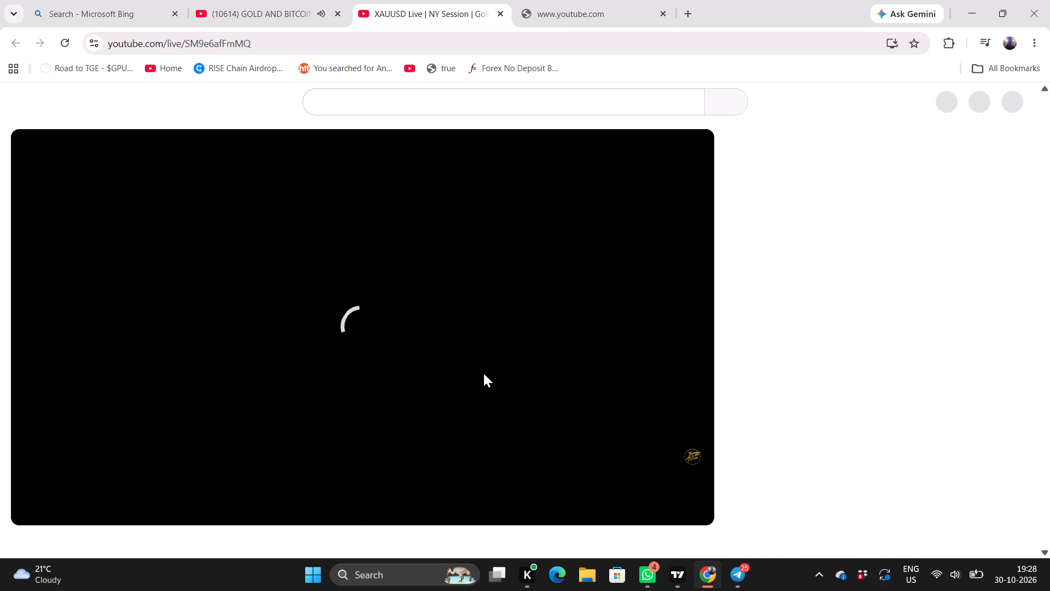
pyautogui.scroll(-1, 483, 373)
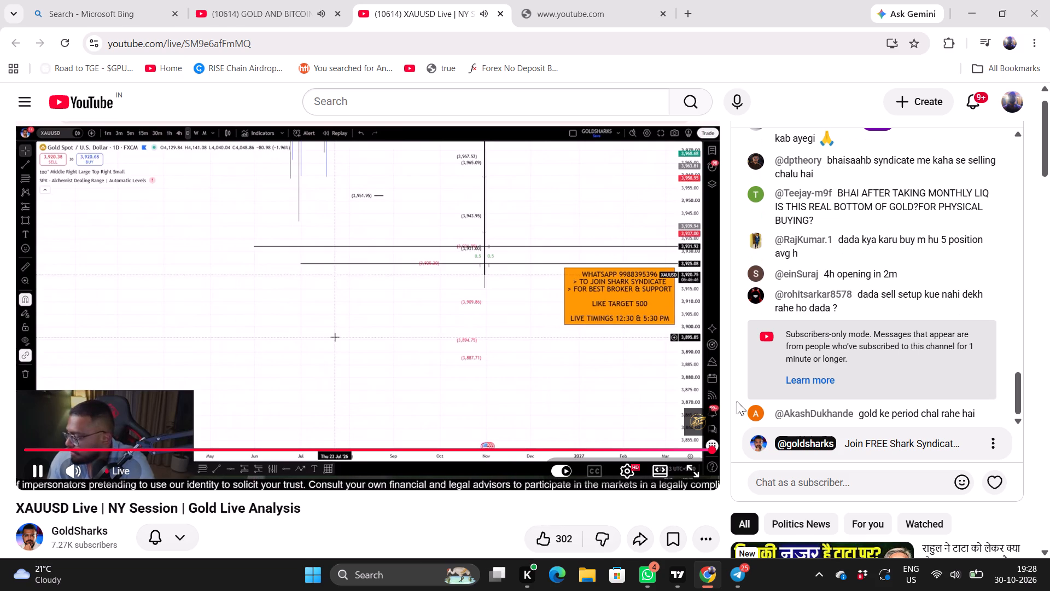
# Return to TradingView and check the current 1-minute candle against the long position's 3,919.38 entry and 3,910.87 stop.
pyautogui.click(677, 573)
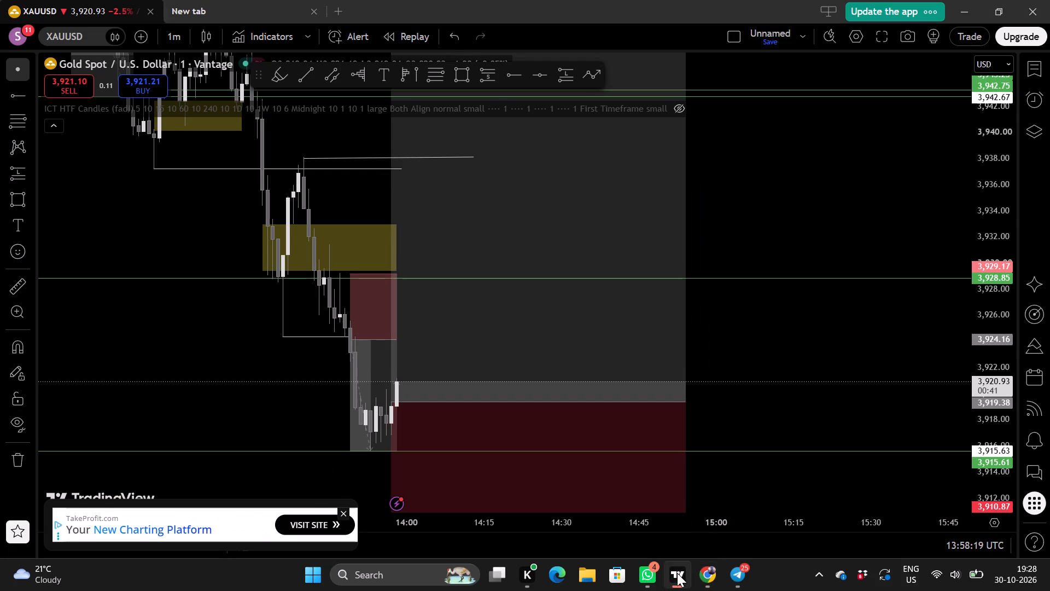
pyautogui.hscroll(1, 845, 363)
pyautogui.moveTo(860, 328); pyautogui.dragTo(848, 251)
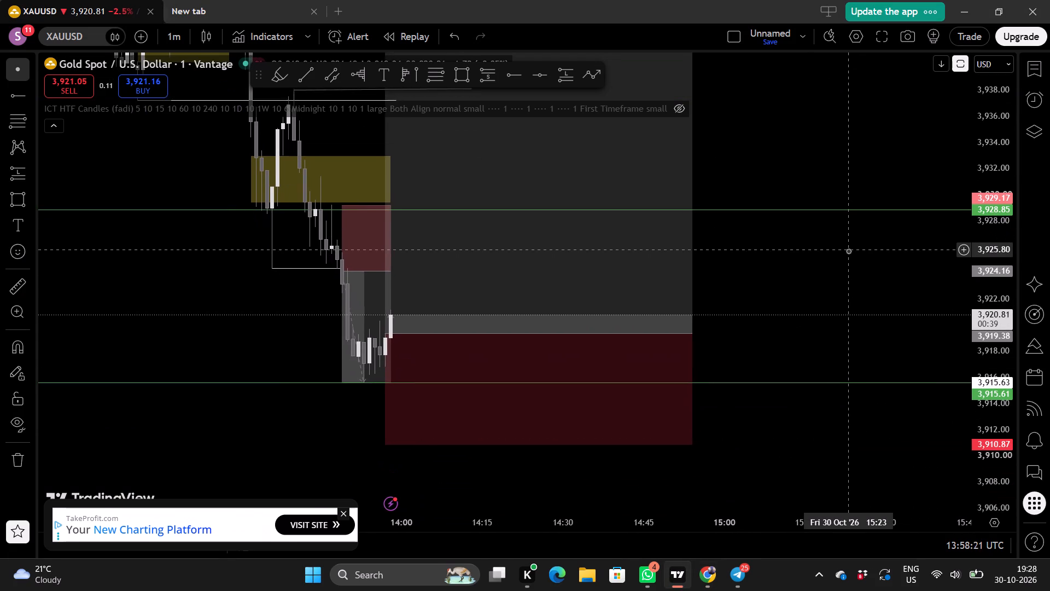
pyautogui.scroll(1, 850, 287)
pyautogui.scroll(-5, 979, 334)
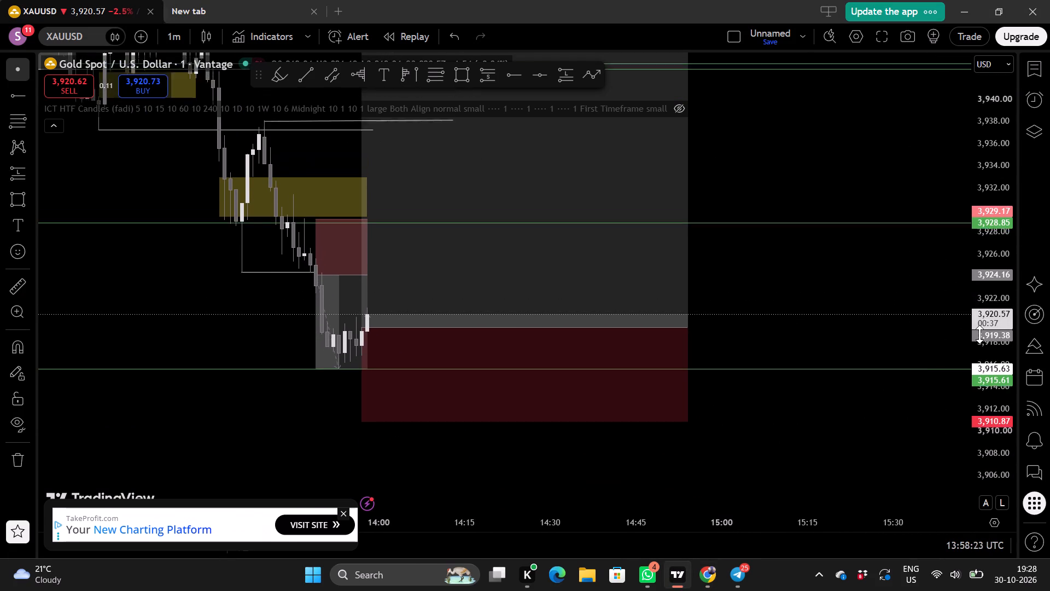
pyautogui.scroll(-2, 979, 334)
pyautogui.scroll(-2, 849, 386)
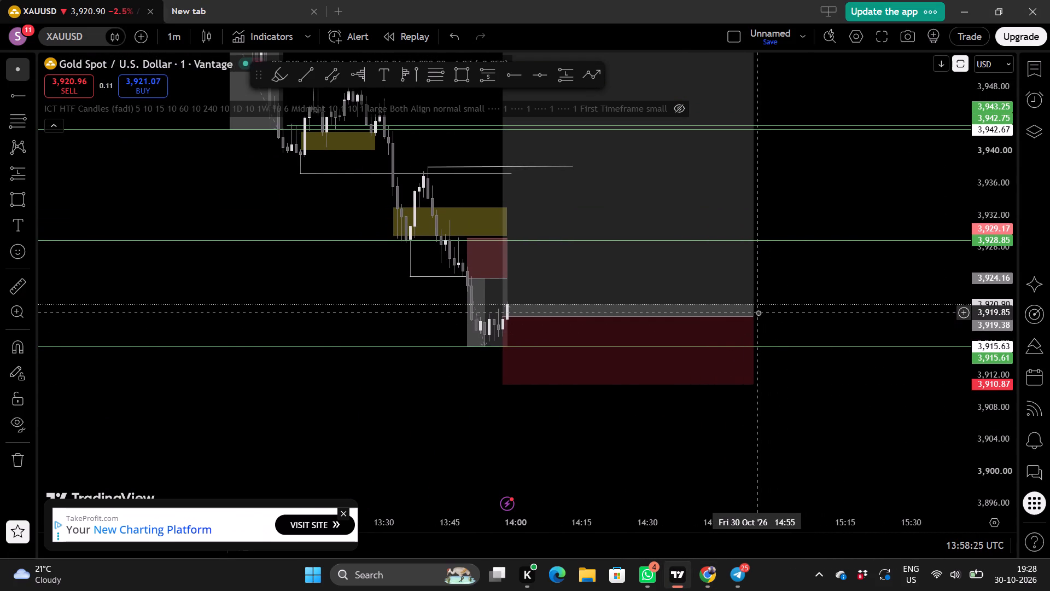
# Shorten the long position on the 1-minute chart so that it ends at about 14:36.
pyautogui.moveTo(754, 315); pyautogui.dragTo(674, 317)
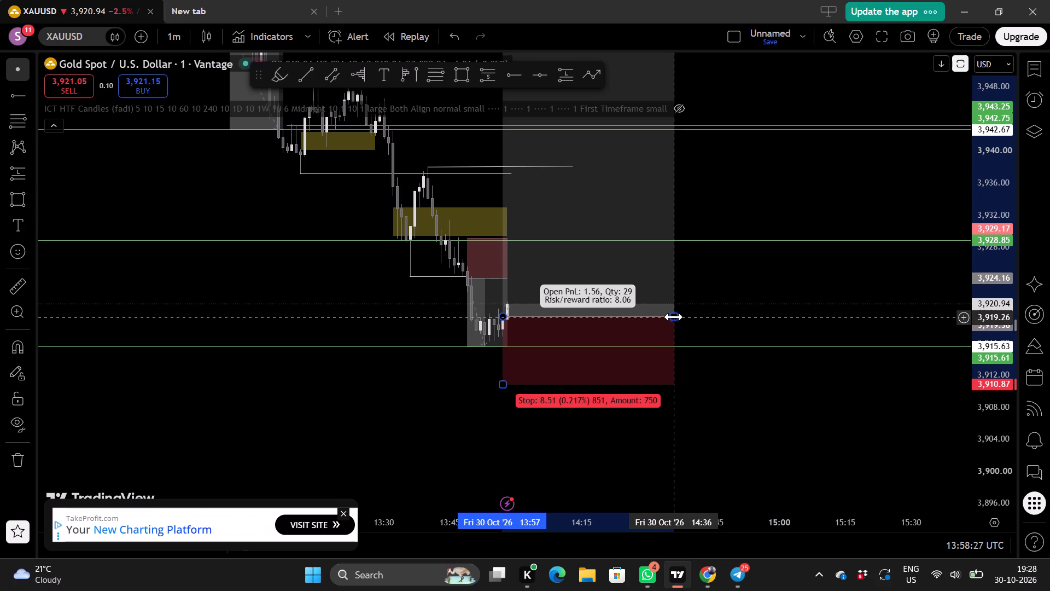
# Capture a full-screen screenshot of the 1-minute XAUUSD chart showing the whole long position from its 3,910.87 stop to its 3,987.95 target.
pyautogui.moveTo(735, 277); pyautogui.dragTo(722, 379)
pyautogui.scroll(1, 794, 358)
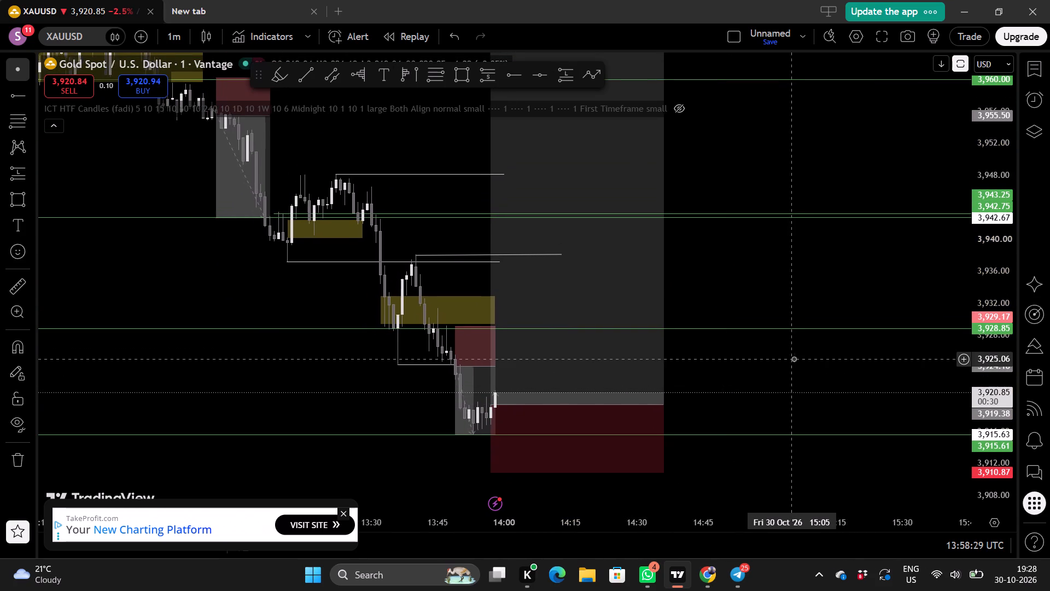
pyautogui.scroll(1, 794, 358)
pyautogui.moveTo(807, 347); pyautogui.dragTo(798, 405)
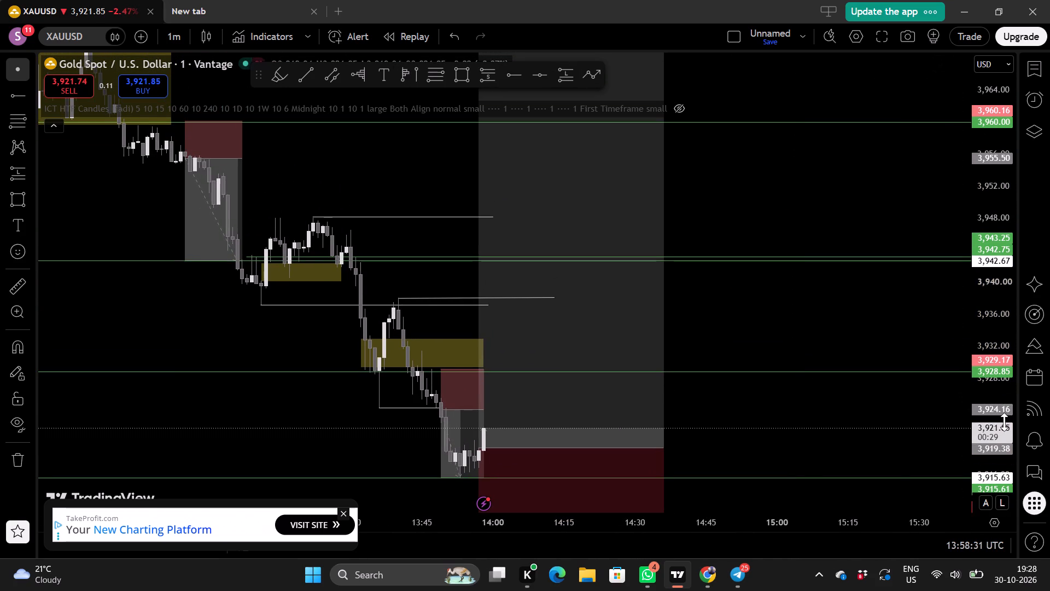
pyautogui.scroll(-5, 1004, 422)
pyautogui.scroll(-1, 906, 410)
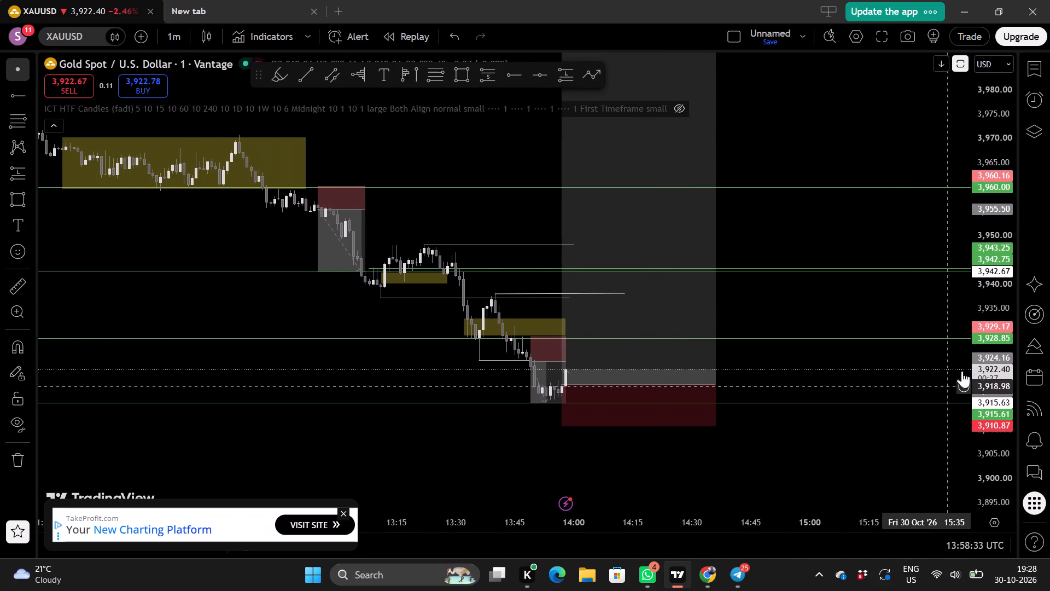
pyautogui.scroll(6, 989, 350)
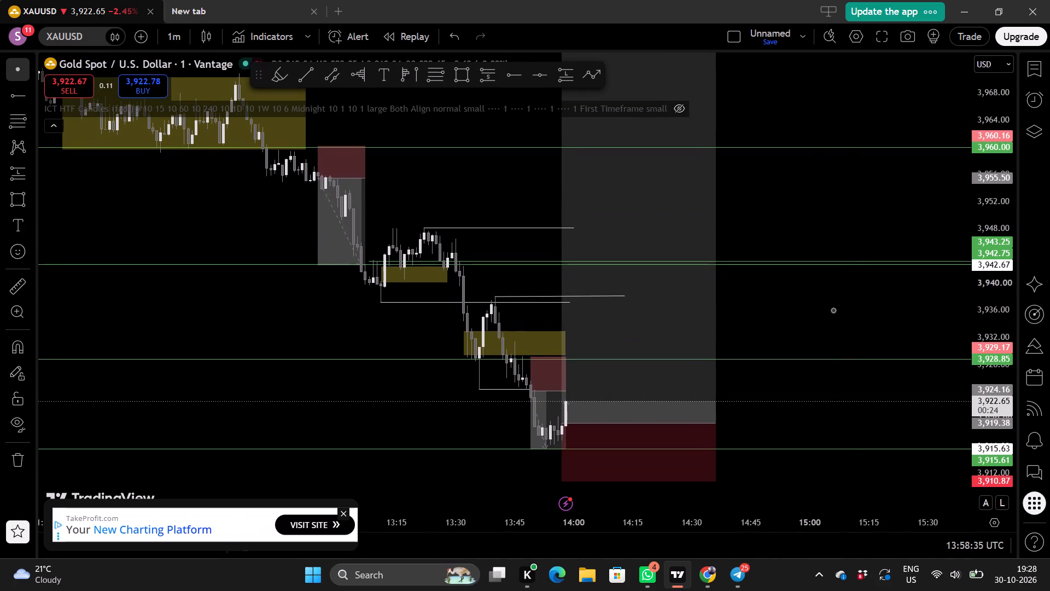
pyautogui.moveTo(820, 304); pyautogui.dragTo(816, 362)
pyautogui.scroll(-1, 816, 362)
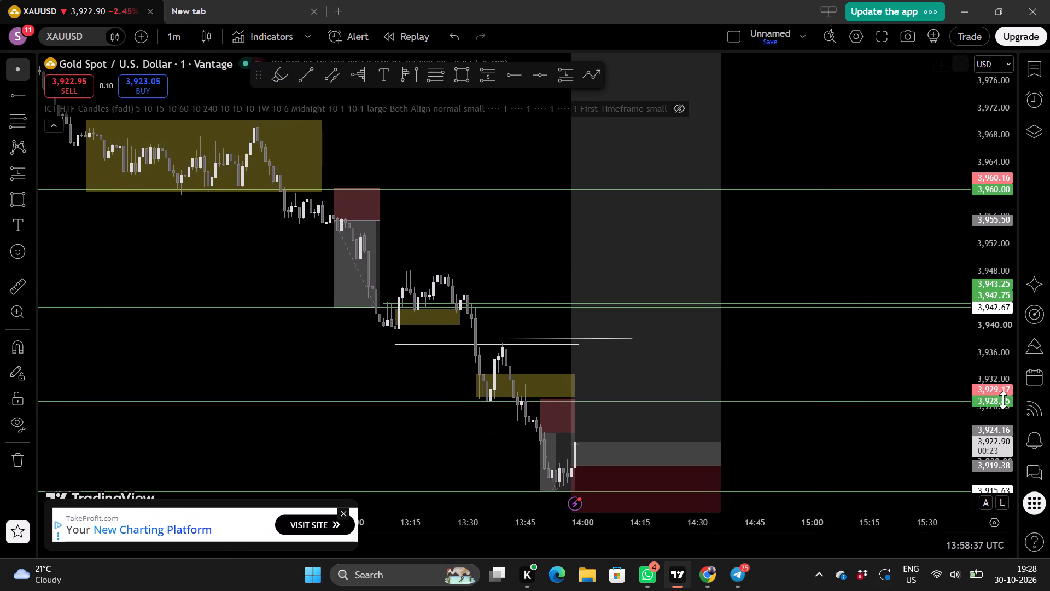
pyautogui.scroll(-4, 992, 414)
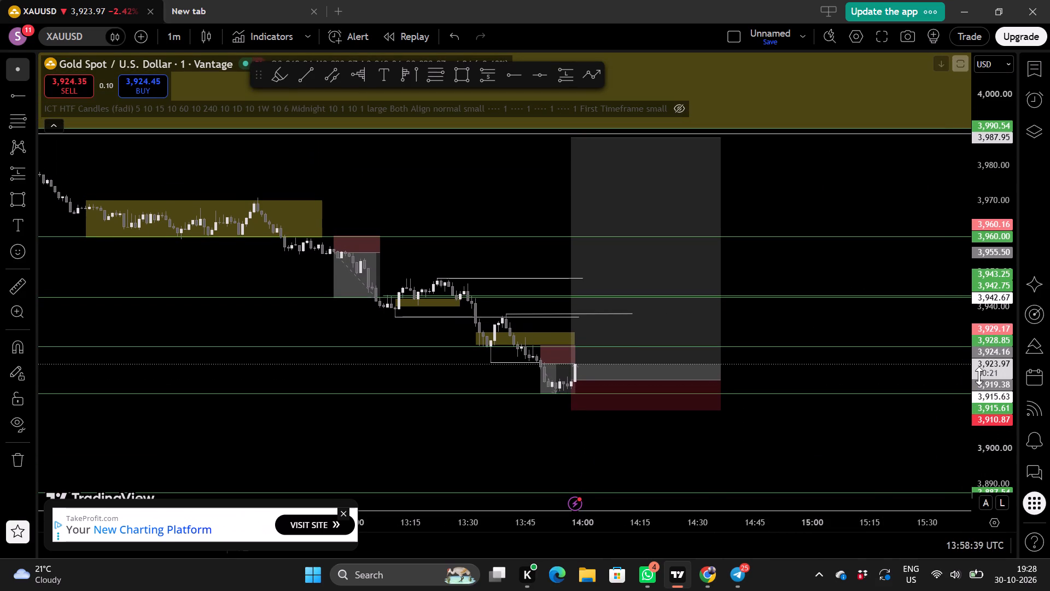
pyautogui.scroll(2, 979, 376)
pyautogui.press('Print')
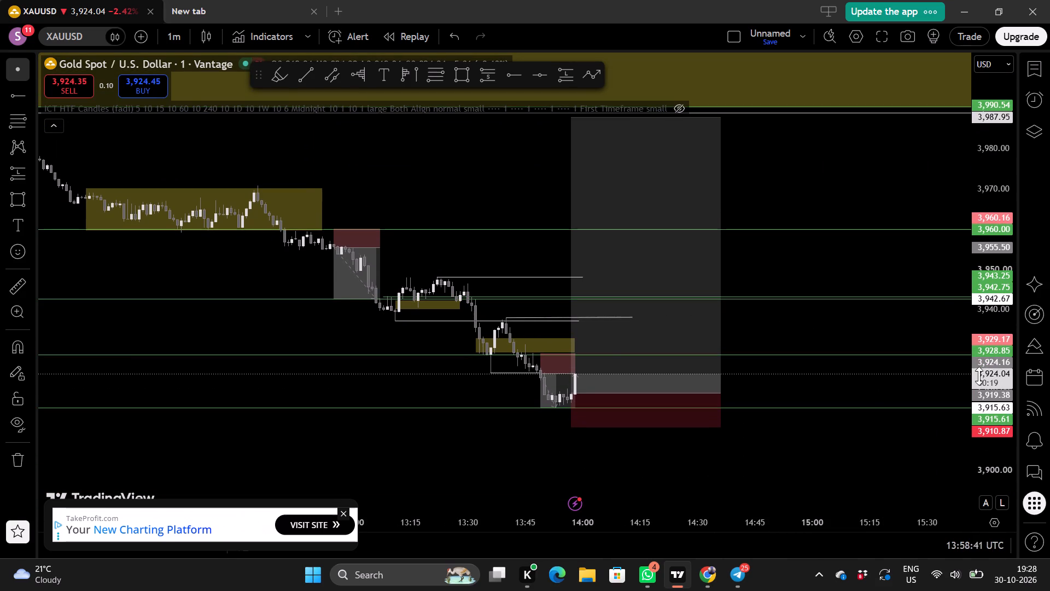
pyautogui.click(499, 17)
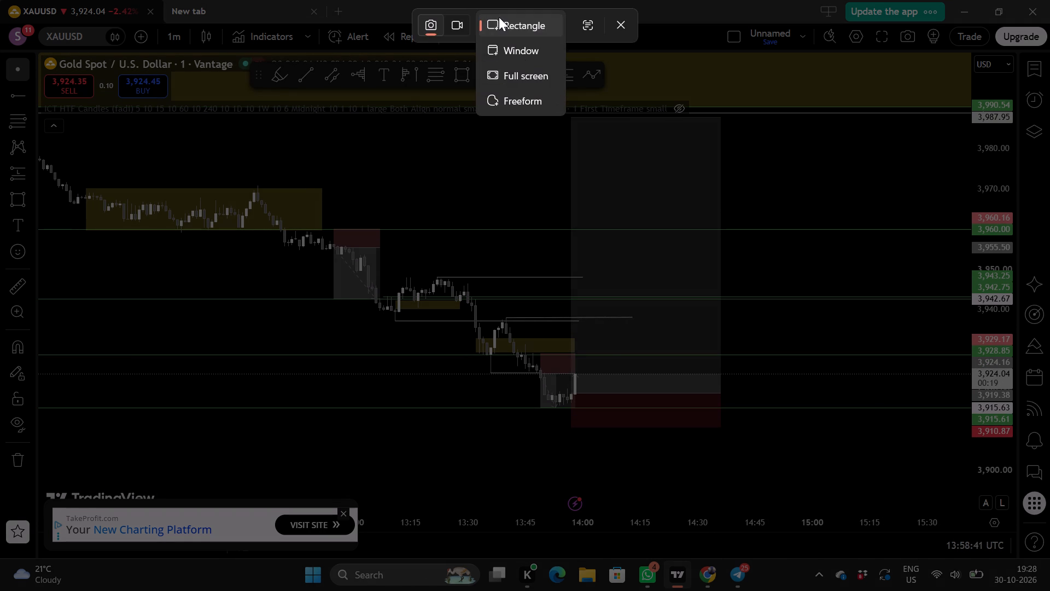
pyautogui.click(526, 76)
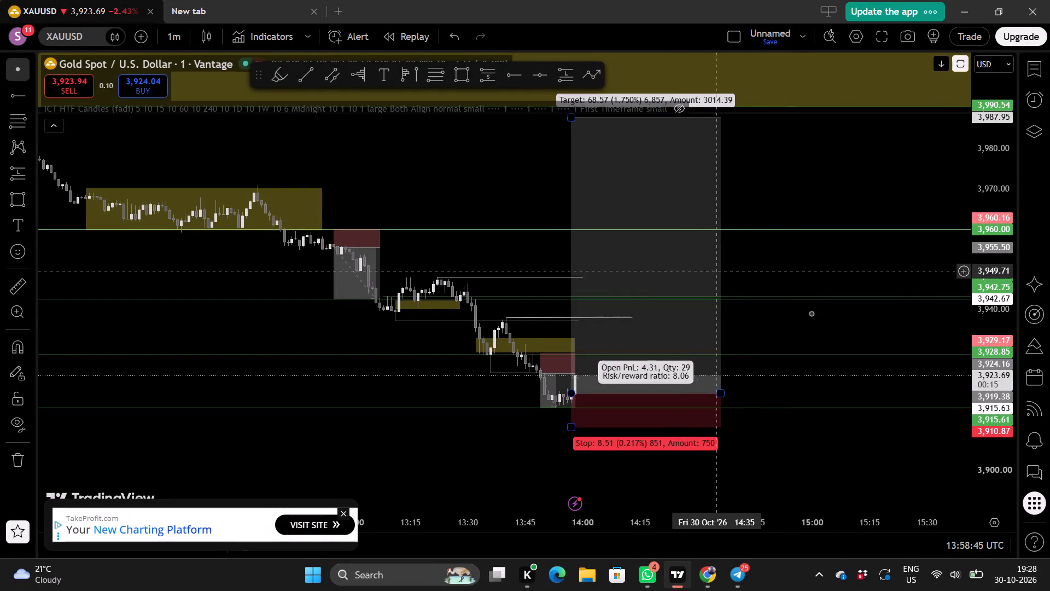
pyautogui.click(899, 270)
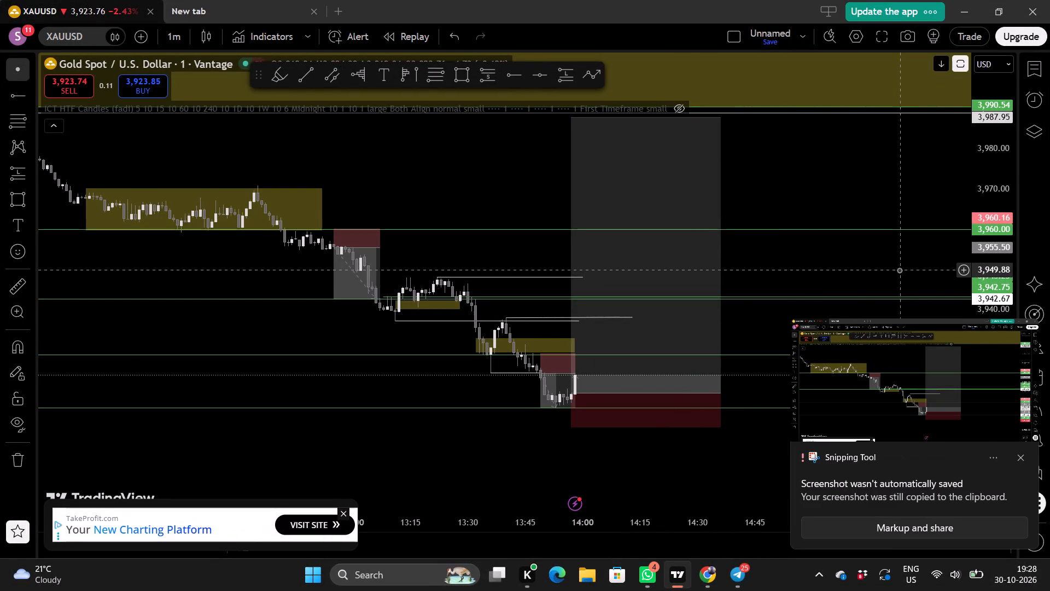
# Shorten the long position's time span further so that it ends at about 14:27.
pyautogui.scroll(3, 991, 295)
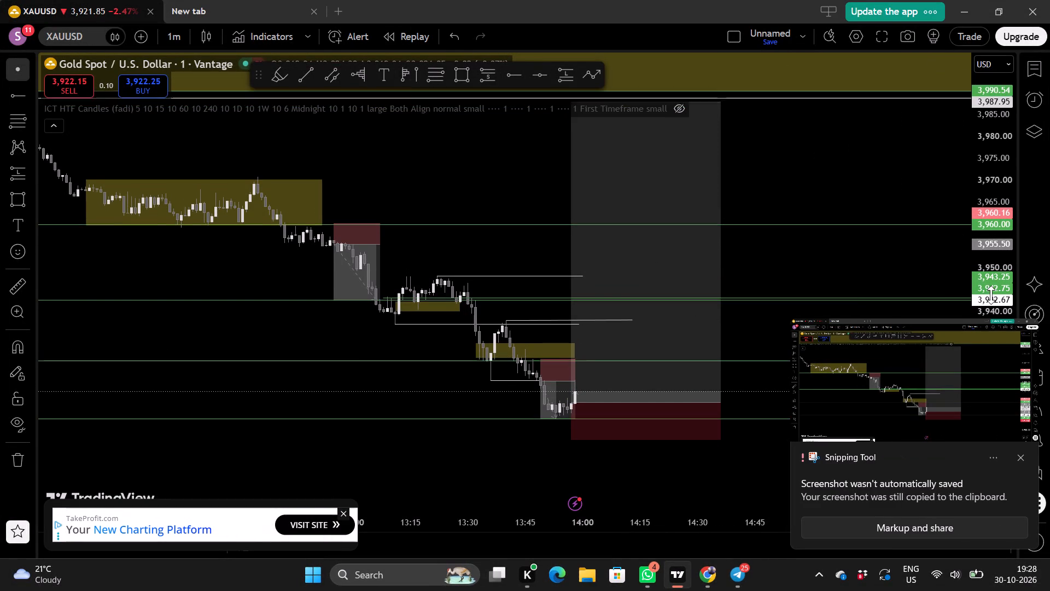
pyautogui.moveTo(826, 268); pyautogui.dragTo(792, 253)
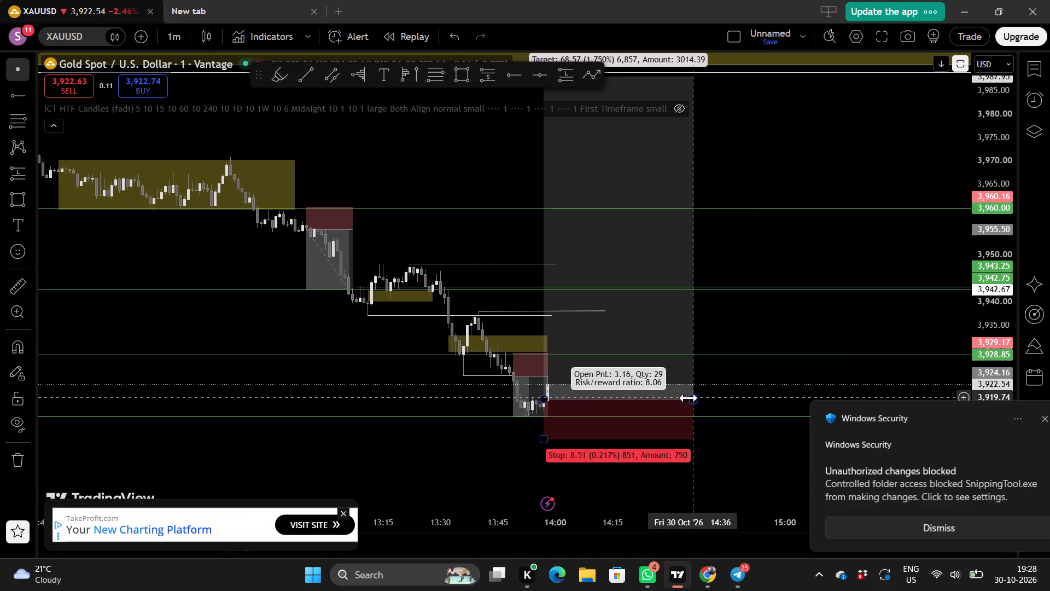
pyautogui.click(700, 398)
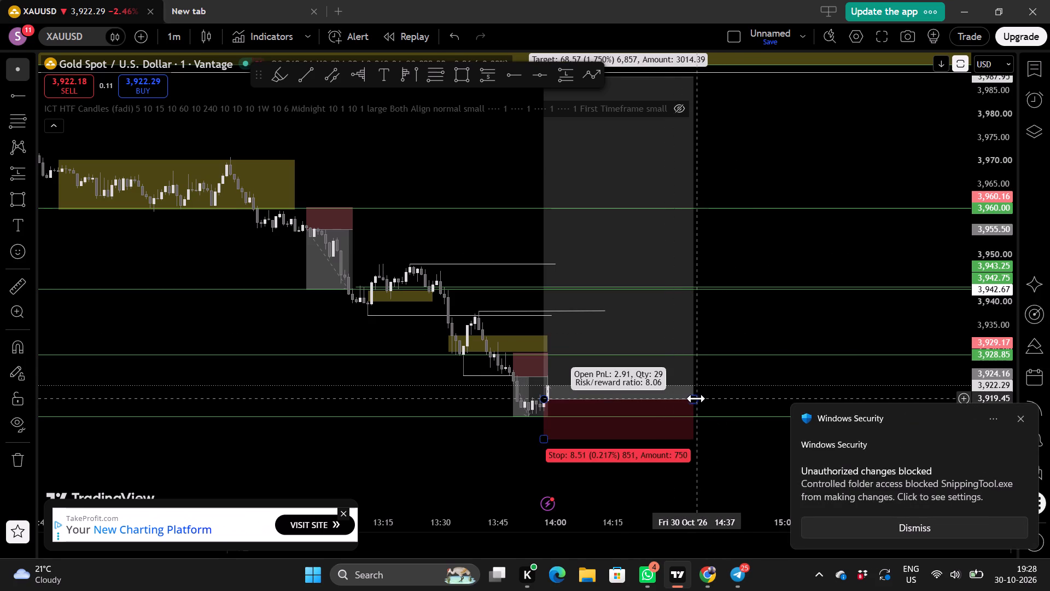
pyautogui.moveTo(695, 398); pyautogui.dragTo(653, 402)
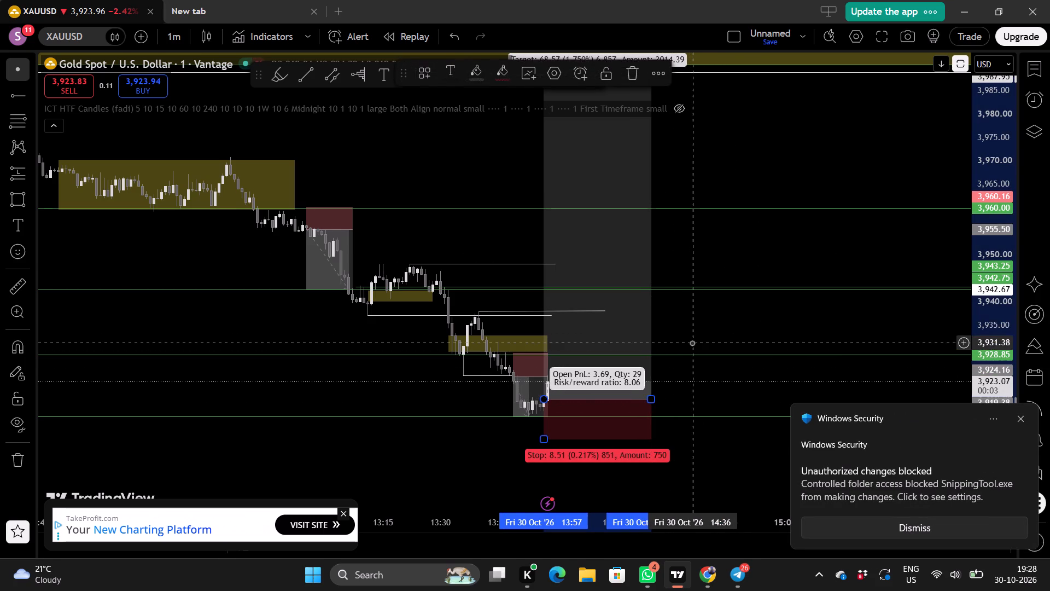
pyautogui.click(692, 343)
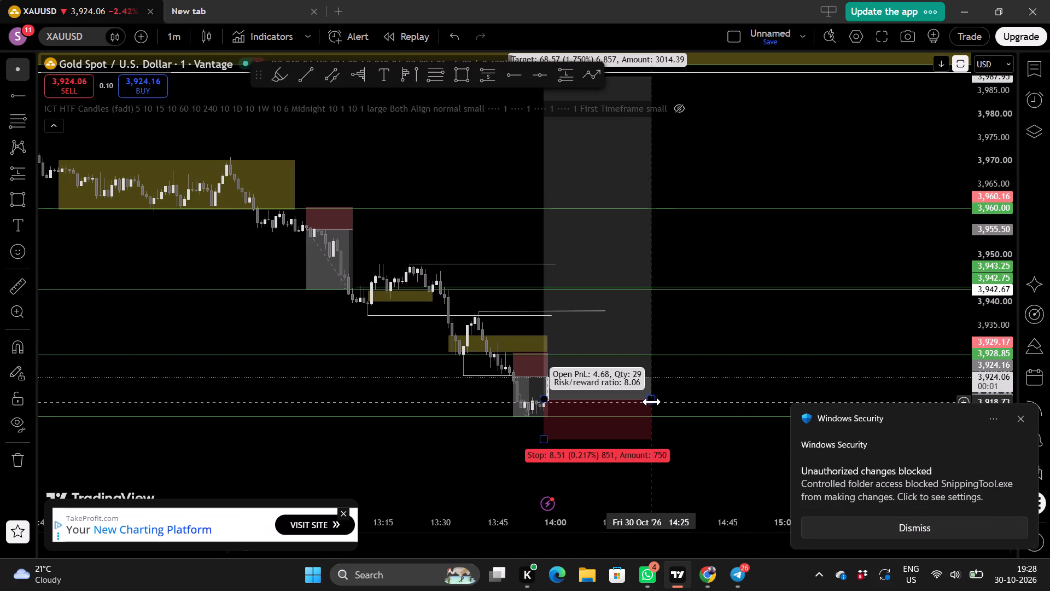
pyautogui.moveTo(652, 402); pyautogui.dragTo(657, 401)
pyautogui.click(693, 327)
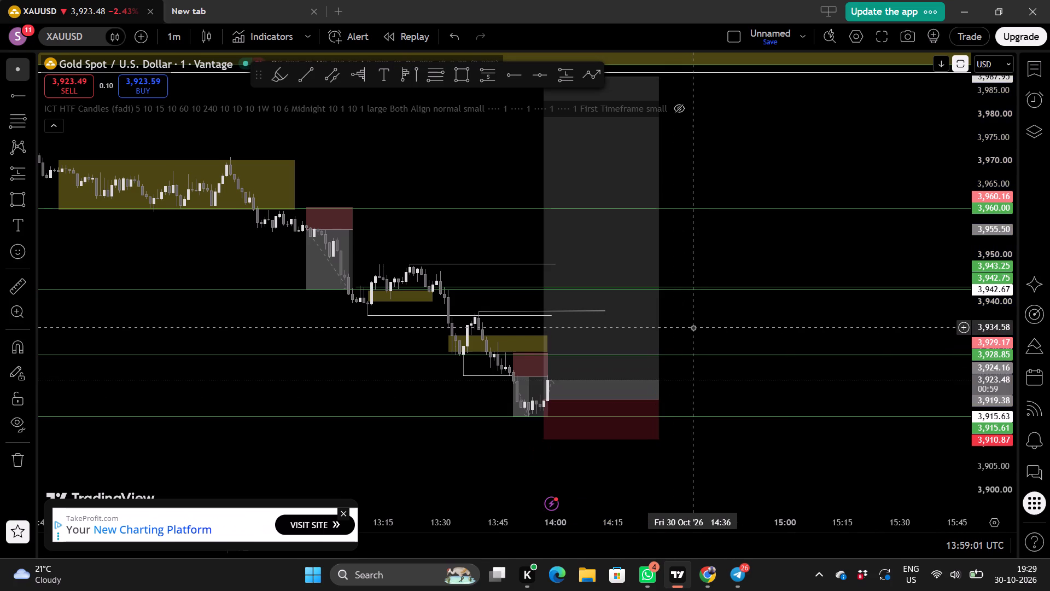
# Examine the newest 1-minute candles between the long position's 3,919.38 entry and the 3,928.85 level, along with the zones above.
pyautogui.scroll(1, 693, 327)
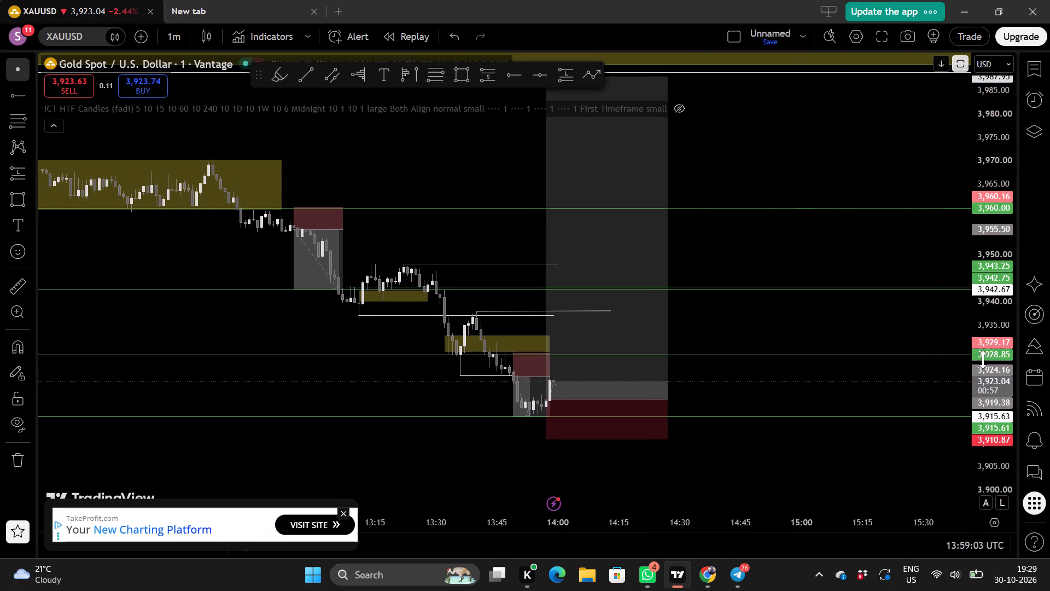
pyautogui.scroll(7, 987, 355)
pyautogui.moveTo(758, 364); pyautogui.dragTo(746, 285)
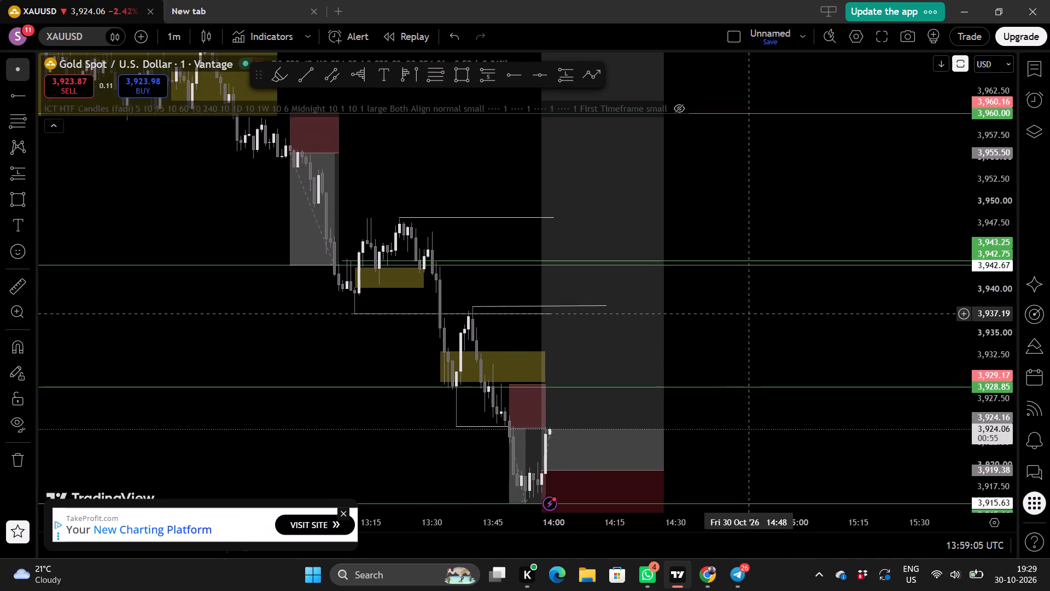
pyautogui.moveTo(746, 285); pyautogui.dragTo(745, 275)
pyautogui.scroll(2, 790, 302)
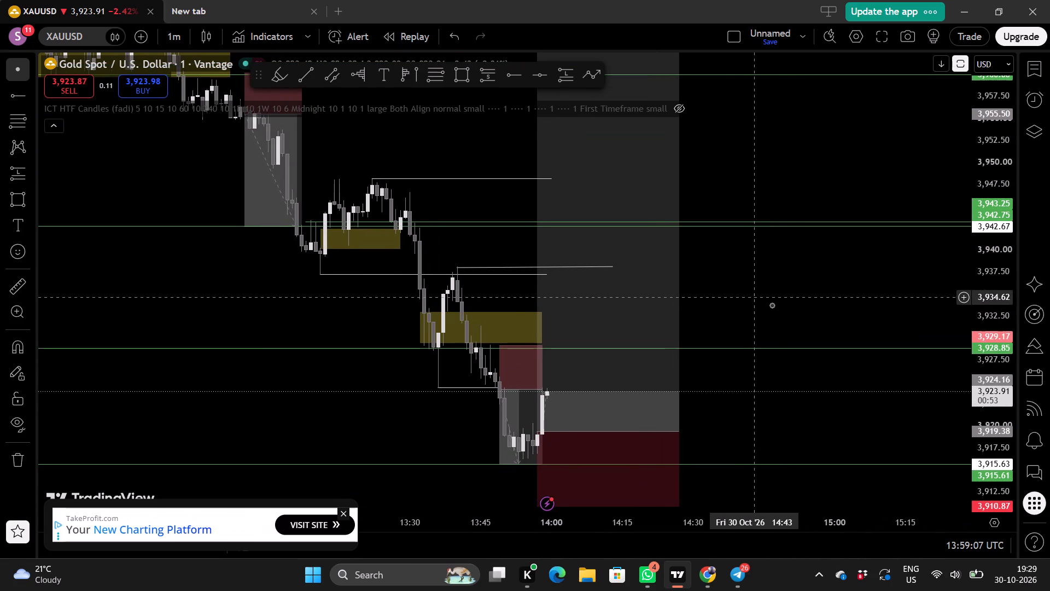
pyautogui.scroll(1, 779, 307)
pyautogui.moveTo(733, 307); pyautogui.dragTo(681, 298)
pyautogui.hscroll(1, 773, 304)
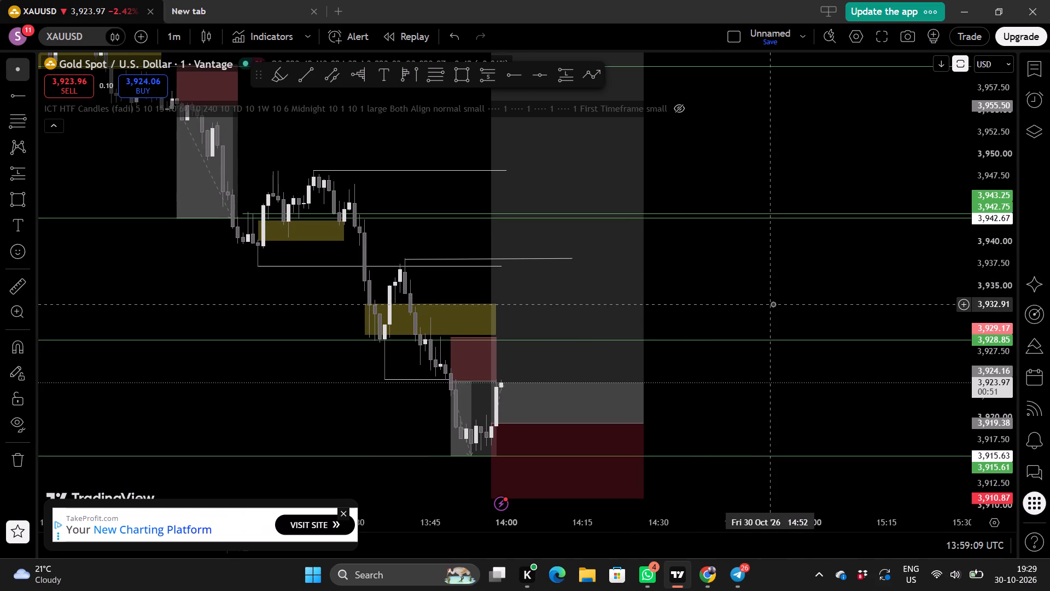
pyautogui.hscroll(1, 773, 304)
pyautogui.scroll(1, 746, 303)
pyautogui.hscroll(1, 746, 303)
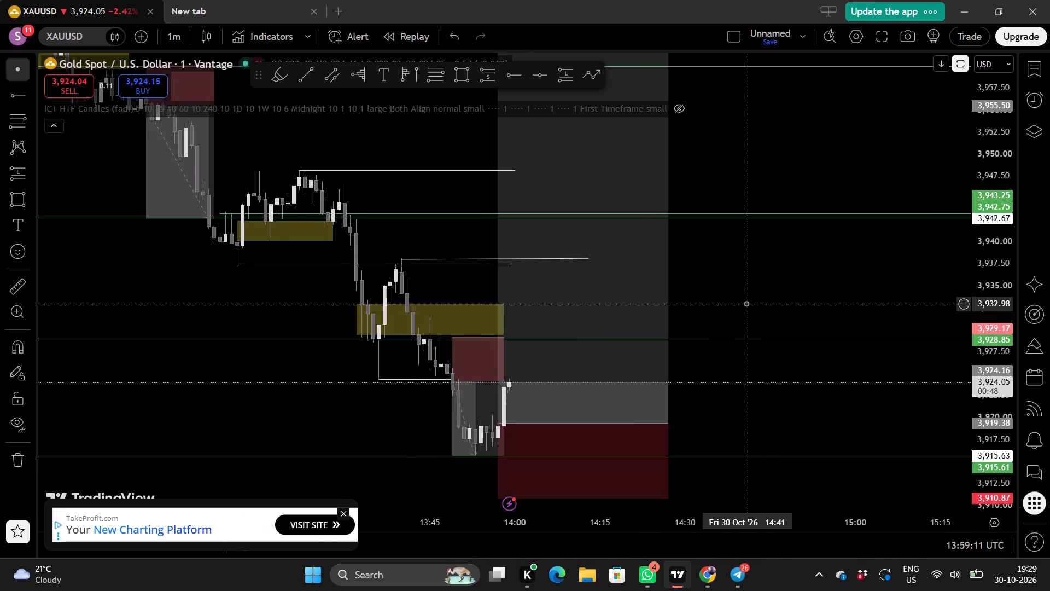
pyautogui.hscroll(1, 746, 303)
pyautogui.moveTo(707, 301); pyautogui.dragTo(696, 277)
pyautogui.scroll(1, 771, 287)
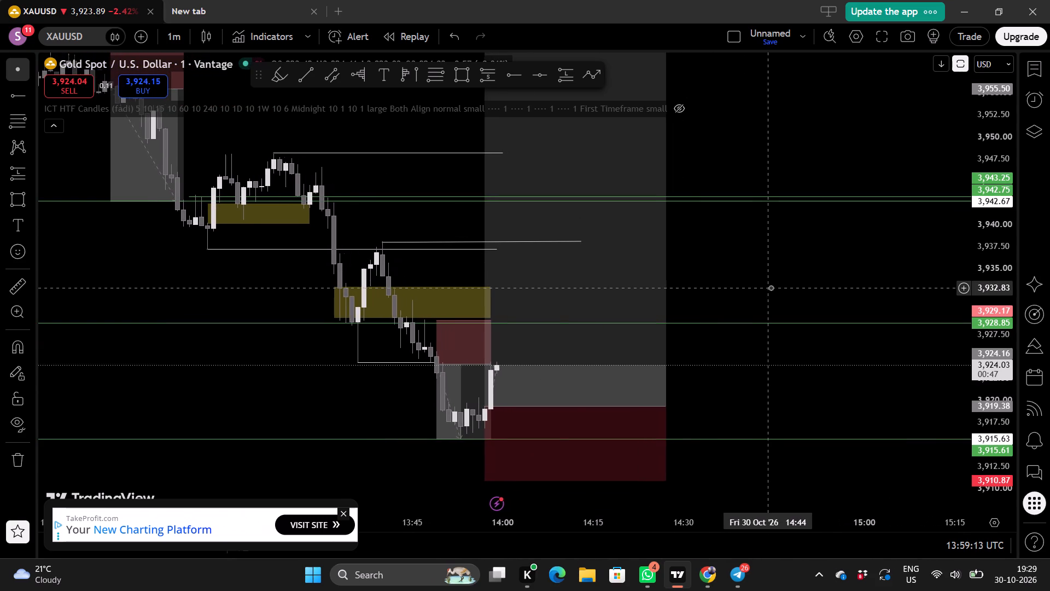
pyautogui.scroll(-2, 768, 284)
pyautogui.moveTo(784, 288); pyautogui.dragTo(678, 260)
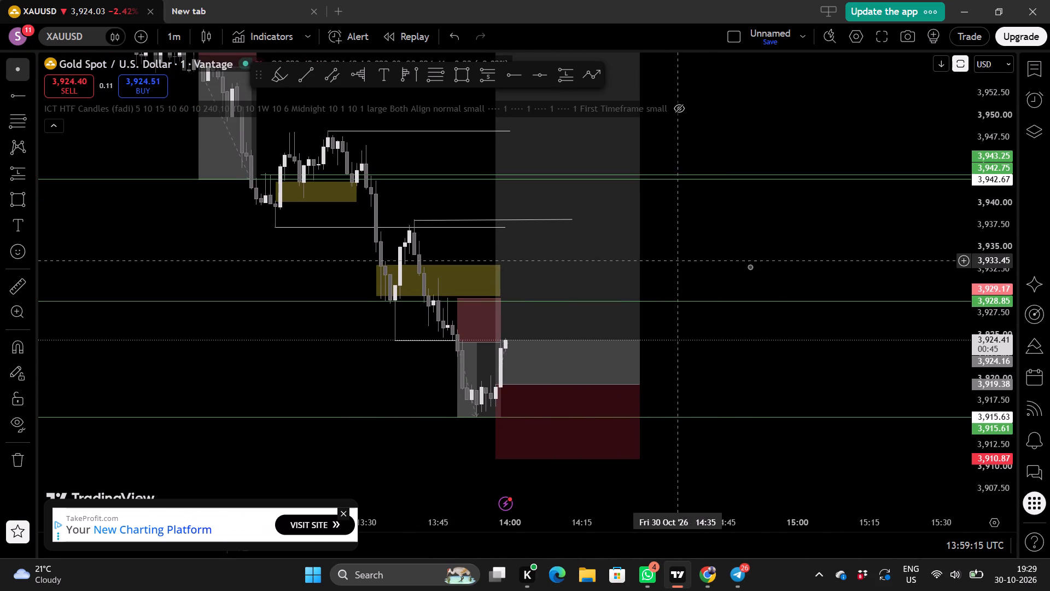
pyautogui.hscroll(1, 758, 268)
pyautogui.scroll(2, 978, 312)
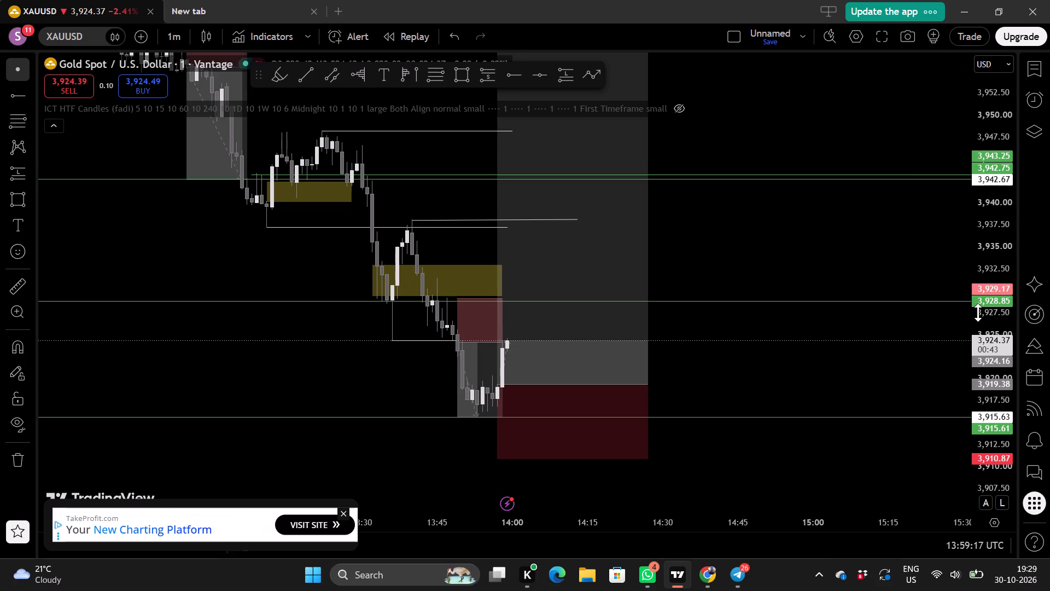
pyautogui.scroll(1, 978, 312)
pyautogui.scroll(-2, 750, 400)
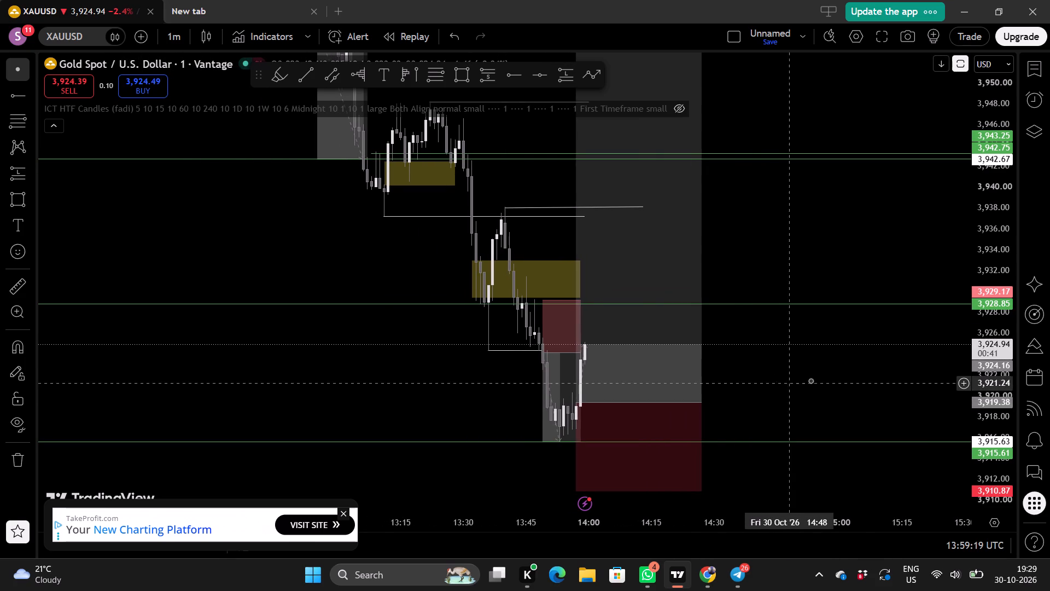
pyautogui.scroll(4, 994, 307)
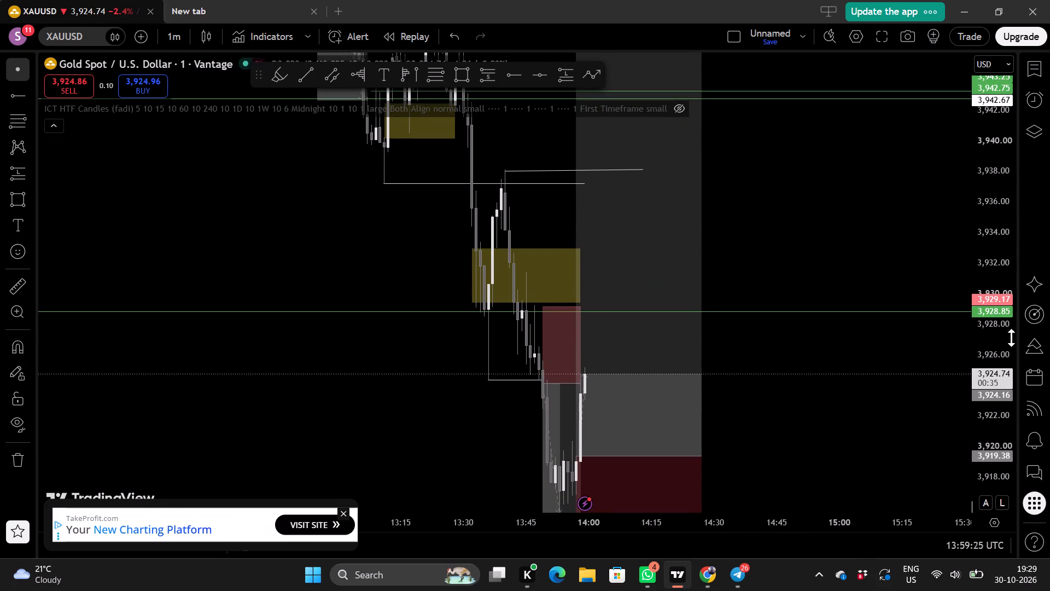
pyautogui.scroll(-7, 1000, 374)
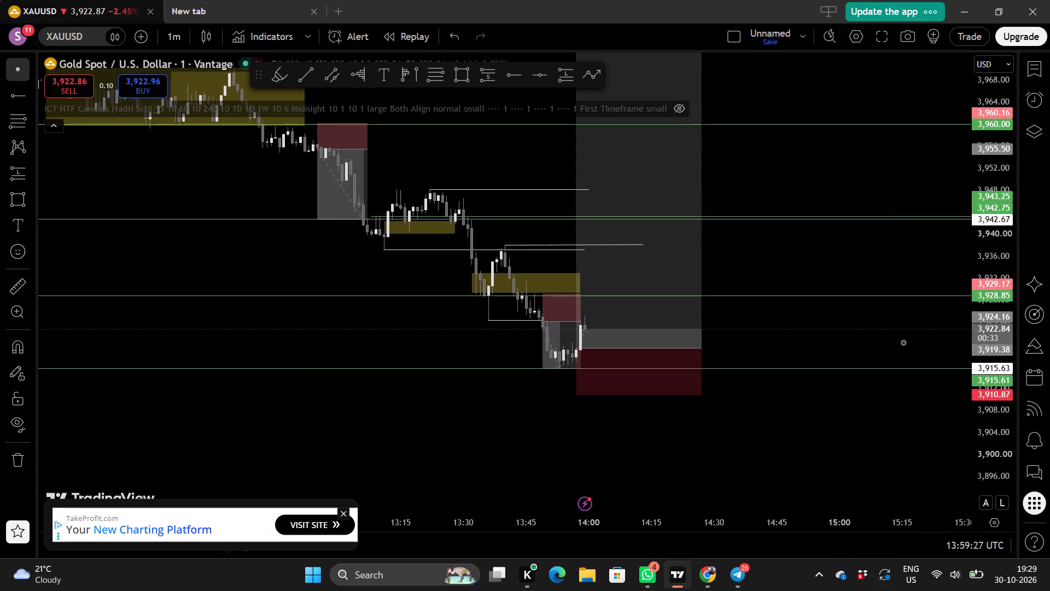
pyautogui.scroll(3, 1000, 335)
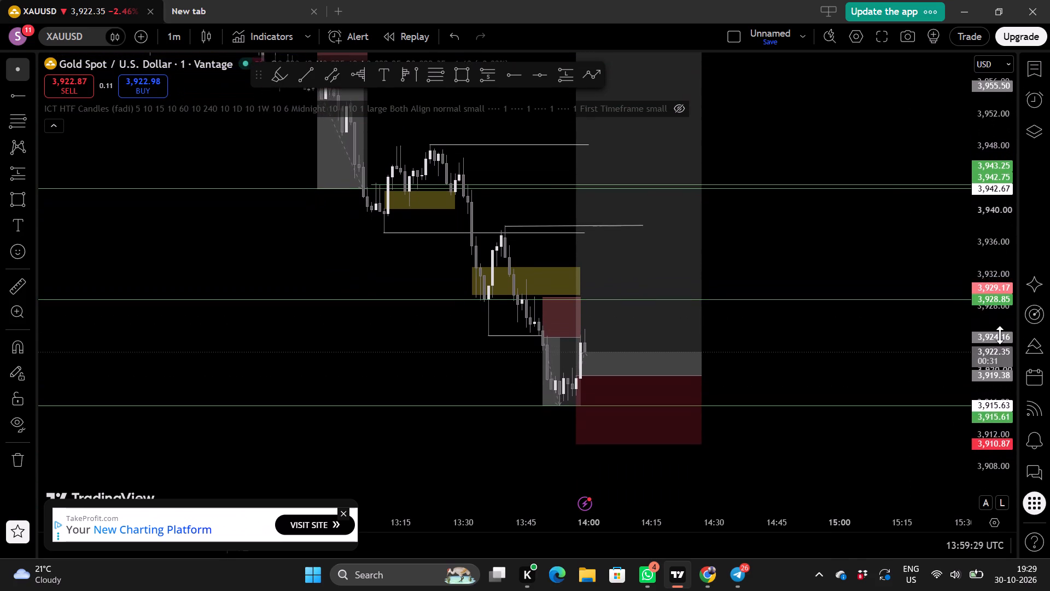
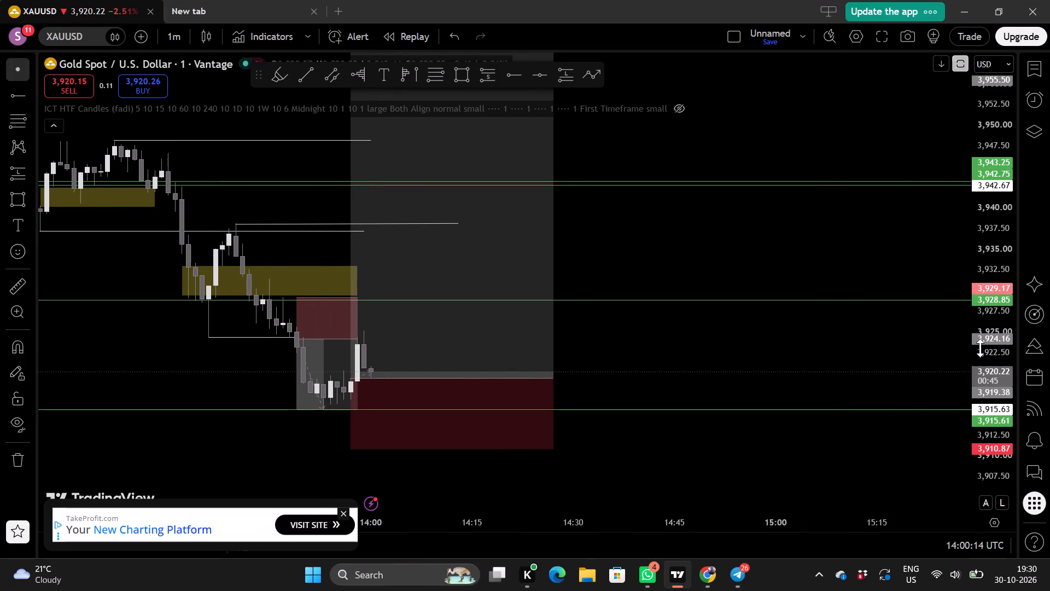
# Draw a rectangle zone across the sharp drop before 14:00, spanning about 3,922.54 down to 3,919.57 and reaching 14:23.
pyautogui.scroll(9, 980, 348)
pyautogui.moveTo(753, 360); pyautogui.dragTo(783, 225)
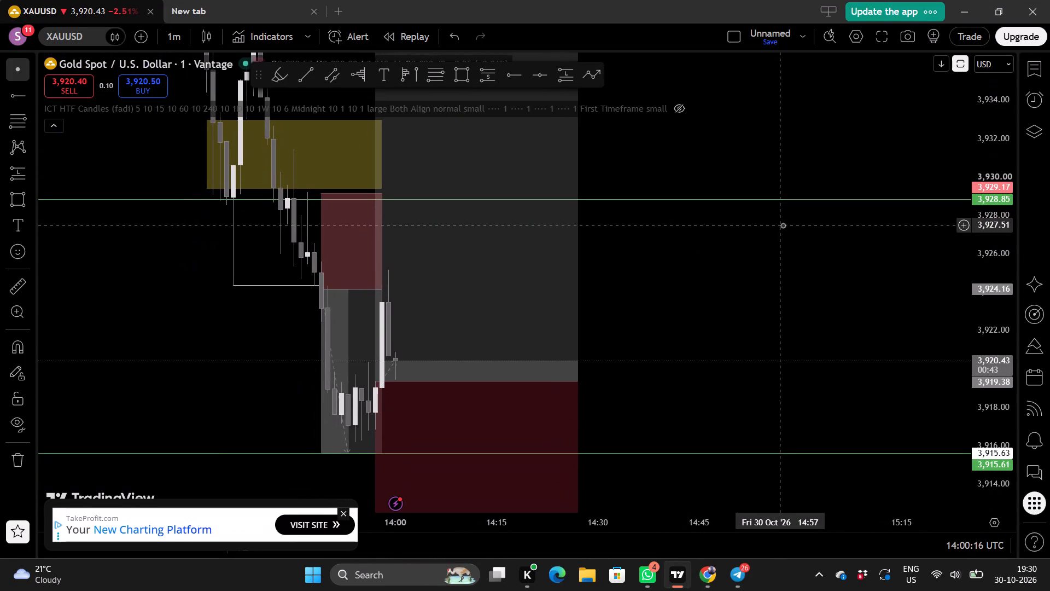
pyautogui.scroll(2, 800, 292)
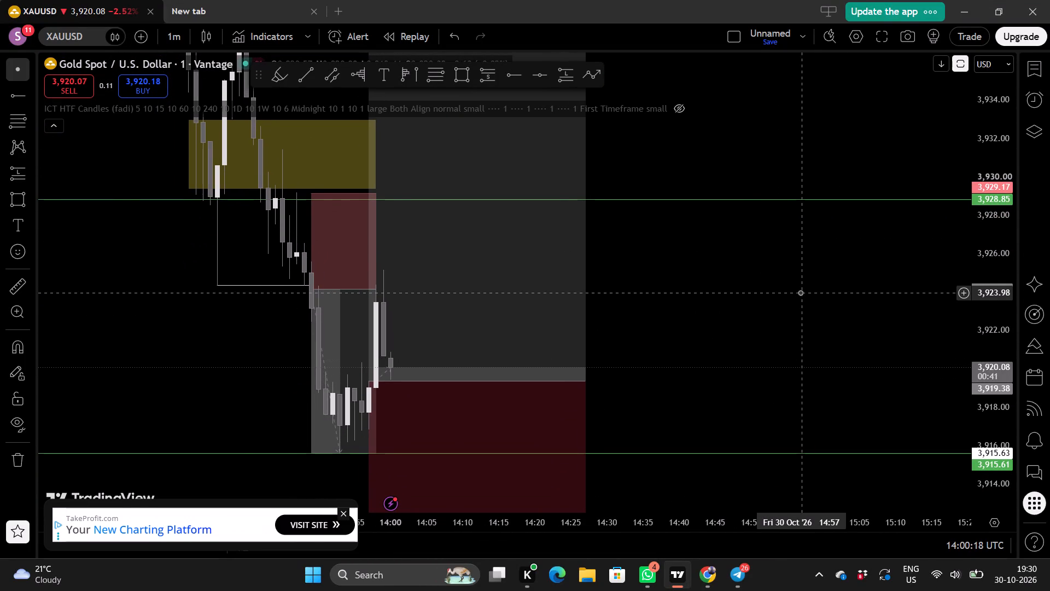
pyautogui.scroll(1, 800, 292)
pyautogui.doubleClick(717, 329)
pyautogui.scroll(-1, 717, 329)
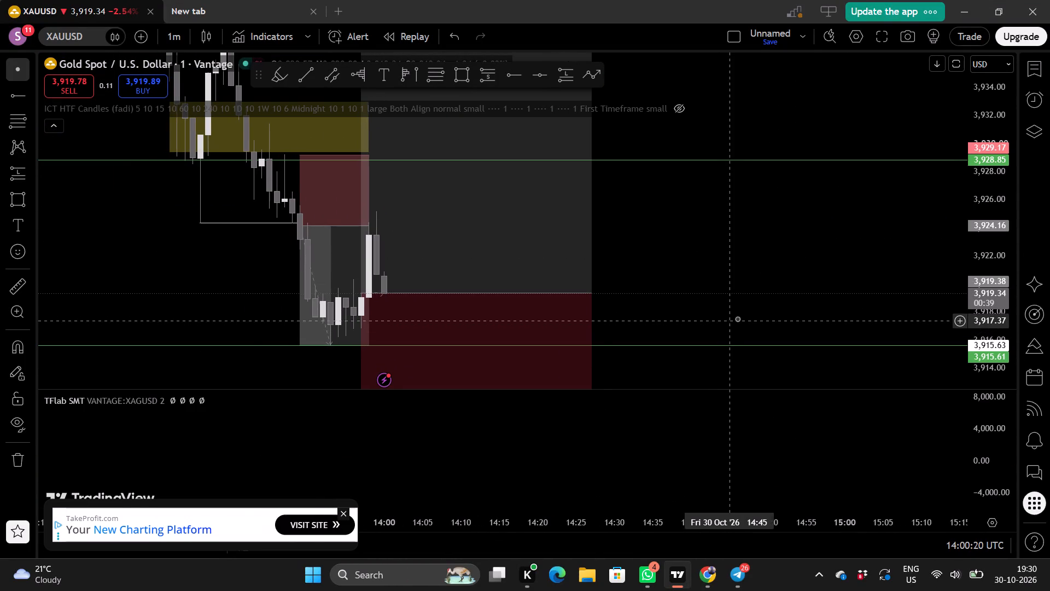
pyautogui.hscroll(1, 737, 318)
pyautogui.moveTo(713, 251); pyautogui.dragTo(718, 331)
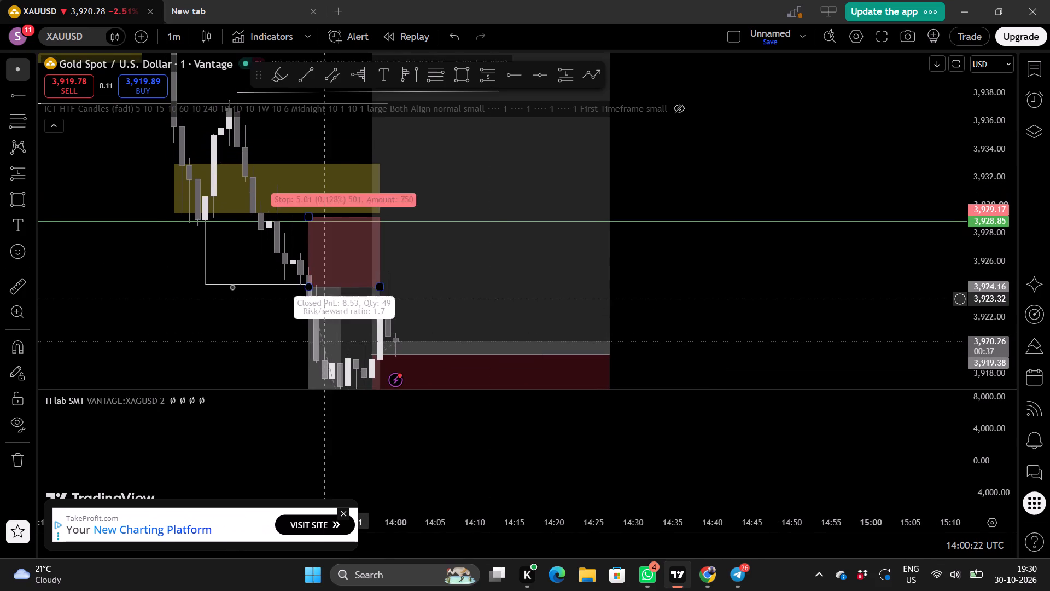
pyautogui.click(19, 199)
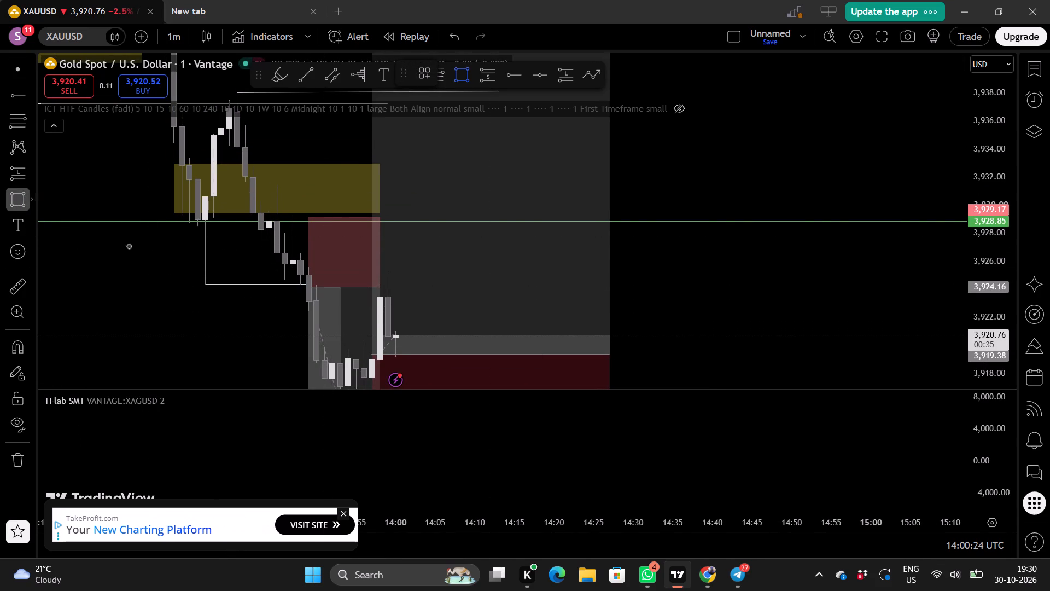
pyautogui.click(305, 309)
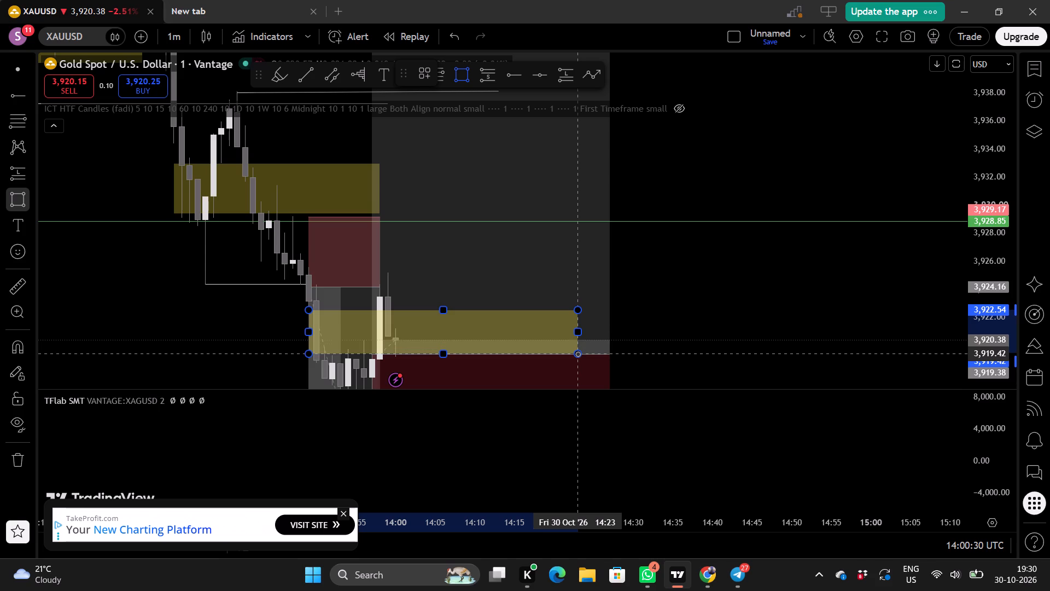
pyautogui.click(580, 351)
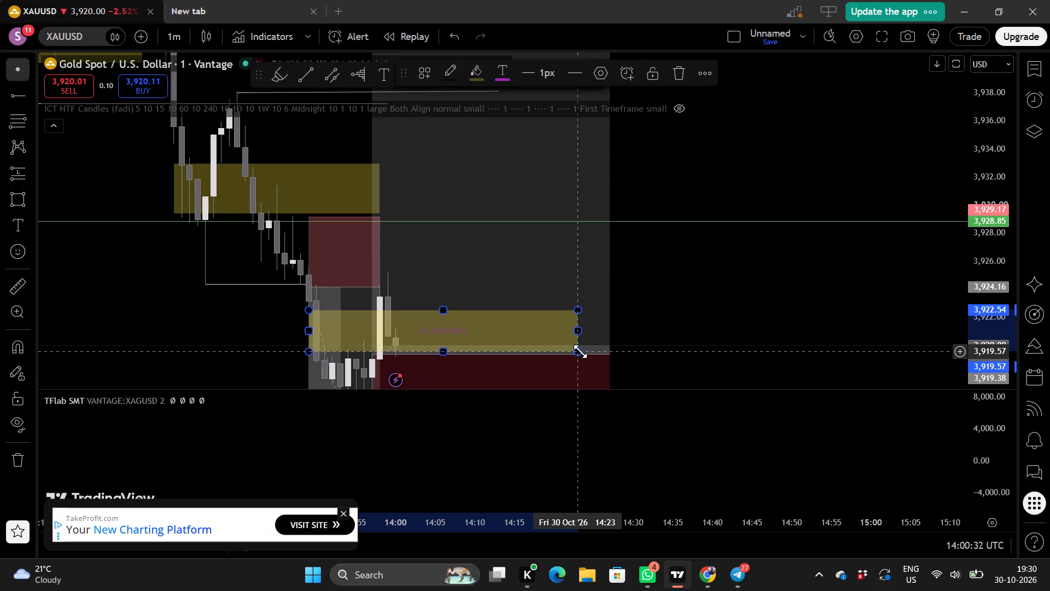
# Adjust the new rectangle's end time to 14:21 and deselect it.
pyautogui.moveTo(579, 332); pyautogui.dragTo(486, 334)
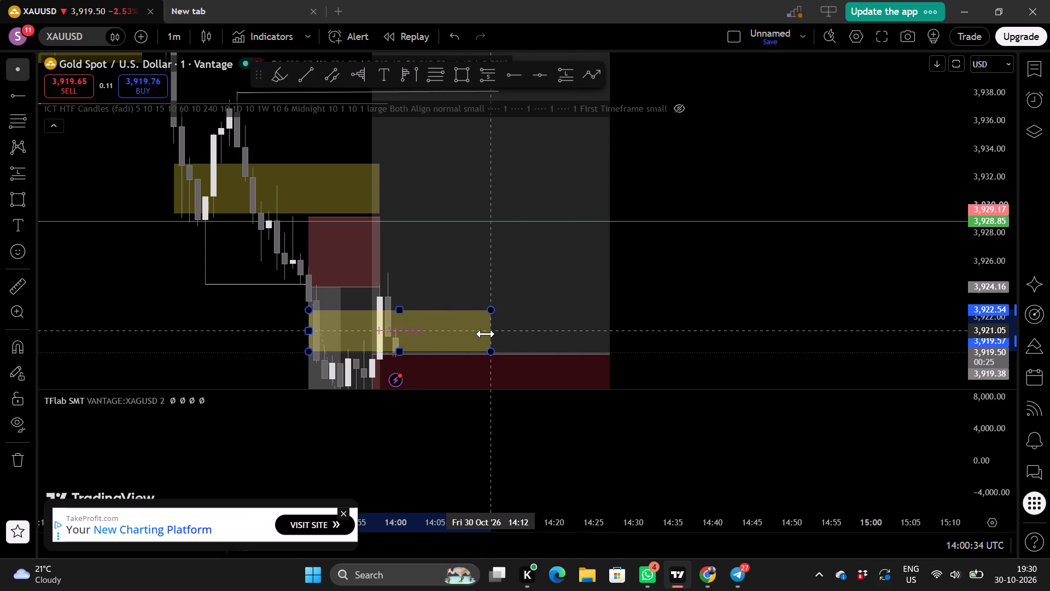
pyautogui.moveTo(486, 334); pyautogui.dragTo(563, 332)
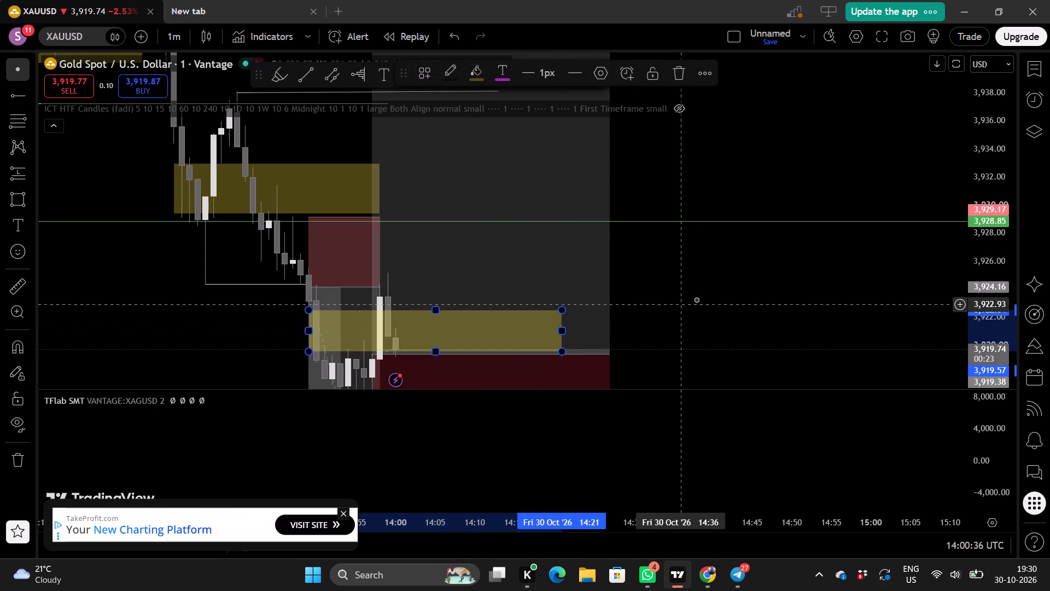
pyautogui.click(696, 299)
# Examine the latest one-minute gold candles against the new yellow zone, the long position's entry and stop, and the surrounding price levels.
pyautogui.hscroll(1, 696, 299)
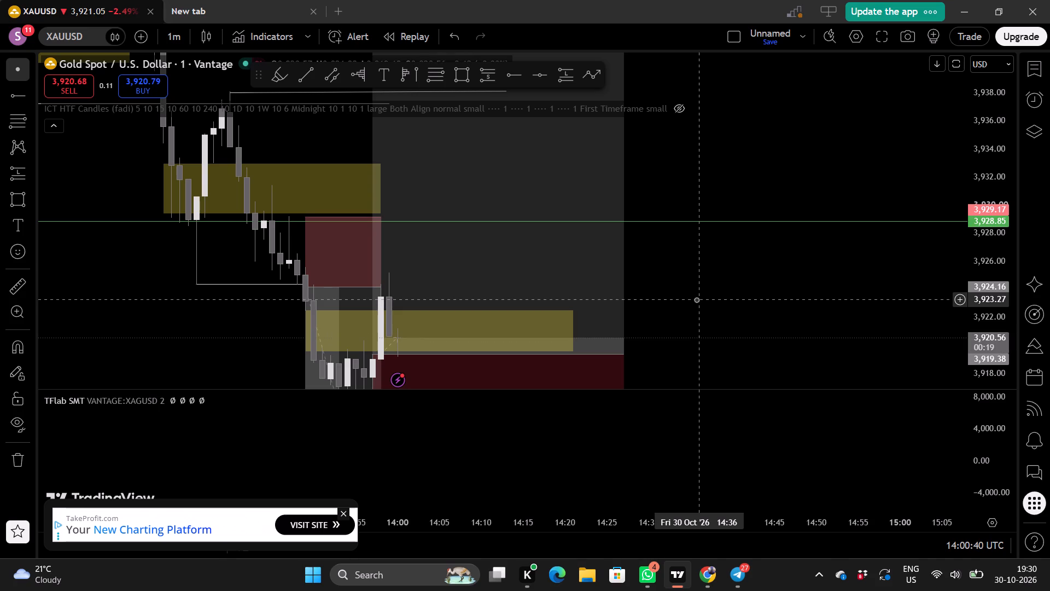
pyautogui.scroll(-1, 719, 302)
pyautogui.click(788, 294)
pyautogui.moveTo(788, 294); pyautogui.dragTo(772, 321)
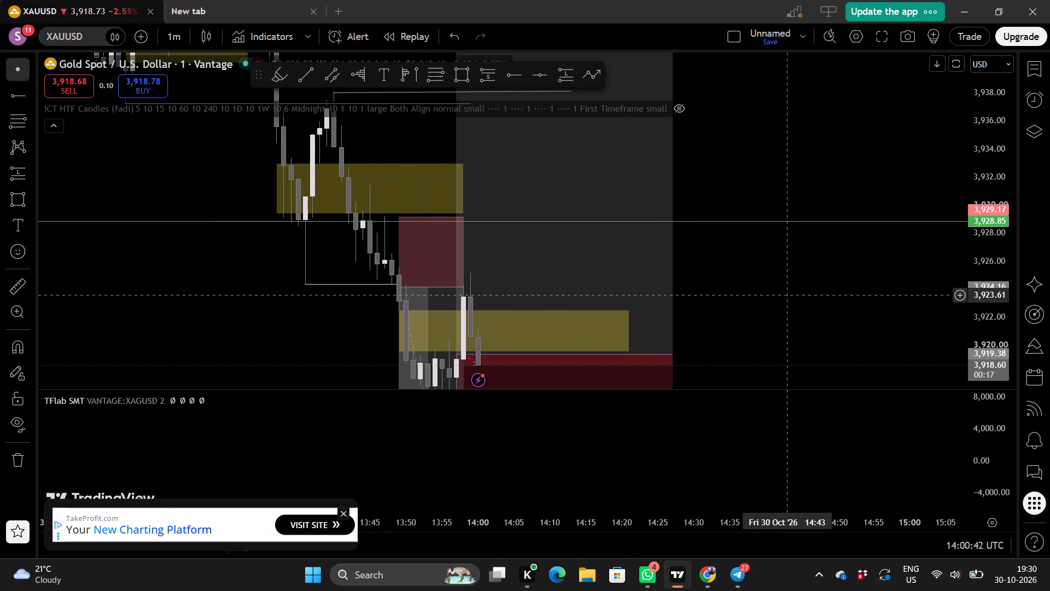
pyautogui.moveTo(772, 321); pyautogui.dragTo(747, 371)
pyautogui.doubleClick(784, 328)
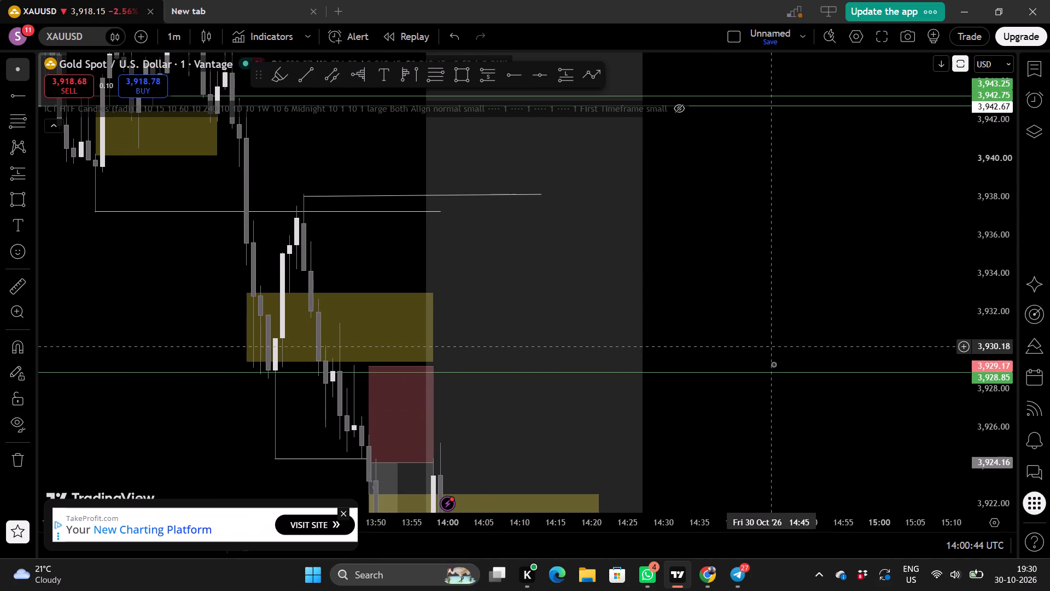
pyautogui.moveTo(771, 420); pyautogui.dragTo(750, 172)
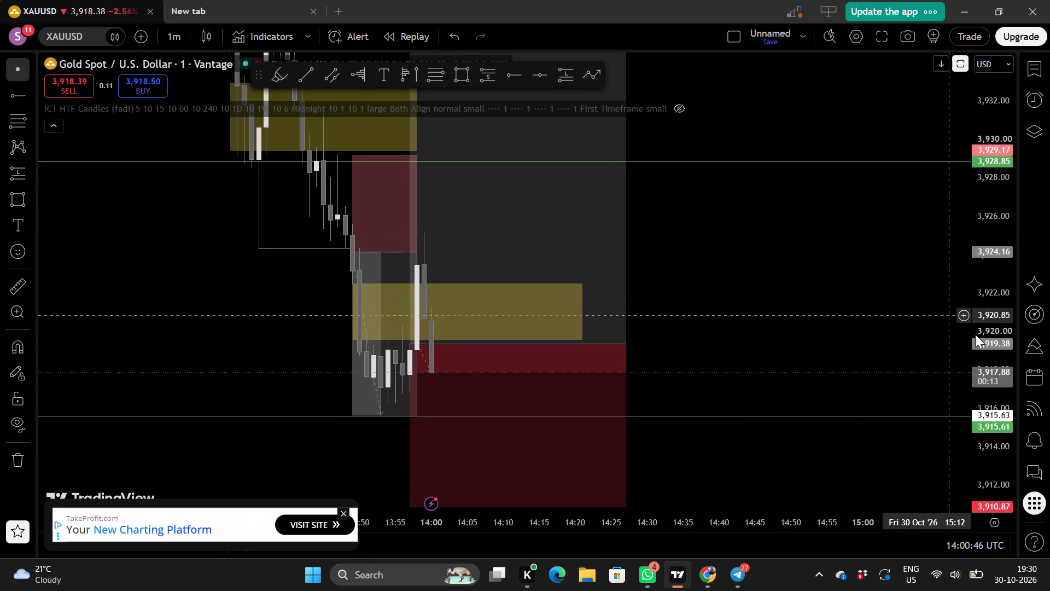
pyautogui.scroll(-5, 995, 348)
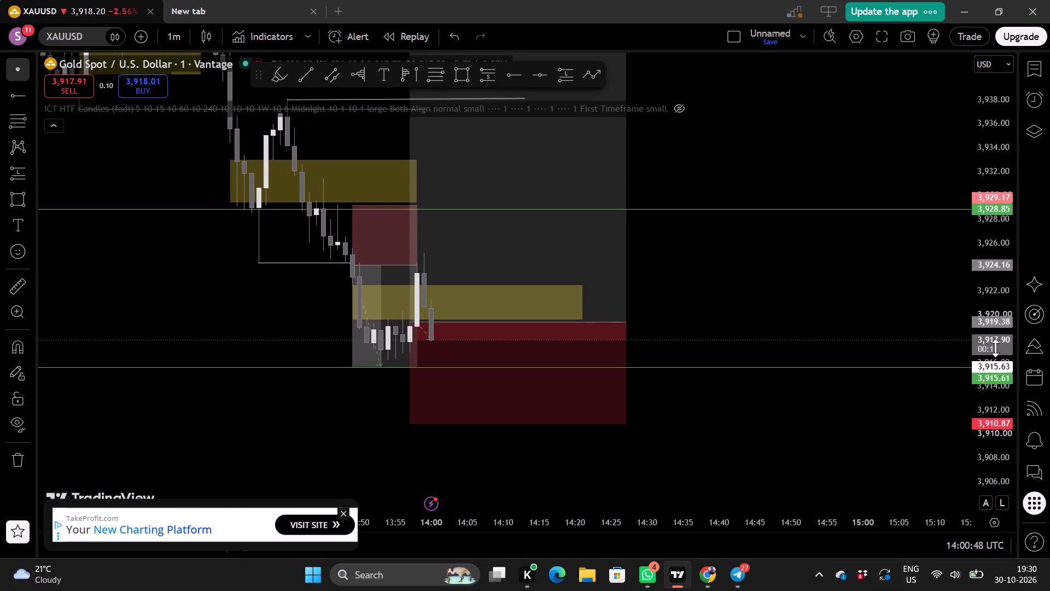